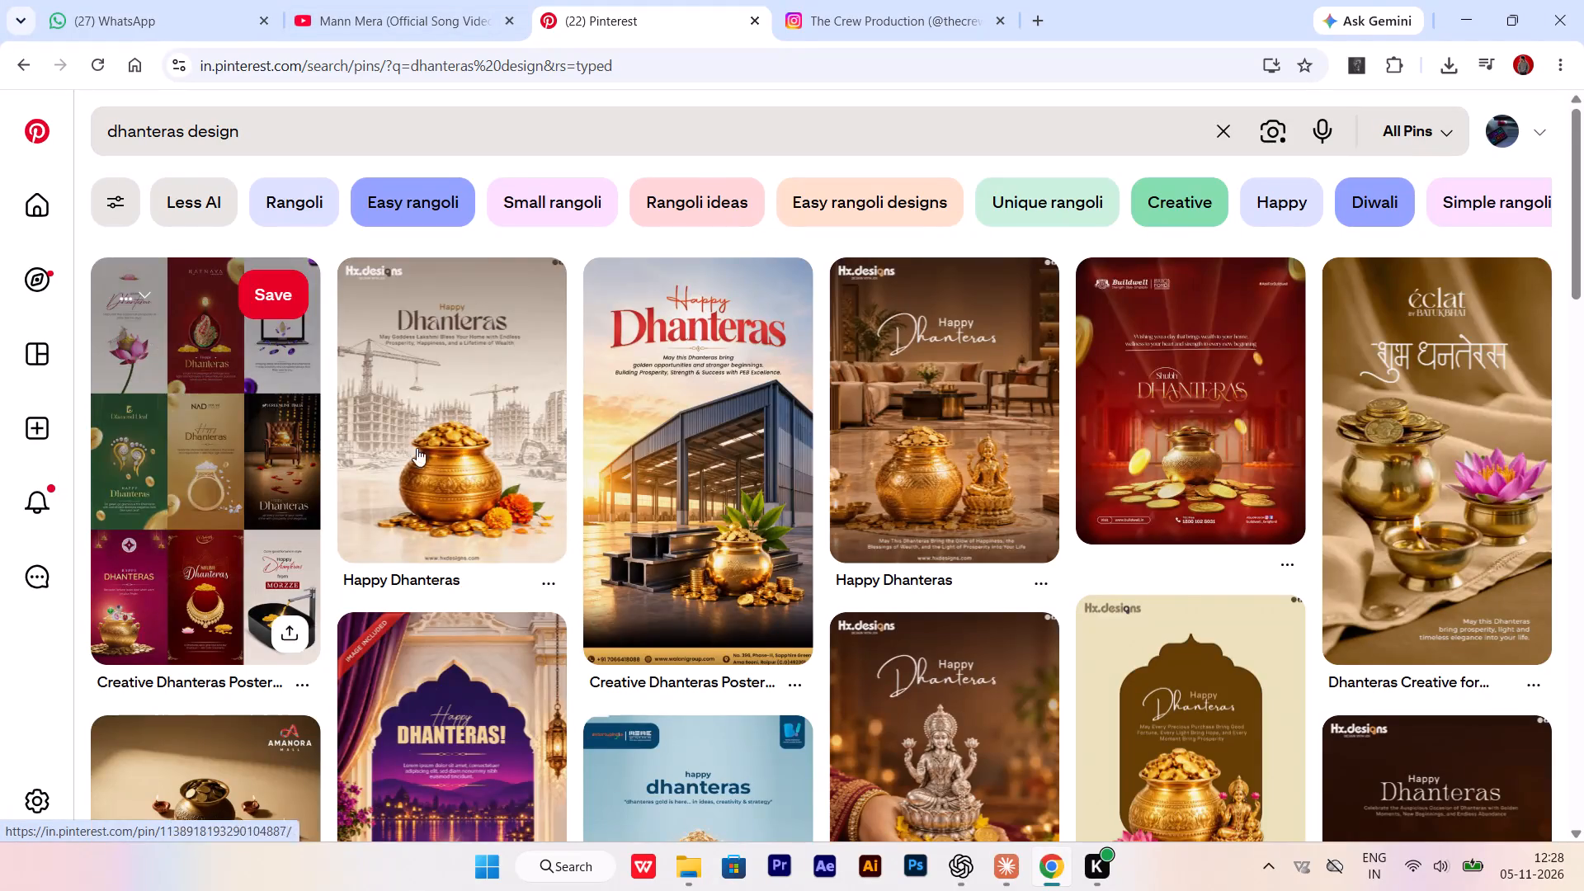
# Browse the "dhanteras design" pin results for festive poster references.
pyautogui.scroll(-3, 430, 448)
pyautogui.scroll(-1, 687, 554)
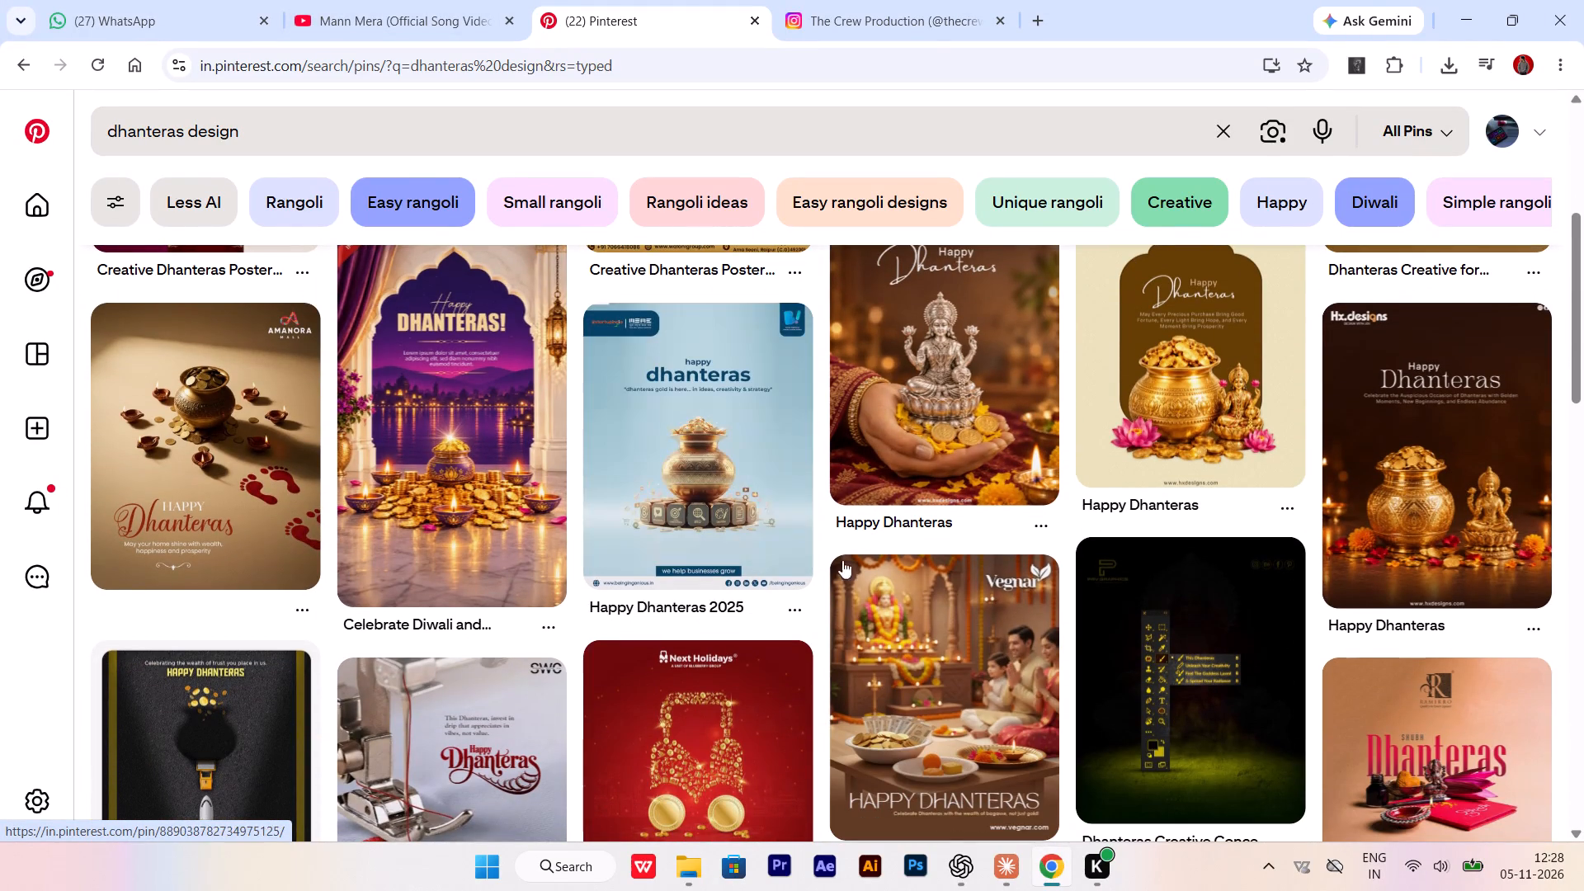
pyautogui.scroll(1, 834, 568)
pyautogui.scroll(-1, 834, 568)
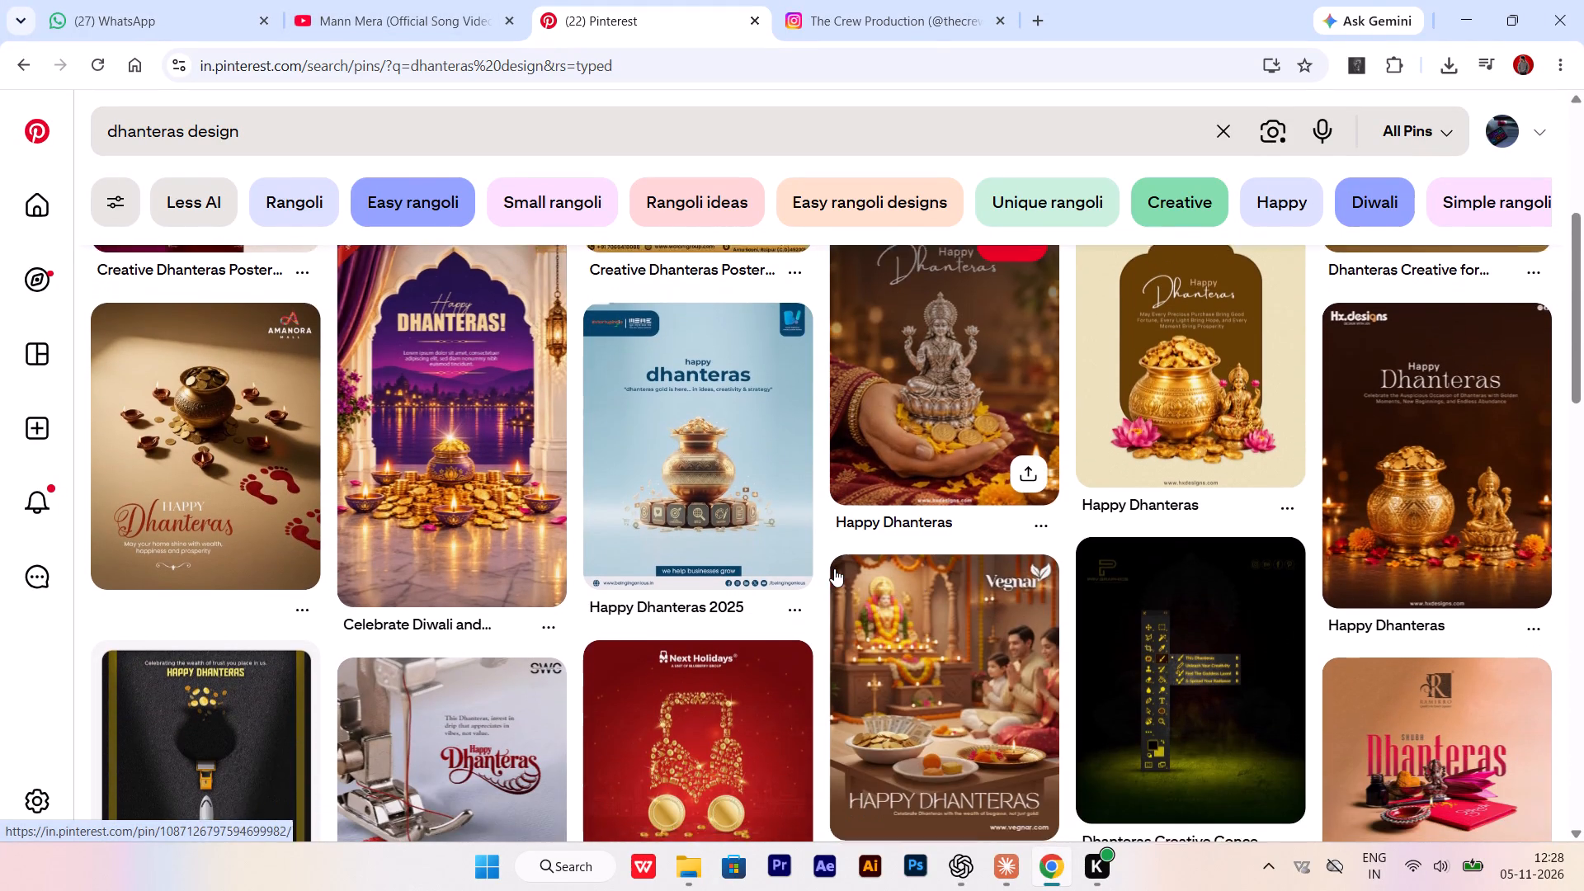
pyautogui.scroll(-1, 834, 568)
pyautogui.scroll(-1, 691, 617)
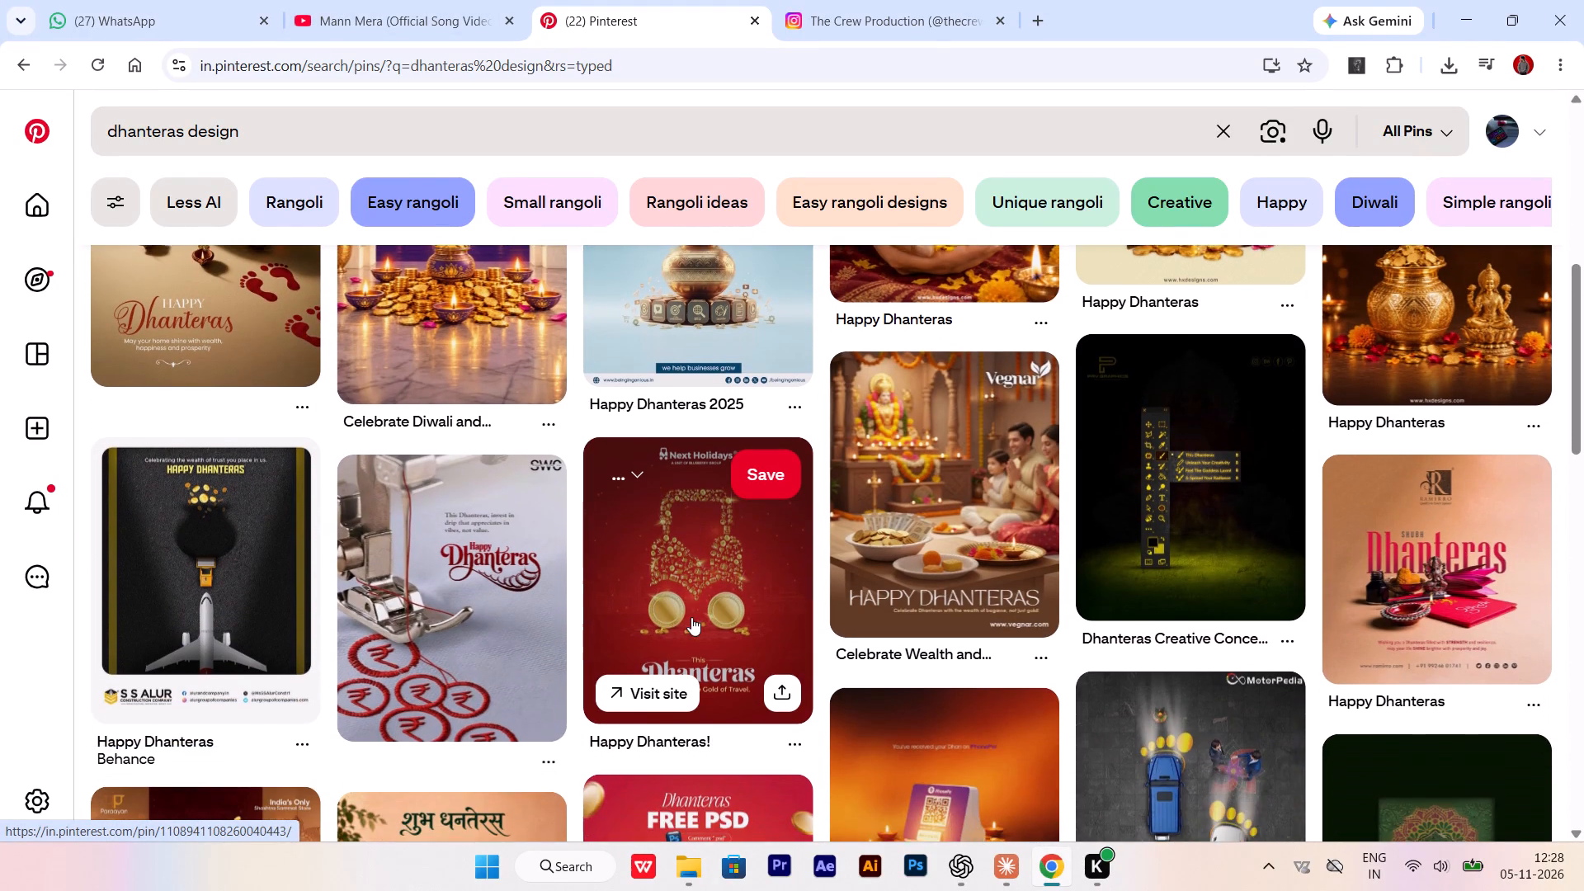
pyautogui.scroll(1, 716, 593)
pyautogui.scroll(-2, 1012, 564)
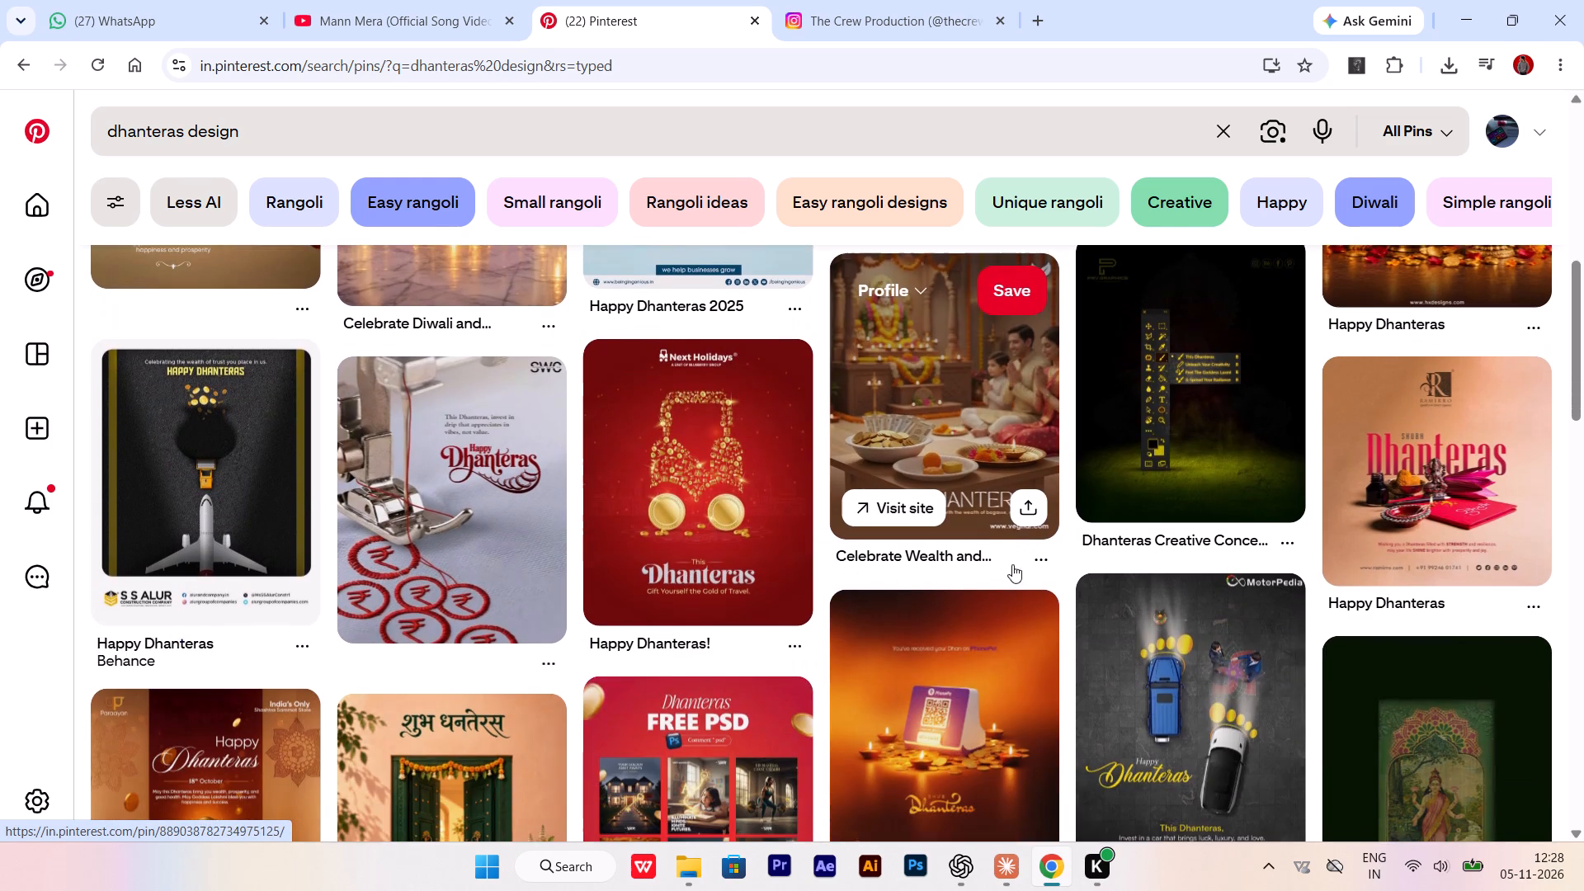
pyautogui.scroll(1, 973, 488)
pyautogui.scroll(-2, 966, 493)
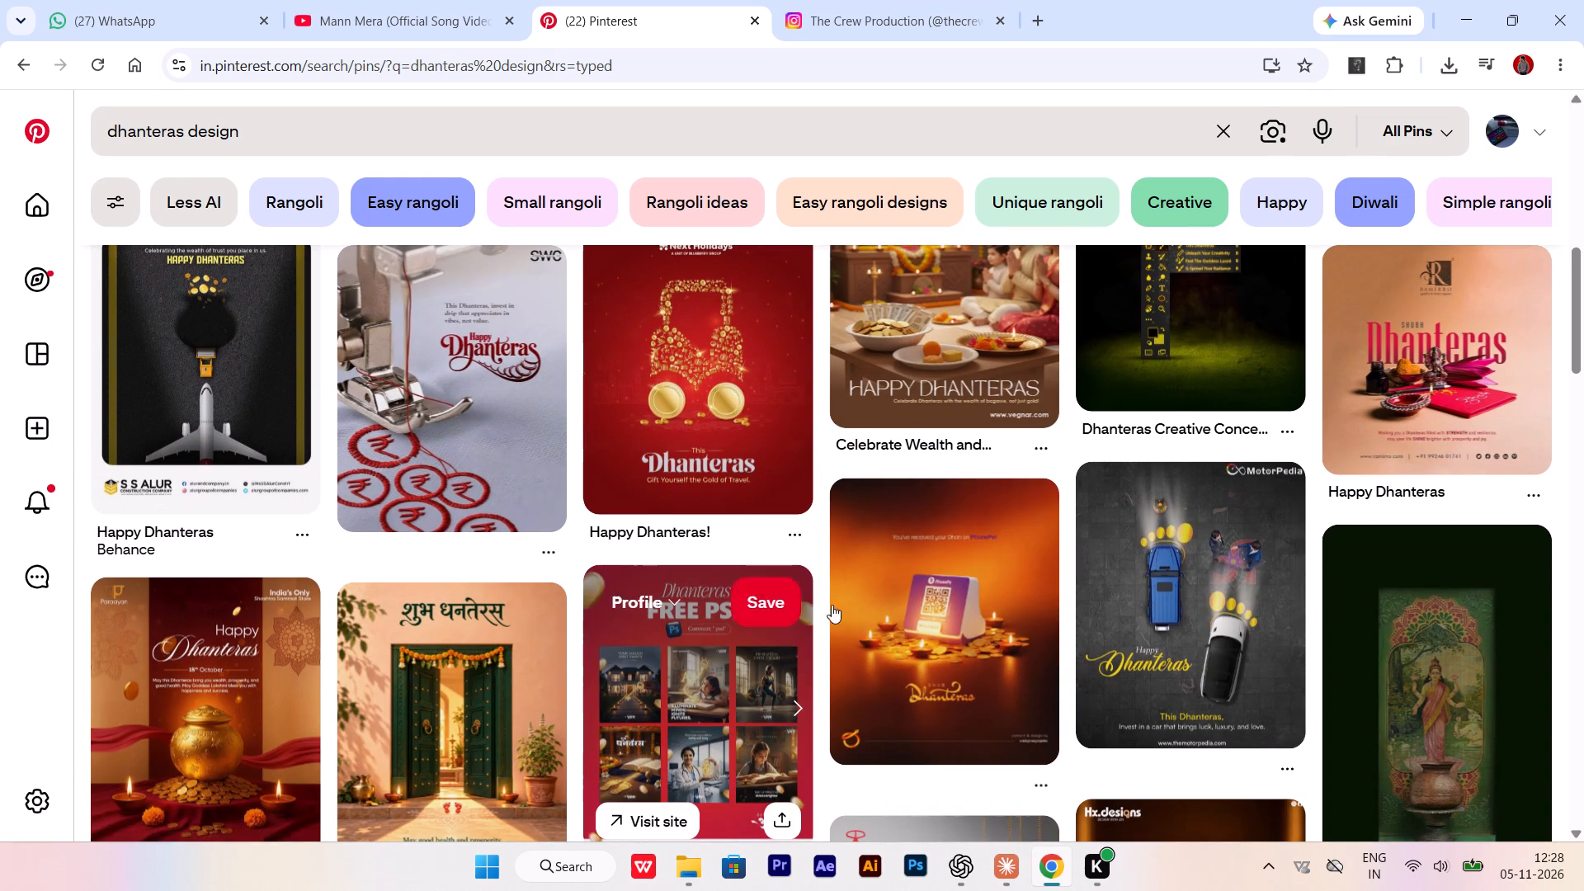
pyautogui.scroll(-2, 745, 525)
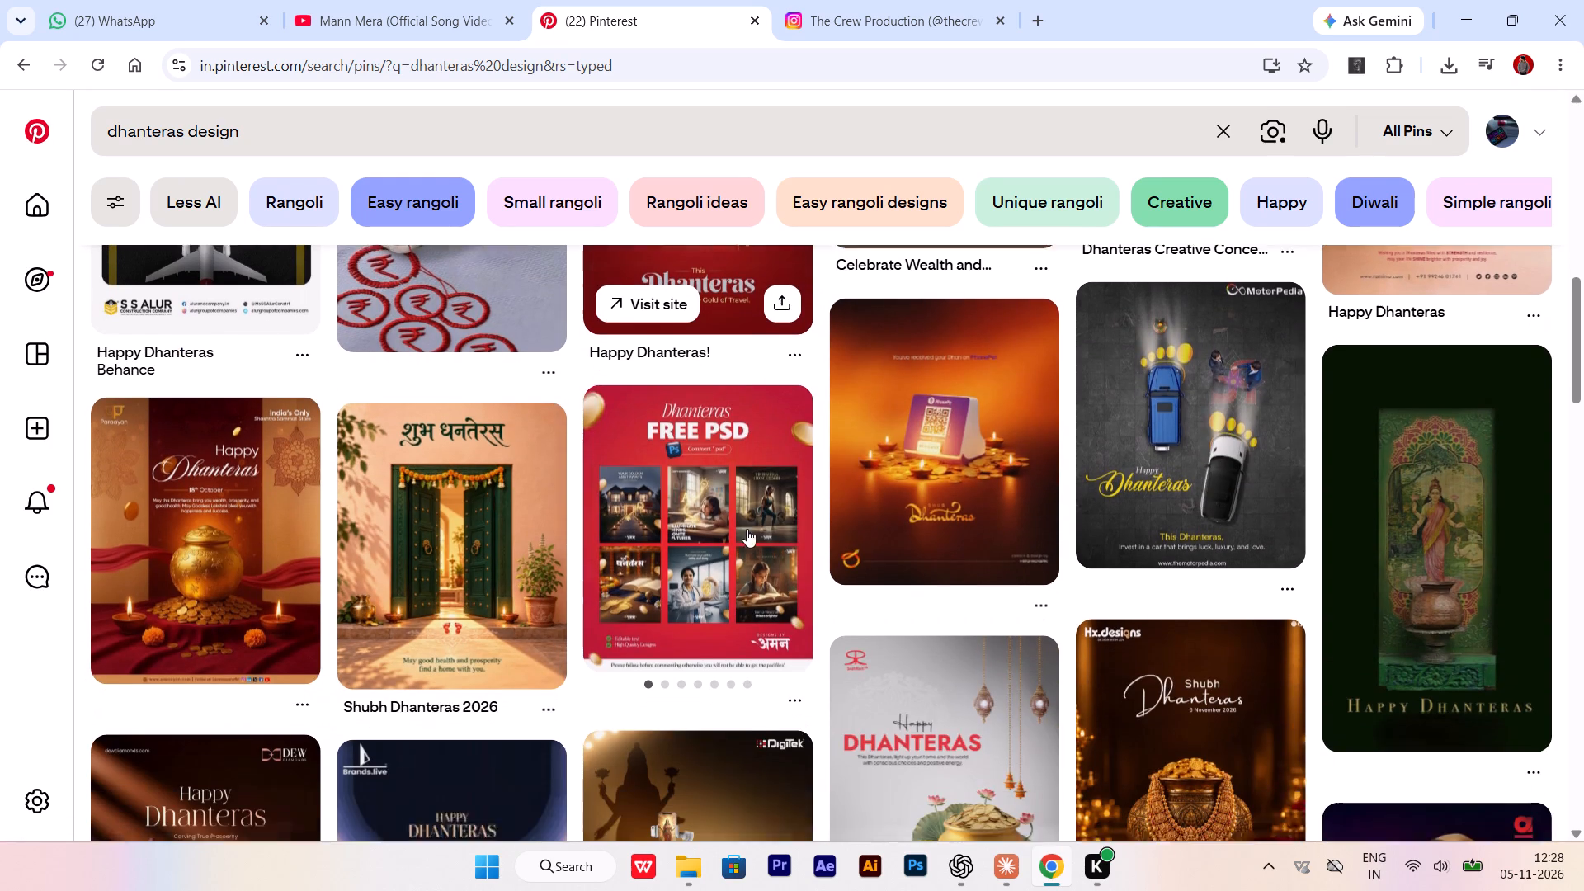
pyautogui.scroll(-1, 1393, 448)
pyautogui.scroll(-1, 952, 518)
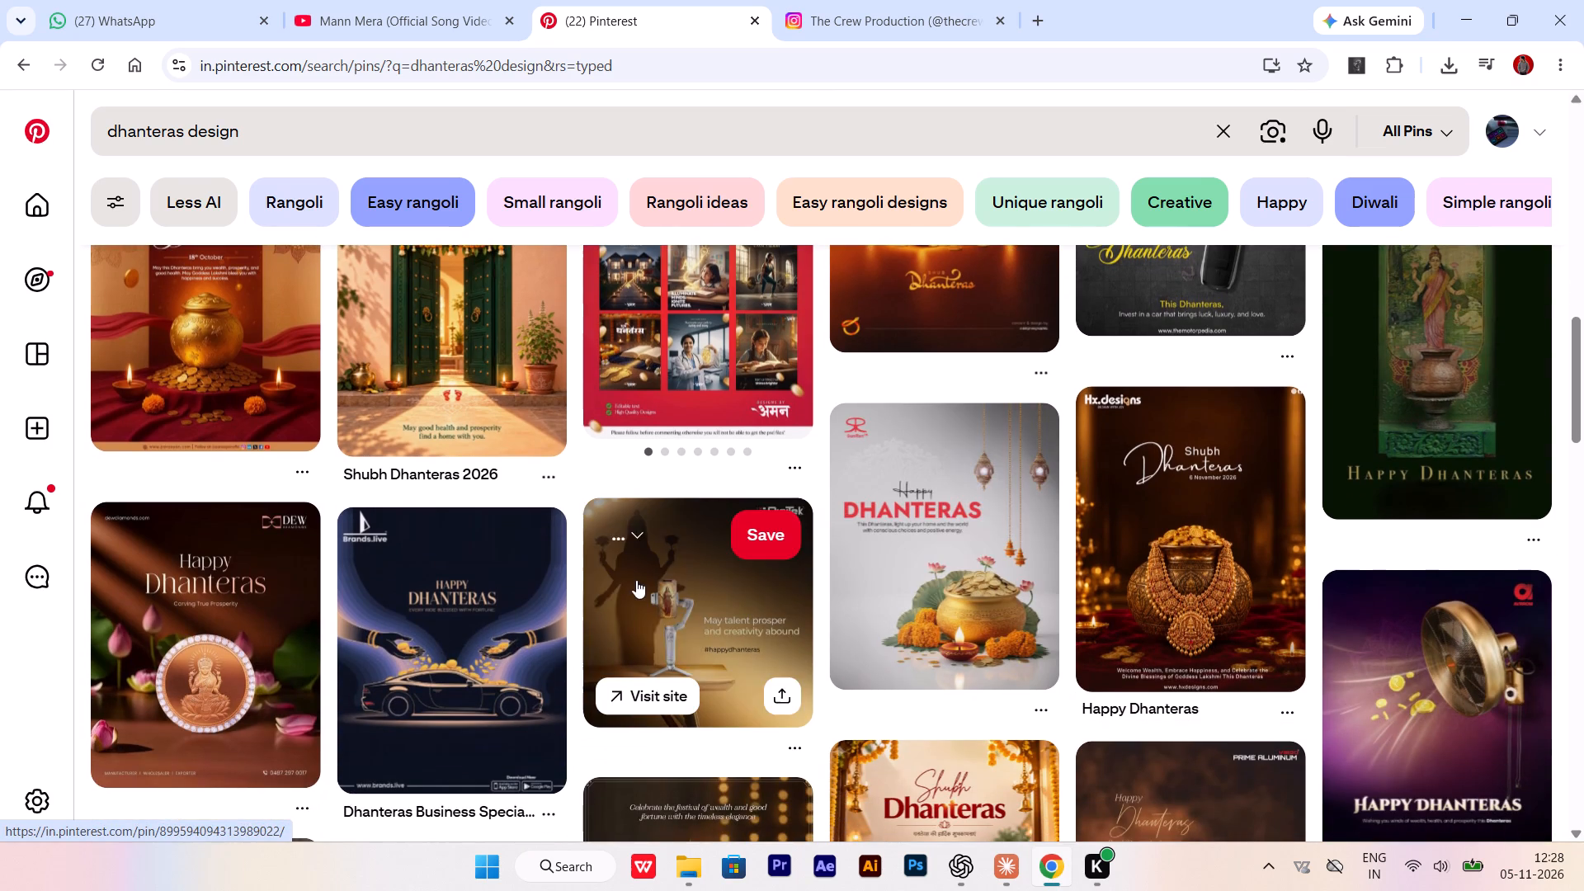
pyautogui.scroll(1, 247, 629)
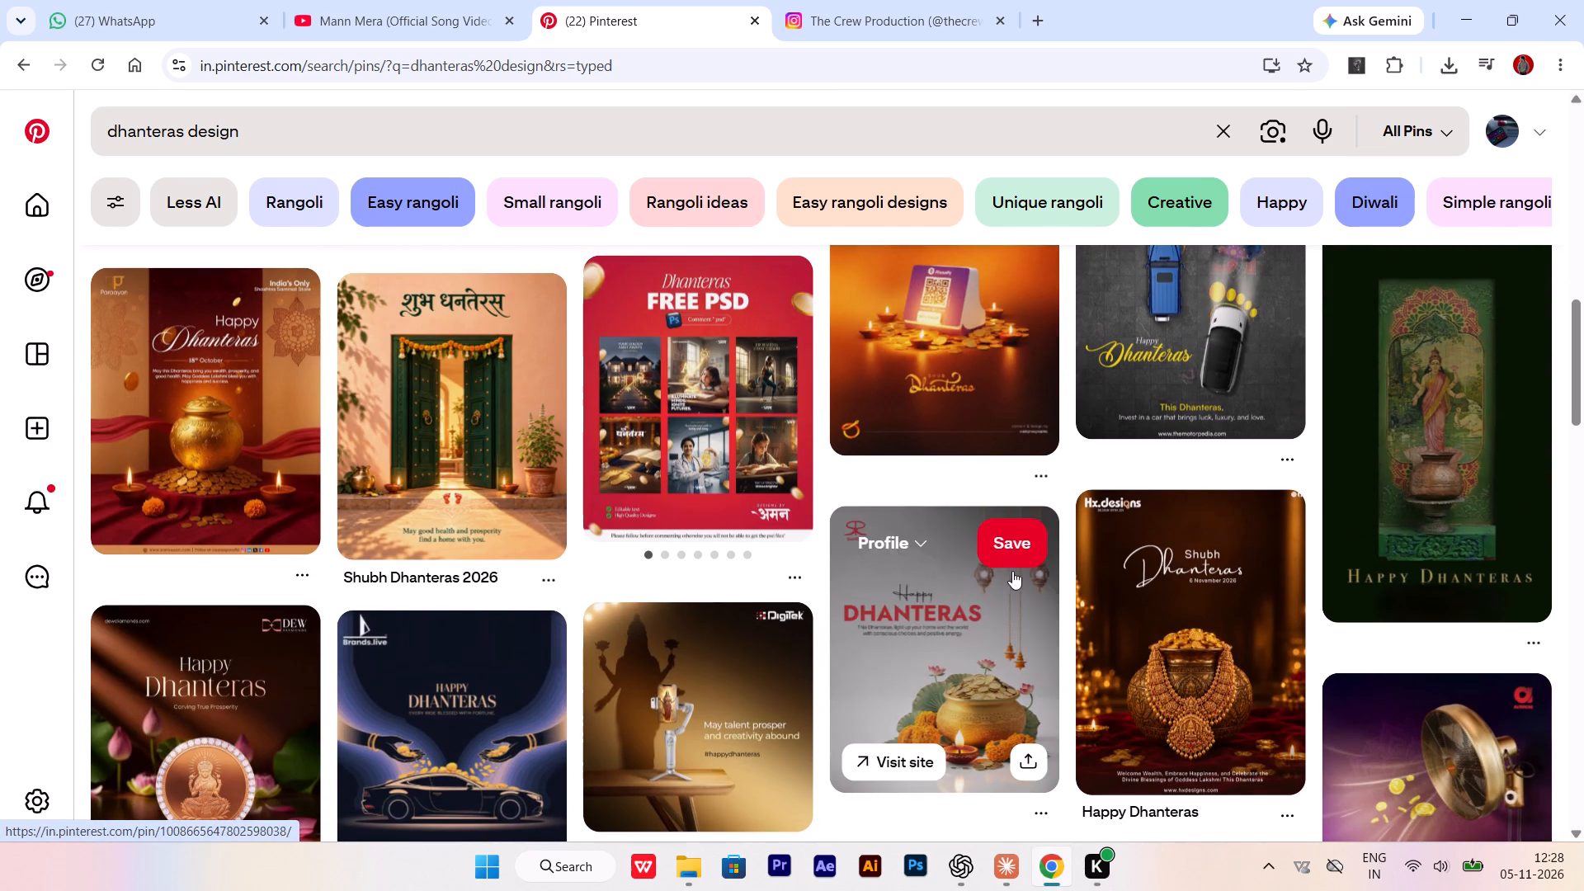
pyautogui.scroll(-1, 1132, 533)
pyautogui.scroll(-1, 1407, 640)
pyautogui.scroll(-1, 1242, 640)
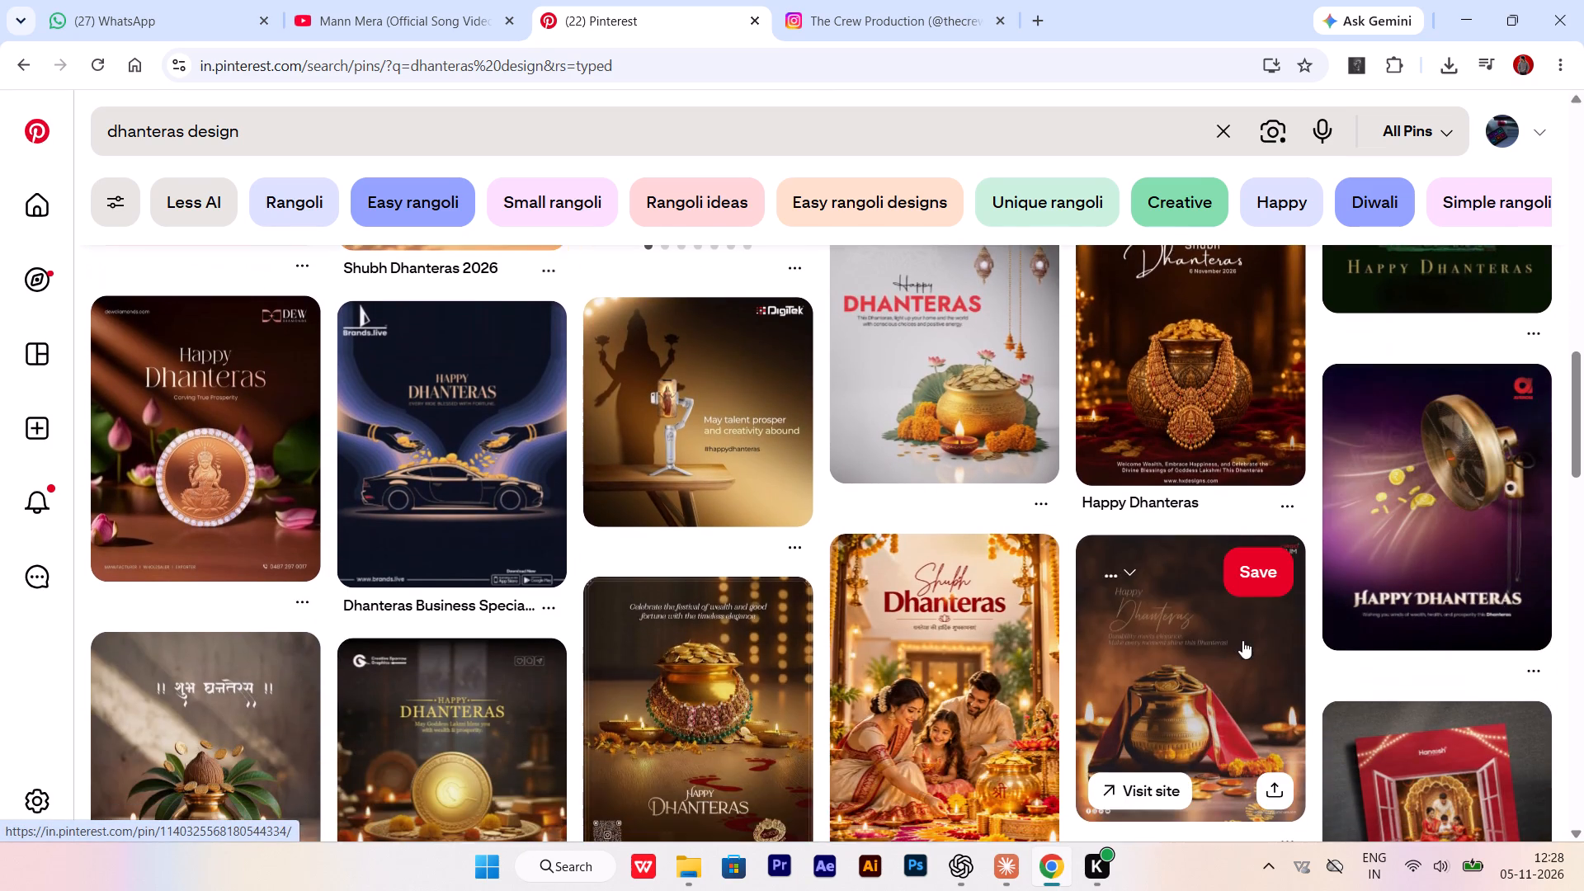
pyautogui.scroll(-1, 819, 683)
pyautogui.scroll(-3, 353, 750)
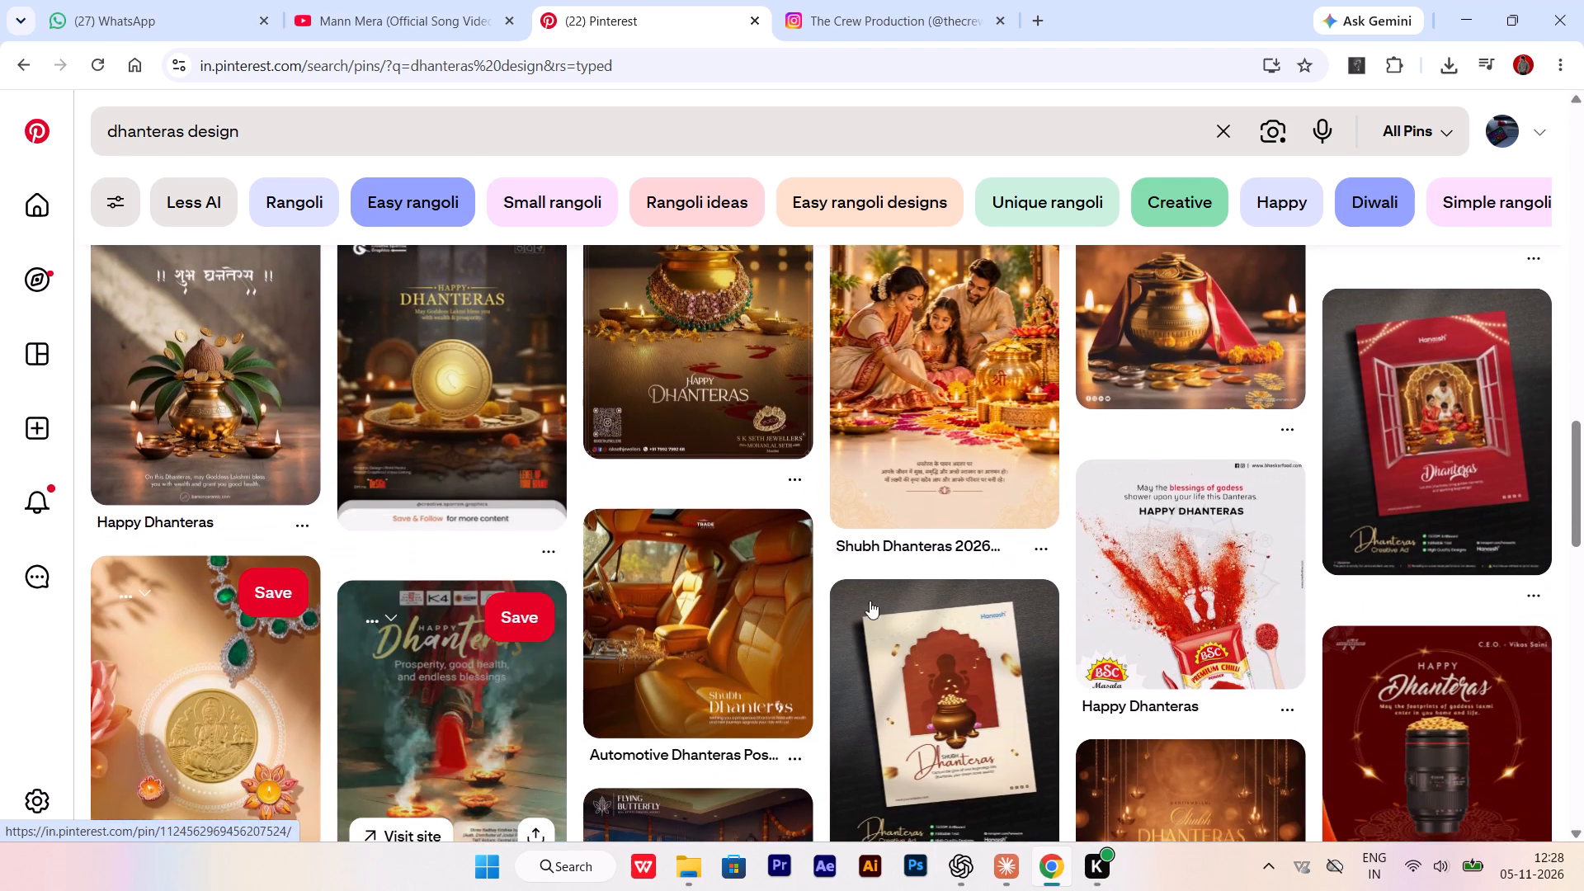
pyautogui.scroll(-1, 818, 635)
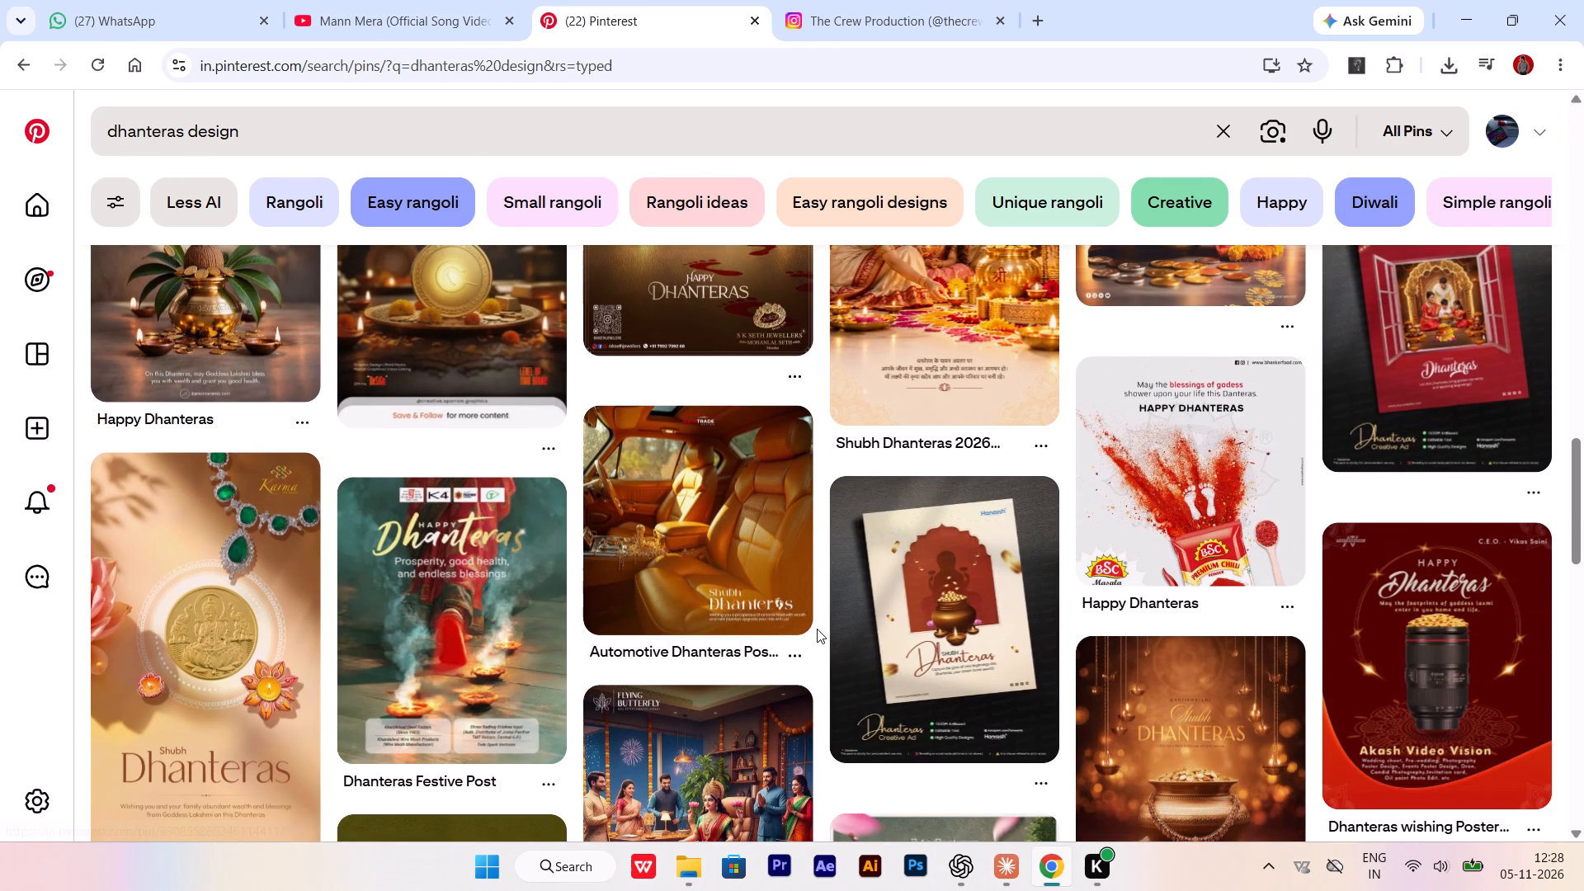
# Open the Dhanteras Festive Post pin with the red-clad foot and diyas, look over its related pins, and return to the results.
pyautogui.click(424, 601)
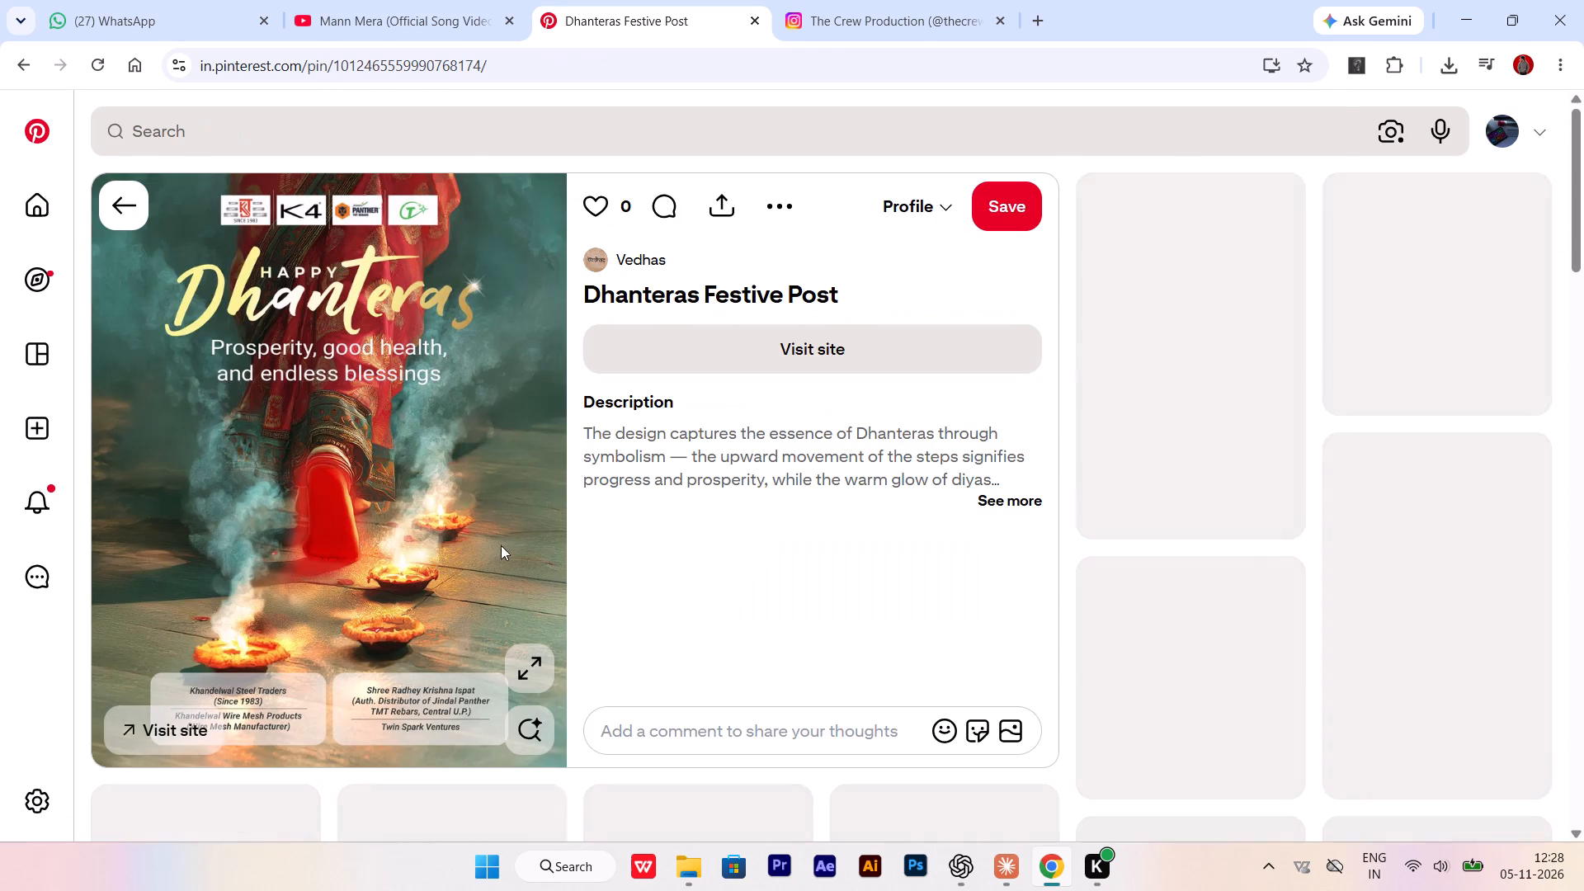
pyautogui.scroll(-4, 320, 332)
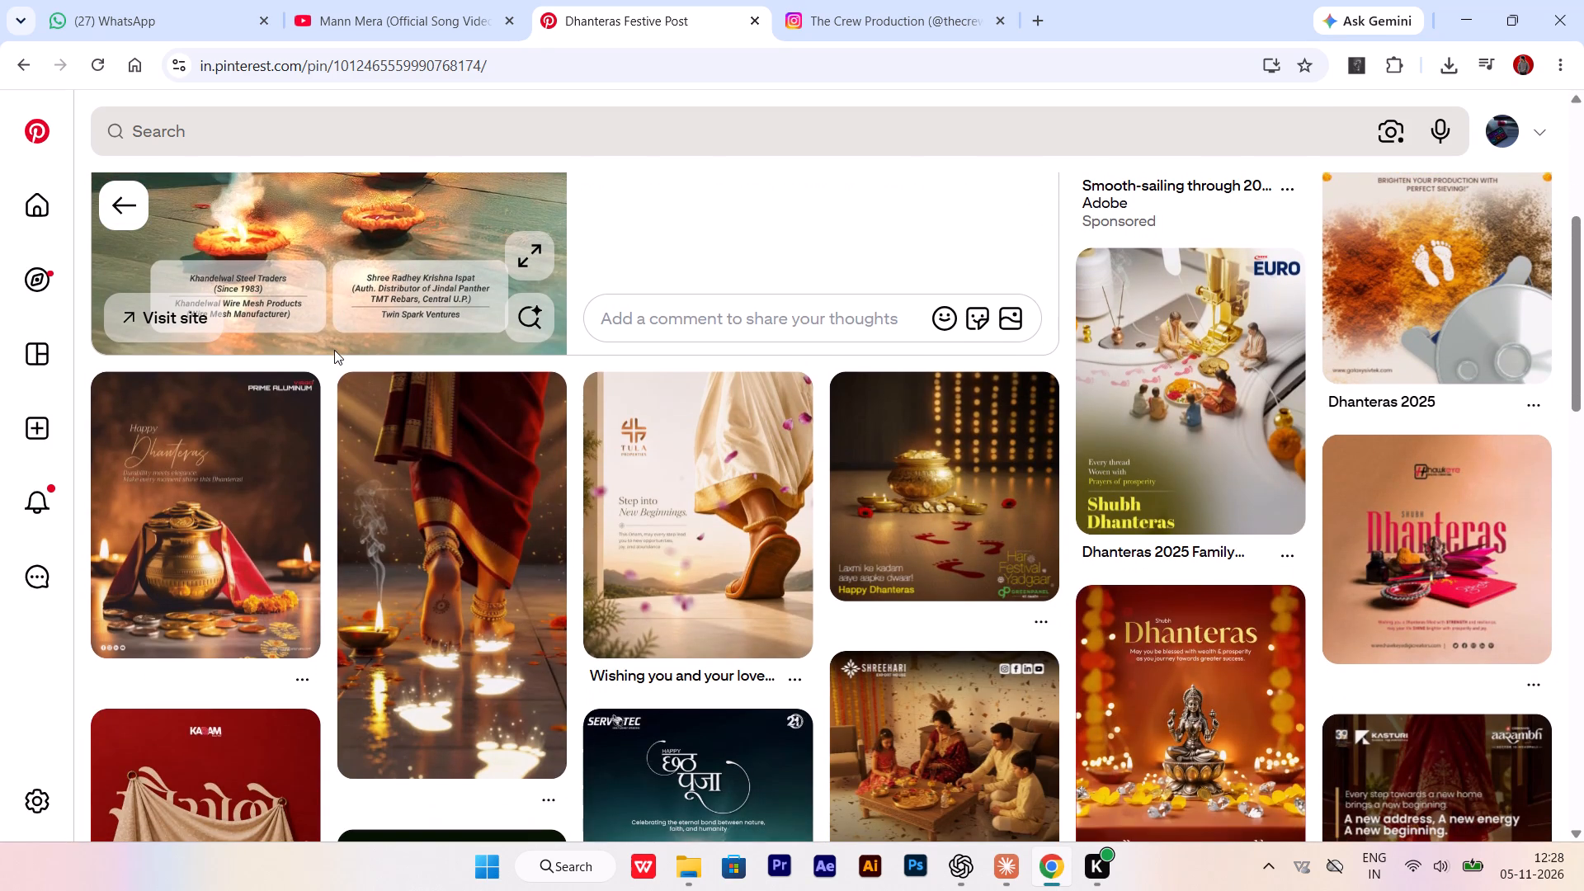
pyautogui.scroll(-1, 334, 350)
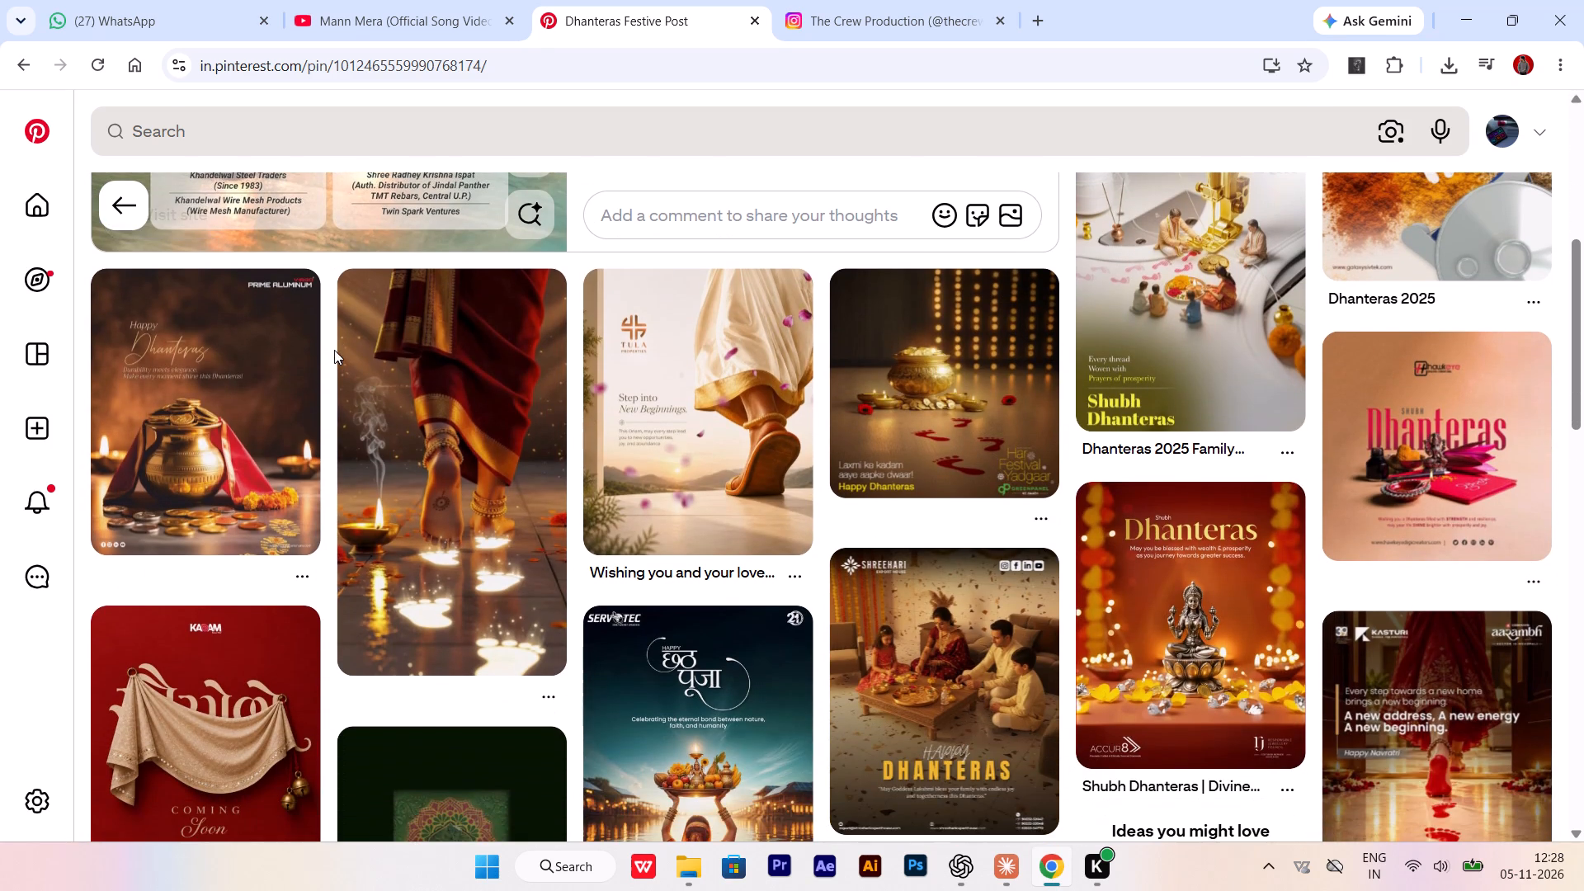
pyautogui.scroll(2, 334, 350)
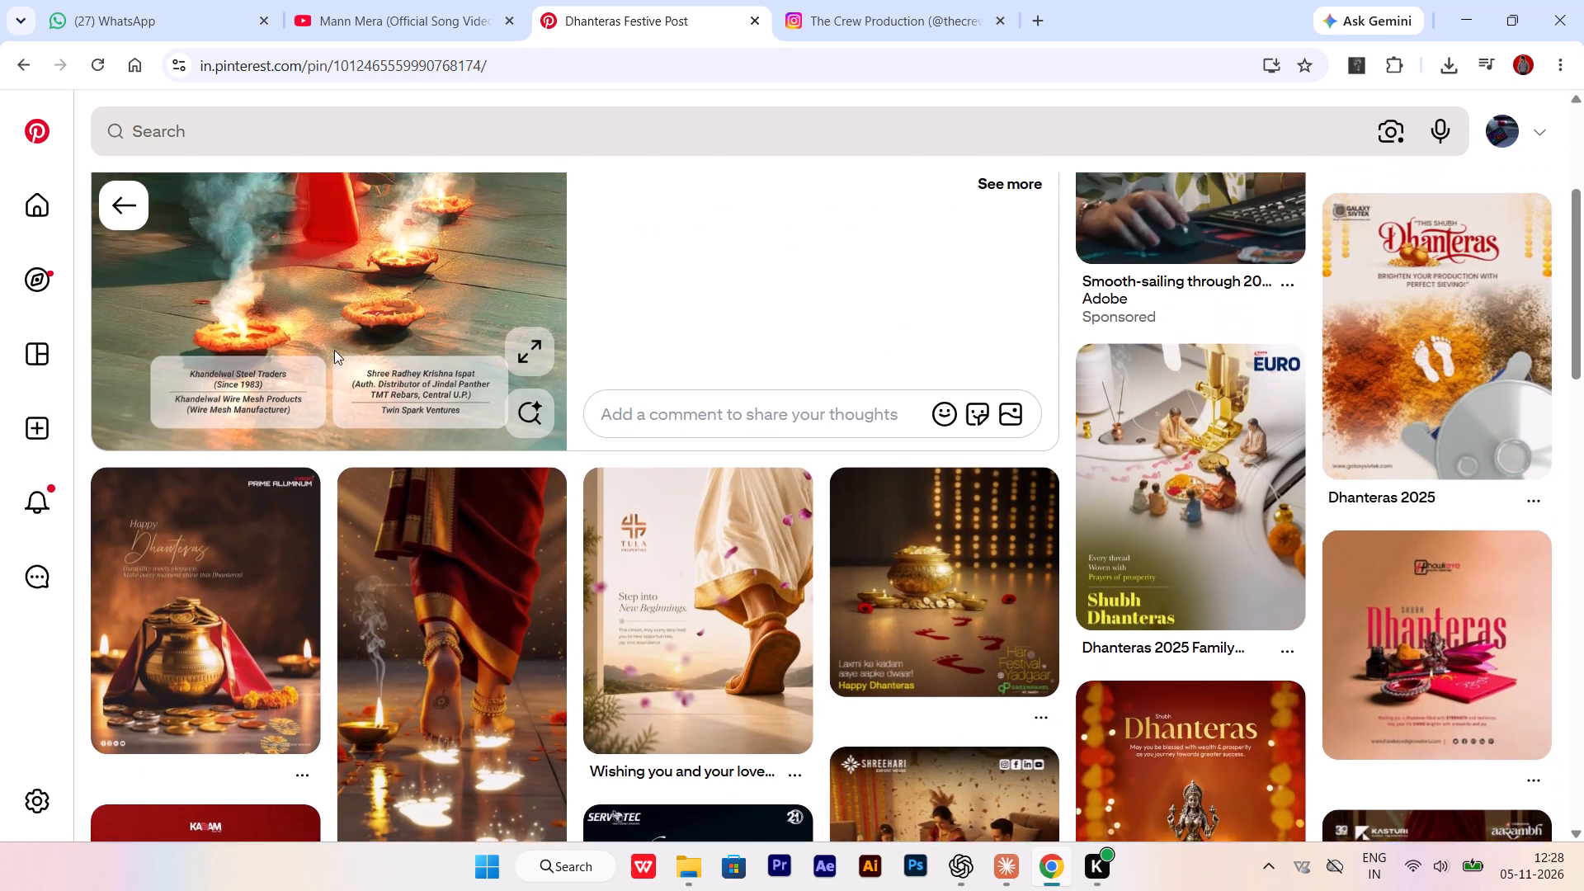
pyautogui.scroll(3, 334, 350)
pyautogui.click(110, 208)
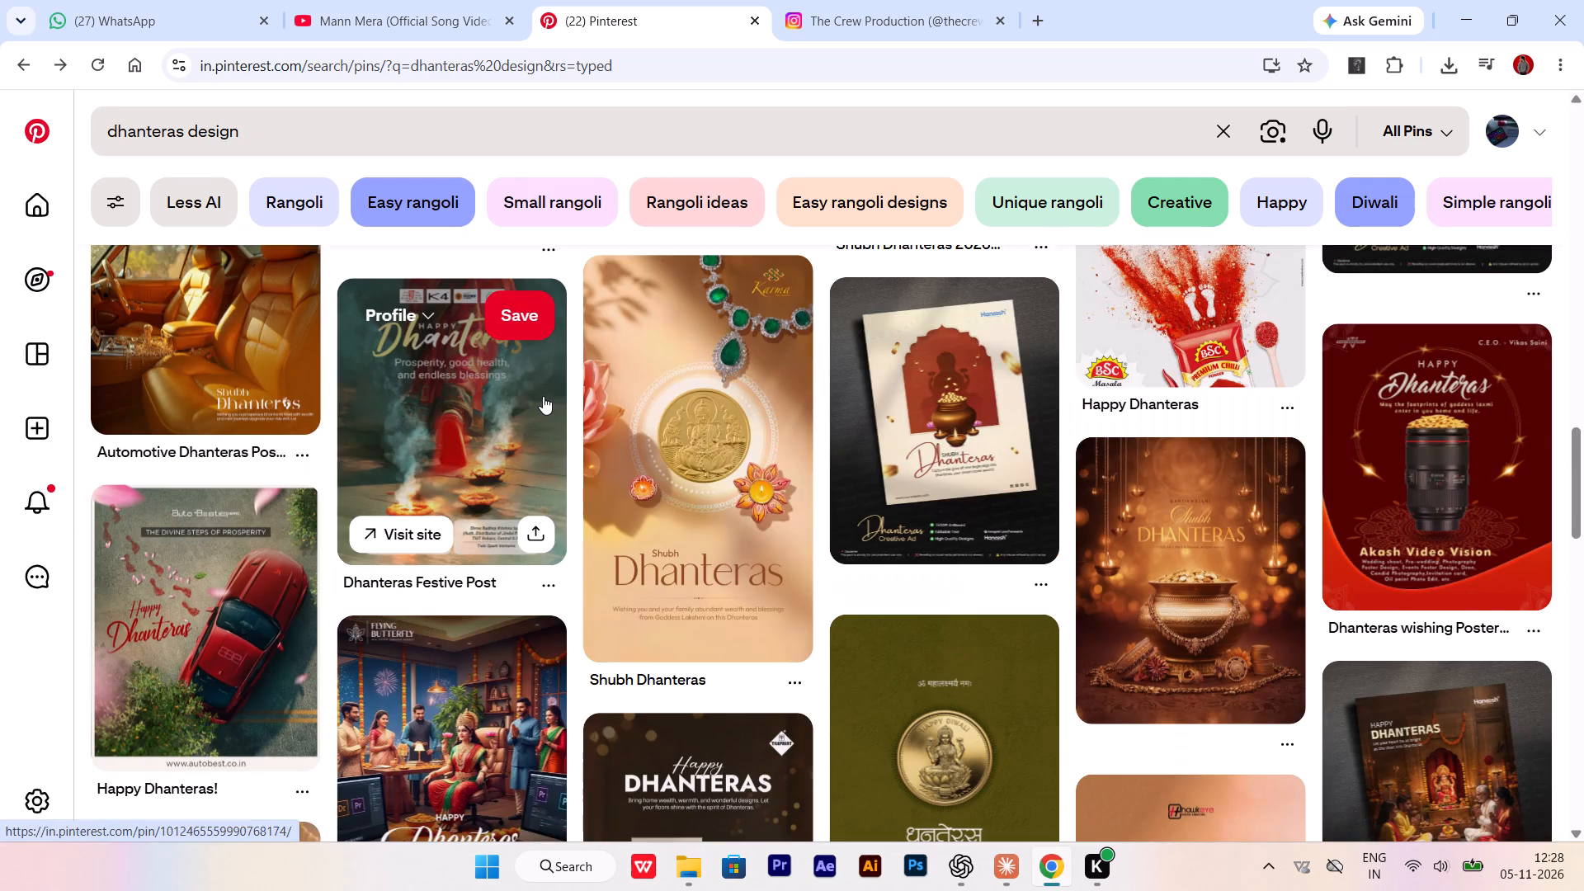
# Examine more of the "dhanteras design" results, down to the related searches and the pins below them.
pyautogui.scroll(-3, 543, 396)
pyautogui.scroll(-2, 303, 581)
pyautogui.scroll(-1, 709, 477)
pyautogui.scroll(-1, 316, 601)
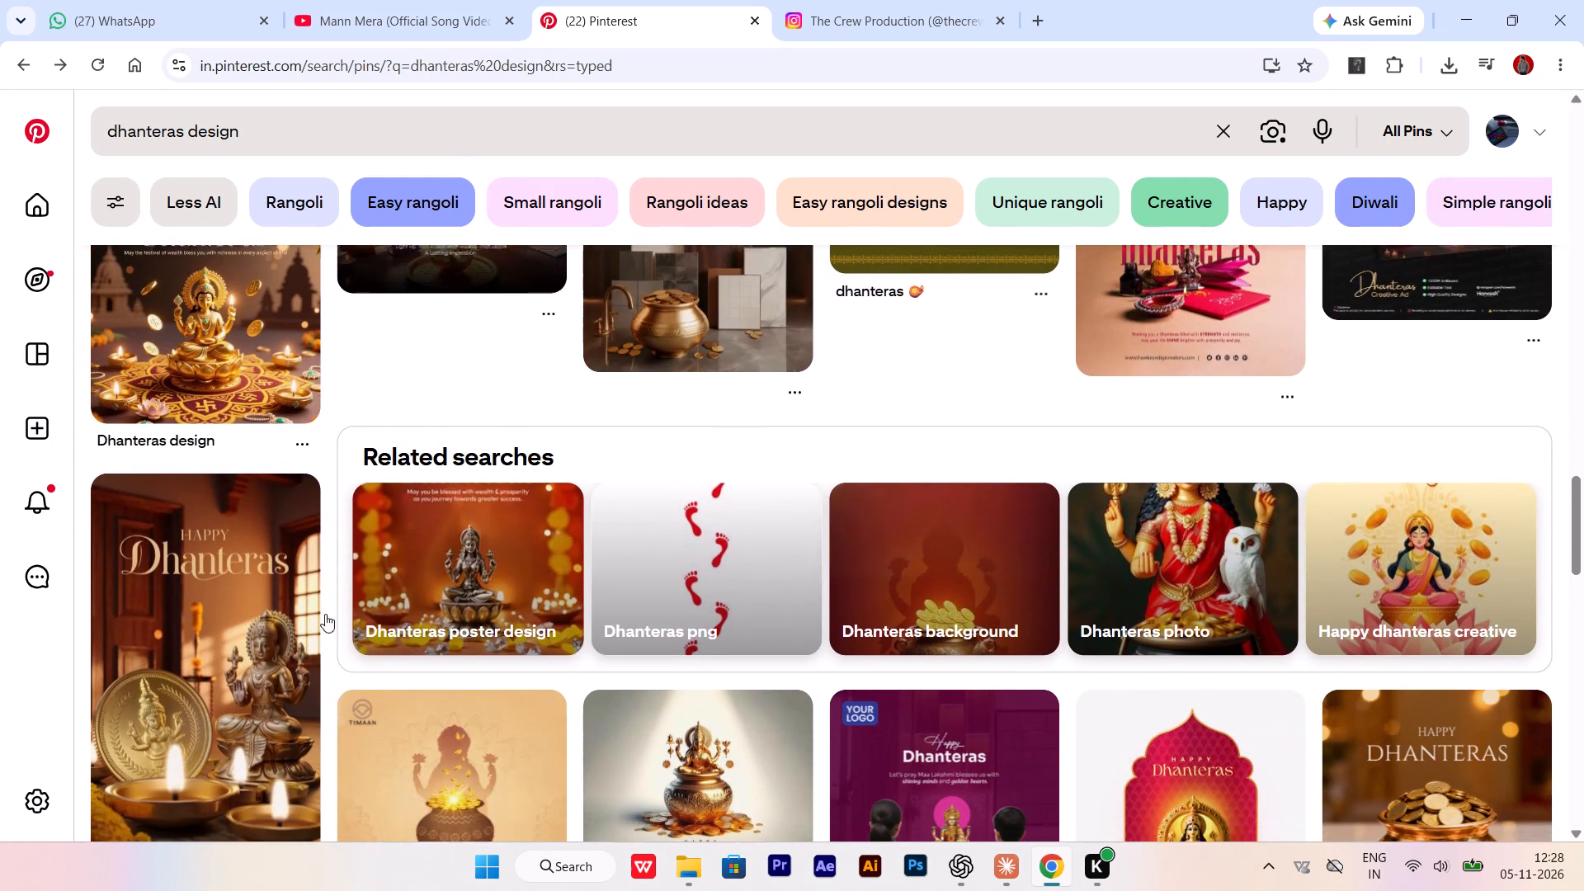
pyautogui.scroll(-1, 325, 614)
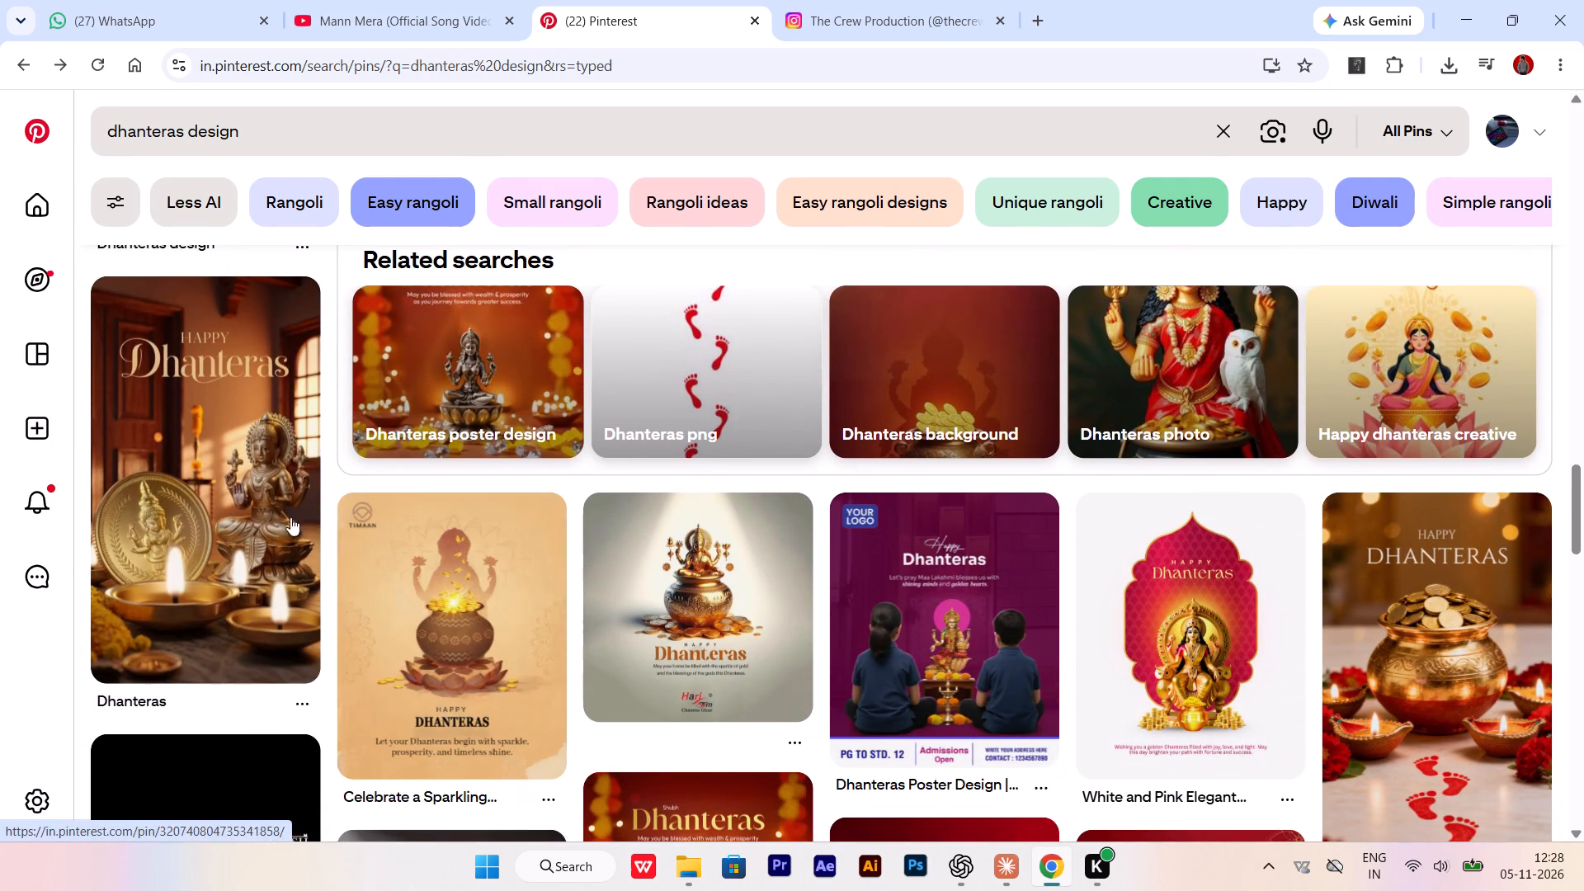
pyautogui.scroll(-1, 1194, 502)
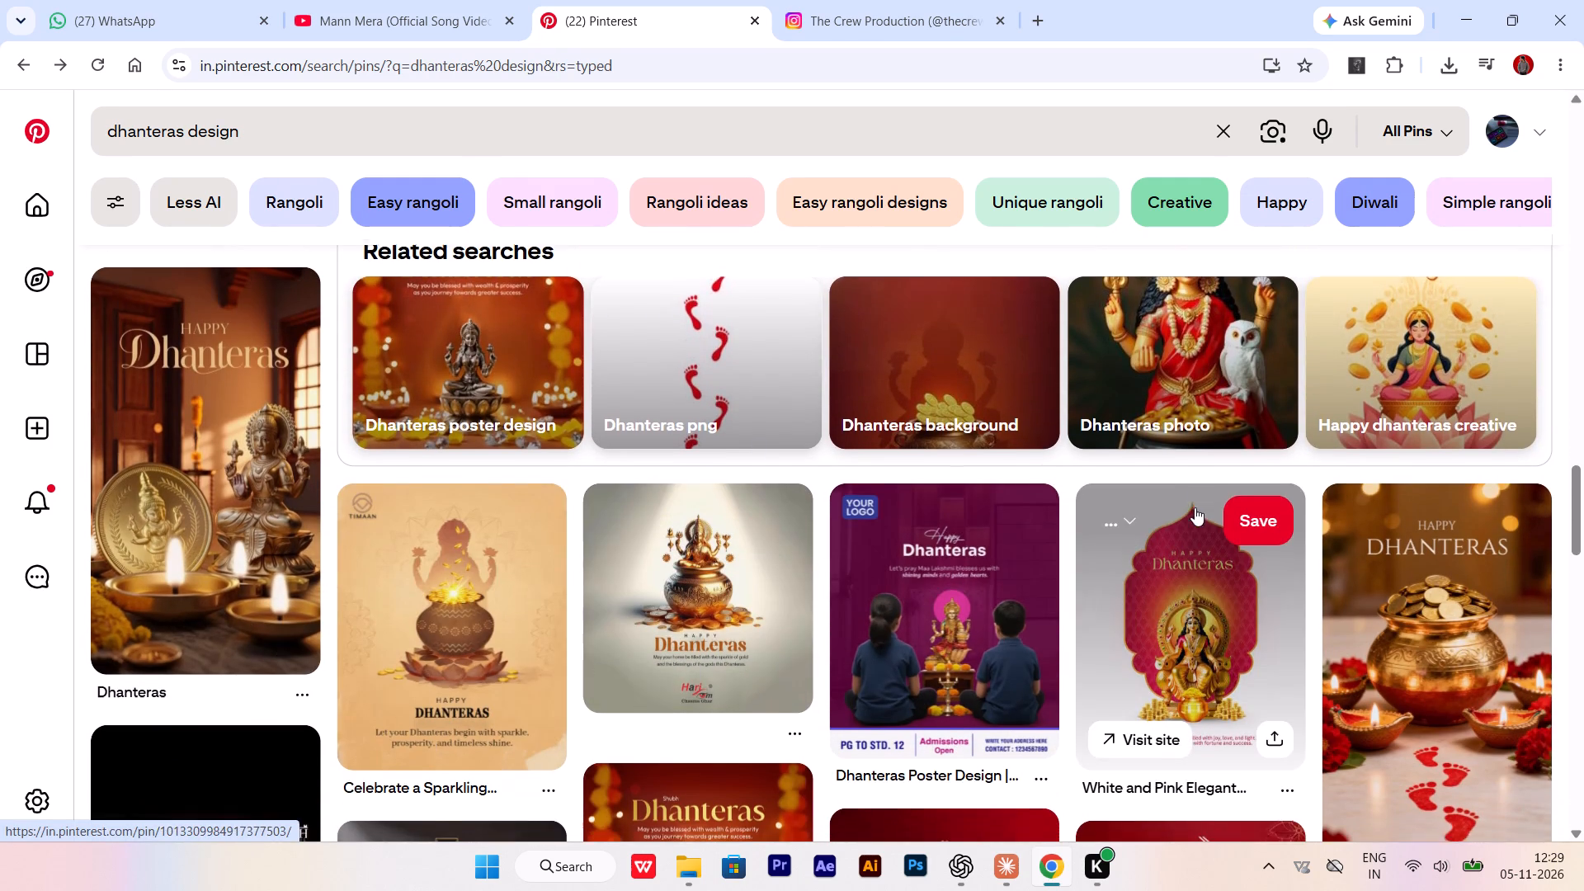
pyautogui.scroll(2, 645, 502)
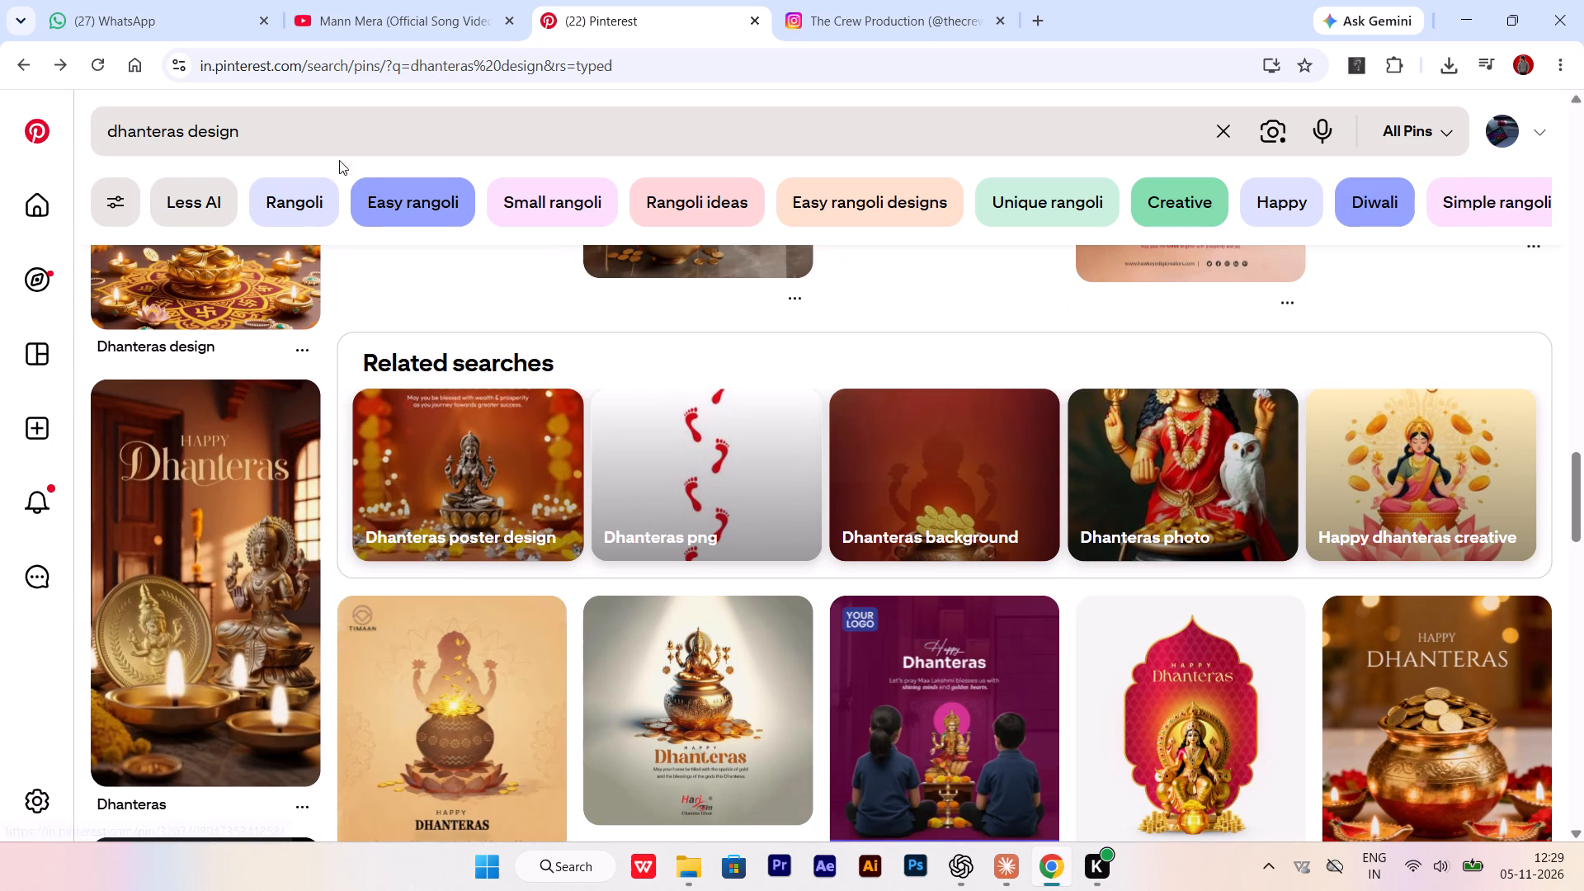
# Change the pin search to "dhanteras editorial" and glance over the results.
pyautogui.moveTo(324, 127); pyautogui.dragTo(189, 170)
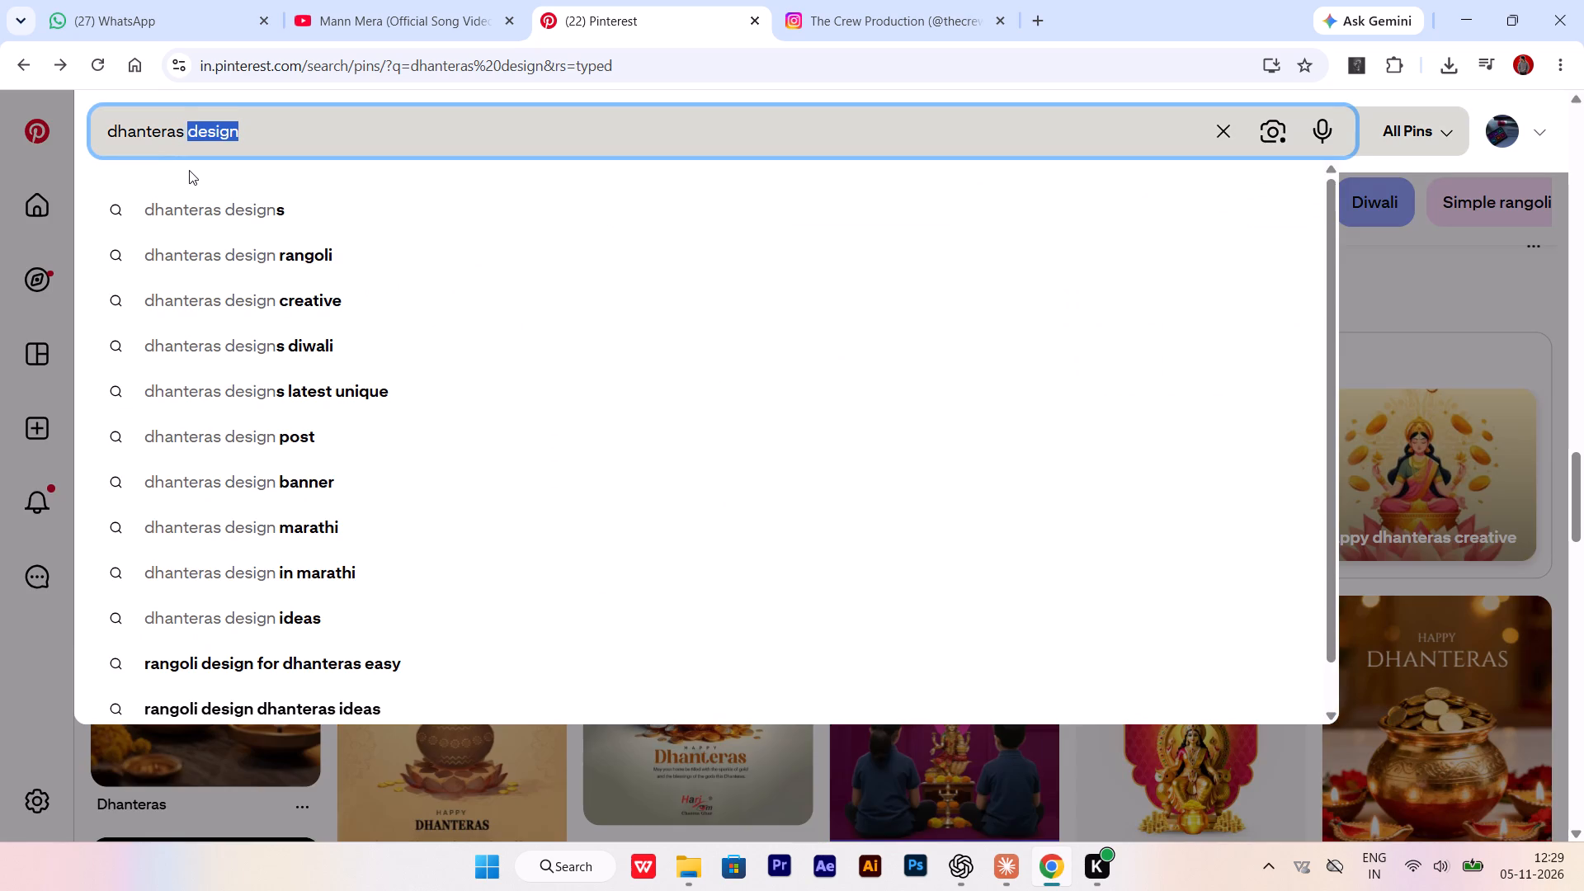
pyautogui.moveTo(189, 170); pyautogui.dragTo(190, 170)
pyautogui.write('edit')
pyautogui.write('orial')
pyautogui.press('space')
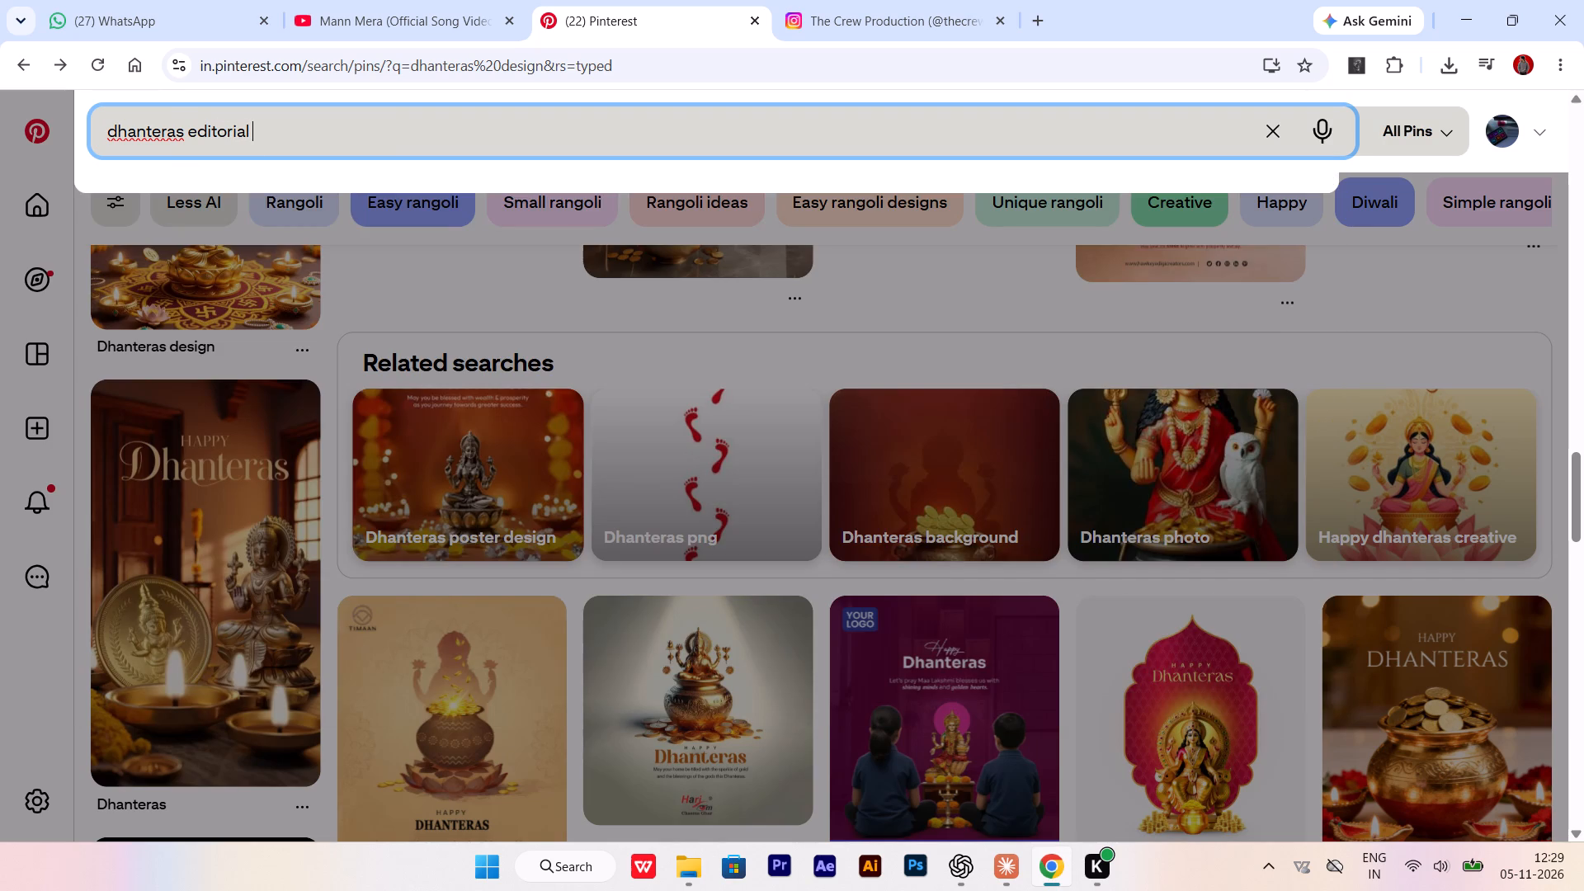
pyautogui.press('Return')
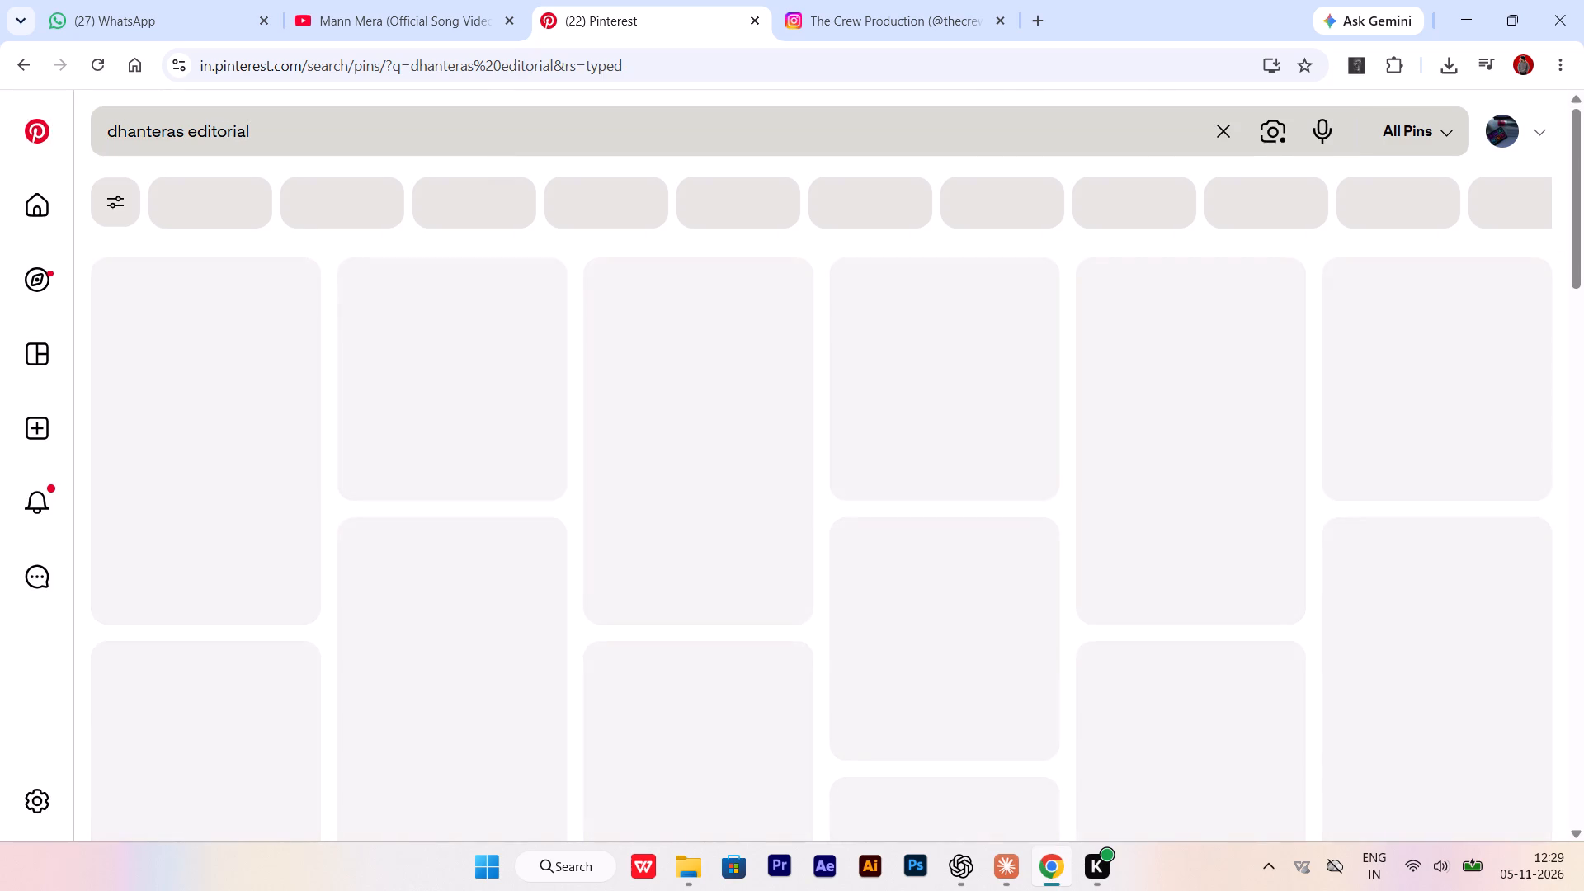
pyautogui.scroll(-1, 163, 620)
pyautogui.scroll(1, 290, 286)
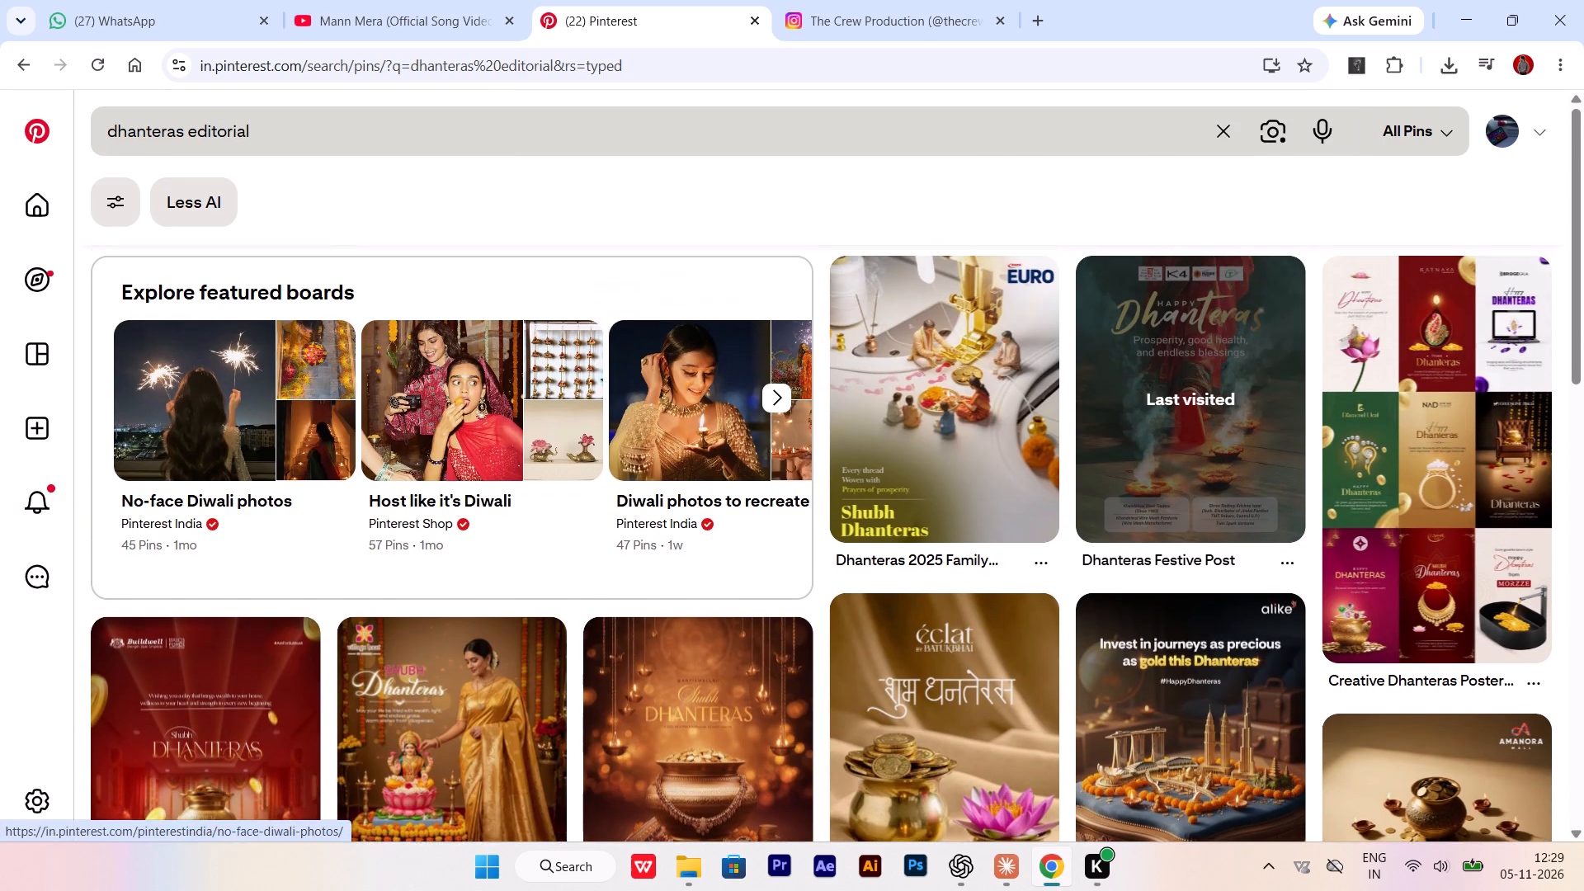
# Extend the search to "dhanteras editorial image" and look through the resulting pins.
pyautogui.click(270, 130)
pyautogui.press('space')
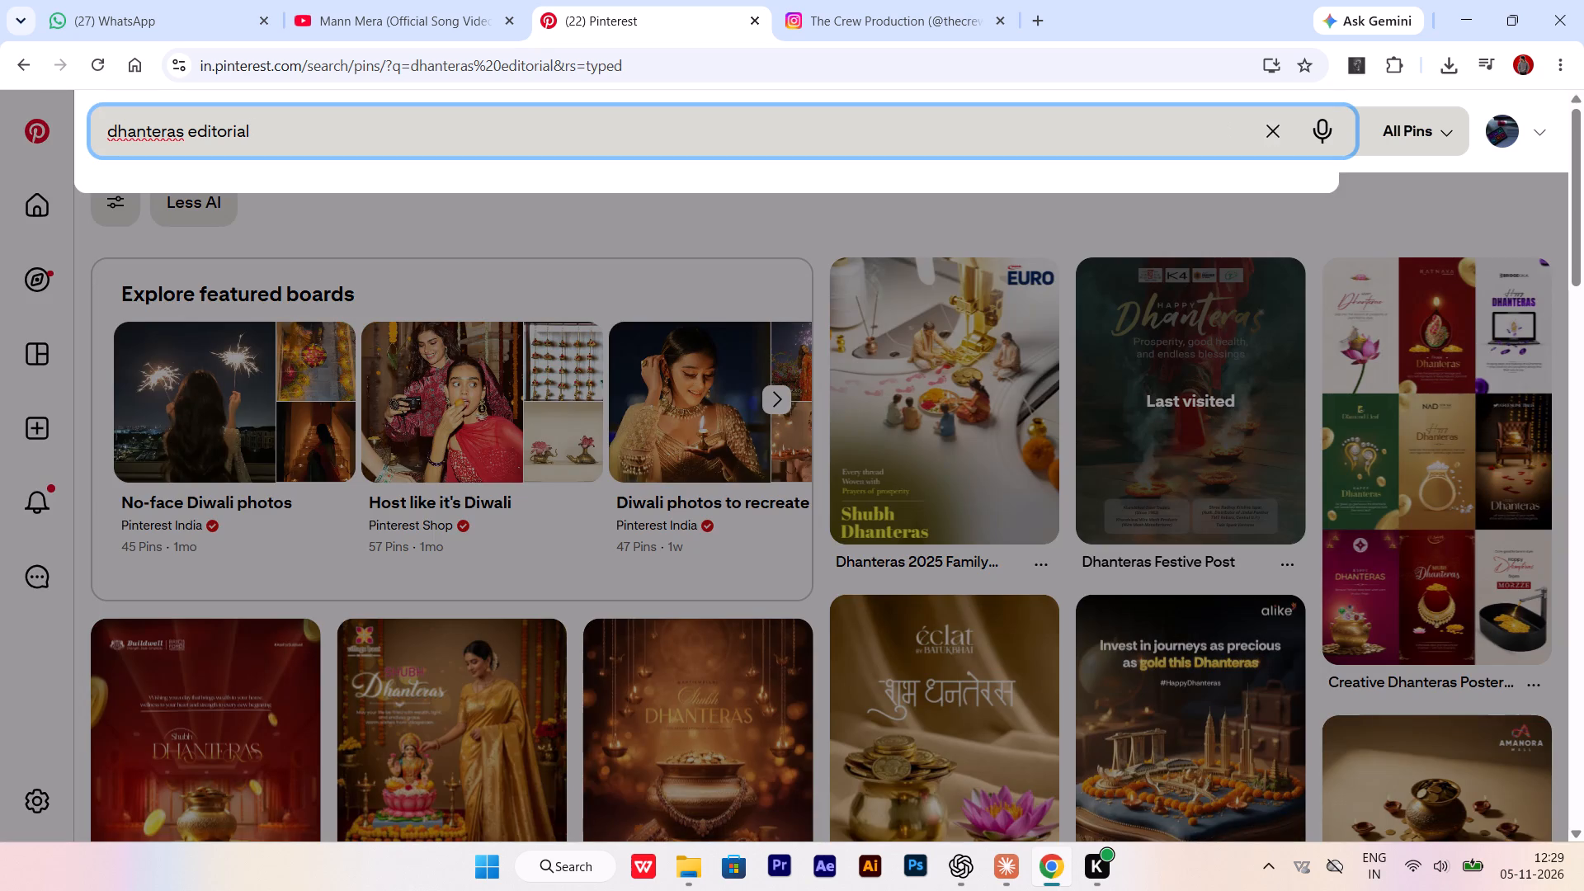
pyautogui.write('image')
pyautogui.press('Return')
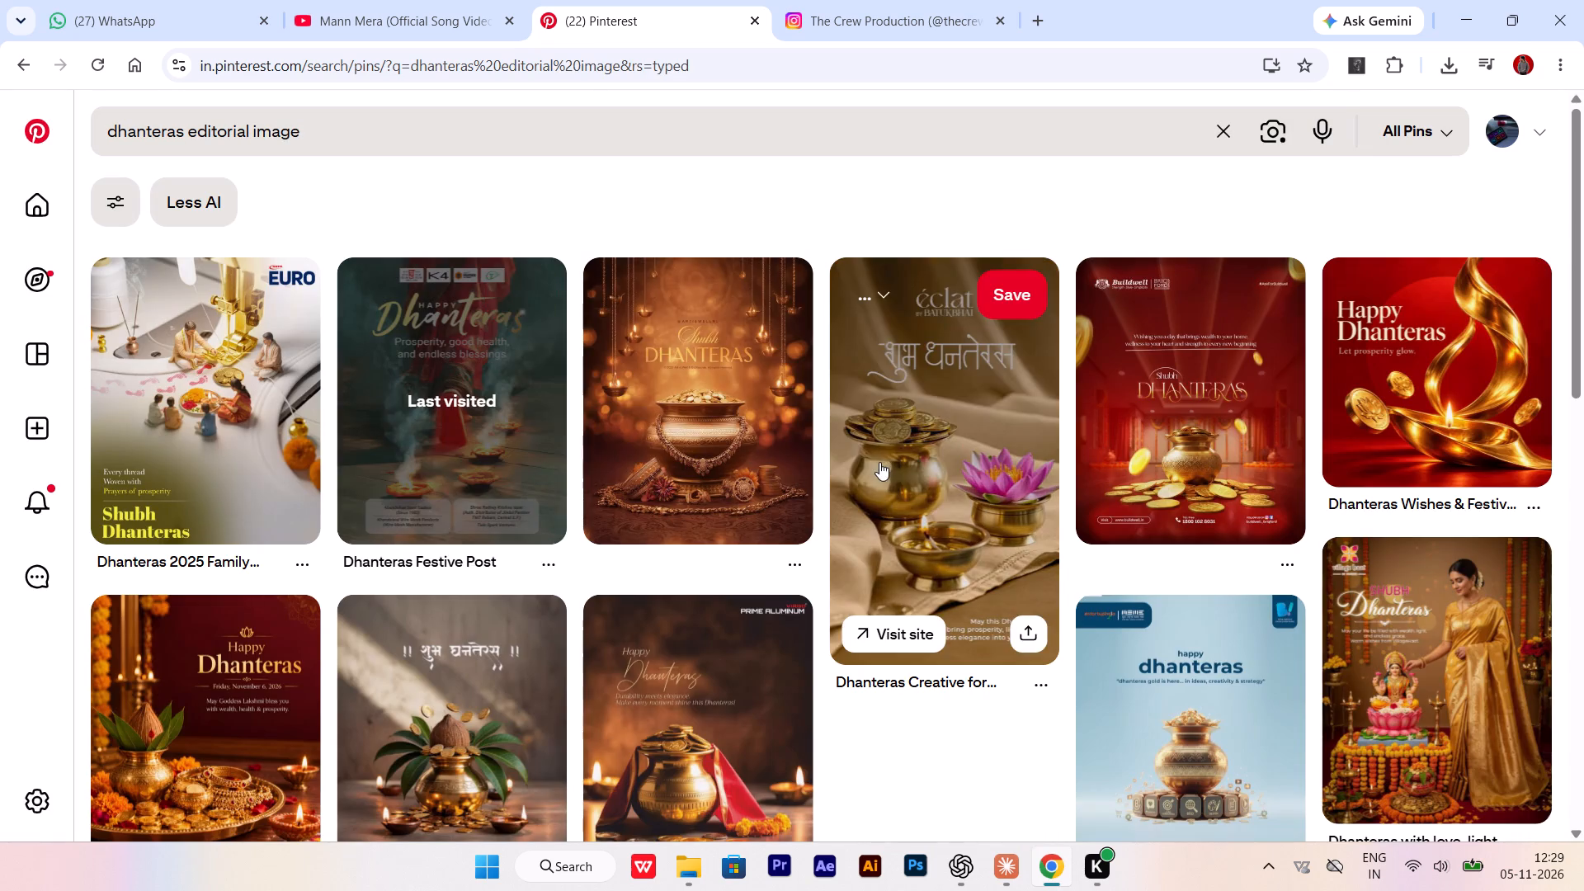
pyautogui.scroll(-1, 233, 521)
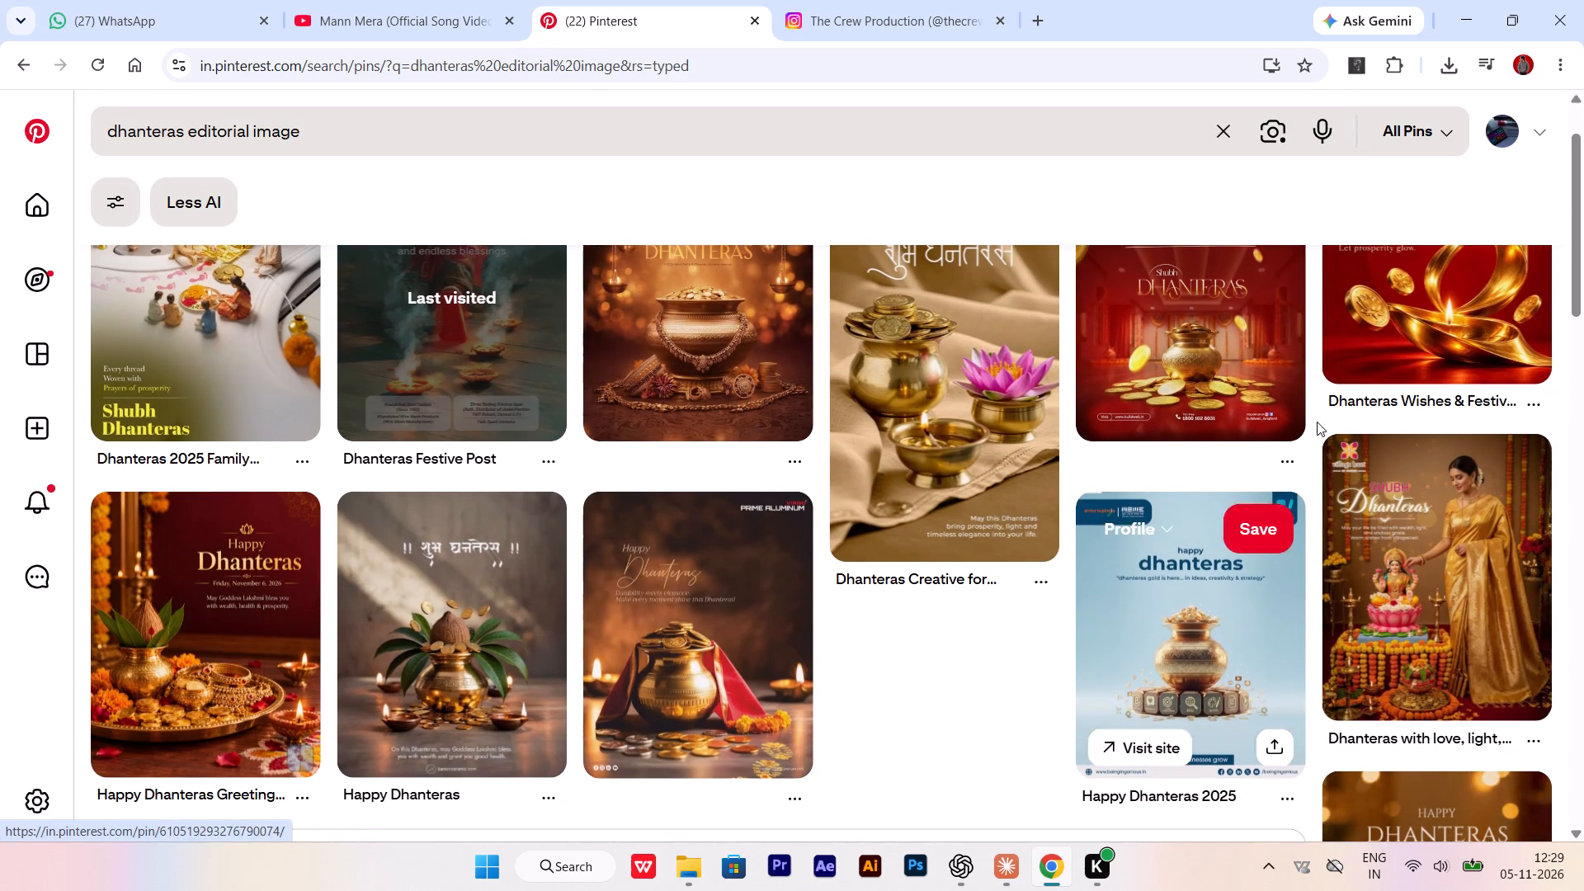
pyautogui.scroll(-4, 1325, 417)
pyautogui.scroll(3, 399, 374)
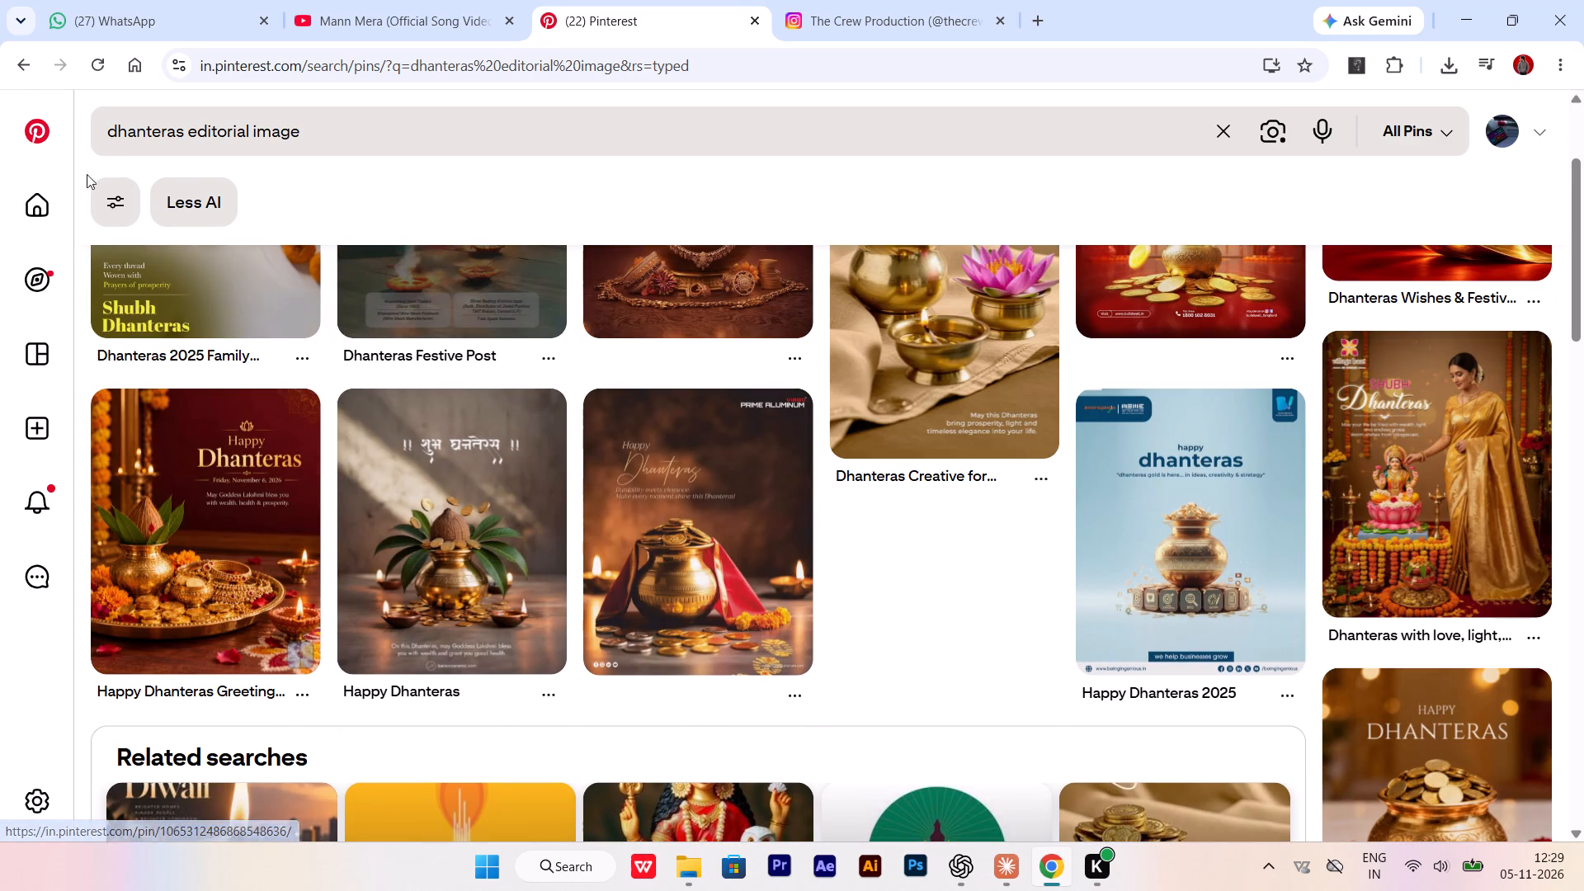
# Go back to the "dhanteras design" search and change its query to "happy dhanteras design".
pyautogui.click(37, 52)
pyautogui.click(26, 50)
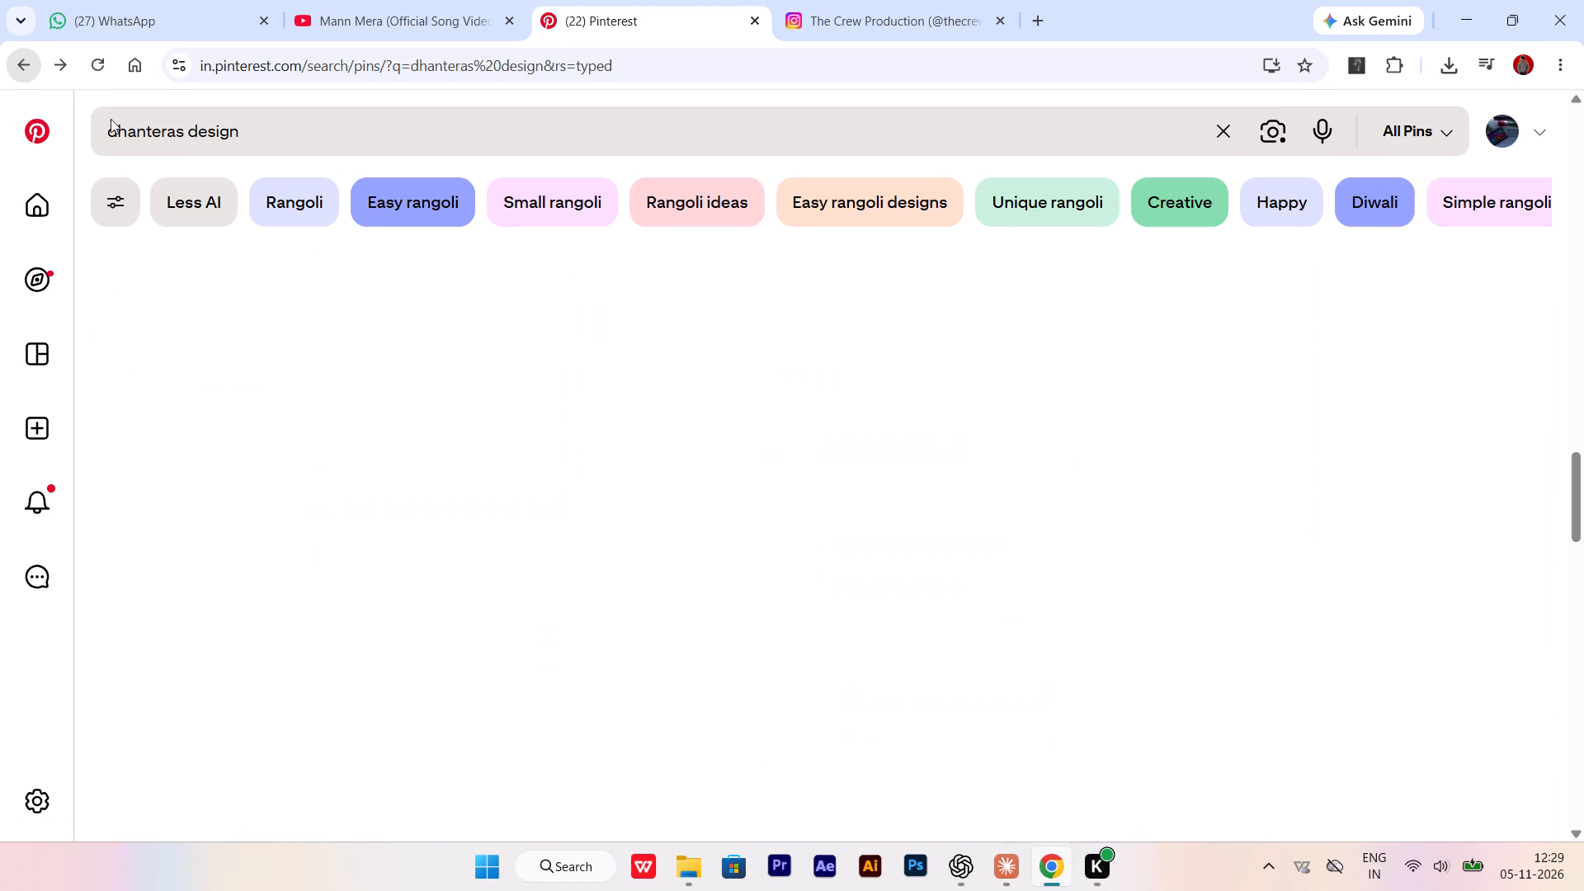
pyautogui.click(110, 127)
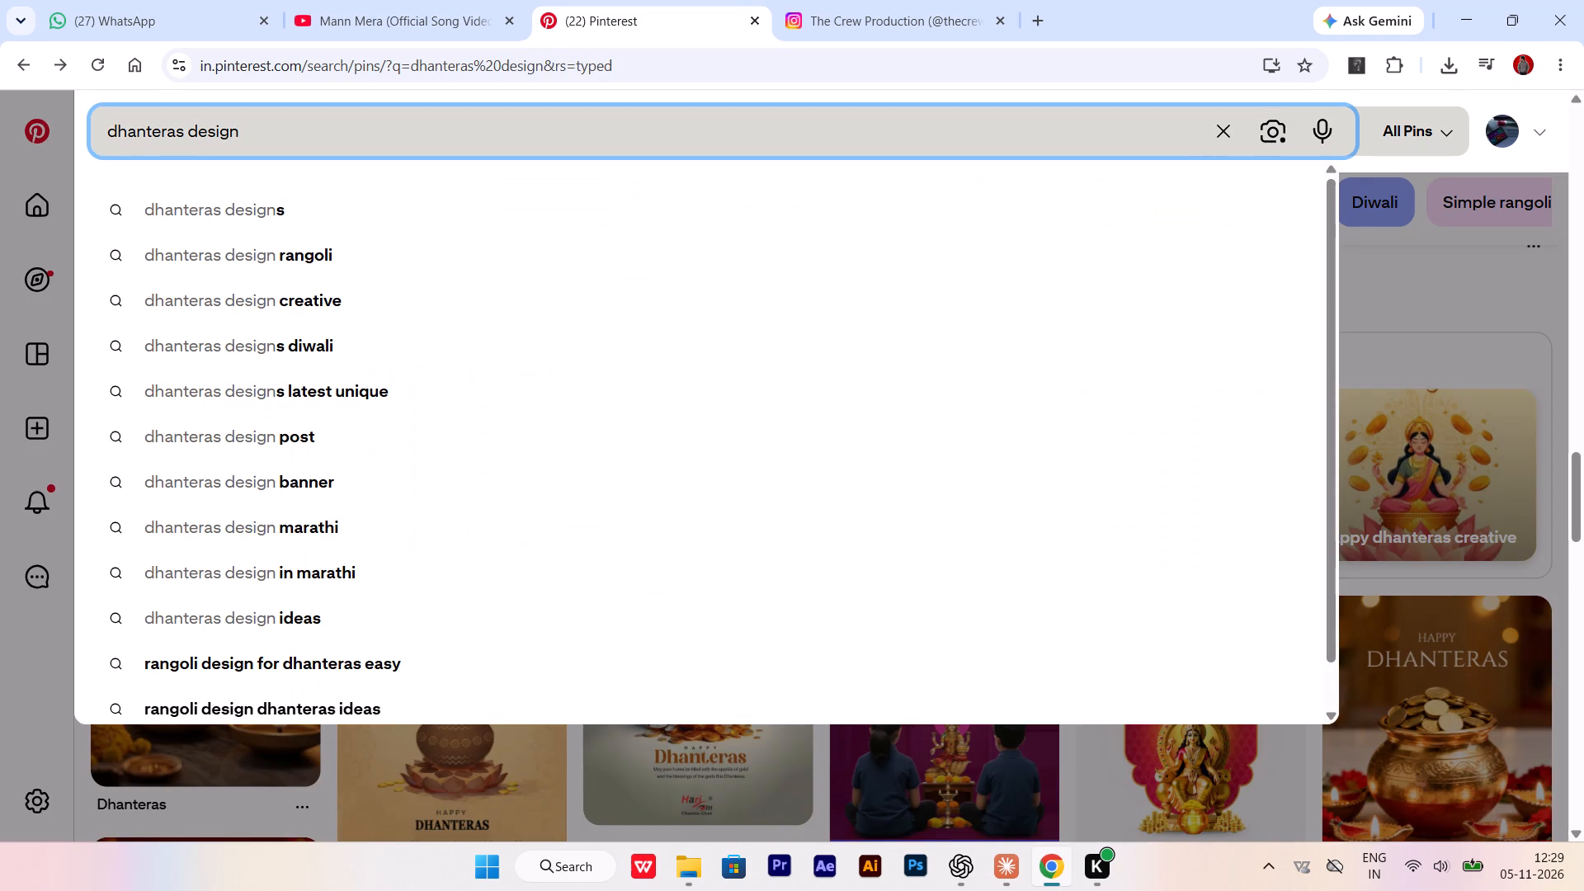
pyautogui.write('happ')
pyautogui.press('space')
pyautogui.press('Return')
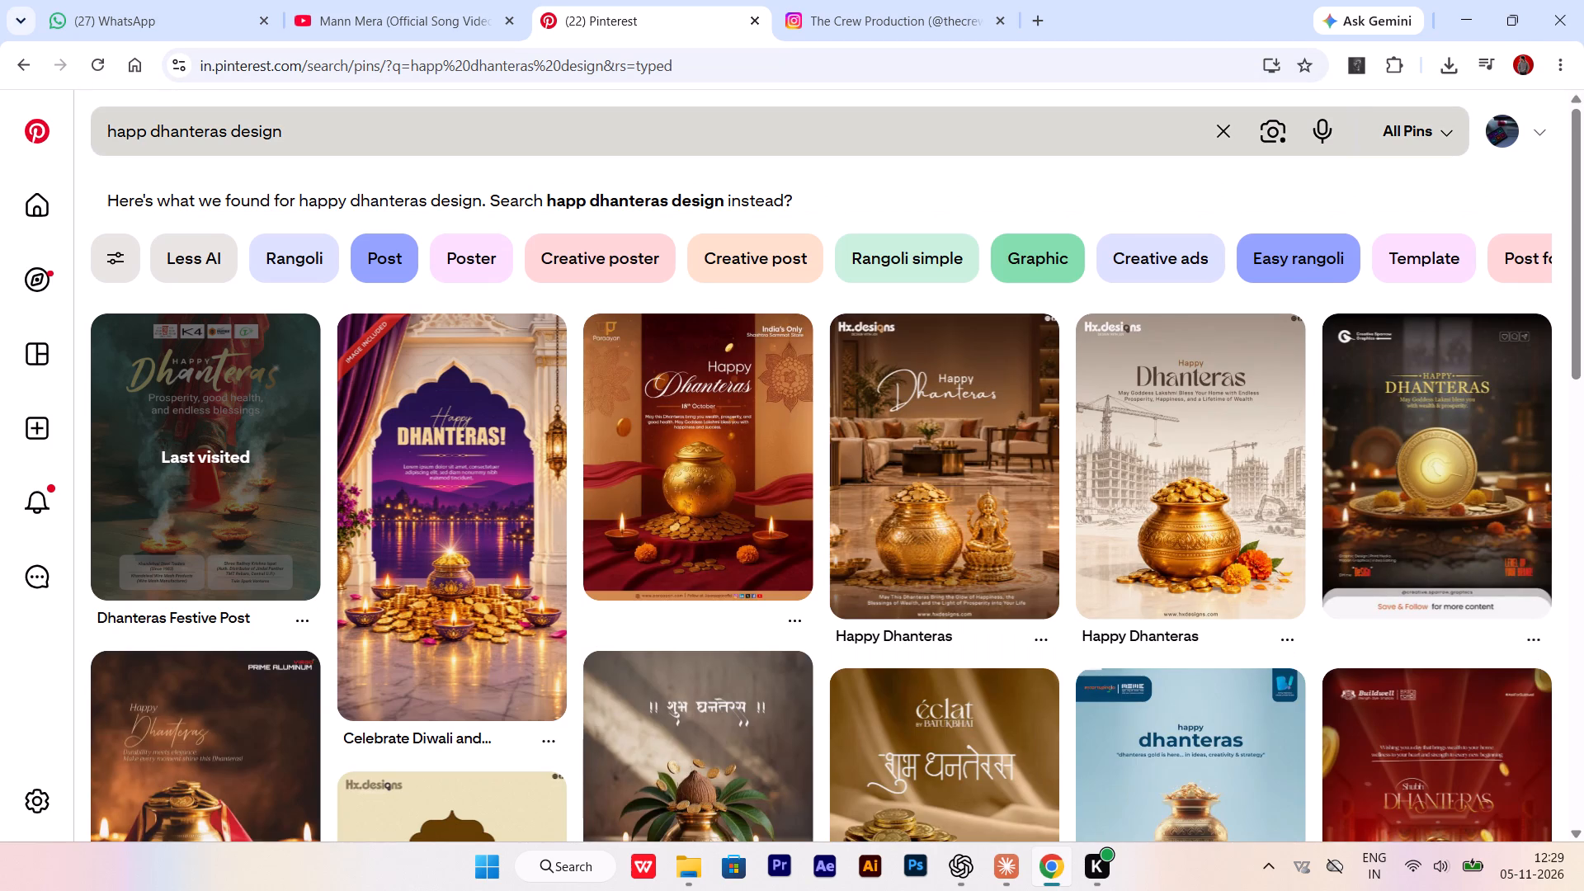
pyautogui.click(141, 132)
pyautogui.click(146, 134)
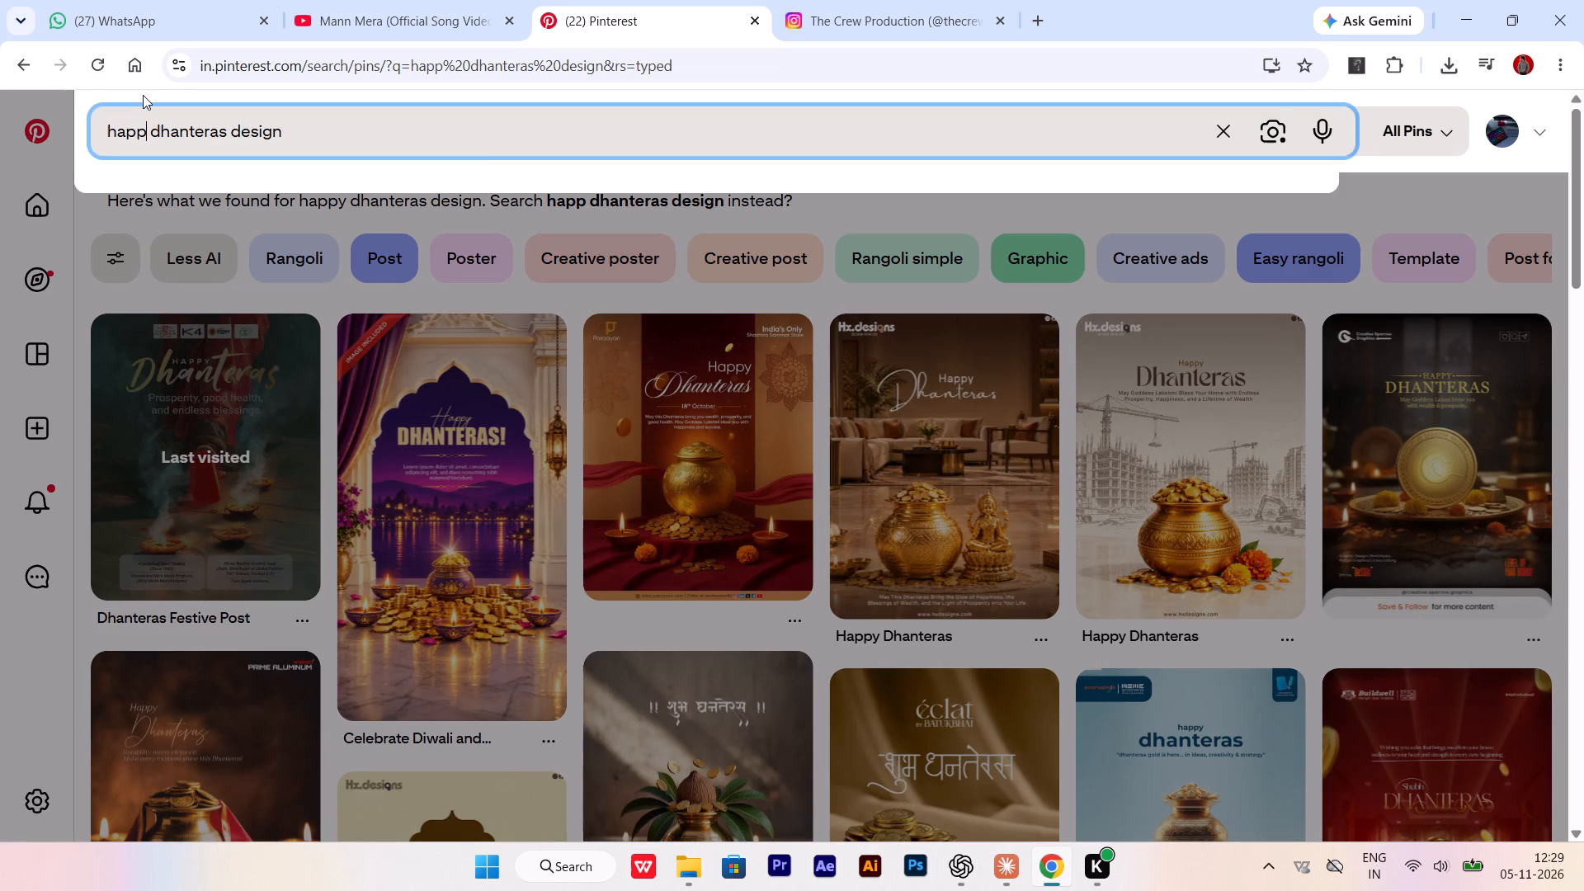
pyautogui.press('y')
pyautogui.press('Return')
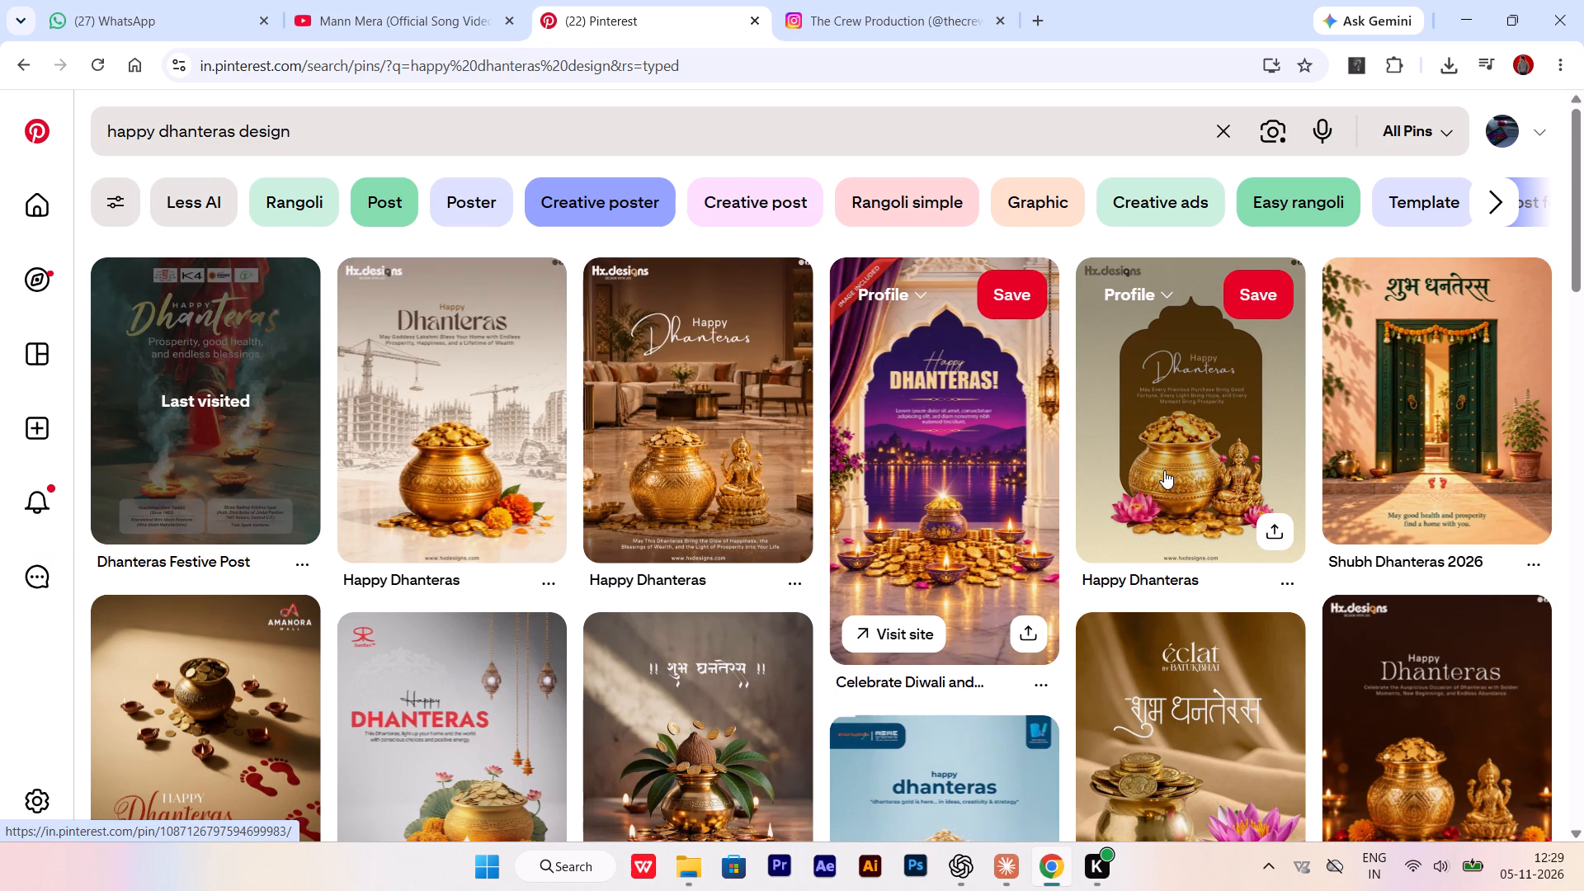
# Examine the "happy dhanteras design" results for poster layouts and festive styles, including the pins further down.
pyautogui.scroll(1, 1164, 470)
pyautogui.scroll(-1, 1157, 467)
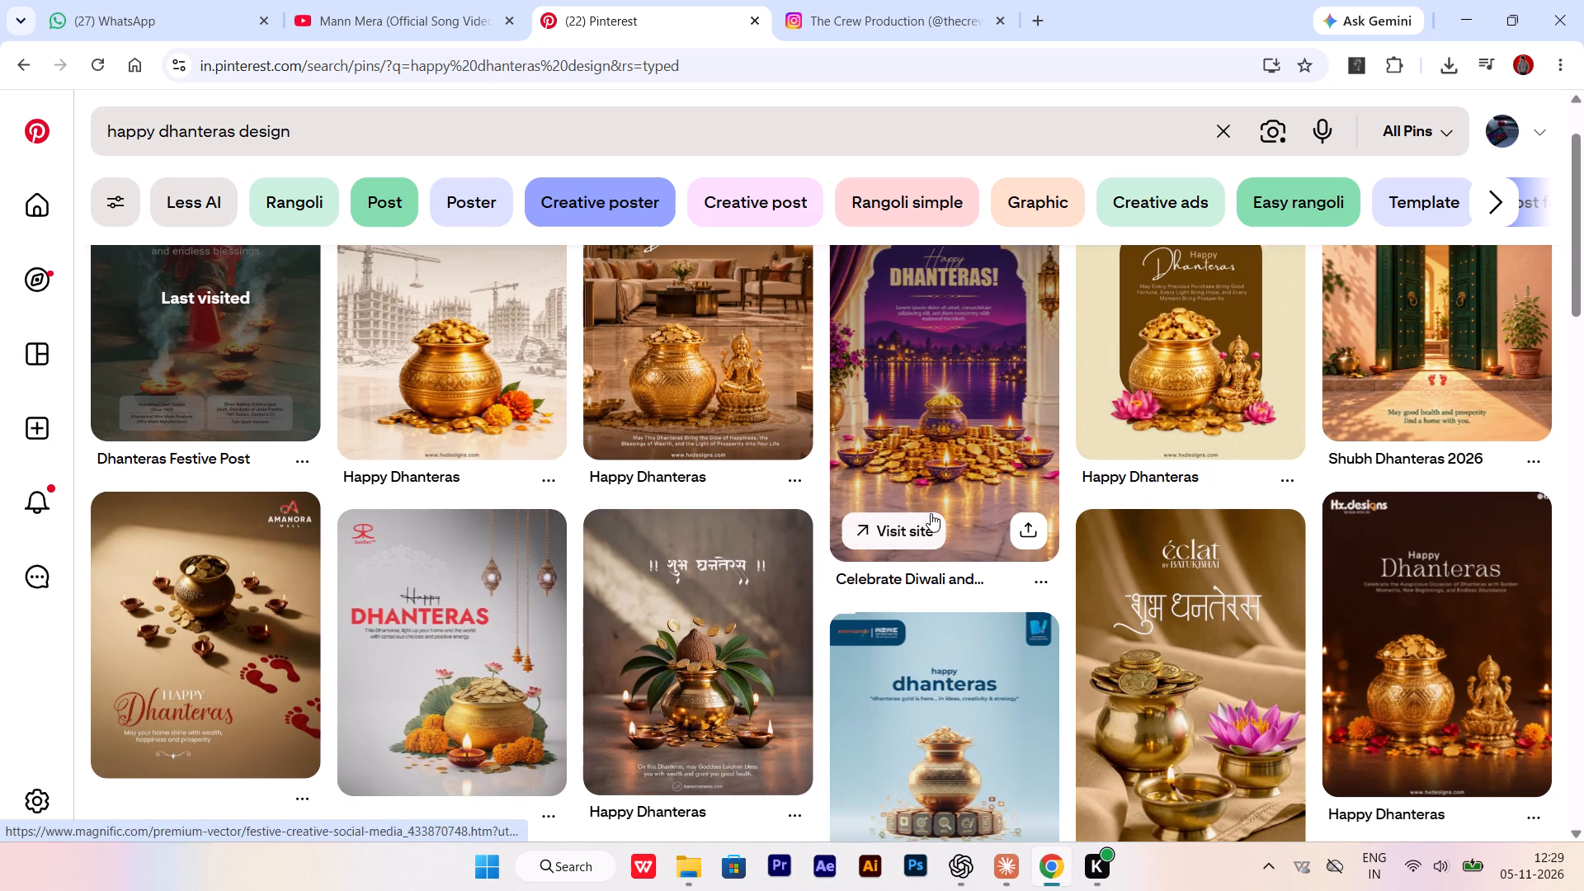
pyautogui.scroll(2, 931, 513)
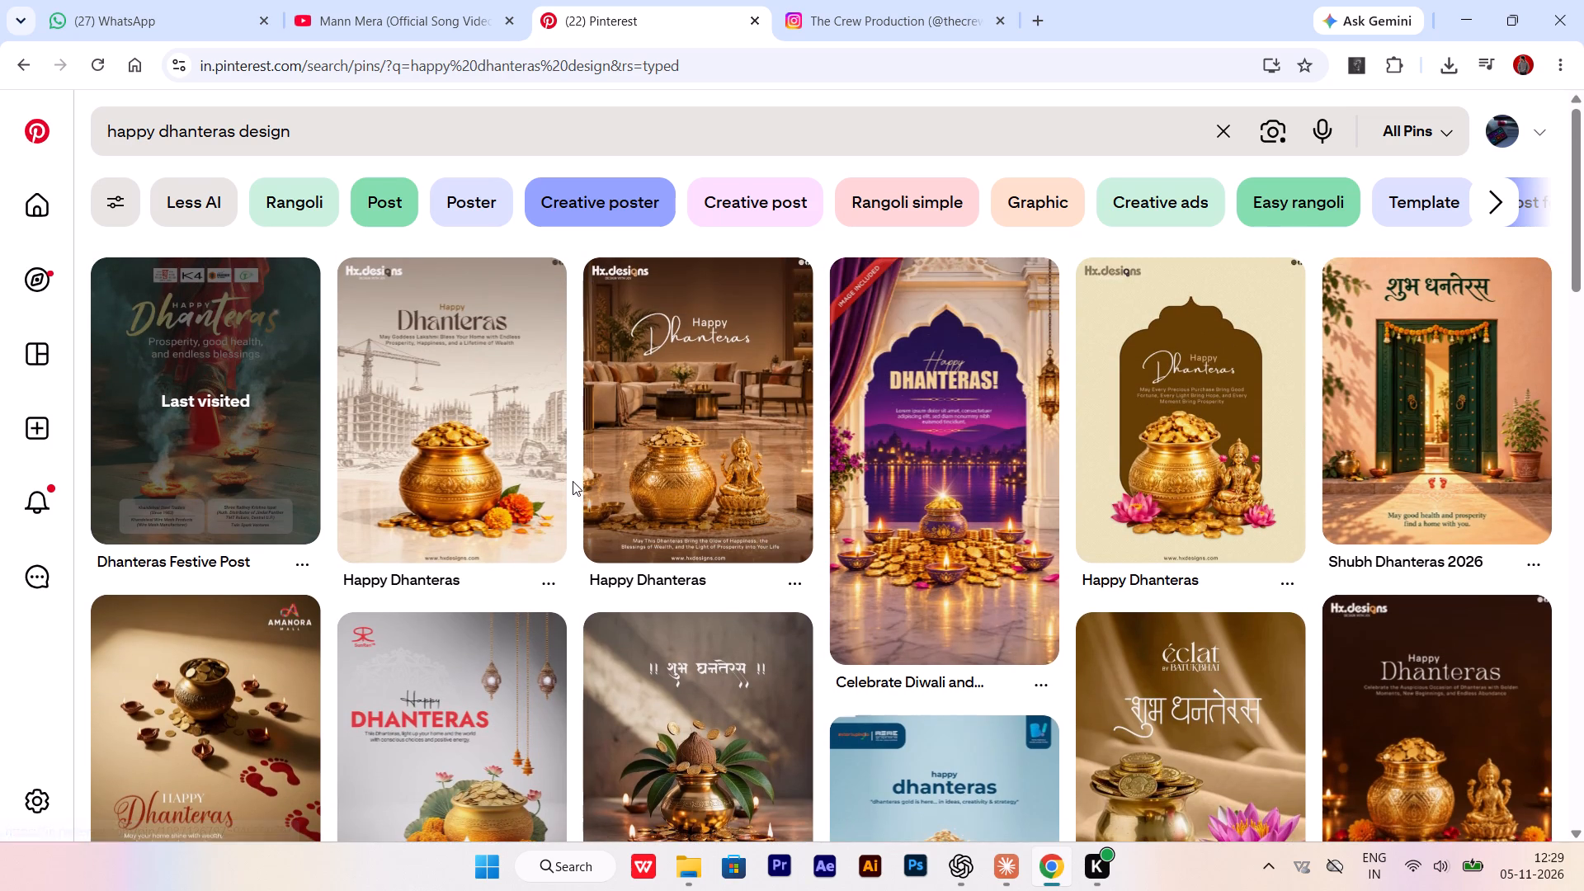
pyautogui.scroll(-2, 557, 502)
pyautogui.scroll(-1, 266, 541)
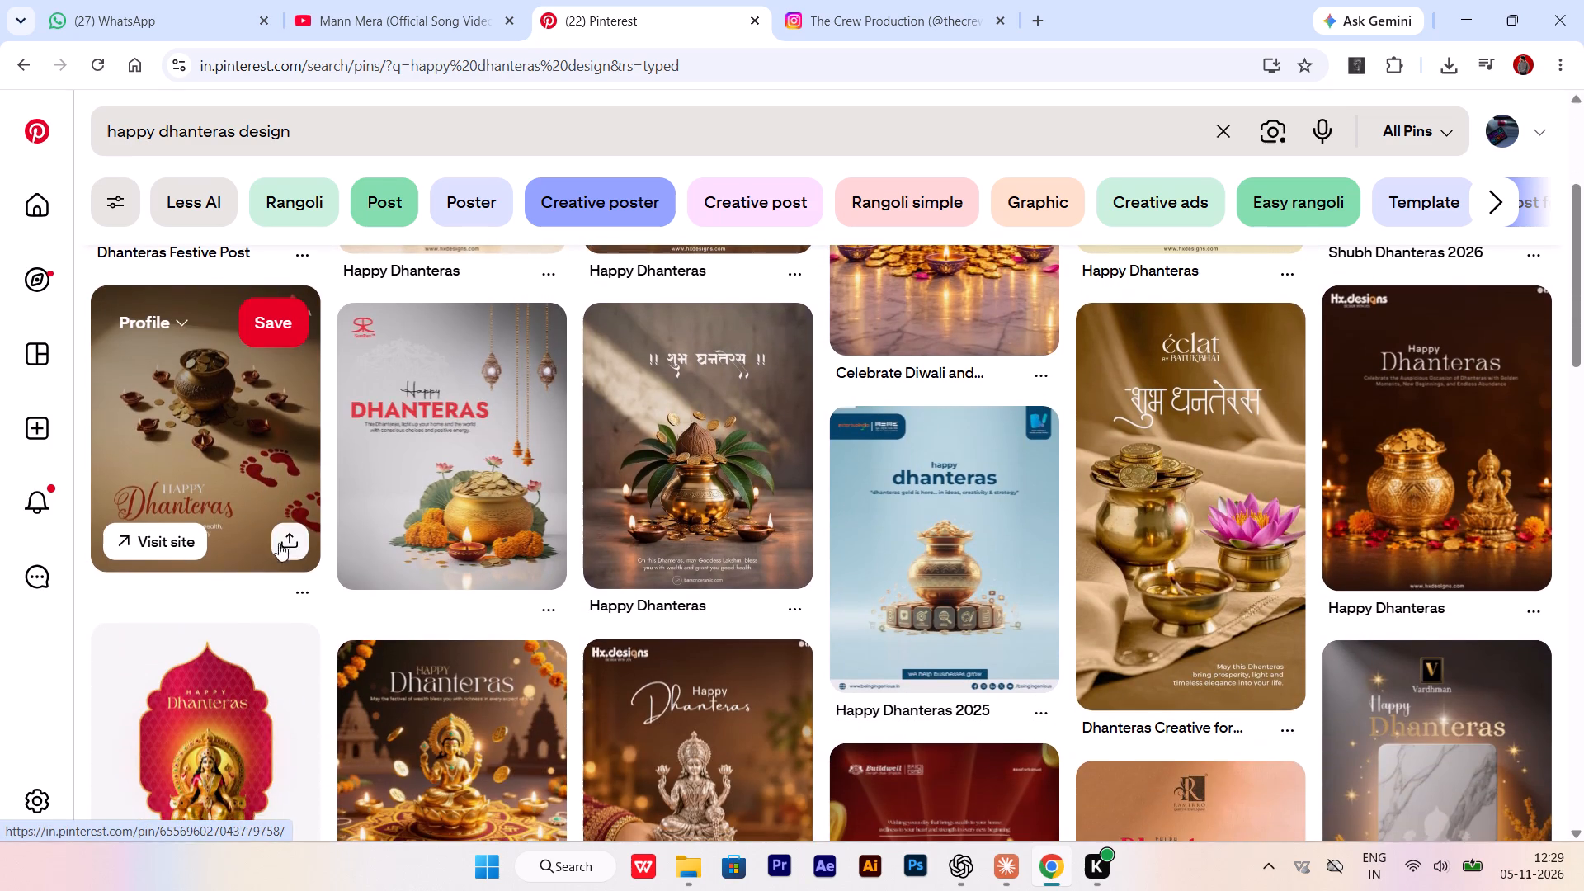
pyautogui.scroll(-1, 318, 532)
pyautogui.scroll(-1, 478, 543)
pyautogui.scroll(-1, 827, 555)
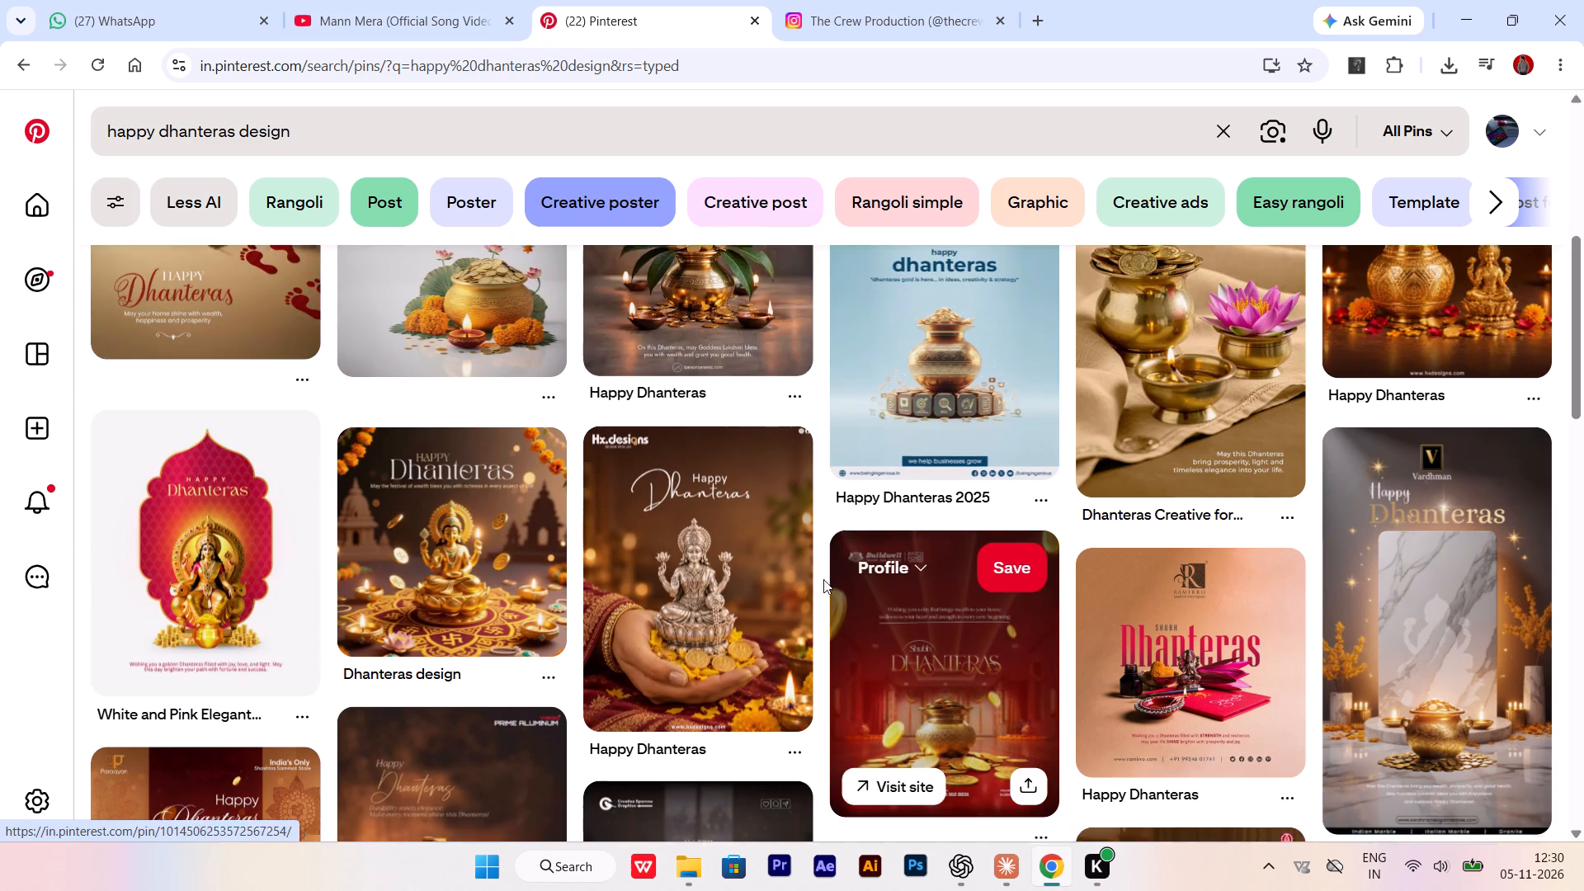
pyautogui.scroll(-3, 747, 515)
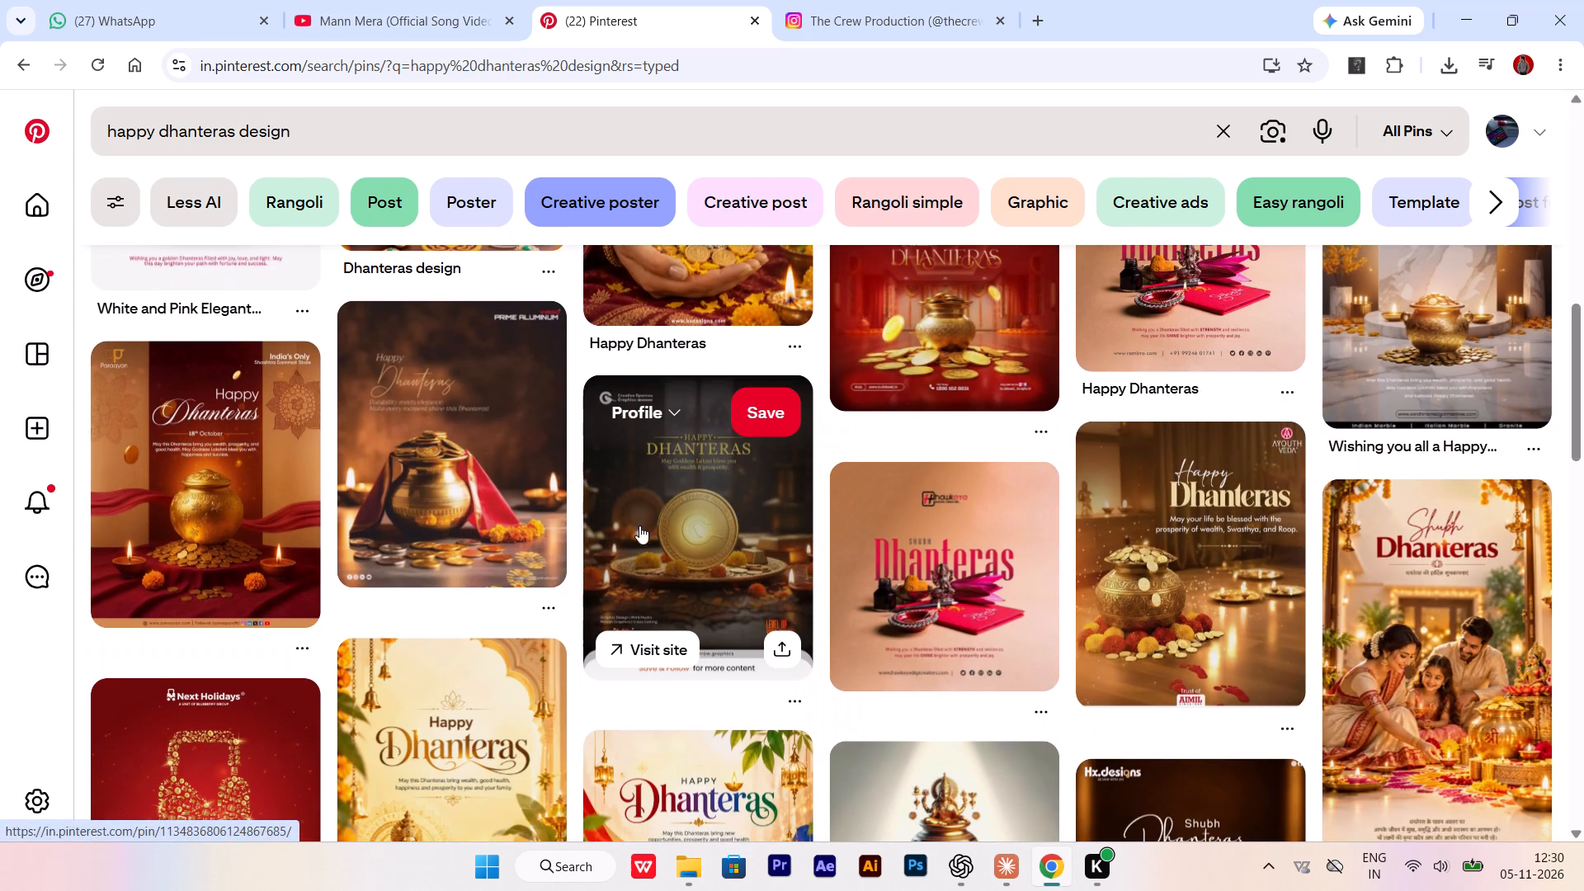
pyautogui.scroll(-3, 635, 540)
pyautogui.scroll(5, 618, 558)
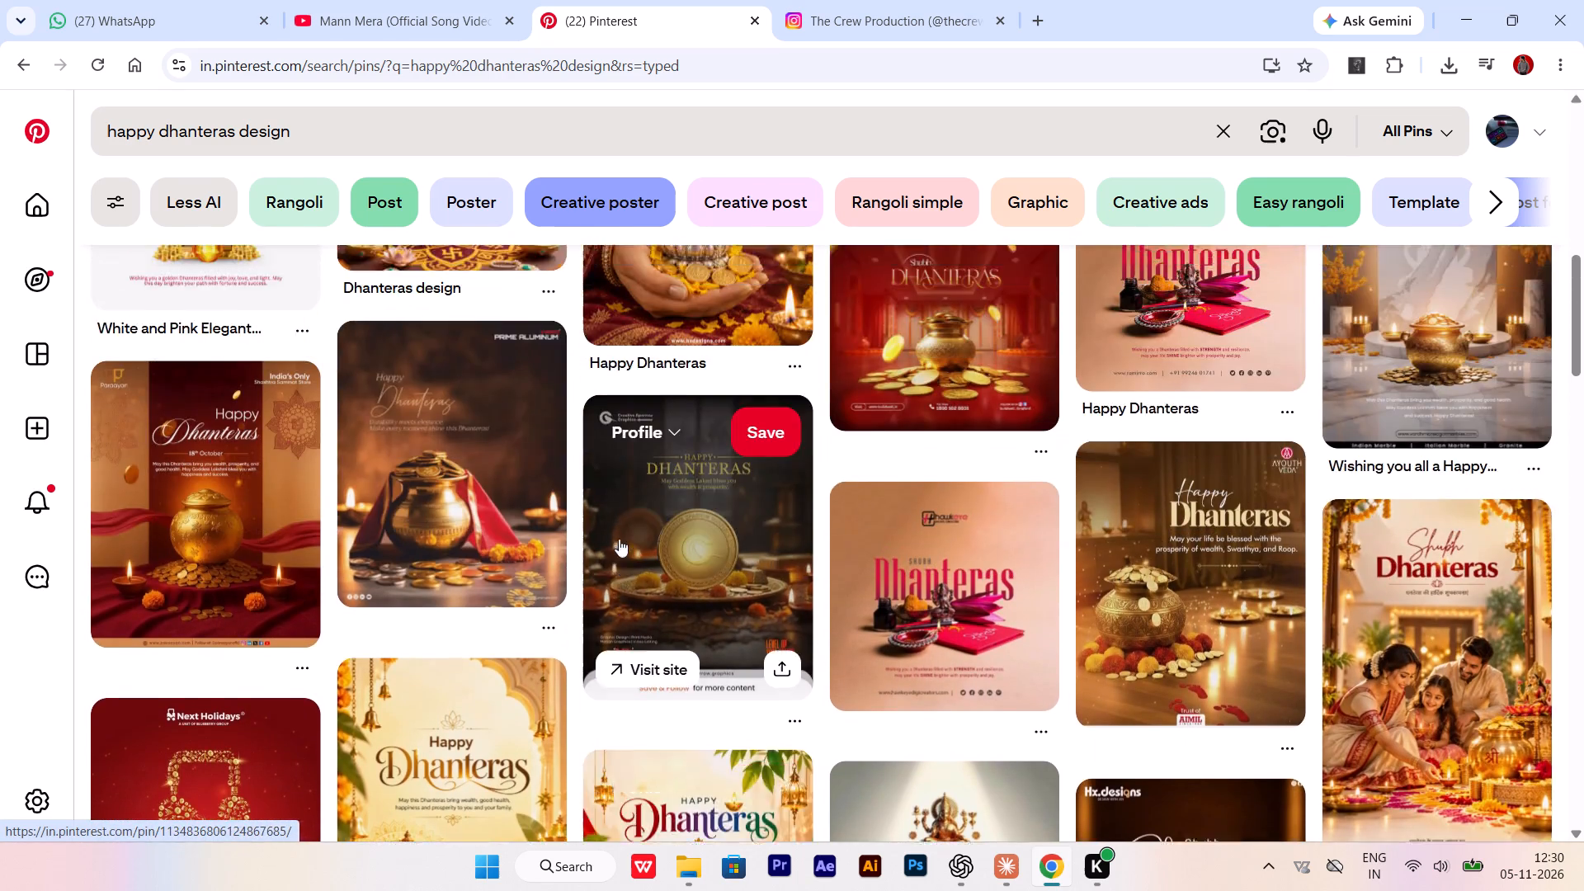
pyautogui.scroll(2, 619, 539)
# Change the pin search to "wedding manegment entrence image", keeping that original spelling instead of the corrected one.
pyautogui.moveTo(576, 129); pyautogui.dragTo(0, 148)
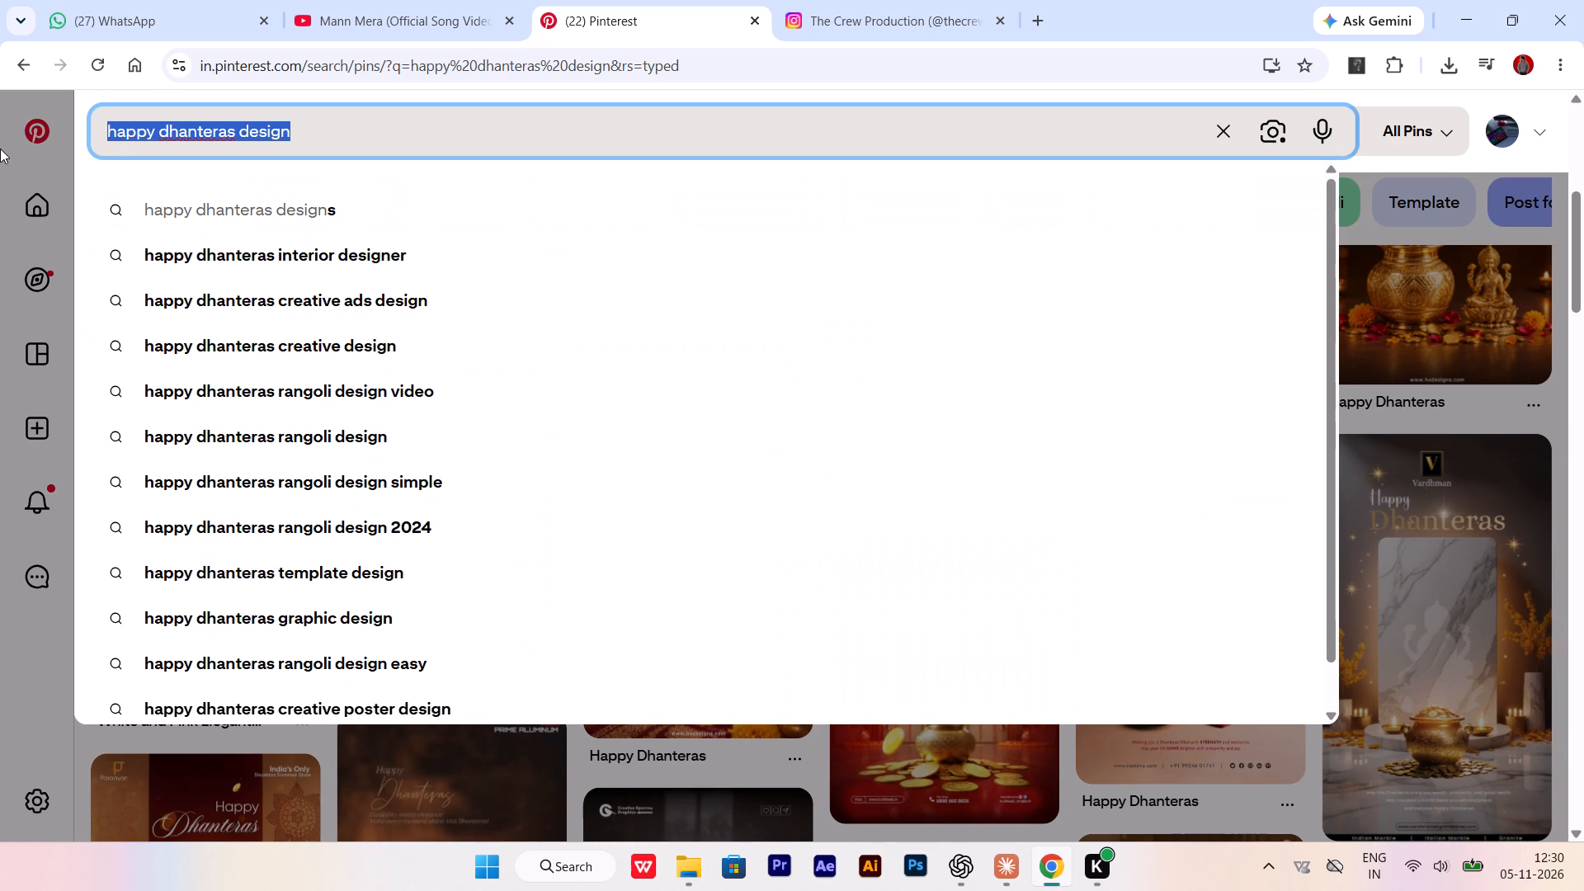
pyautogui.write('weddign')
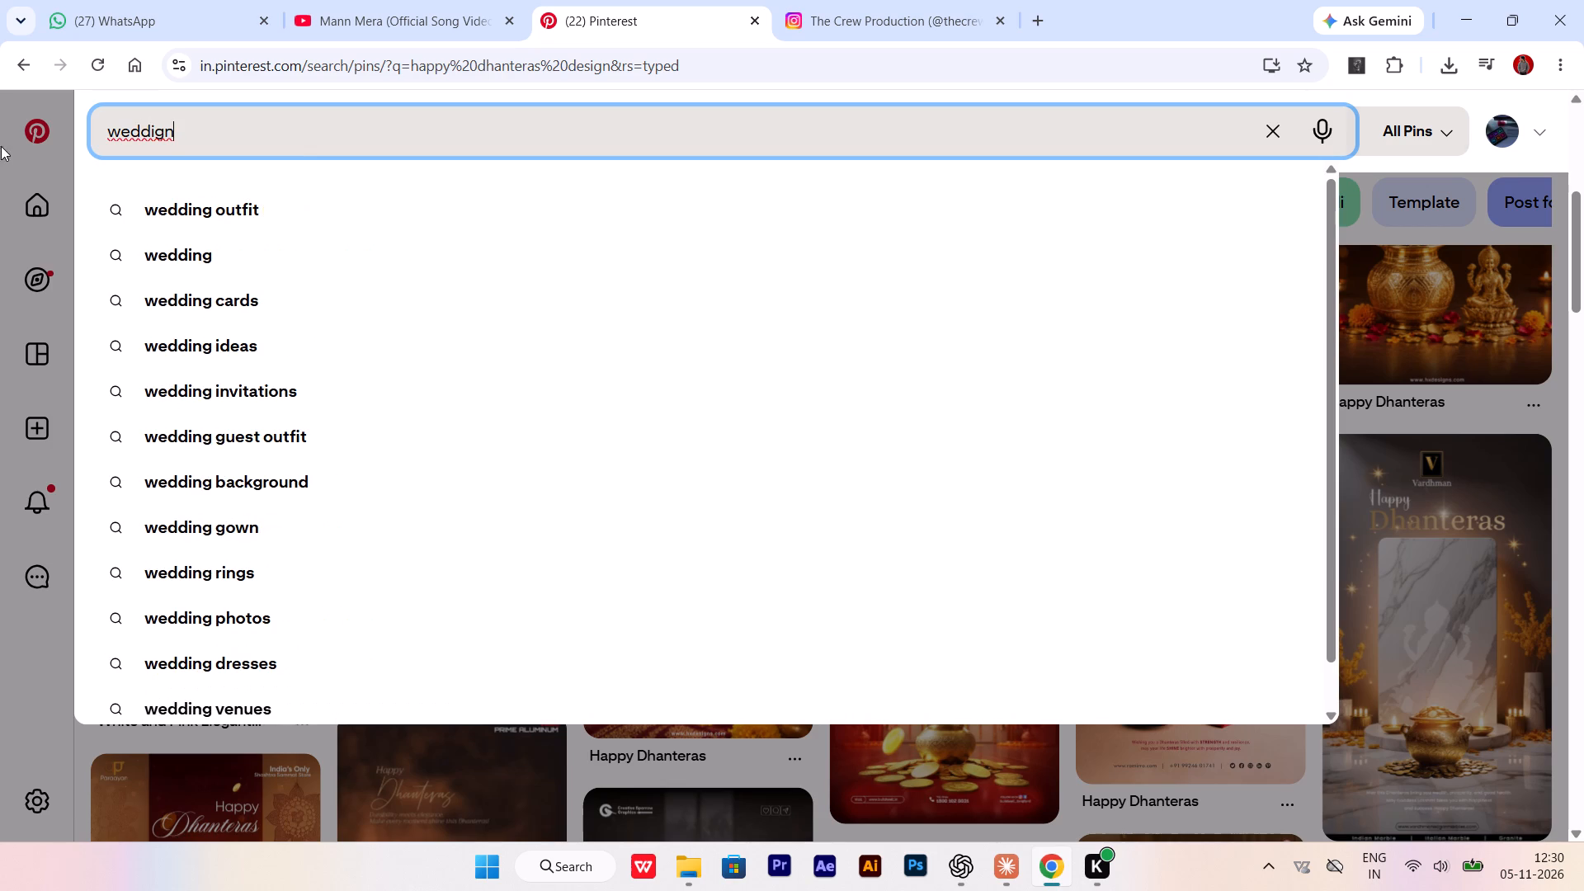
pyautogui.click(283, 262)
pyautogui.click(286, 137)
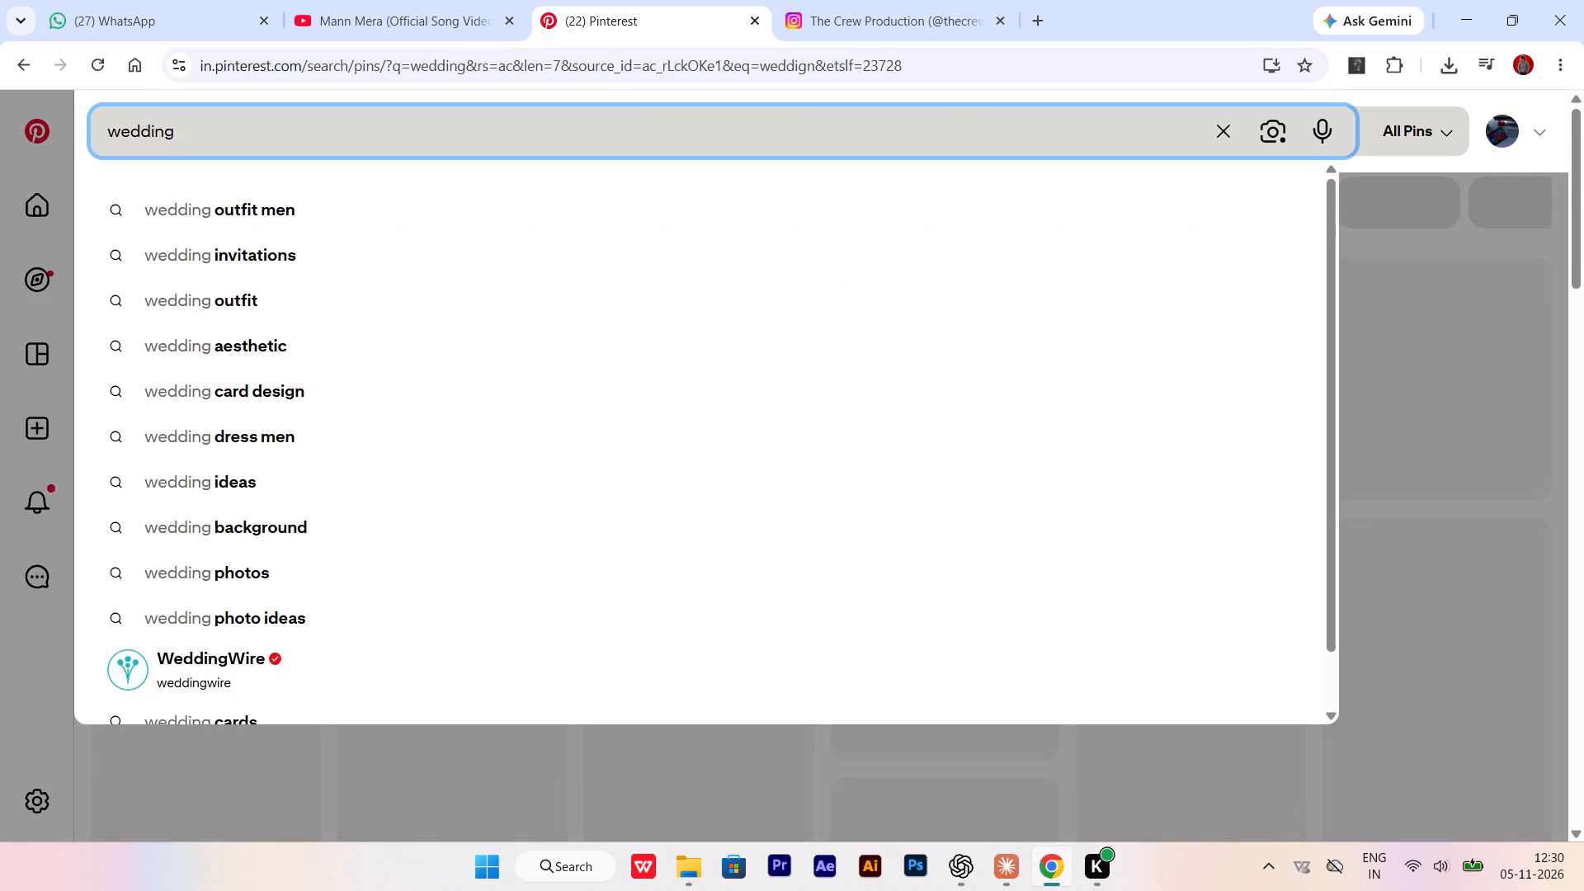
pyautogui.press('space')
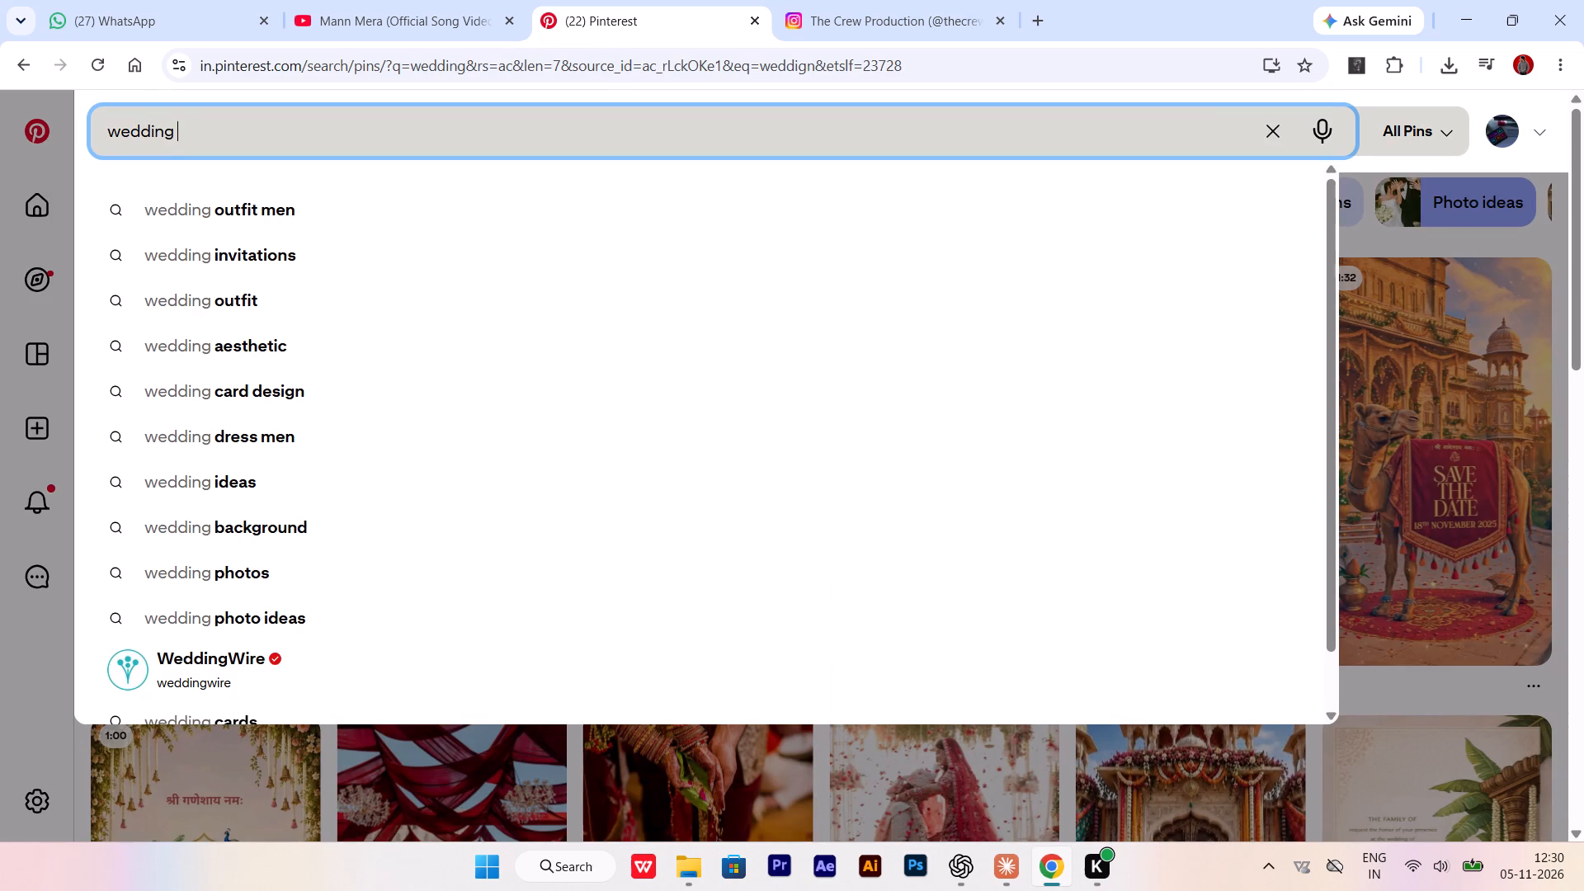
pyautogui.write('manegment')
pyautogui.press('space')
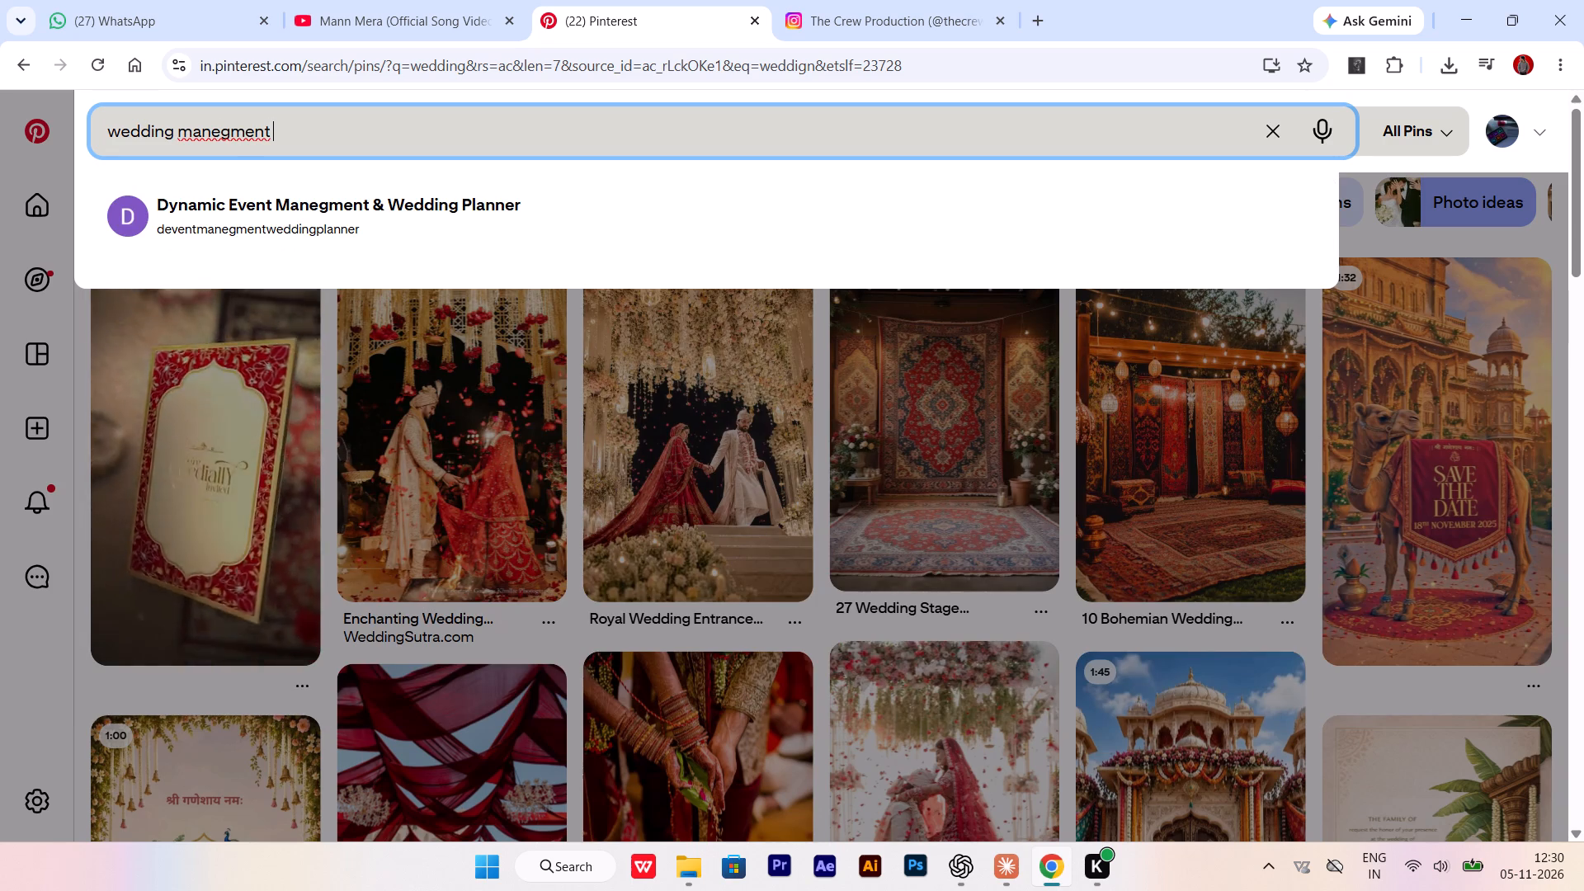
pyautogui.write('en')
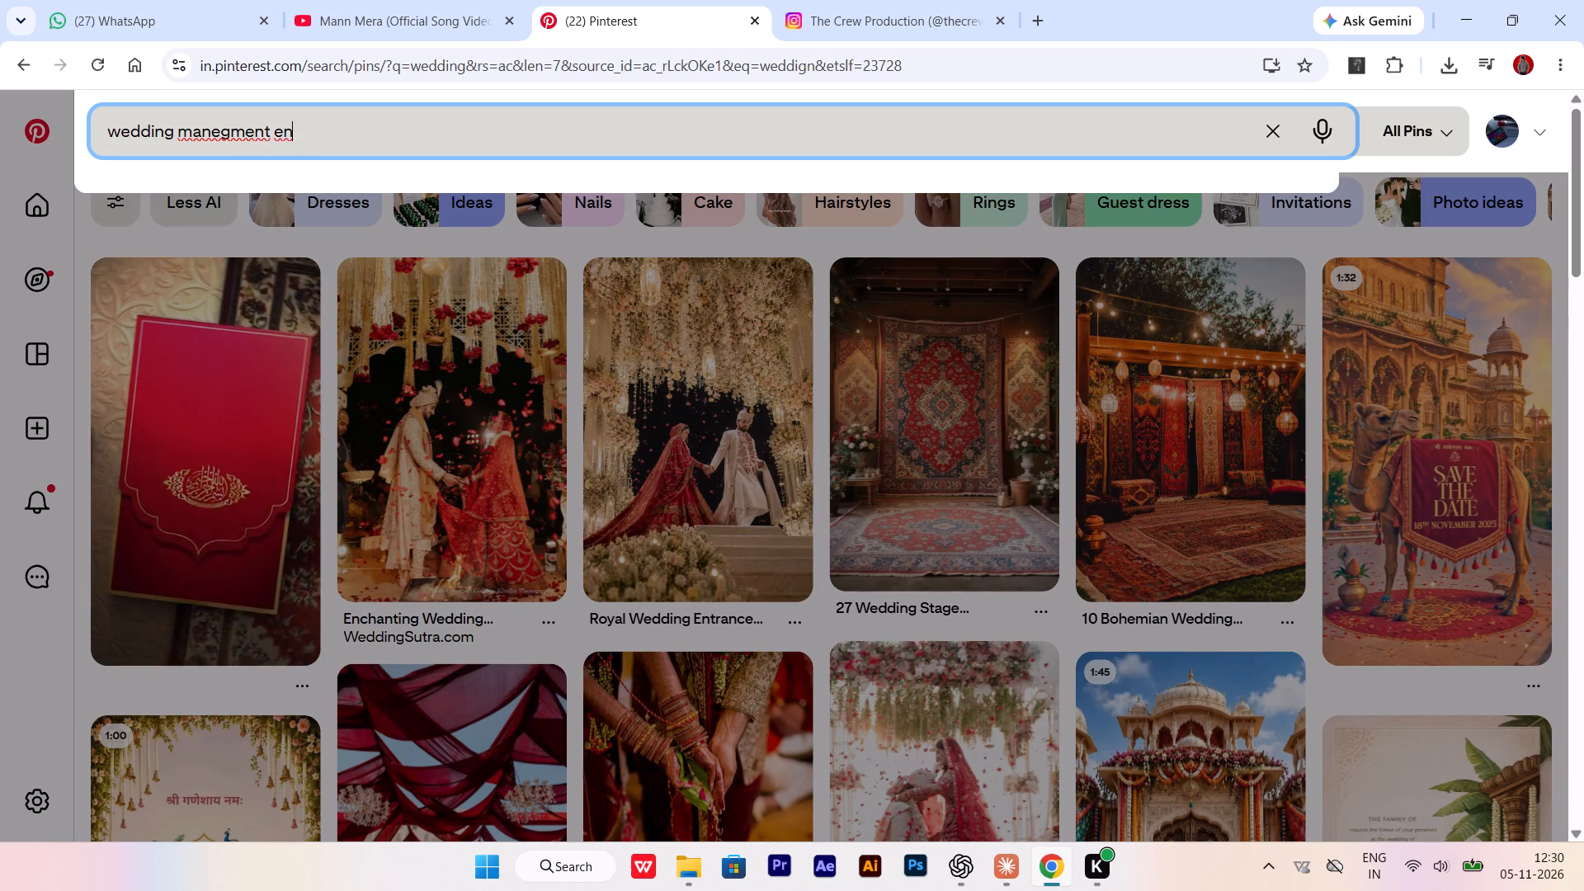
pyautogui.write('trence image')
pyautogui.press('space')
pyautogui.press('Return')
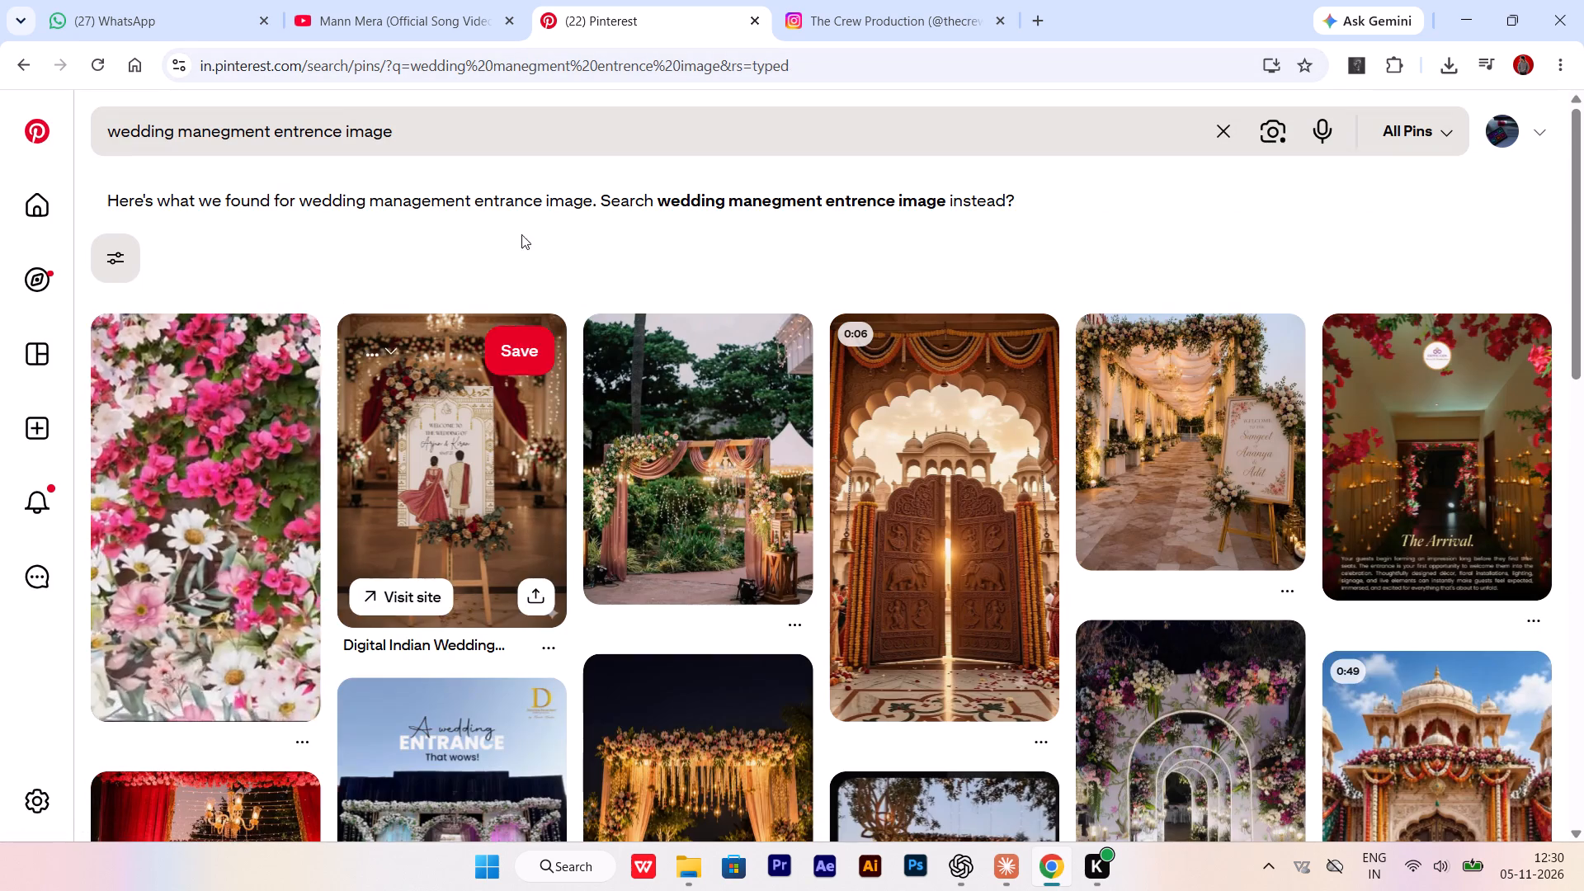
pyautogui.click(742, 195)
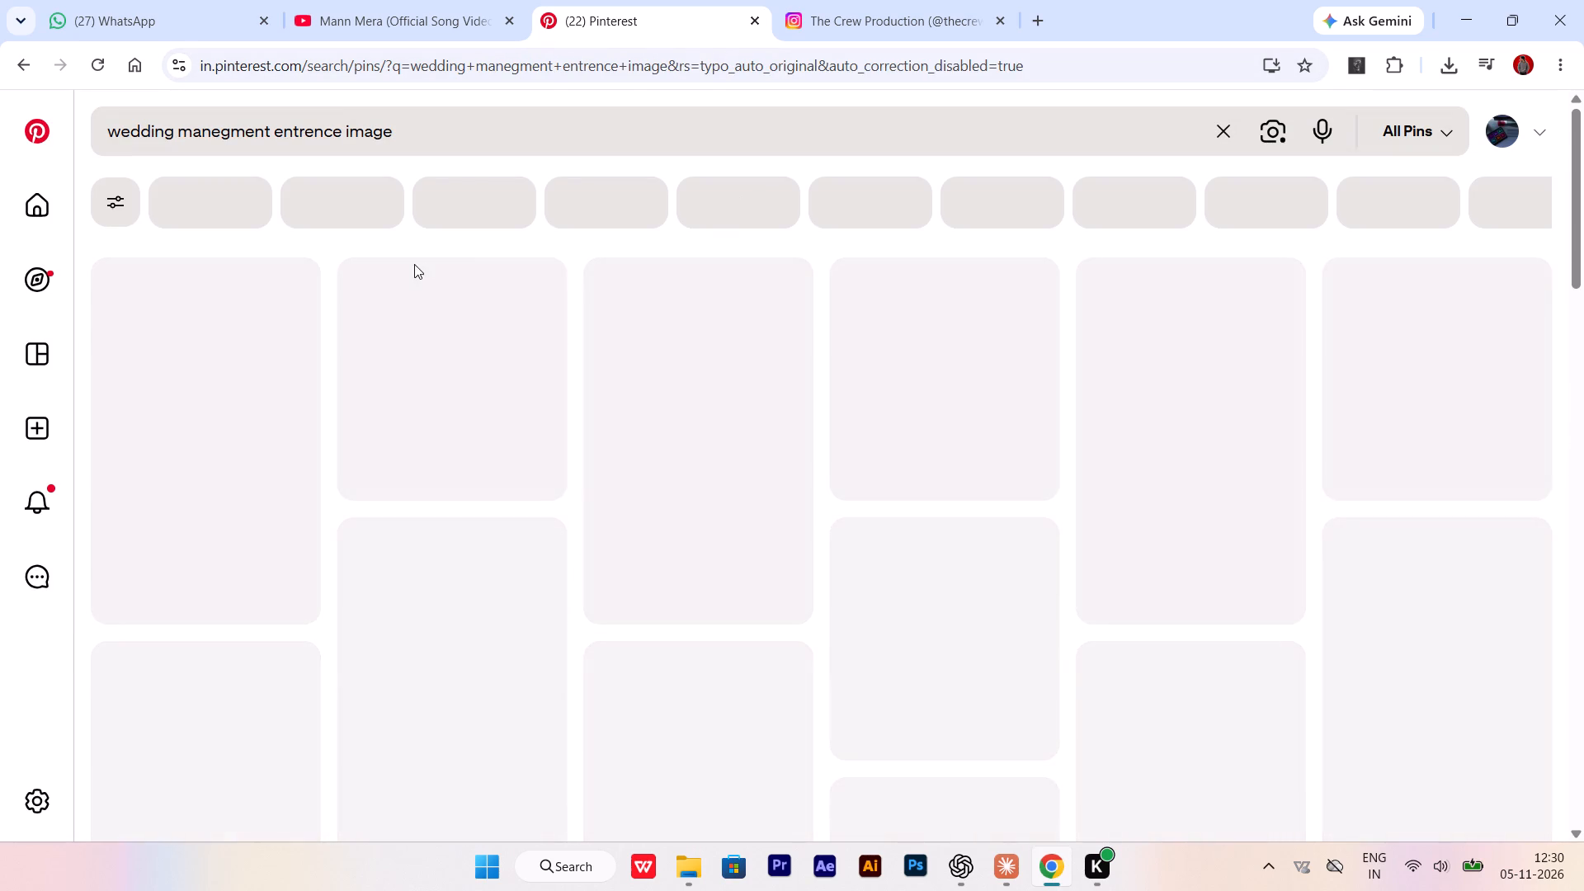
# Look through the first wedding entrance pins for door, archway and floral walkway ideas.
pyautogui.scroll(-1, 118, 351)
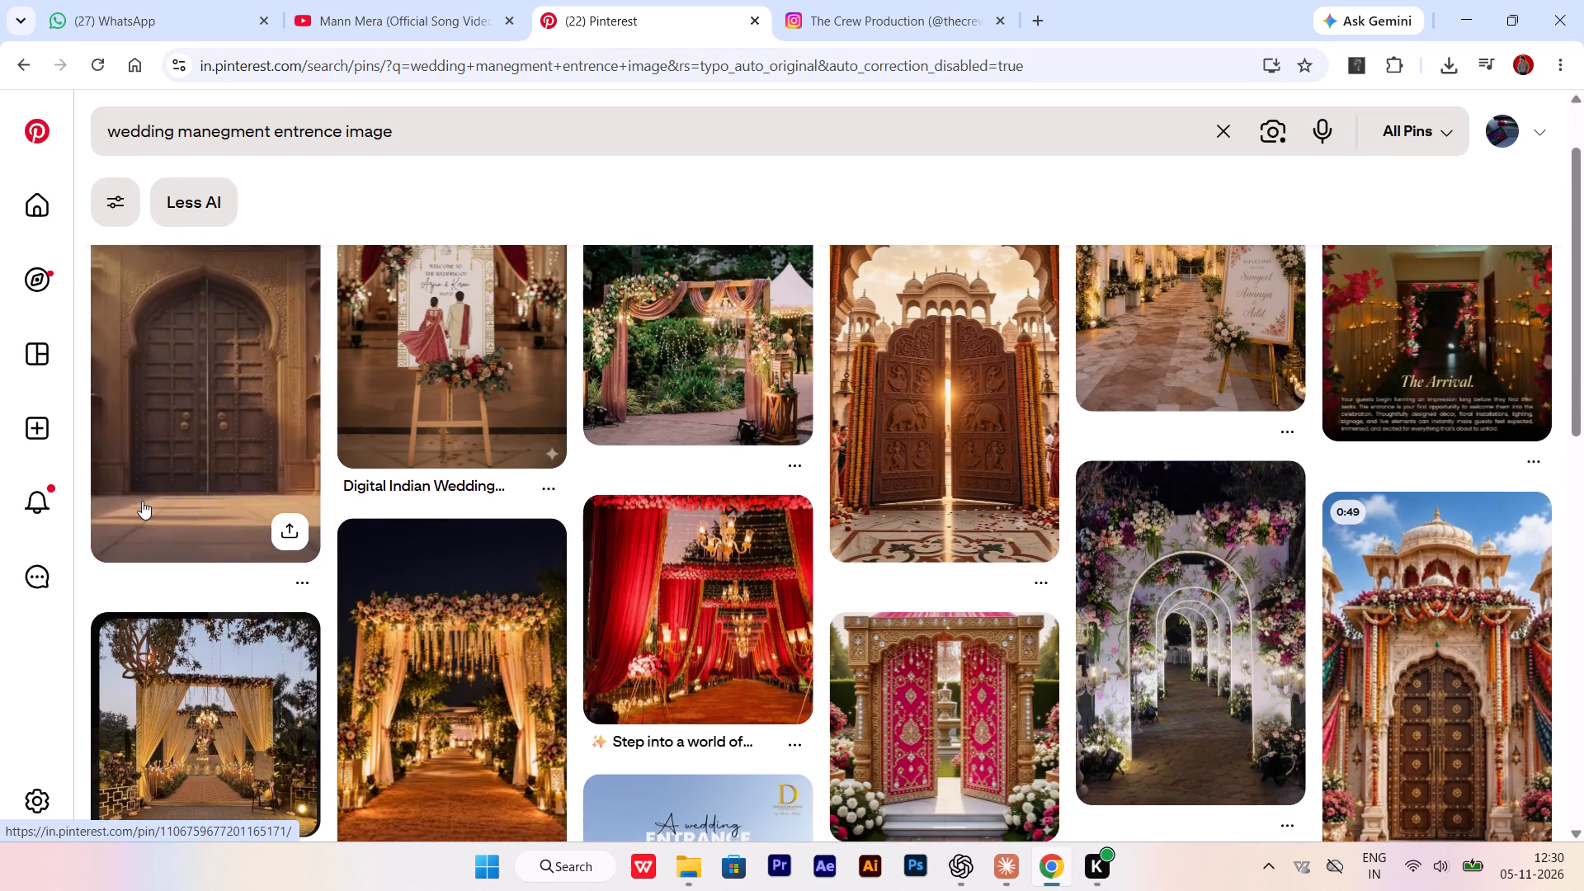
pyautogui.scroll(1, 151, 496)
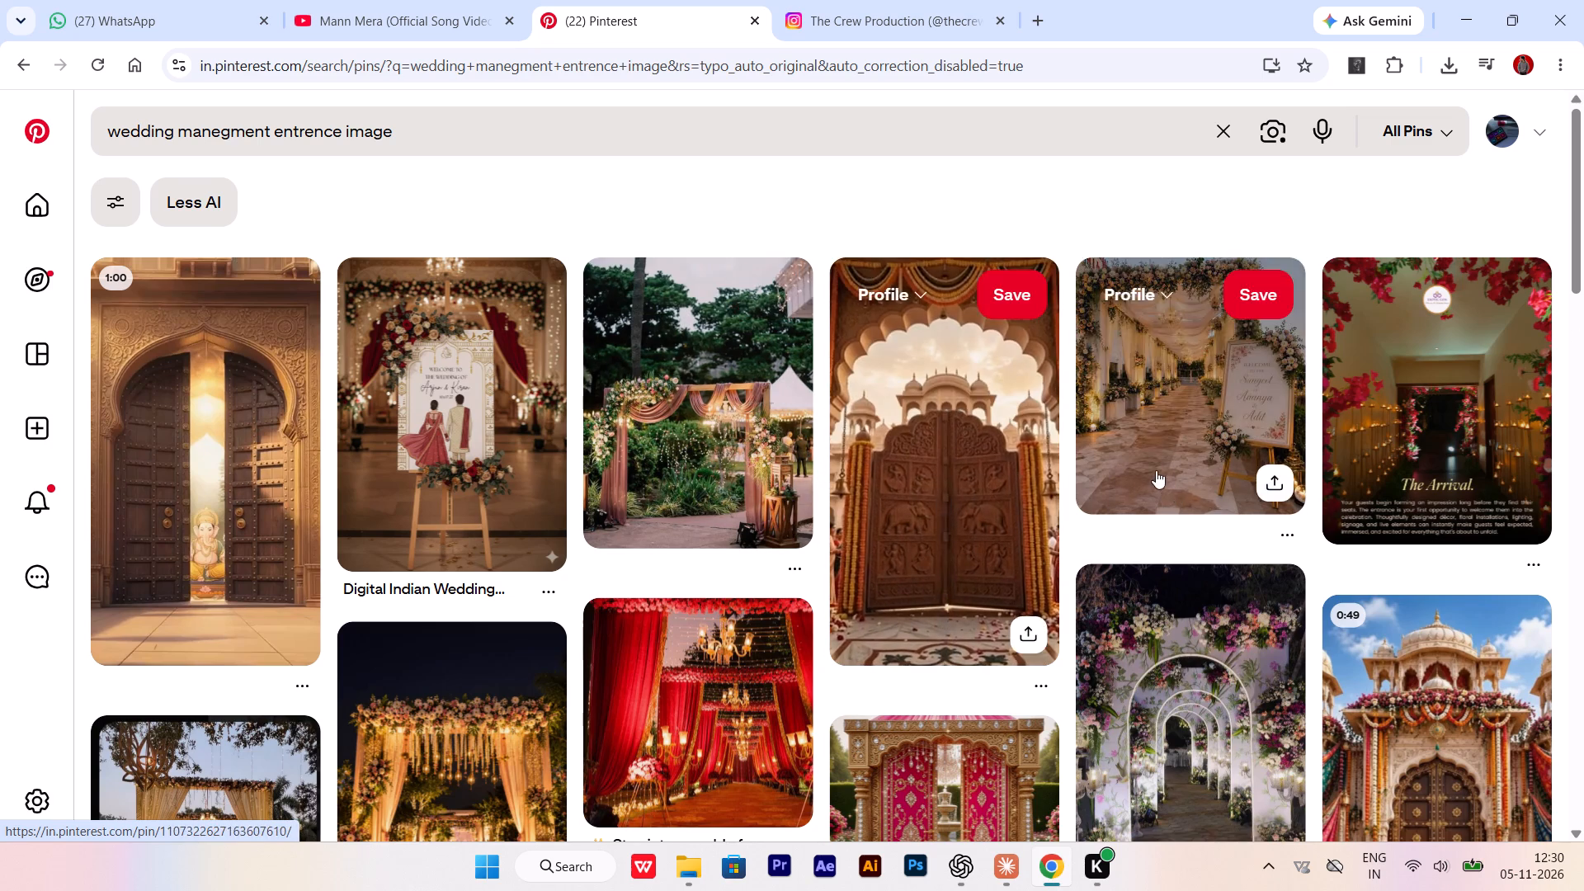
pyautogui.scroll(-2, 971, 463)
pyautogui.scroll(-1, 761, 488)
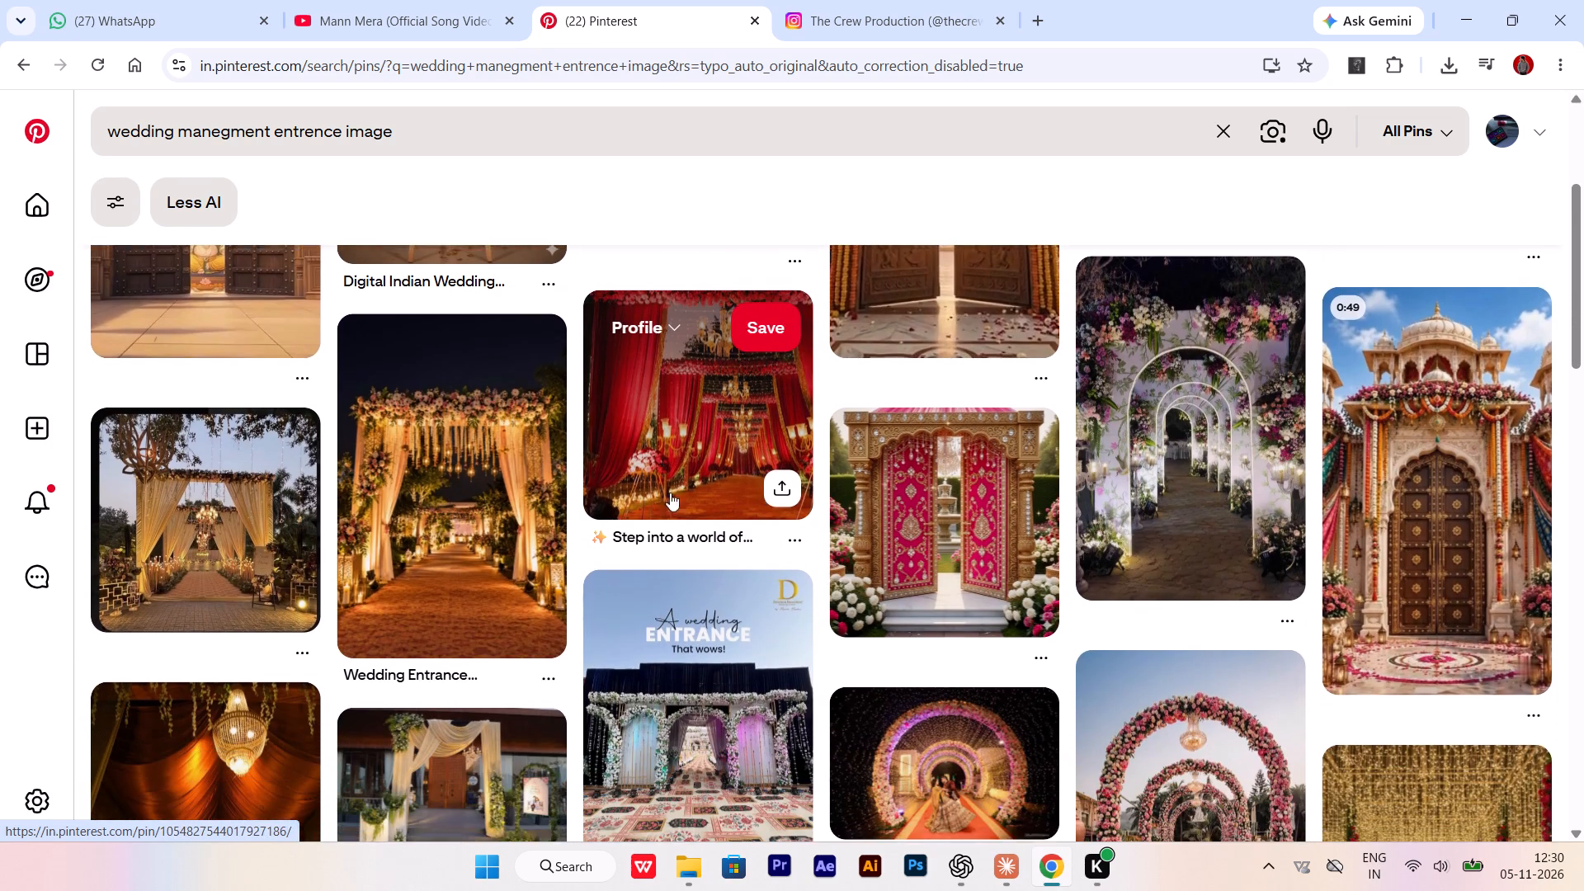
pyautogui.scroll(-1, 458, 554)
pyautogui.scroll(-3, 360, 587)
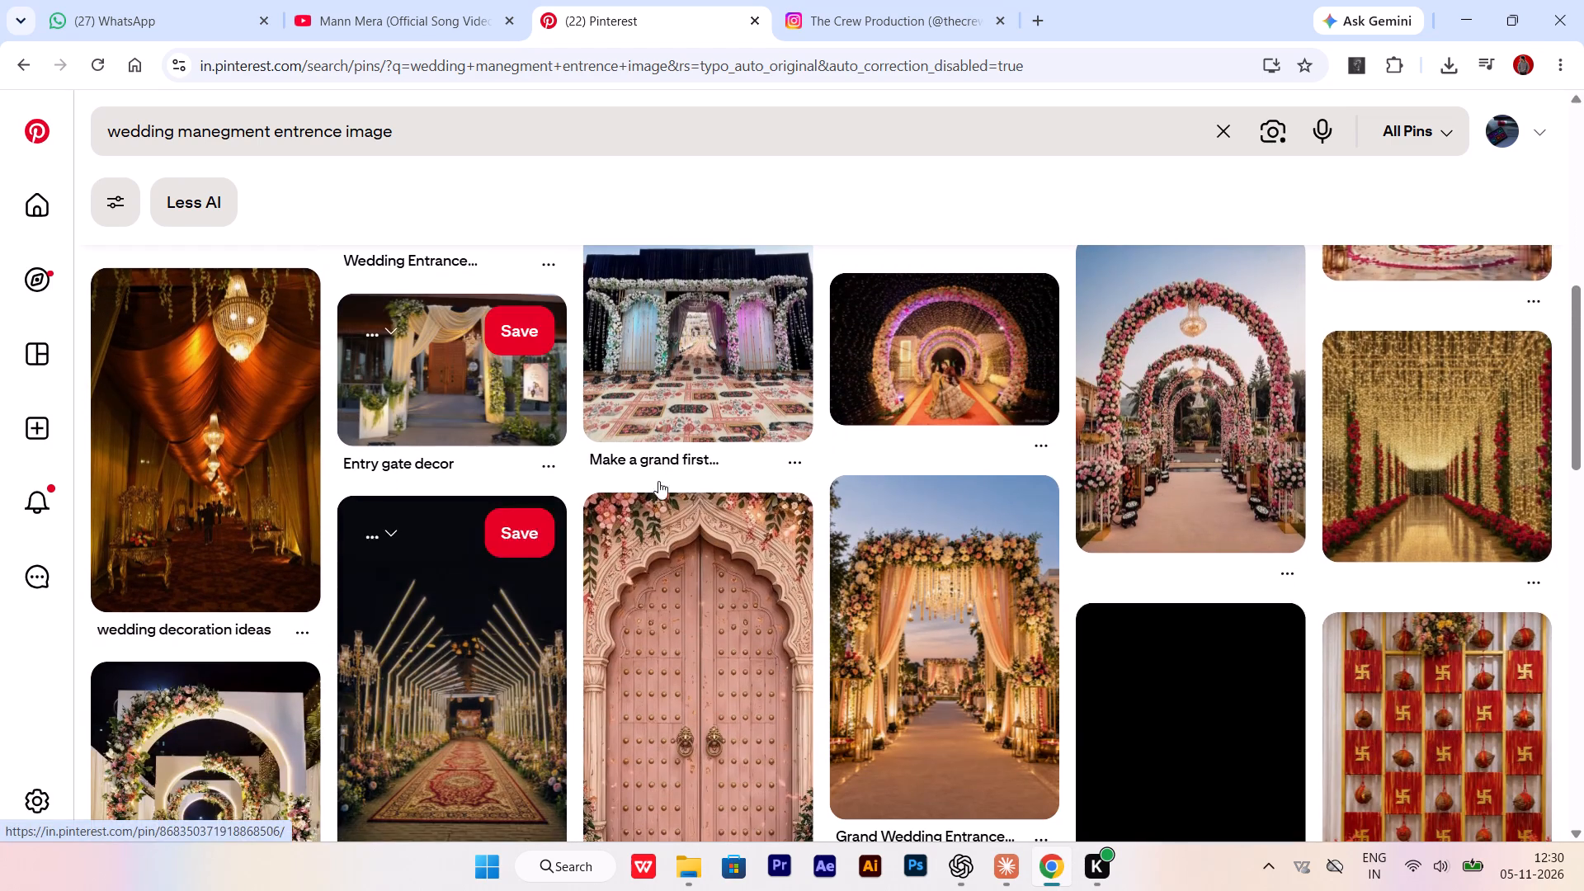
pyautogui.scroll(-1, 658, 481)
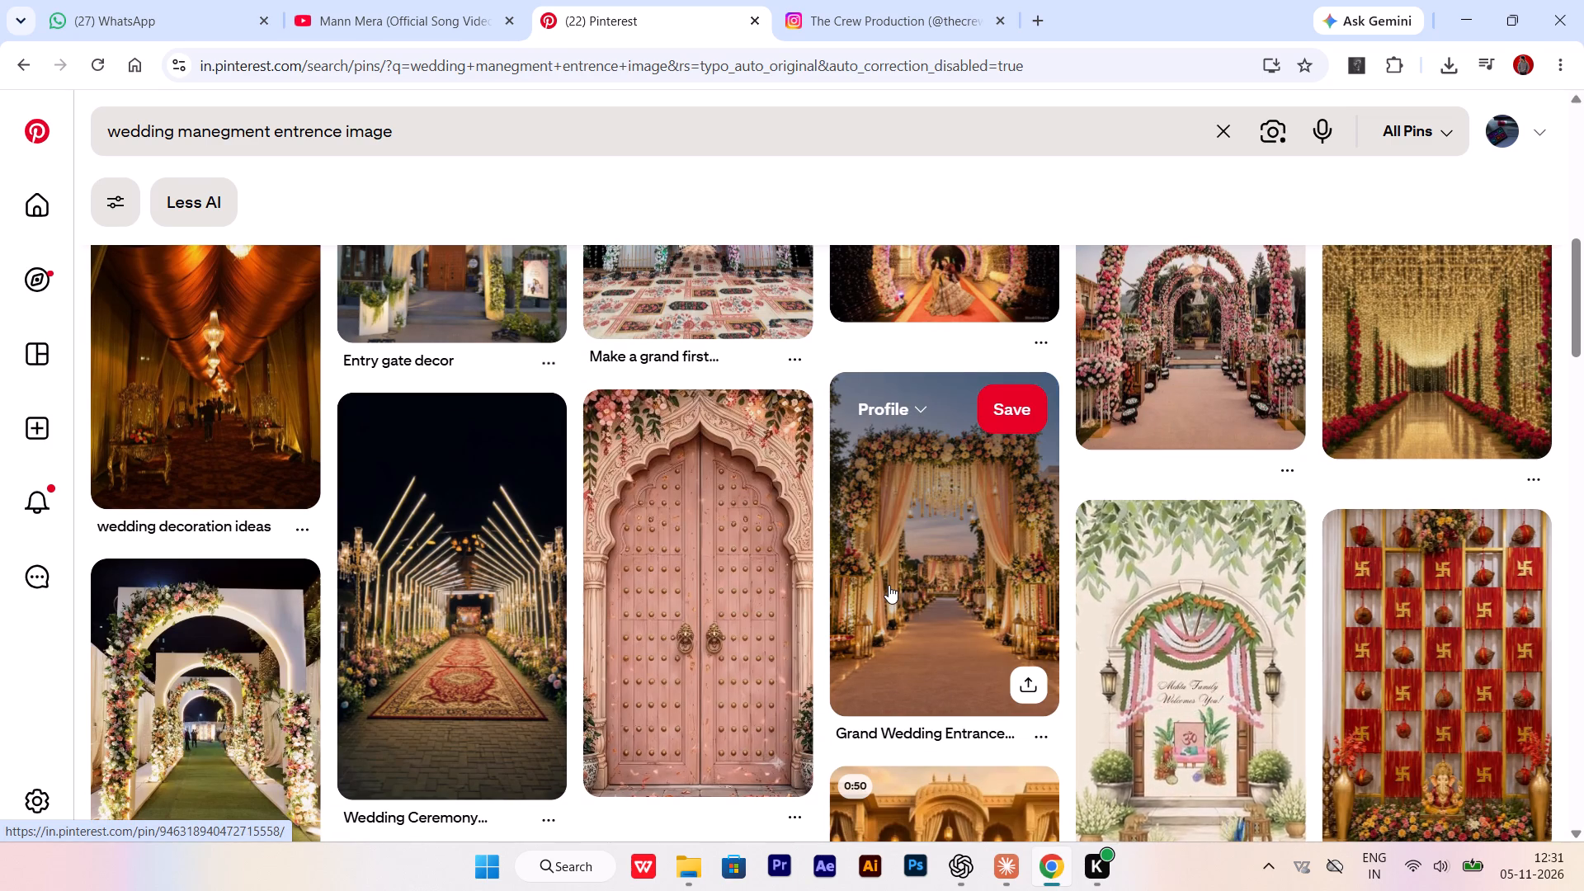
pyautogui.scroll(-1, 889, 585)
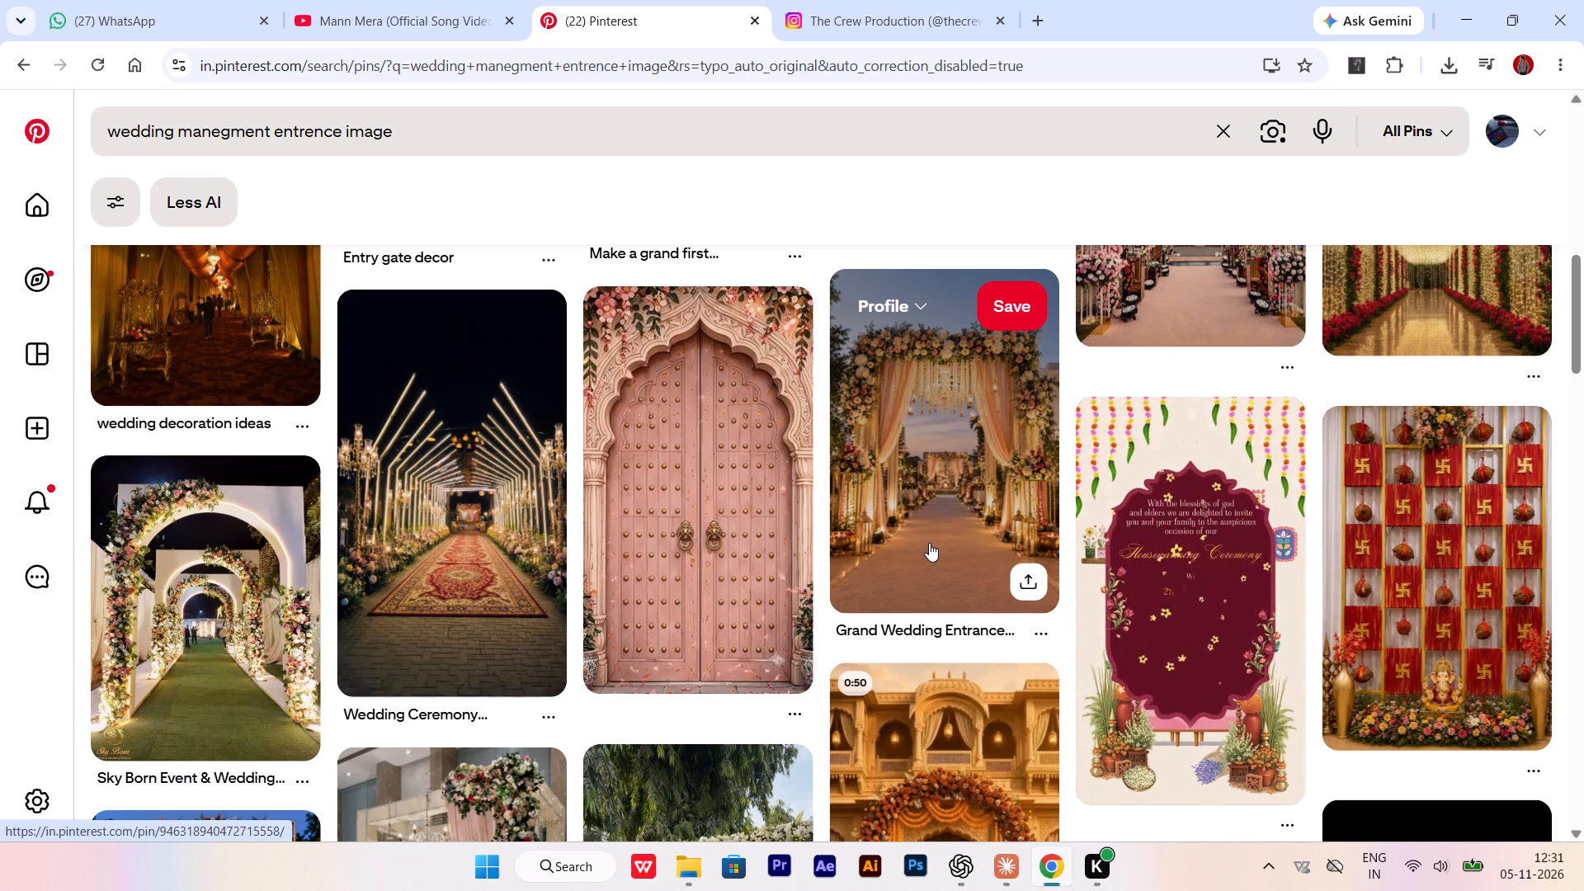
pyautogui.scroll(4, 929, 543)
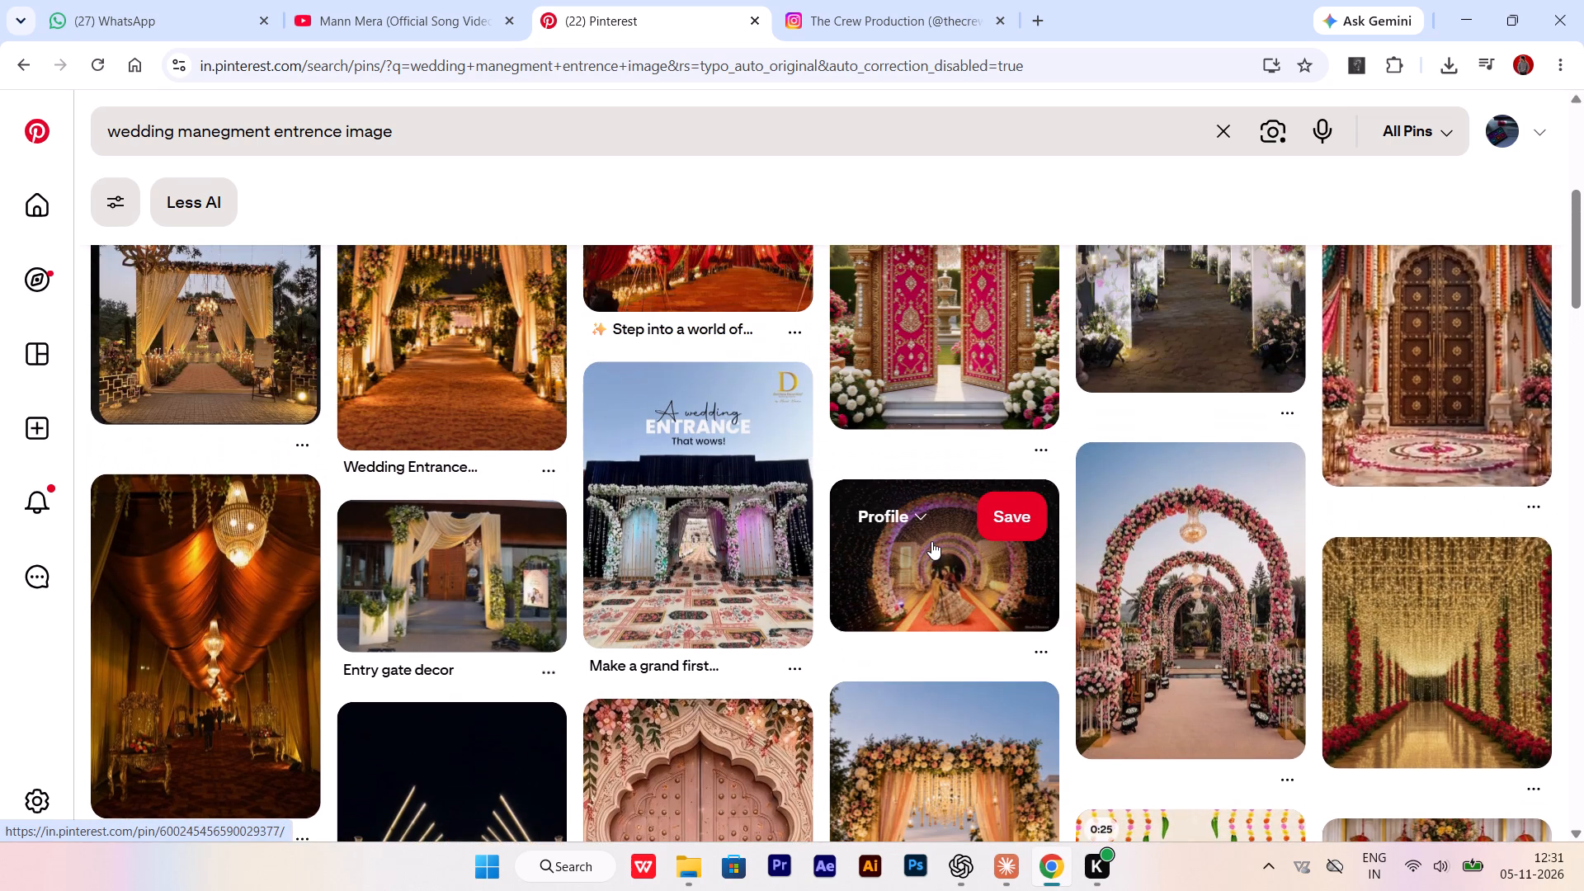
# Examine the wedding entrance pins further down the results, including the draped walkways and bride arrival designs.
pyautogui.scroll(-6, 932, 540)
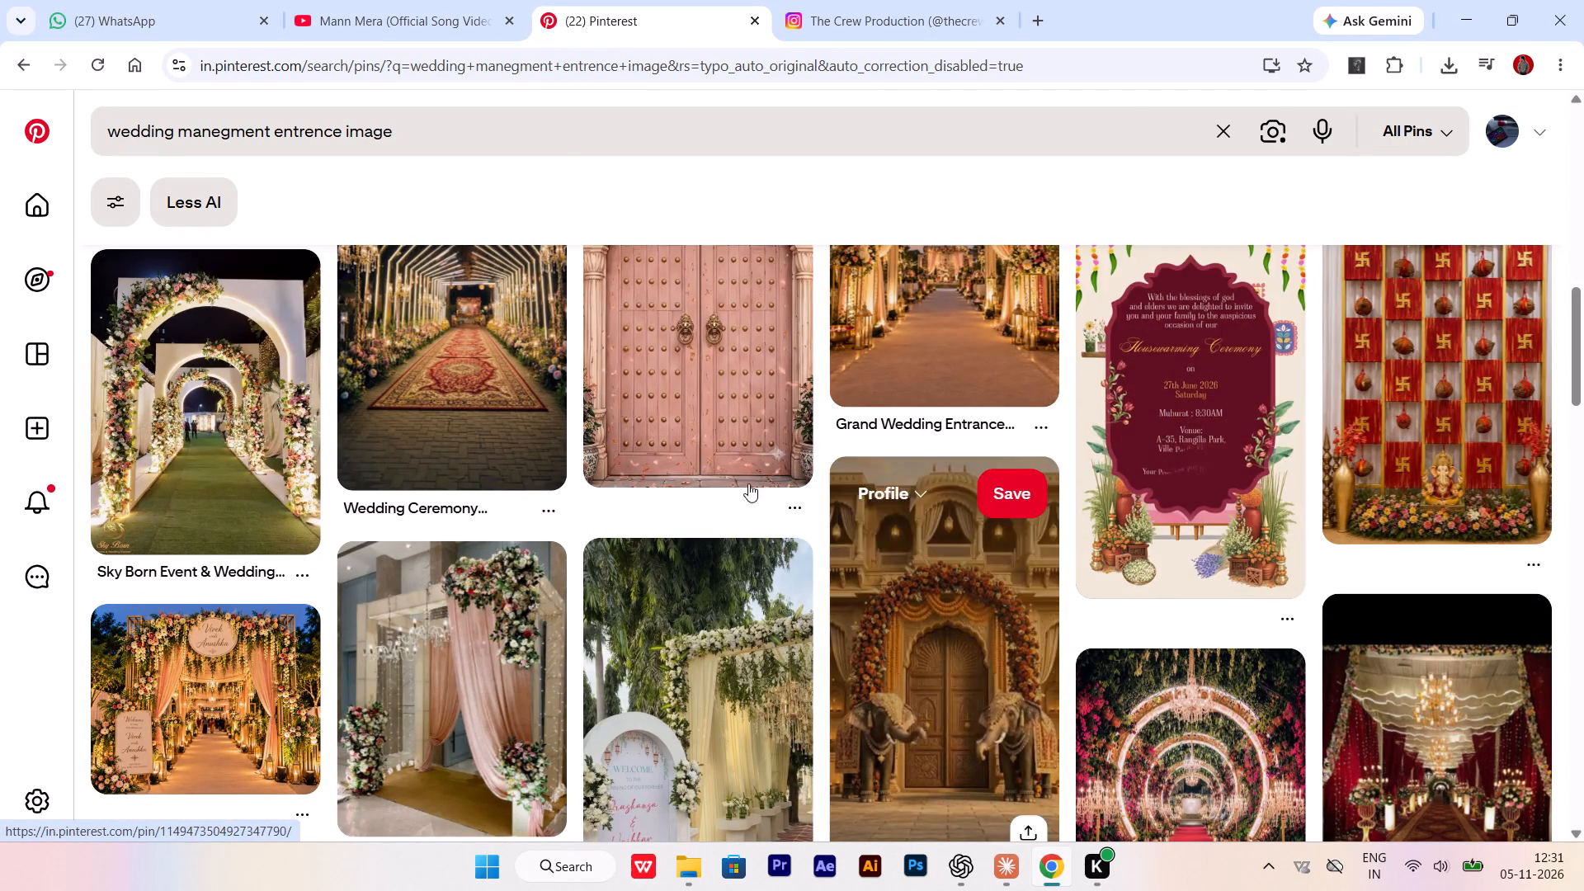
pyautogui.scroll(-2, 633, 530)
pyautogui.scroll(-2, 260, 559)
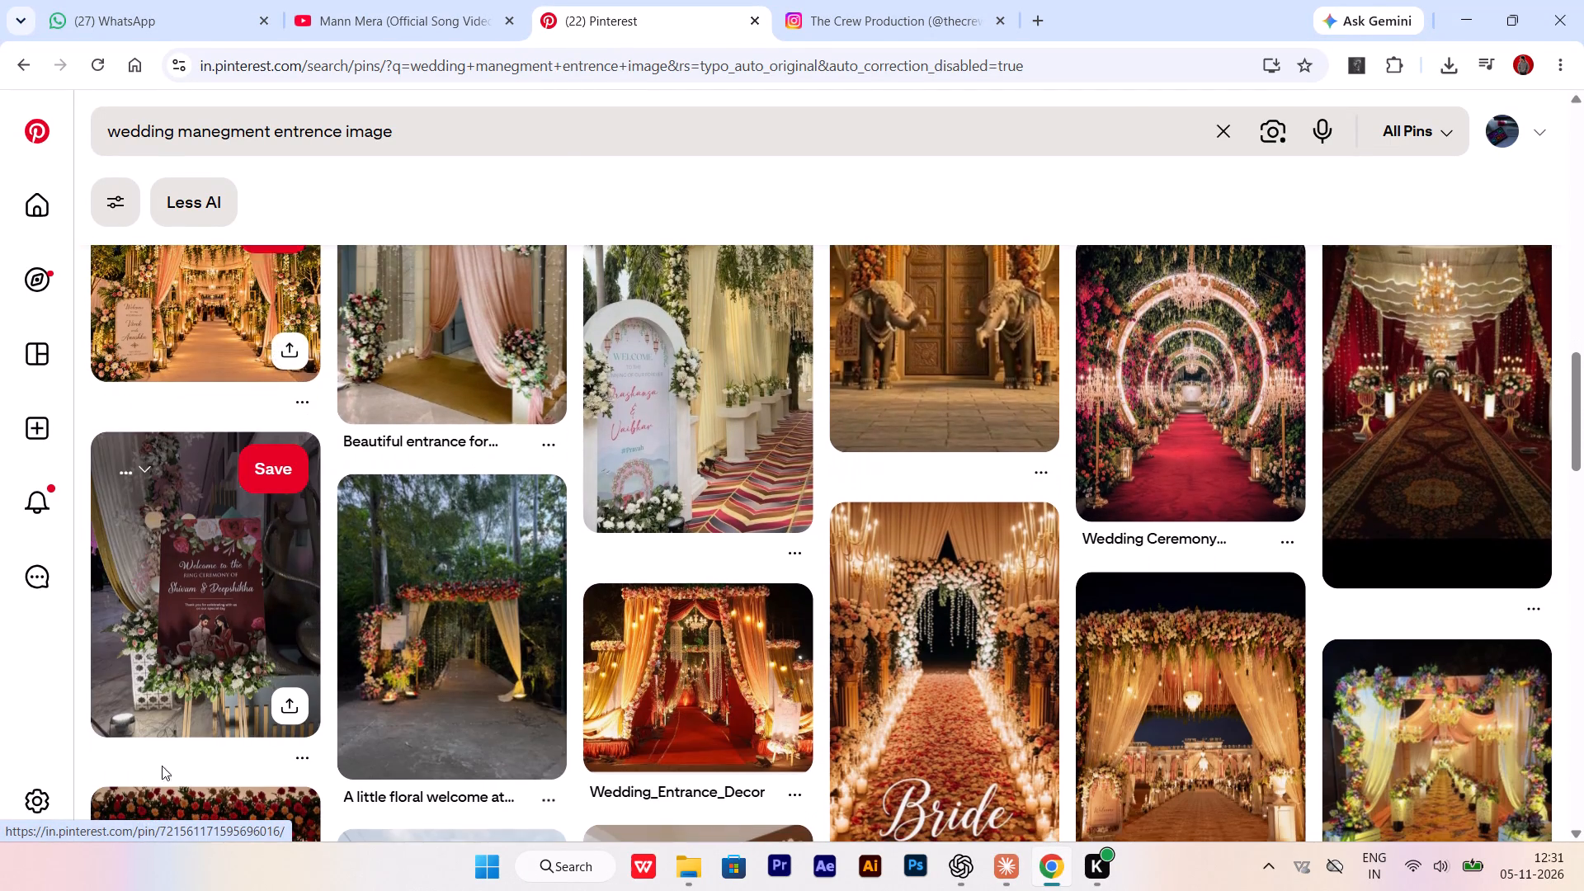
pyautogui.scroll(-1, 785, 667)
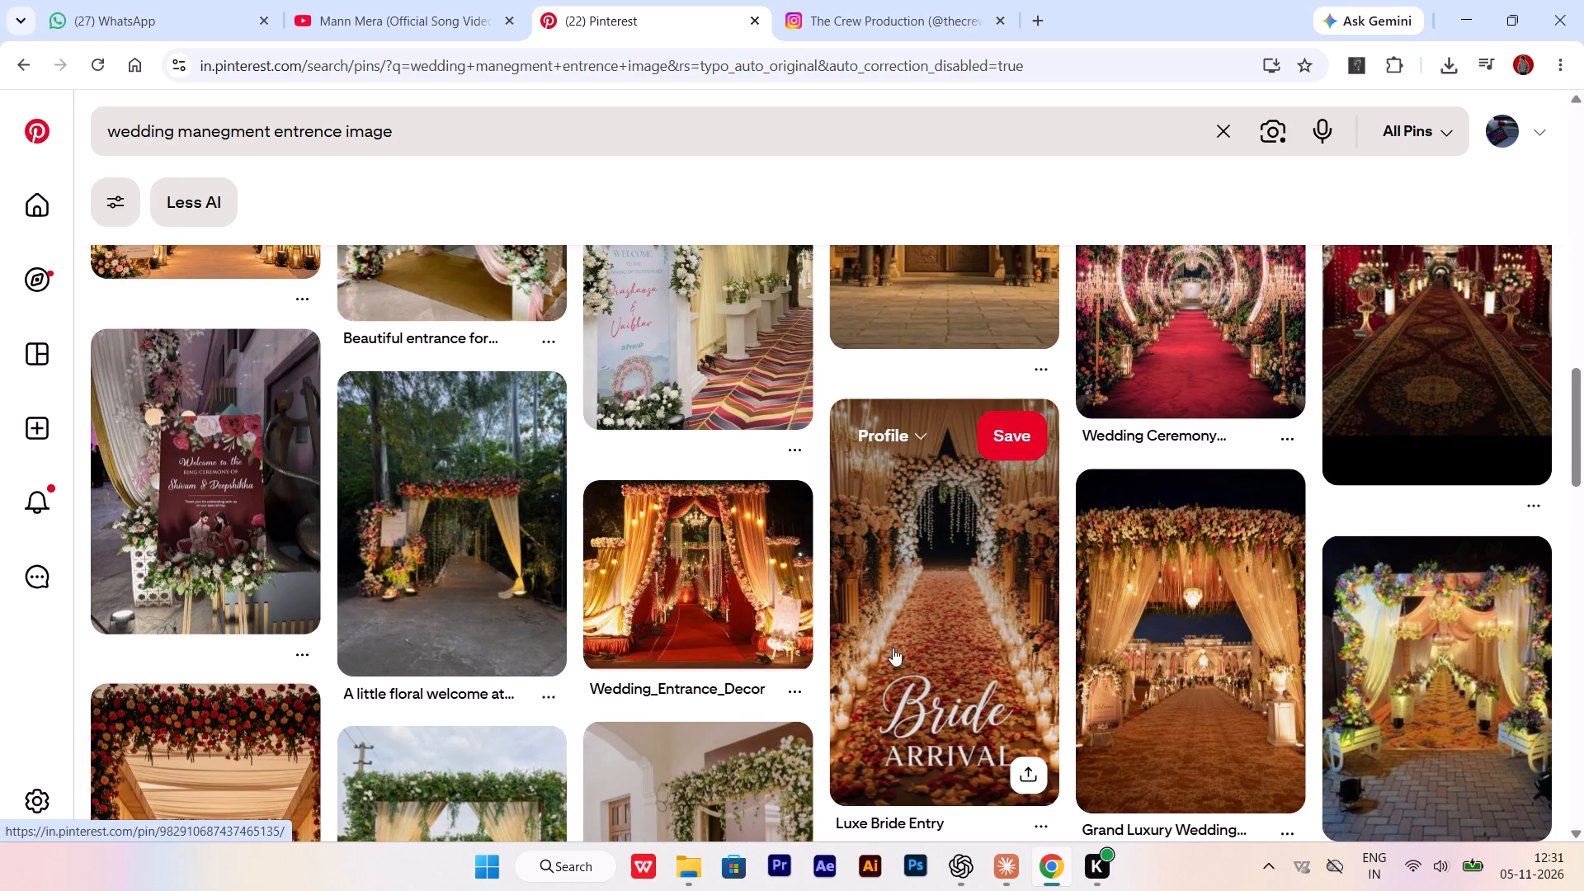
pyautogui.scroll(-1, 813, 643)
pyautogui.scroll(-1, 597, 551)
pyautogui.scroll(-1, 221, 565)
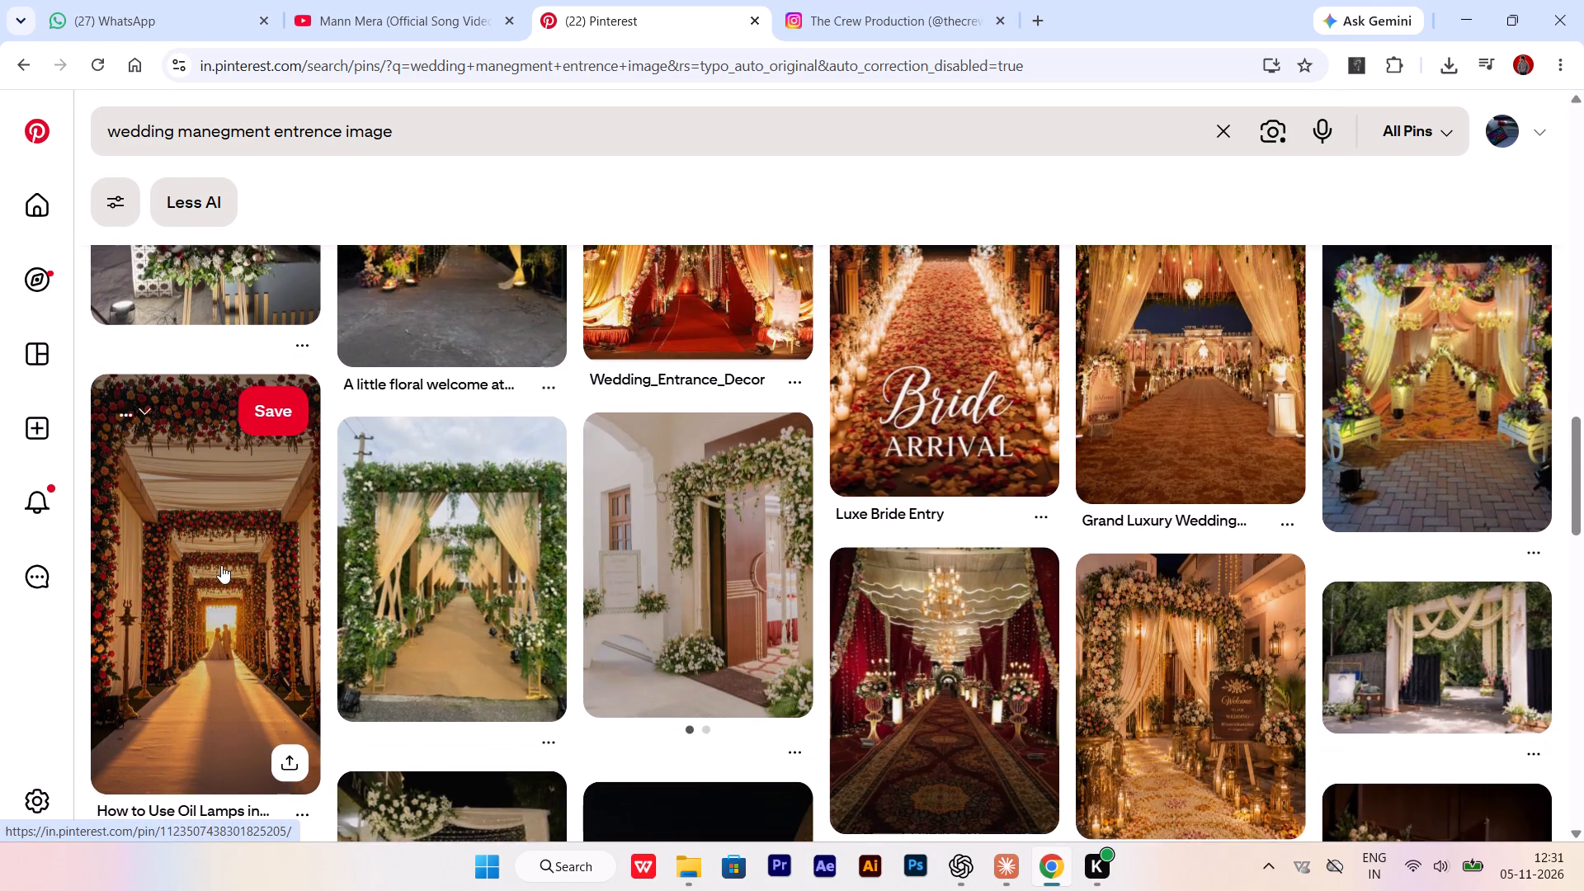
pyautogui.scroll(1, 239, 582)
pyautogui.scroll(-2, 217, 585)
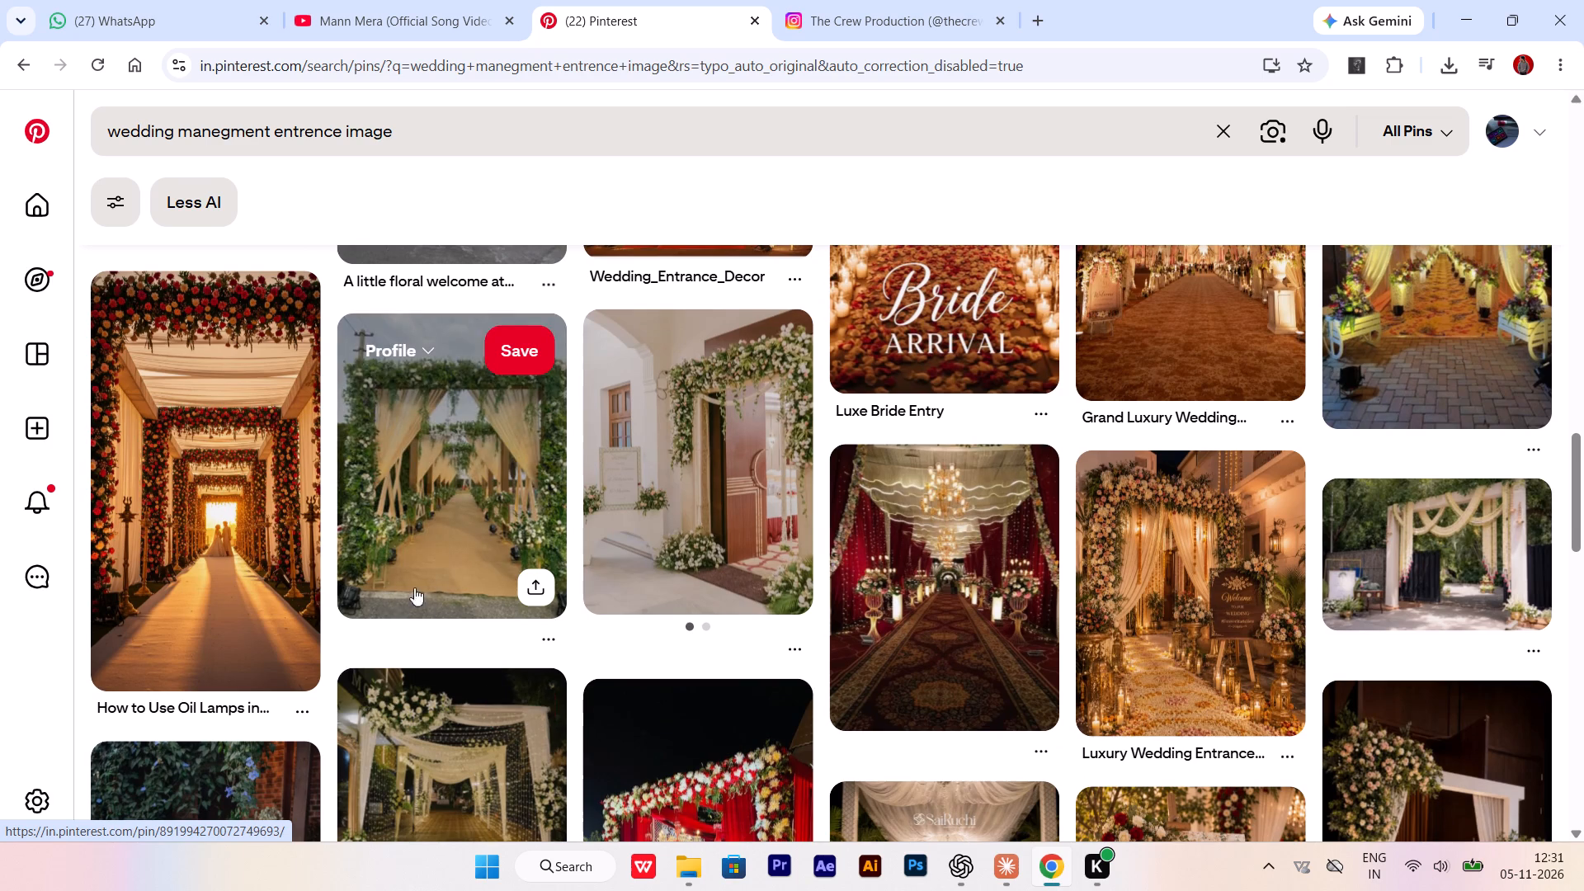
pyautogui.scroll(-2, 615, 583)
pyautogui.scroll(2, 620, 590)
pyautogui.scroll(2, 397, 267)
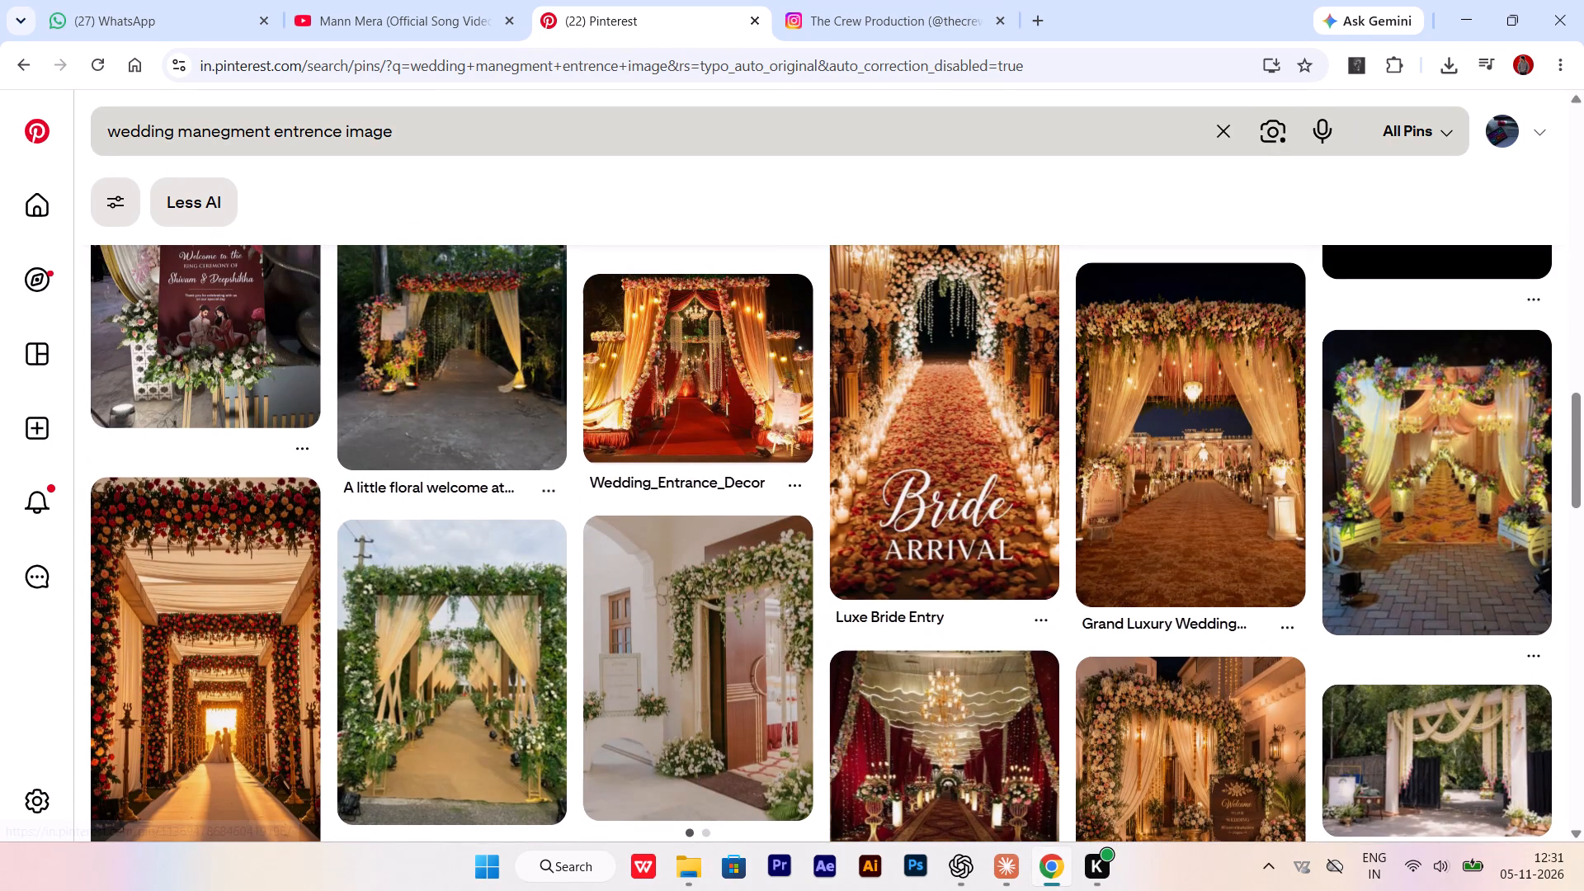
pyautogui.scroll(2, 417, 135)
pyautogui.moveTo(410, 132); pyautogui.dragTo(99, 111)
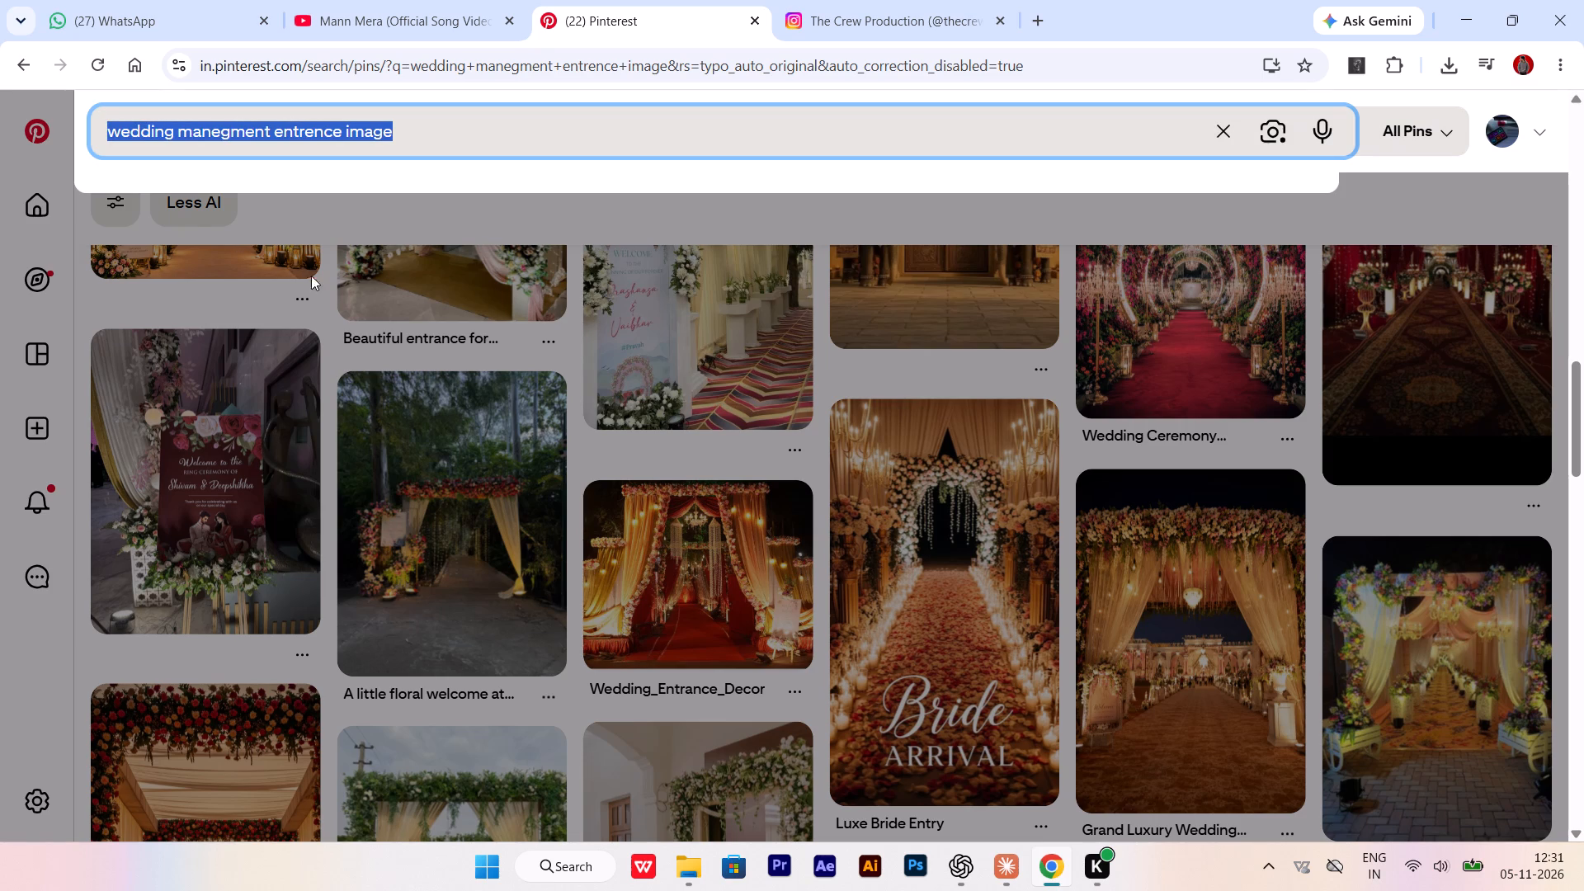
pyautogui.hotkey('ctrl', 'c')
pyautogui.click(1007, 869)
pyautogui.click(290, 71)
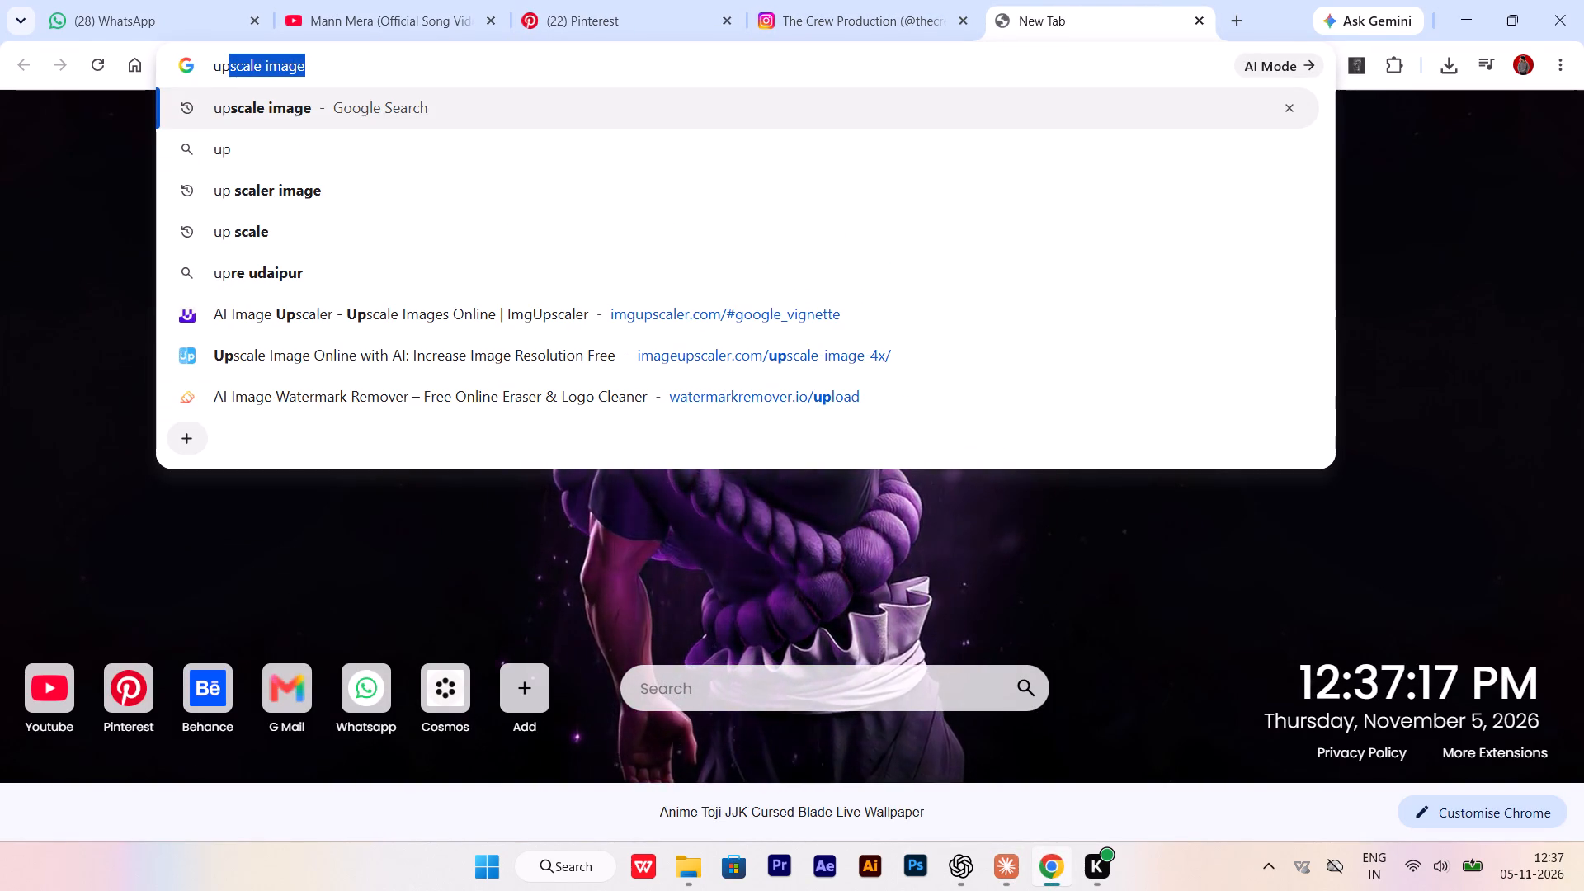
pyautogui.write('s[la')
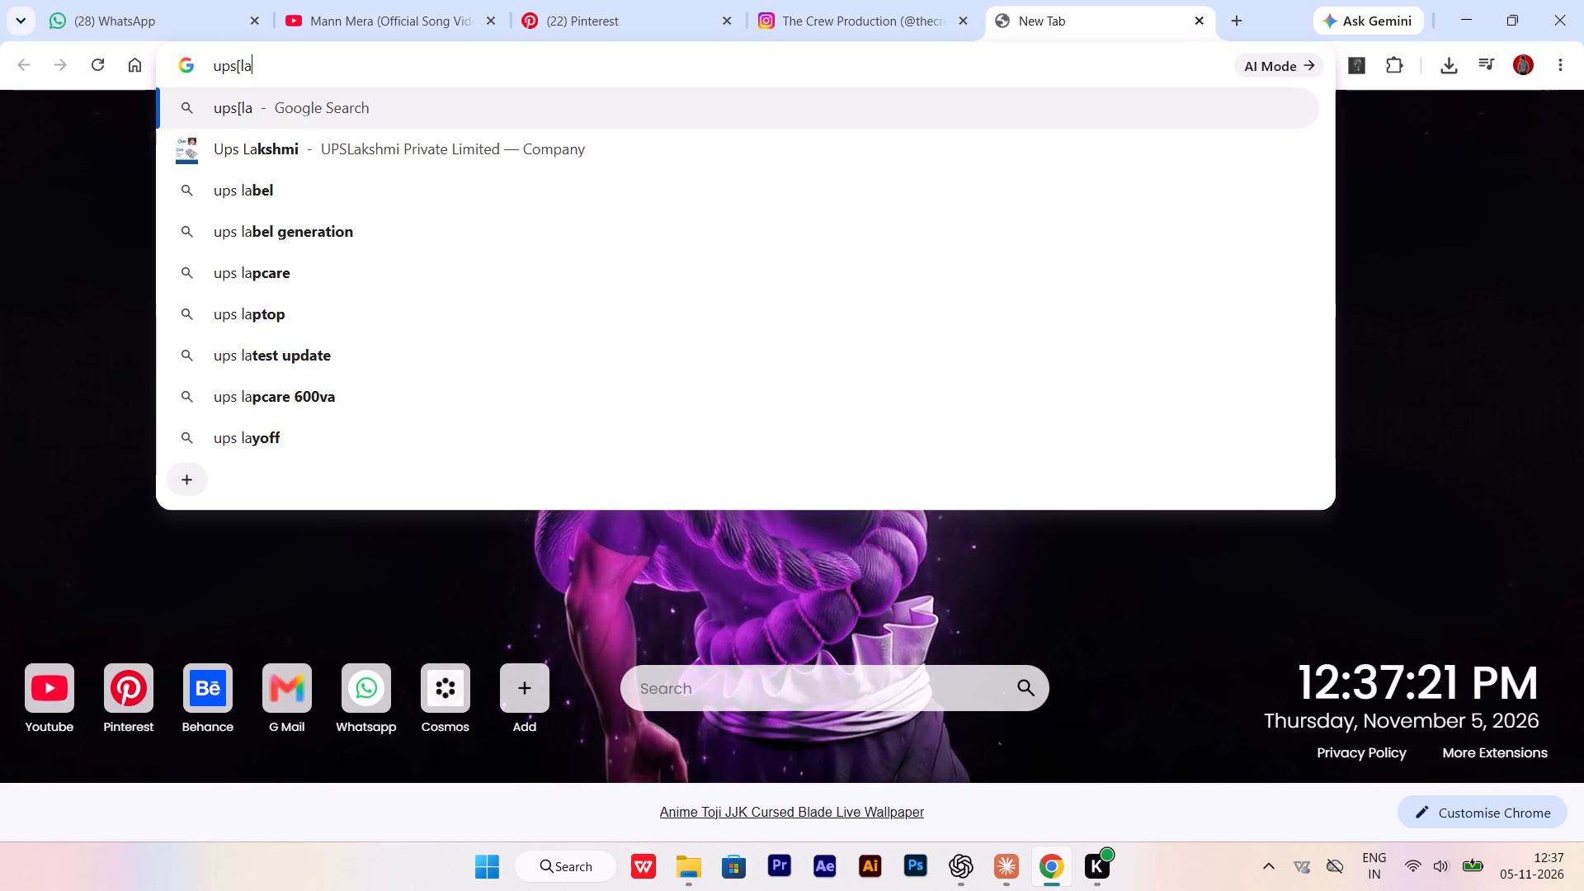
pyautogui.press('BackSpace')
pyautogui.press('BackSpace')
pyautogui.press('BackSpace')
pyautogui.write('pla')
pyautogui.press('Down')
pyautogui.press('Return')
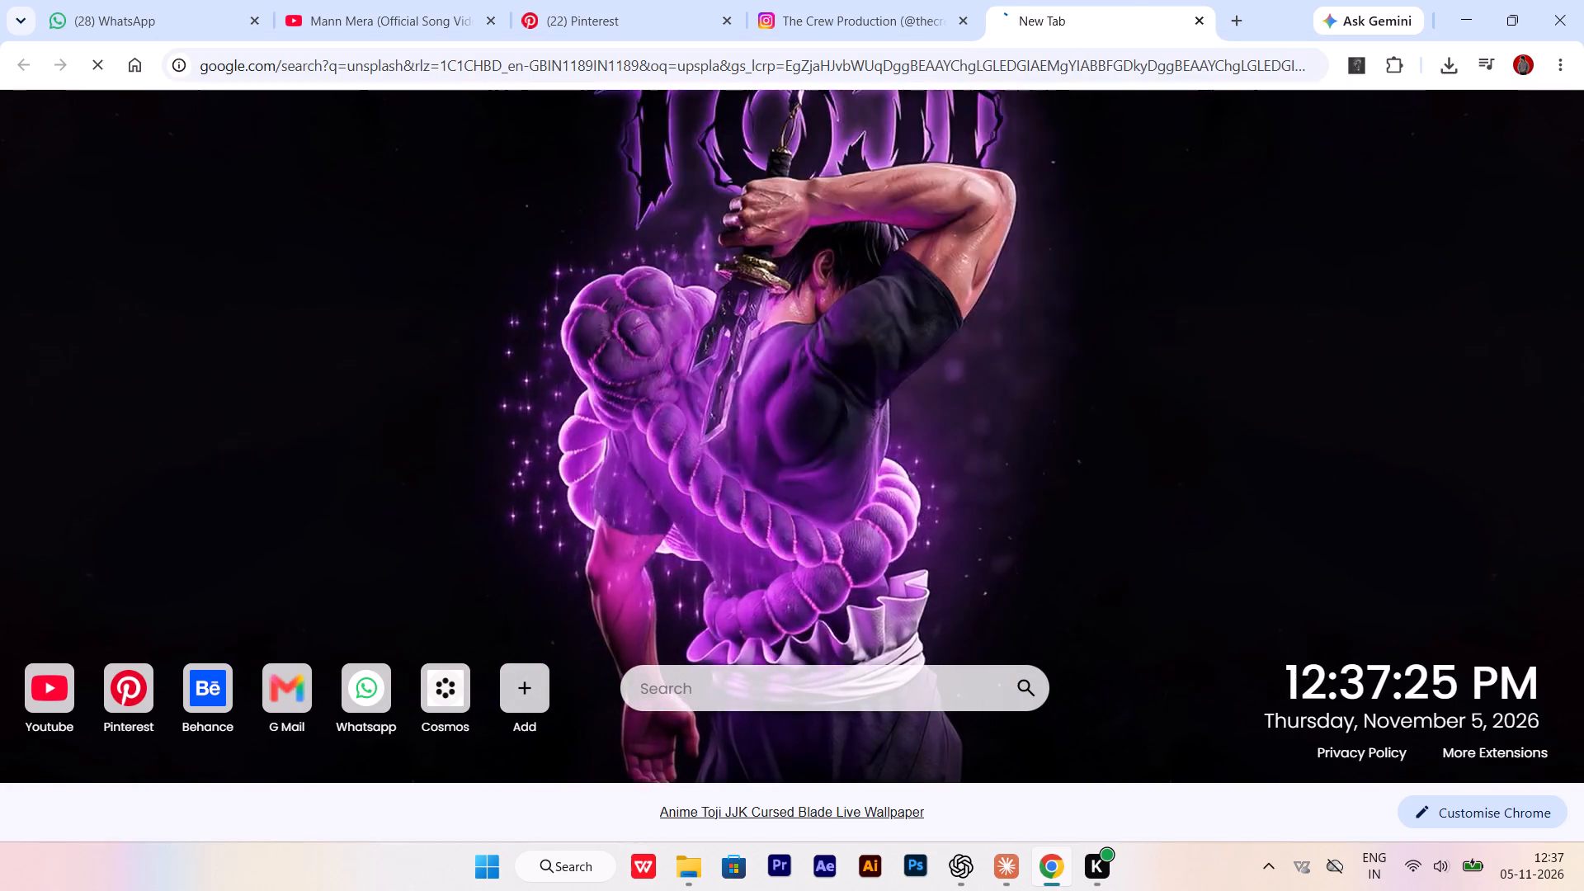
pyautogui.click(487, 322)
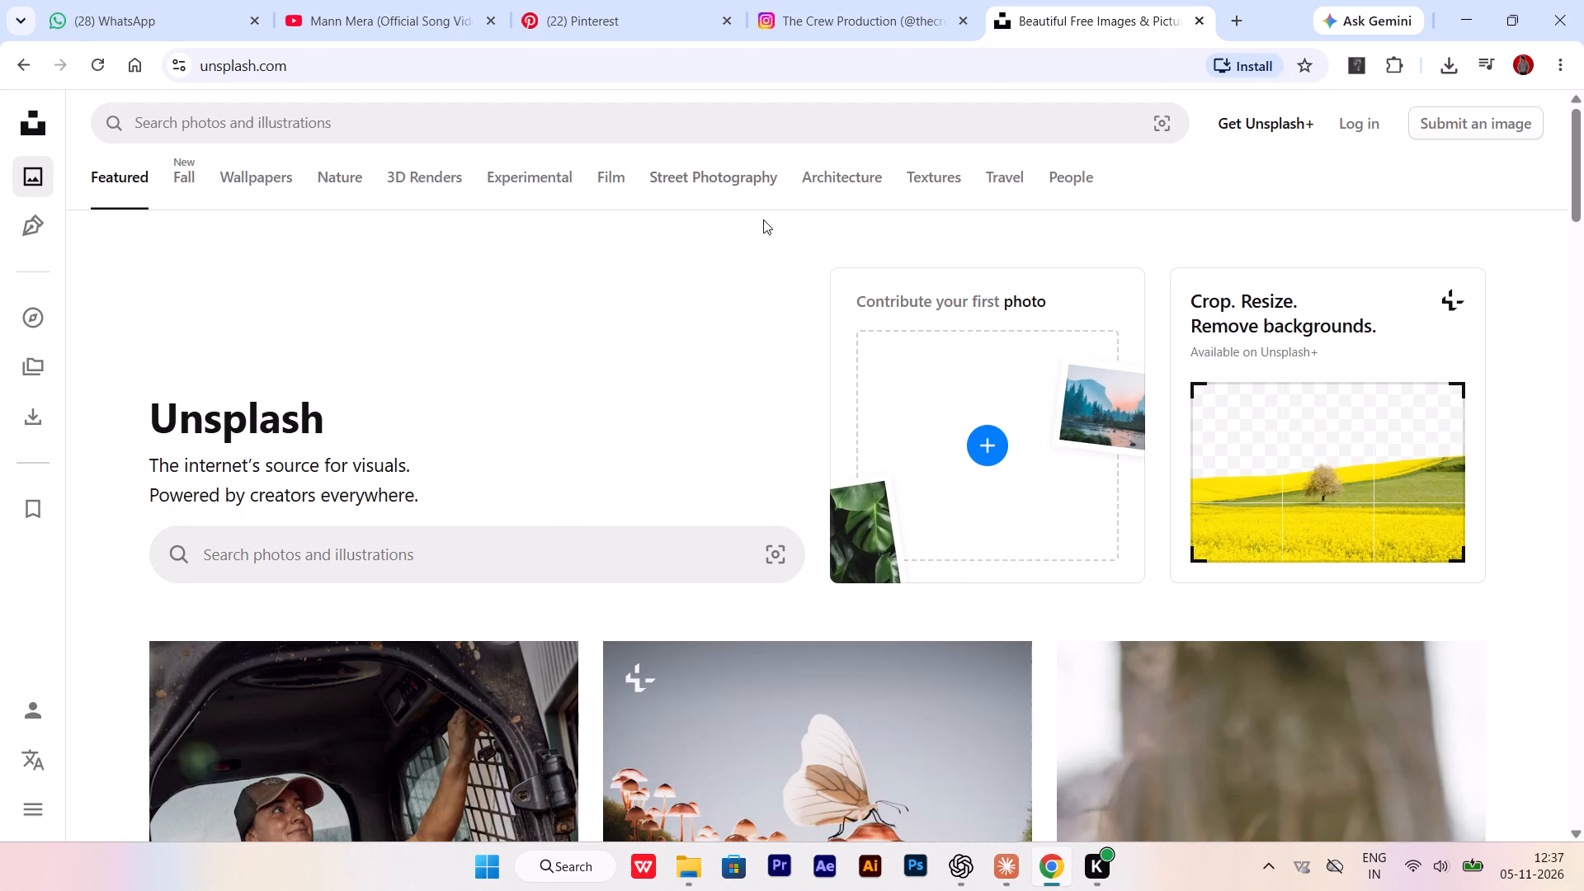
# Search Unsplash with the copied terms, trimmed to only "brass diya".
pyautogui.click(657, 140)
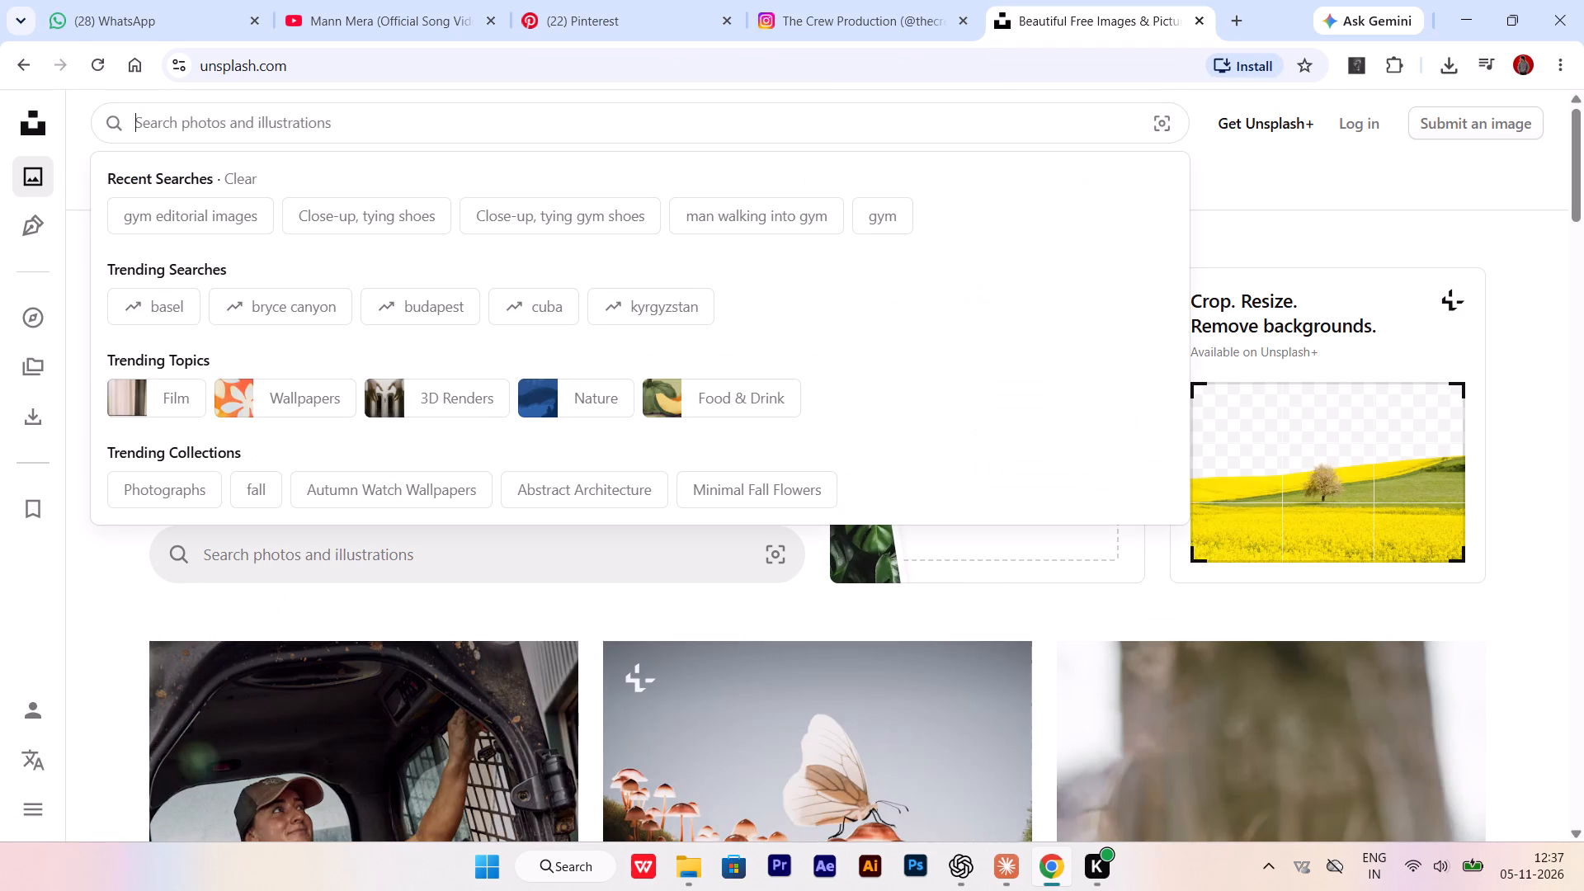
pyautogui.hotkey('ctrl', 'v')
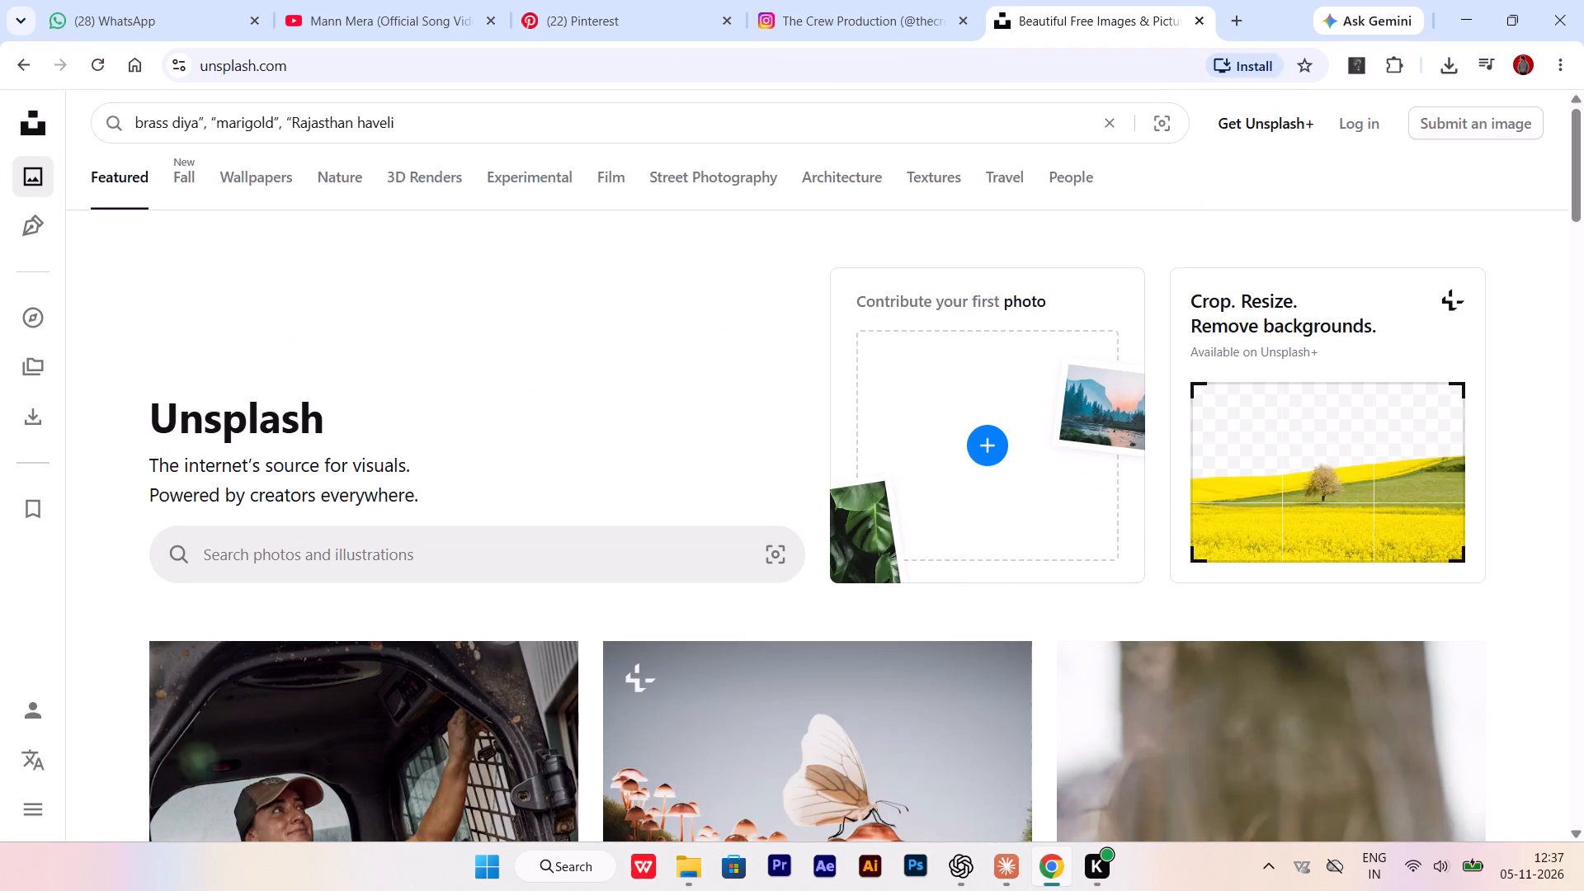
pyautogui.moveTo(518, 130); pyautogui.dragTo(205, 172)
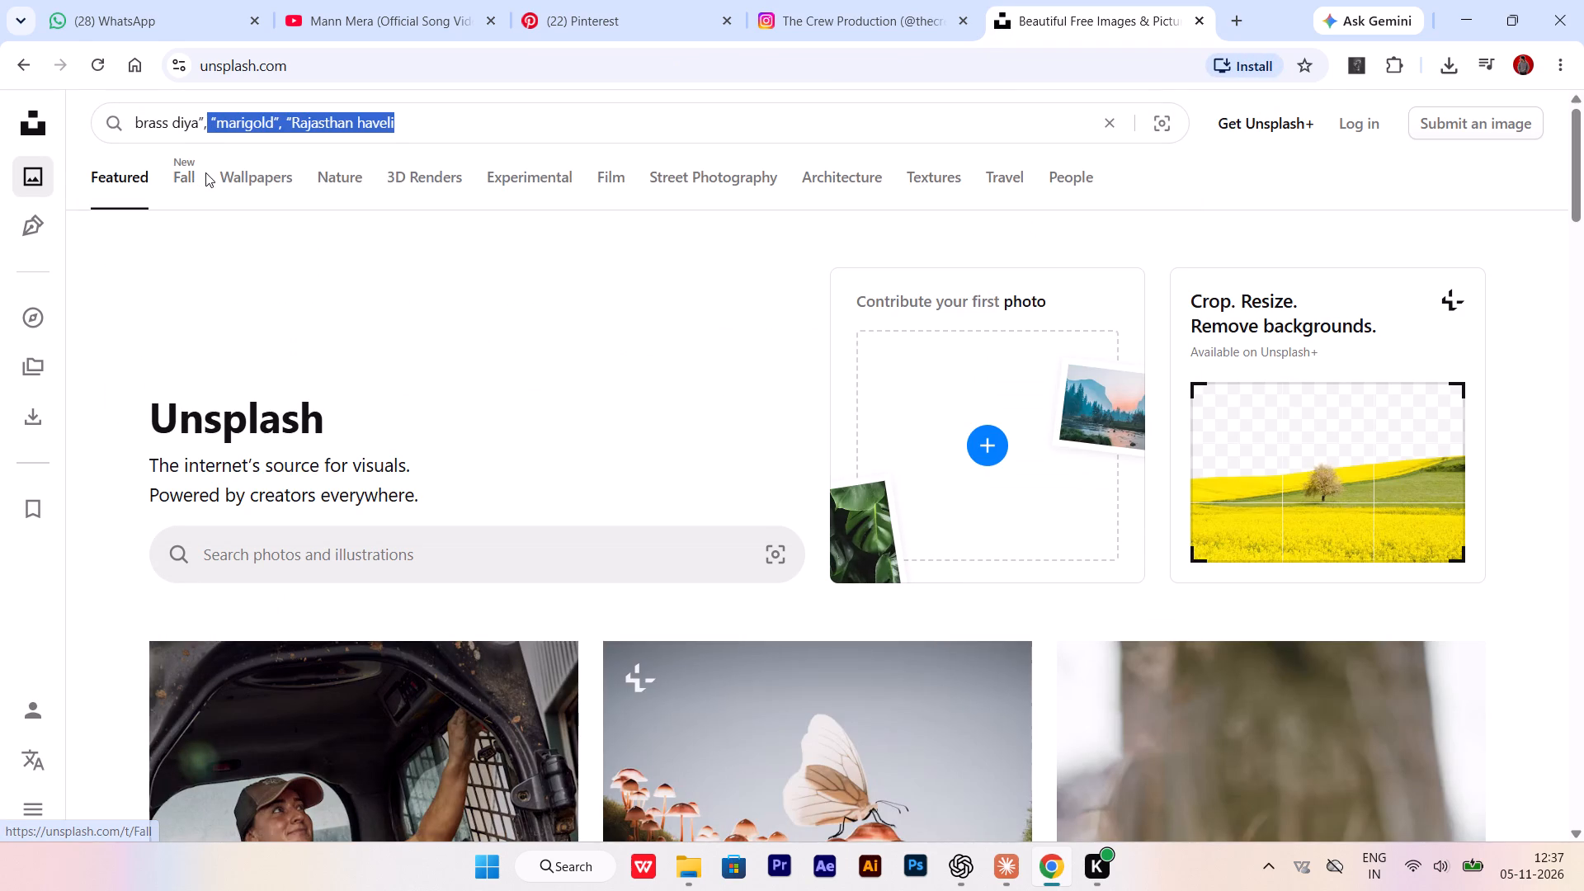
pyautogui.moveTo(205, 172); pyautogui.dragTo(200, 167)
pyautogui.press('BackSpace')
pyautogui.press('Return')
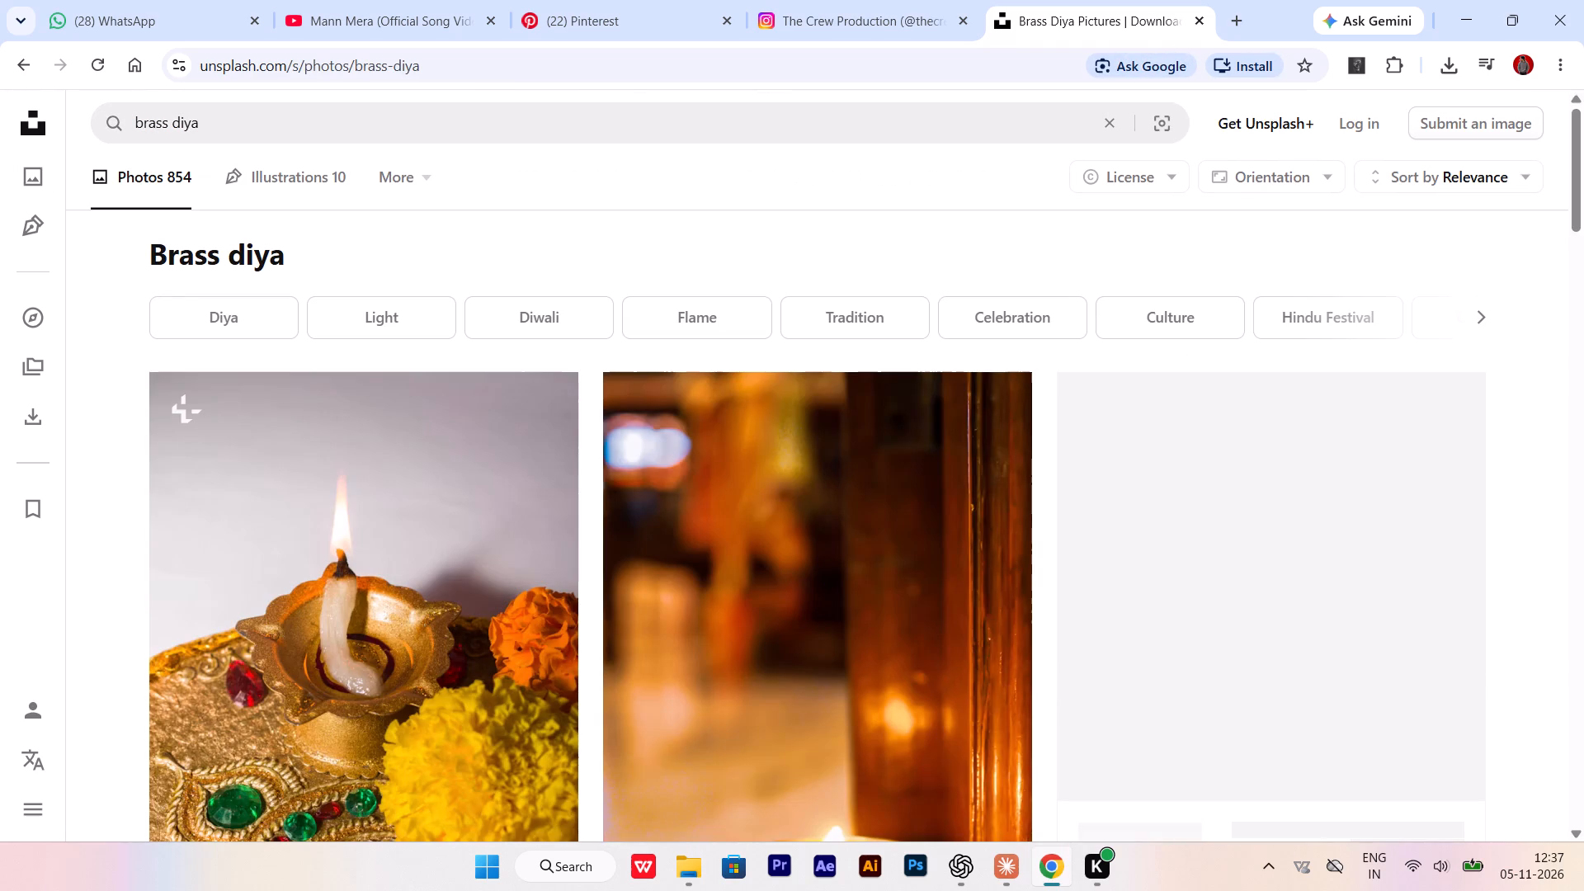
# Examine the brass diya photo results for a realistic image suited to the Dhanteras design.
pyautogui.scroll(-4, 396, 684)
pyautogui.scroll(-4, 506, 553)
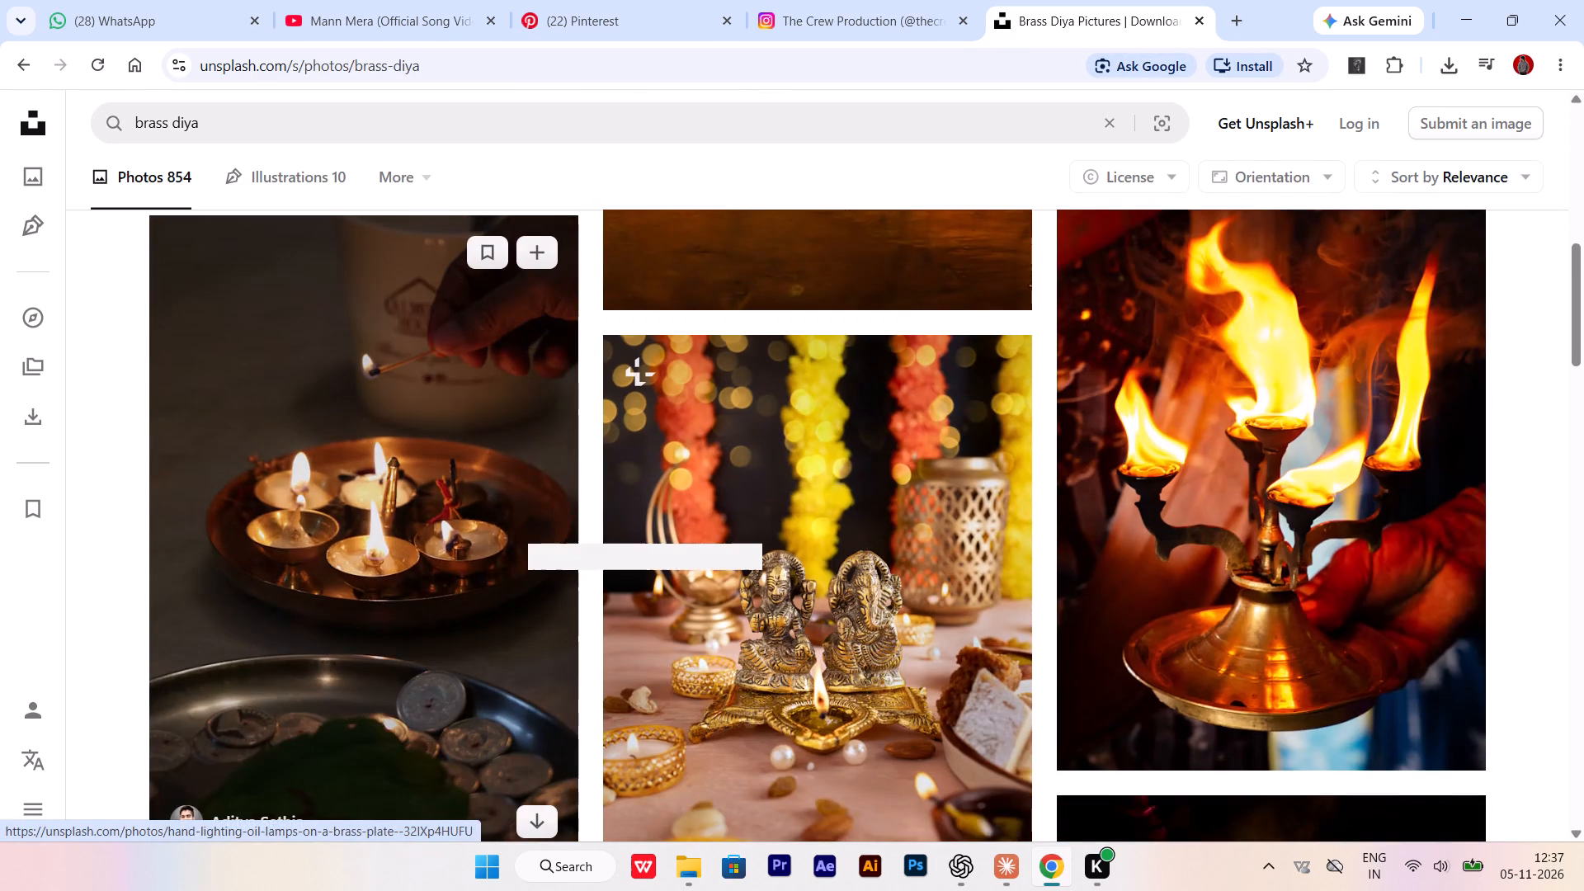
pyautogui.scroll(-3, 518, 529)
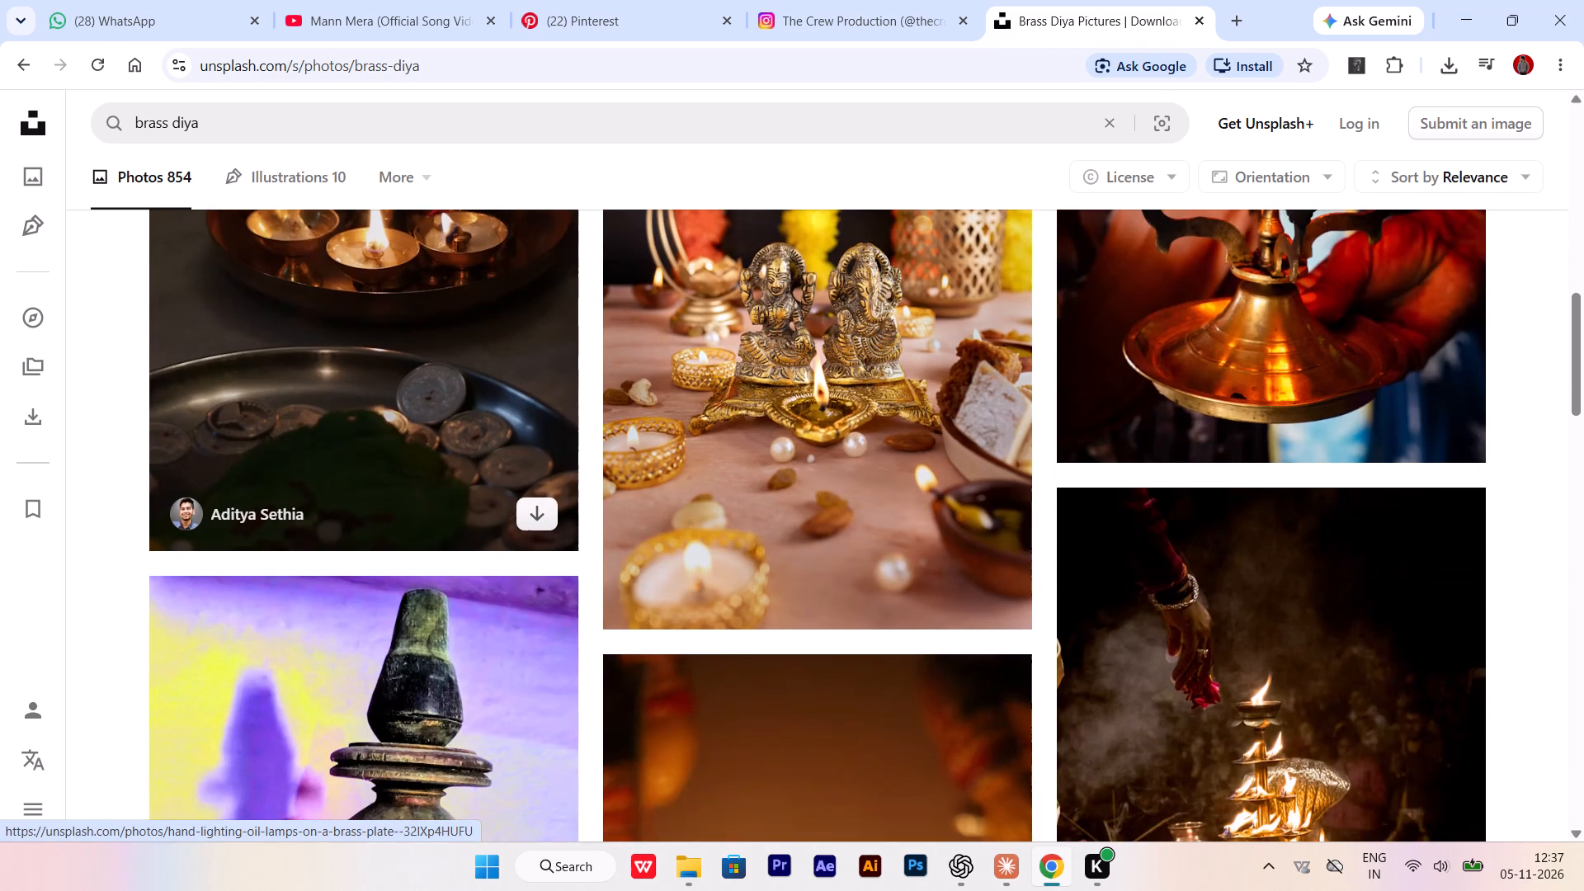
pyautogui.scroll(-2, 523, 536)
pyautogui.scroll(7, 521, 543)
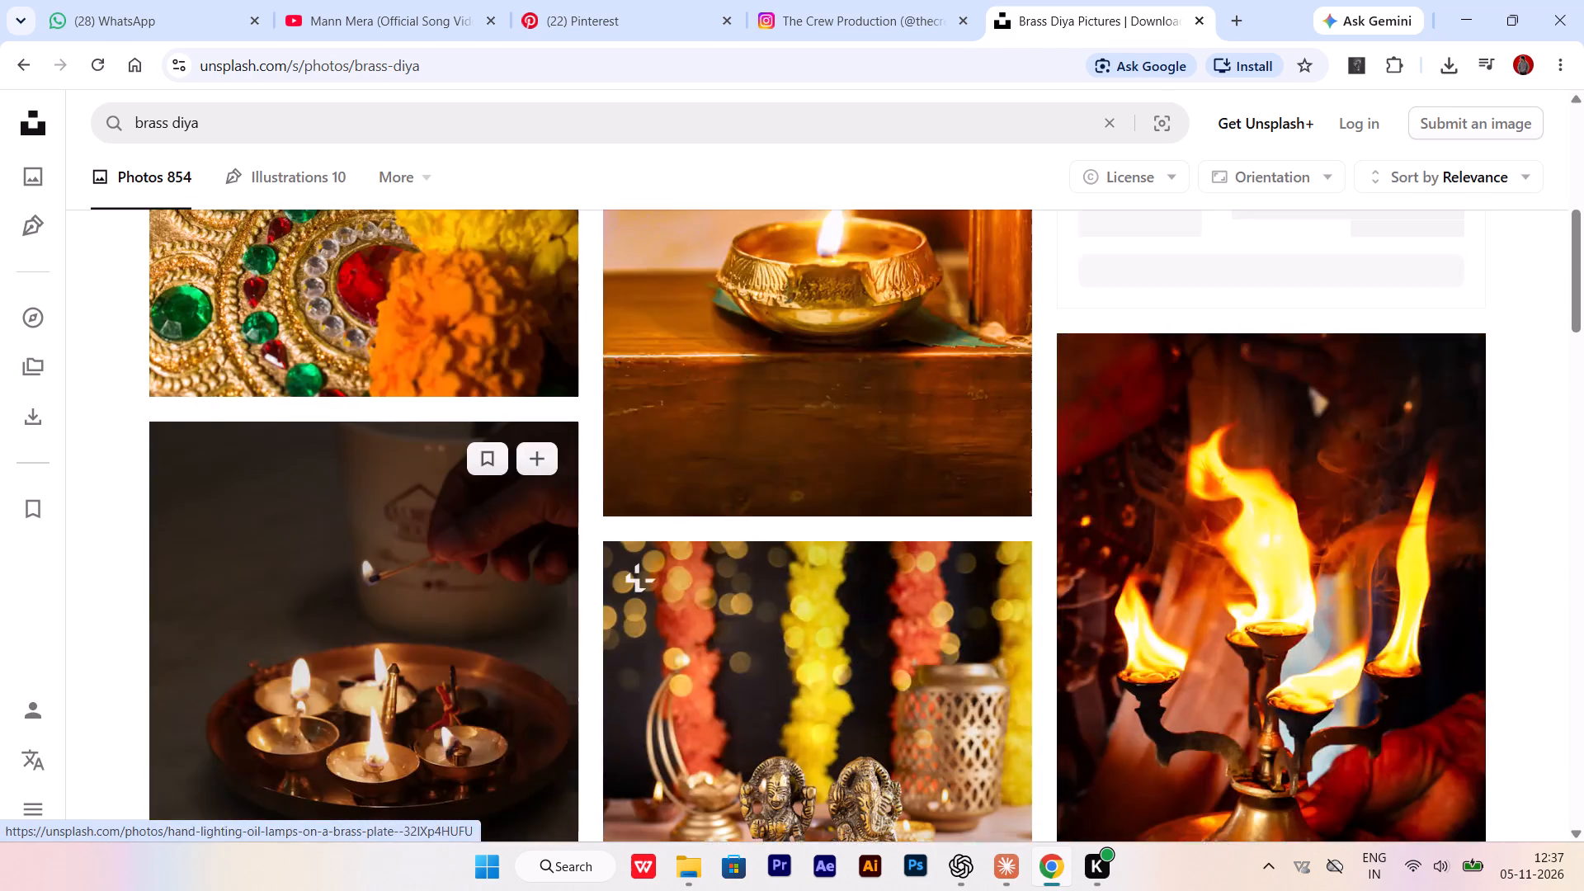
pyautogui.scroll(4, 521, 543)
pyautogui.scroll(-8, 511, 552)
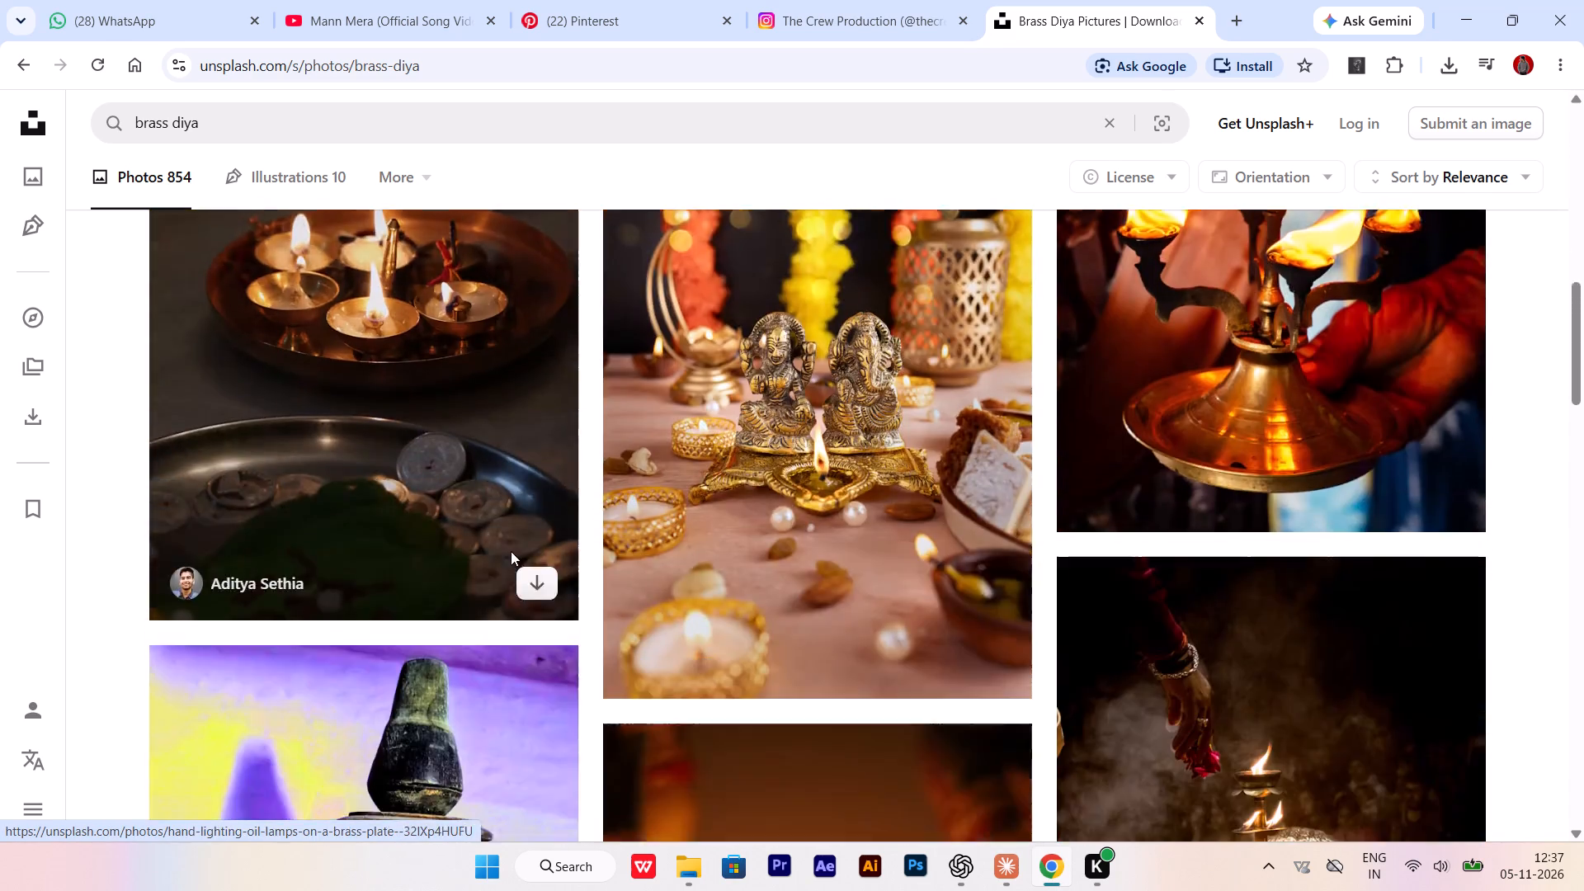
pyautogui.scroll(-11, 511, 551)
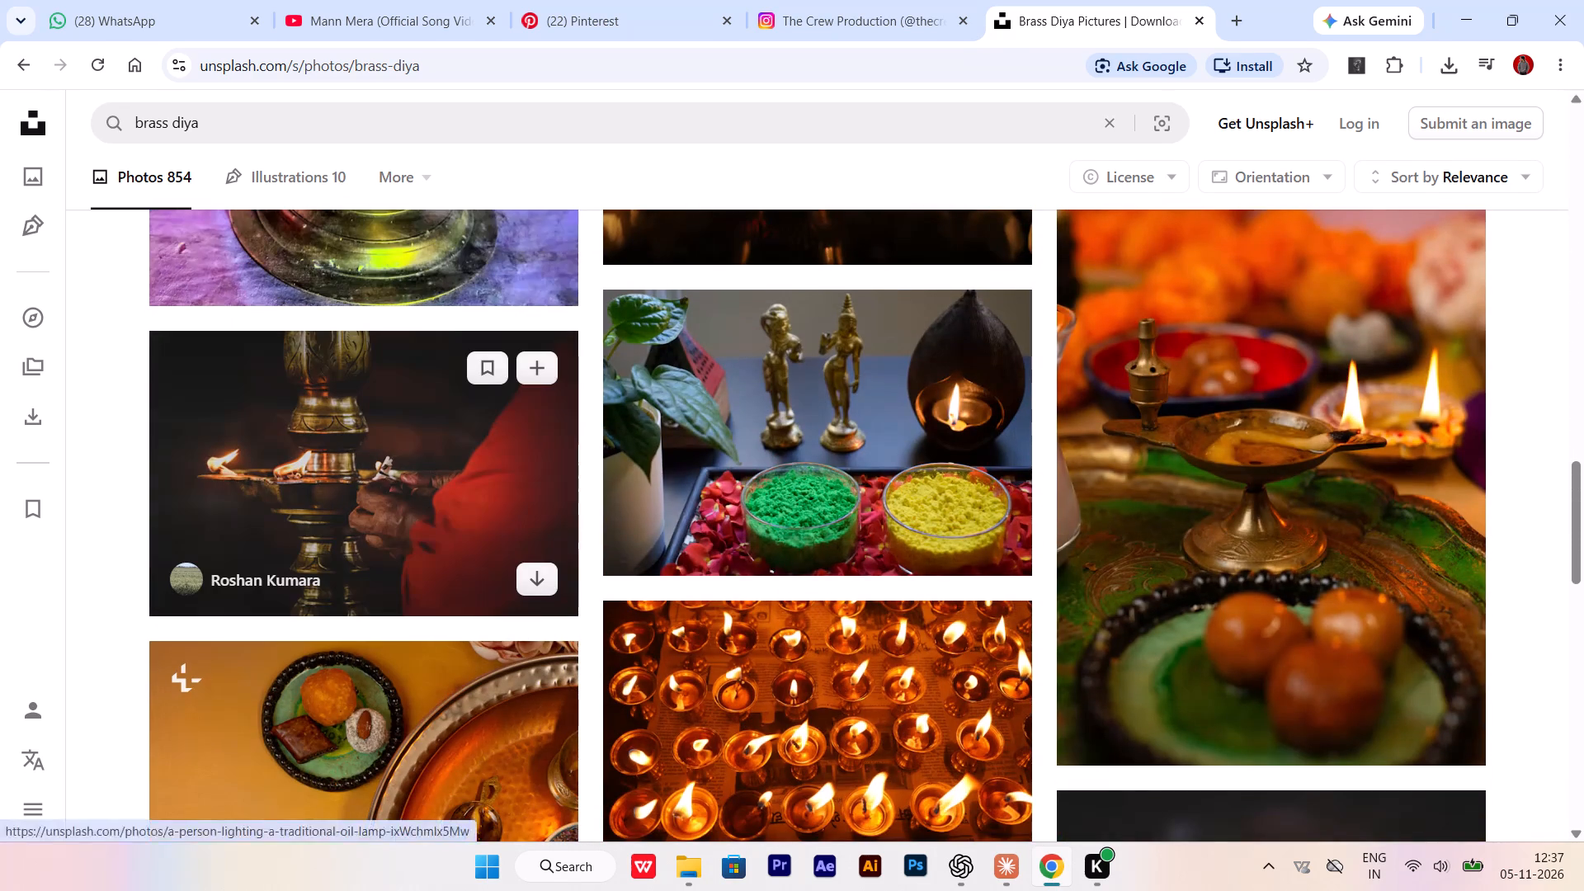
pyautogui.scroll(-4, 501, 553)
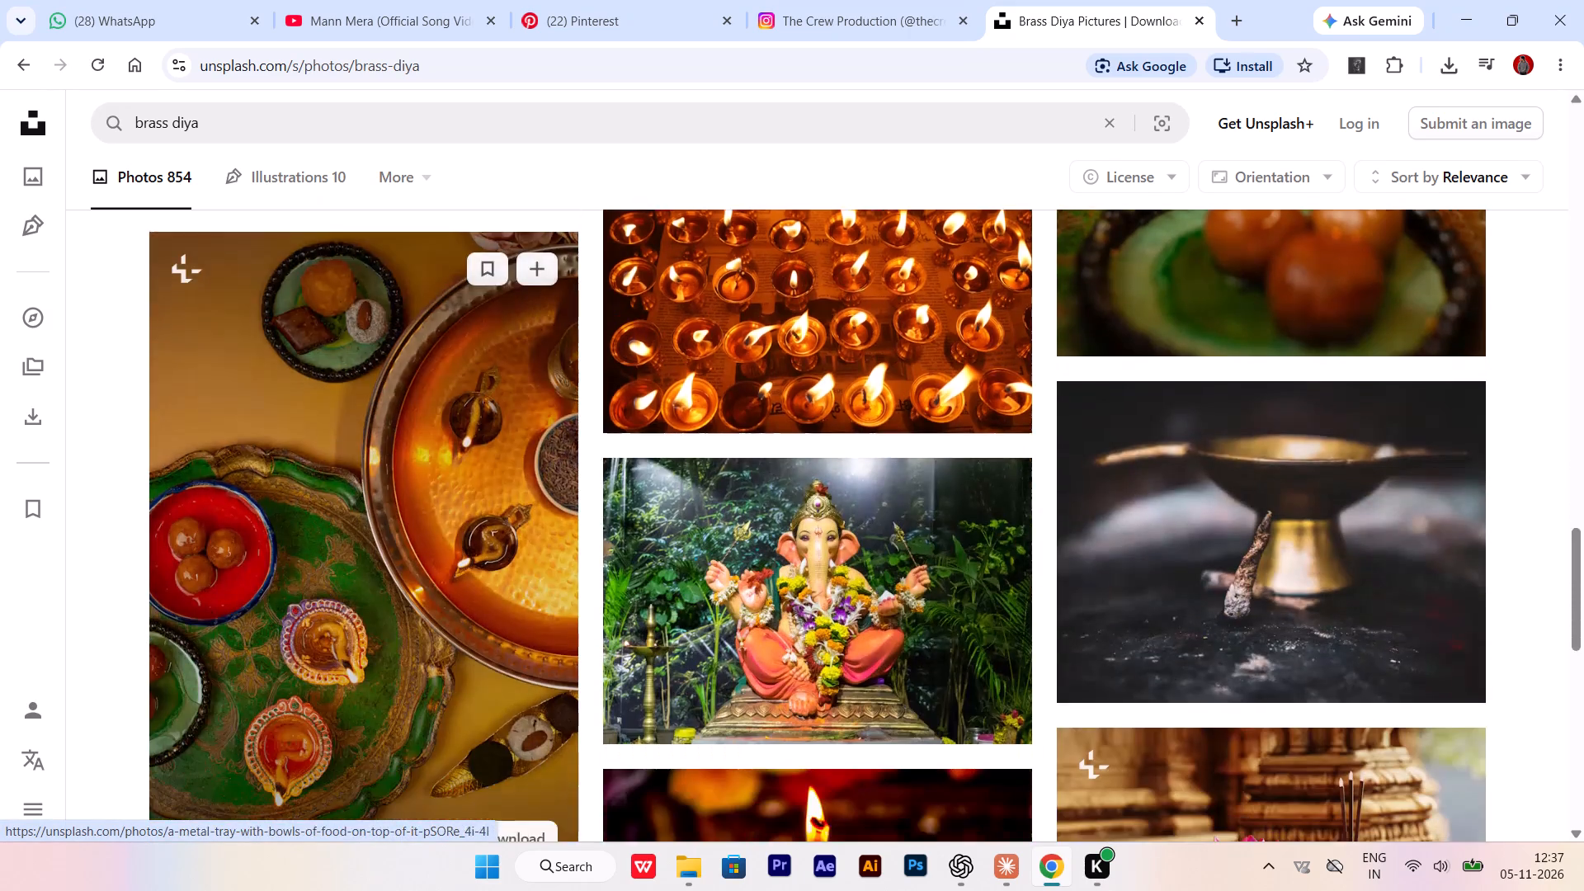
pyautogui.scroll(-6, 491, 565)
pyautogui.scroll(4, 491, 558)
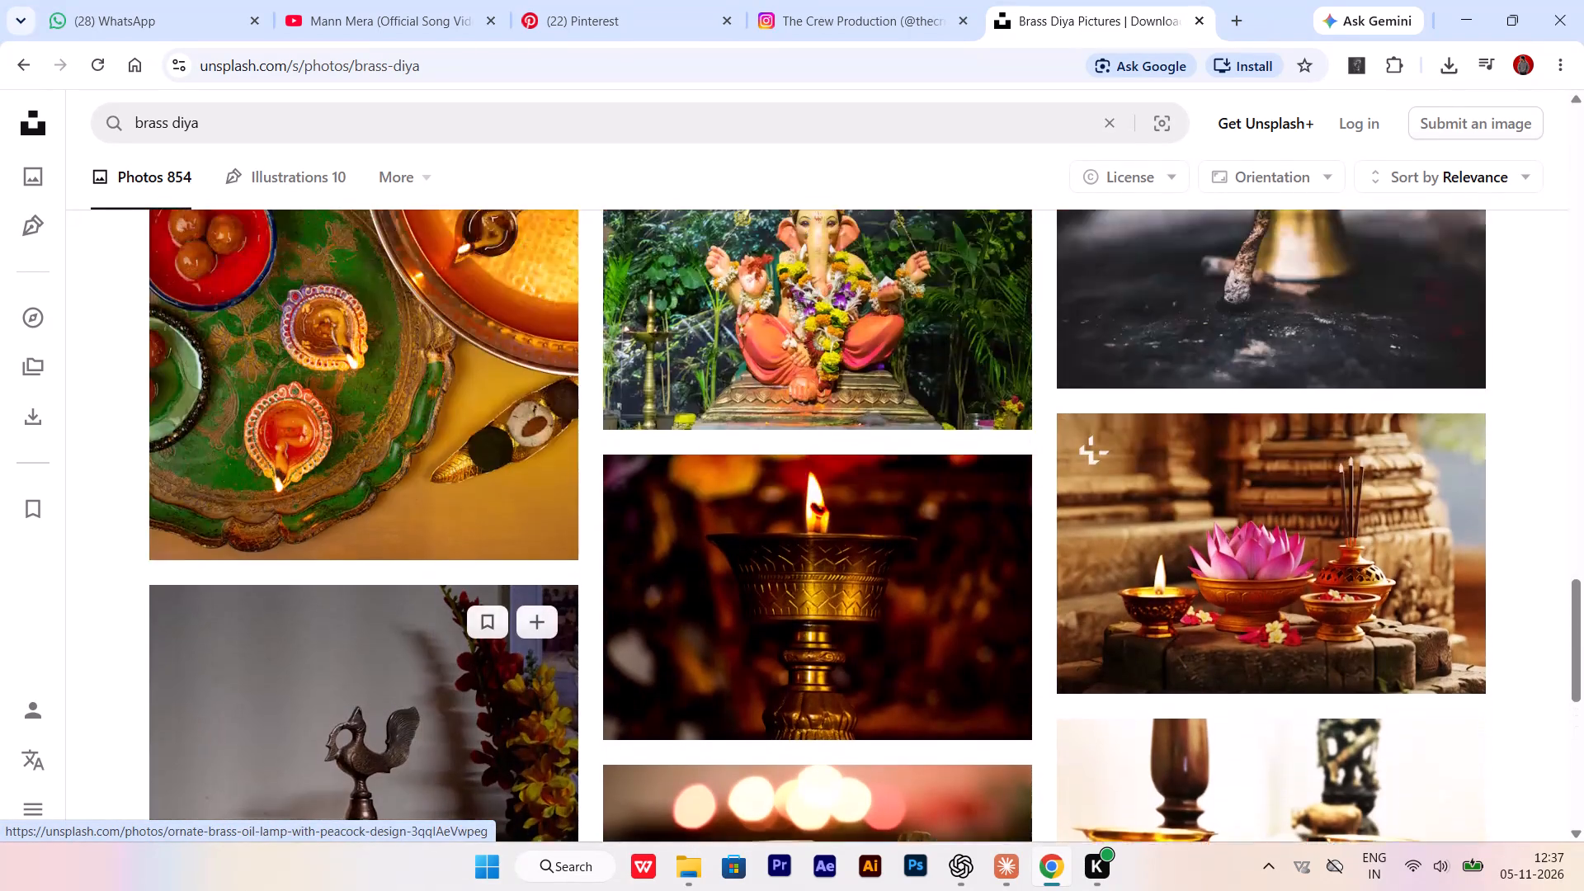
pyautogui.scroll(2, 491, 558)
pyautogui.scroll(20, 487, 551)
pyautogui.scroll(3, 487, 551)
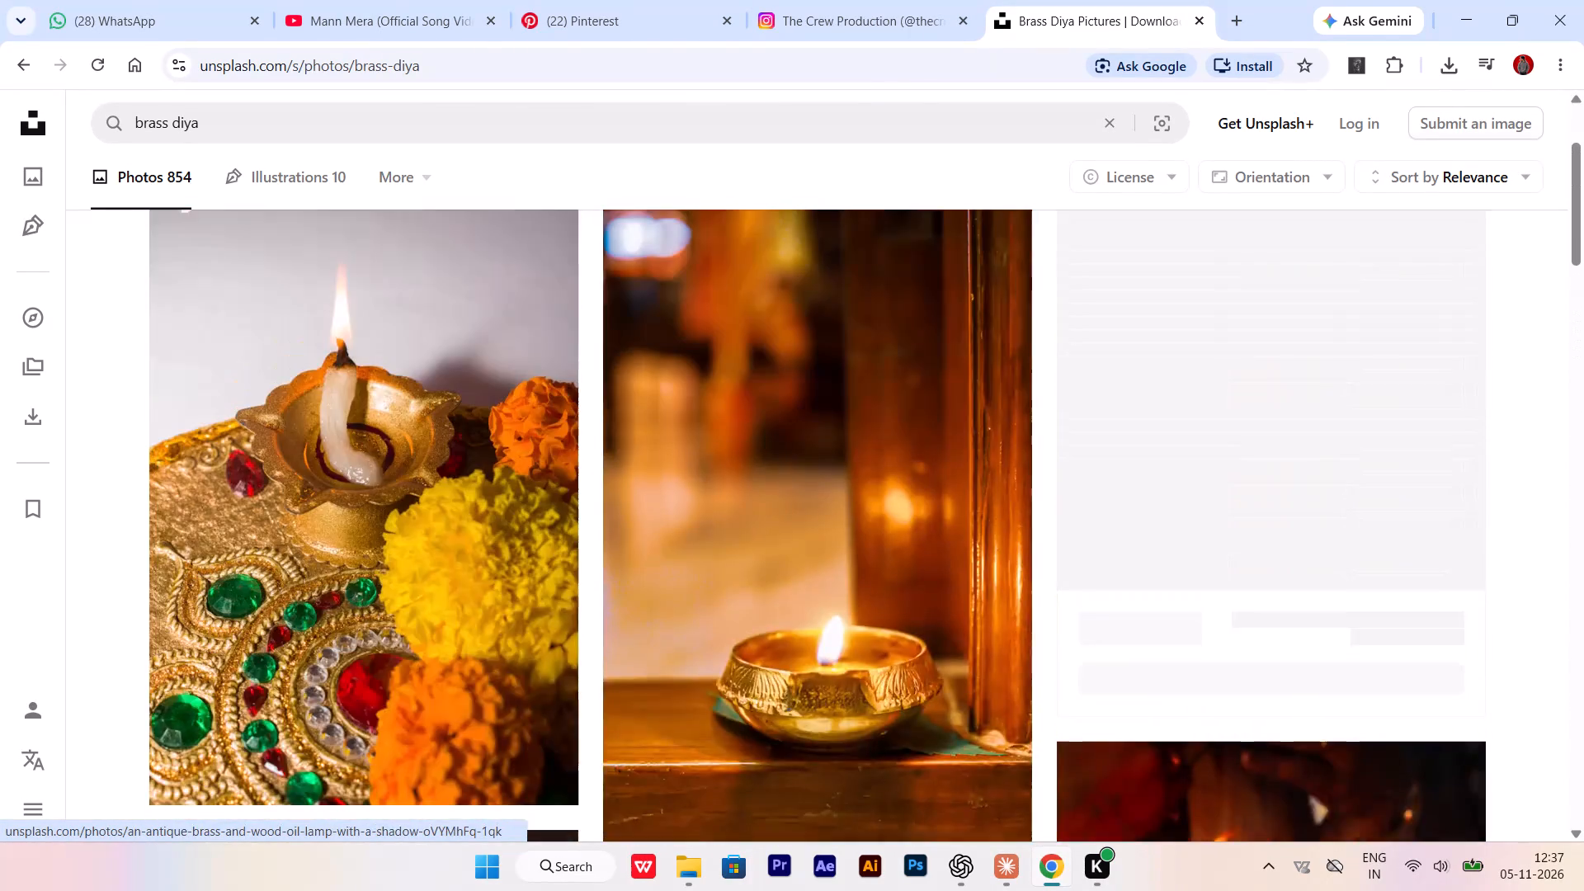
pyautogui.scroll(4, 479, 545)
# View the lit diya with marigolds photo up close, return to the results and check the additional result categories.
pyautogui.click(469, 573)
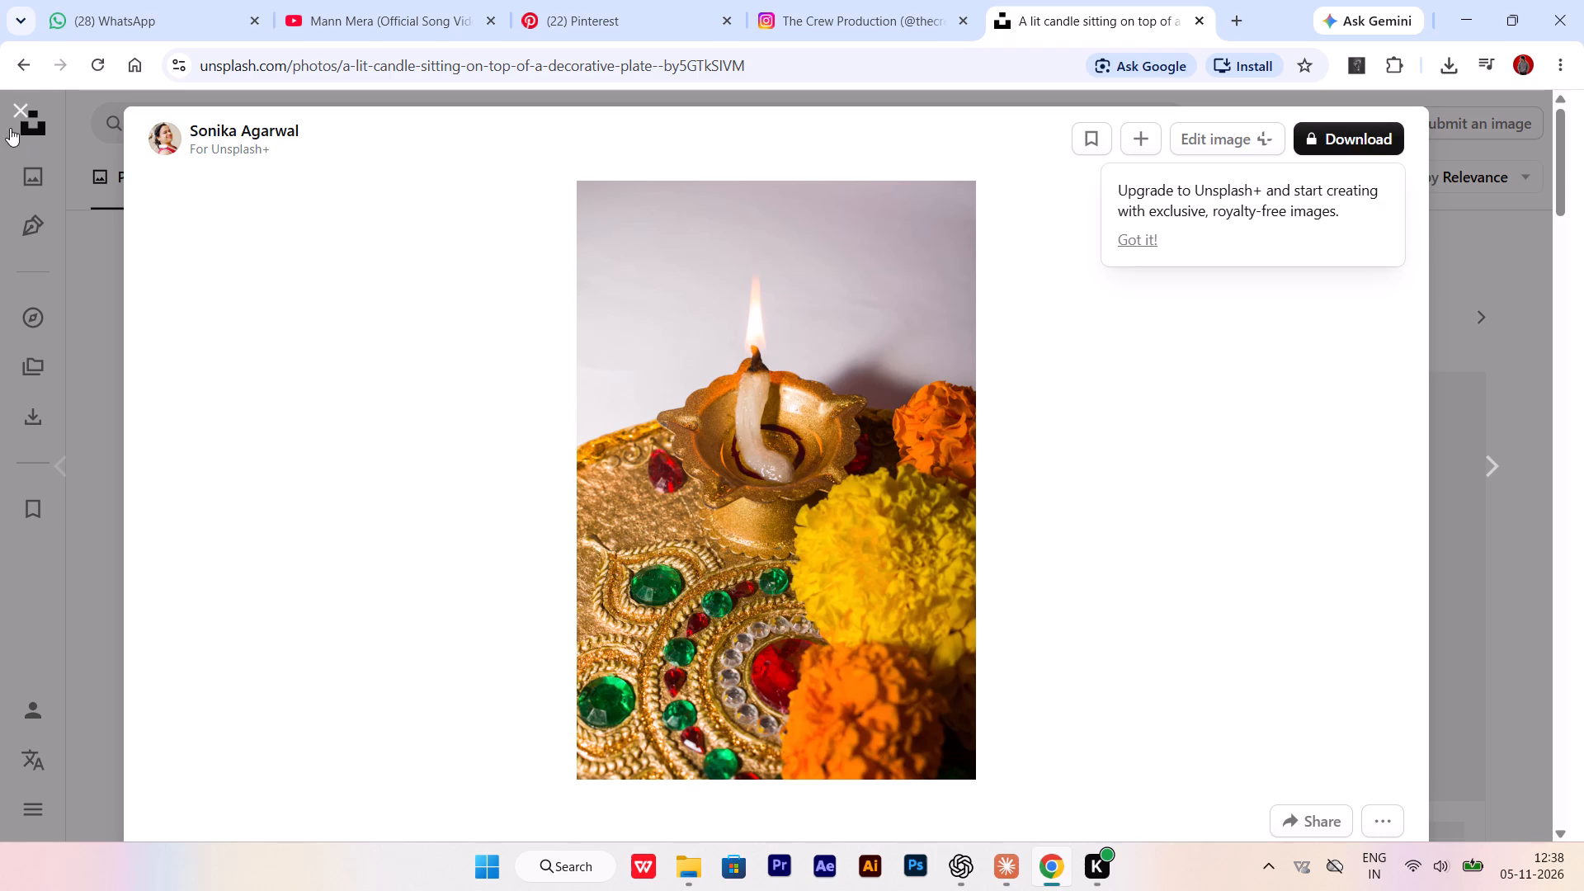
pyautogui.click(40, 106)
pyautogui.scroll(-3, 914, 582)
pyautogui.scroll(3, 713, 421)
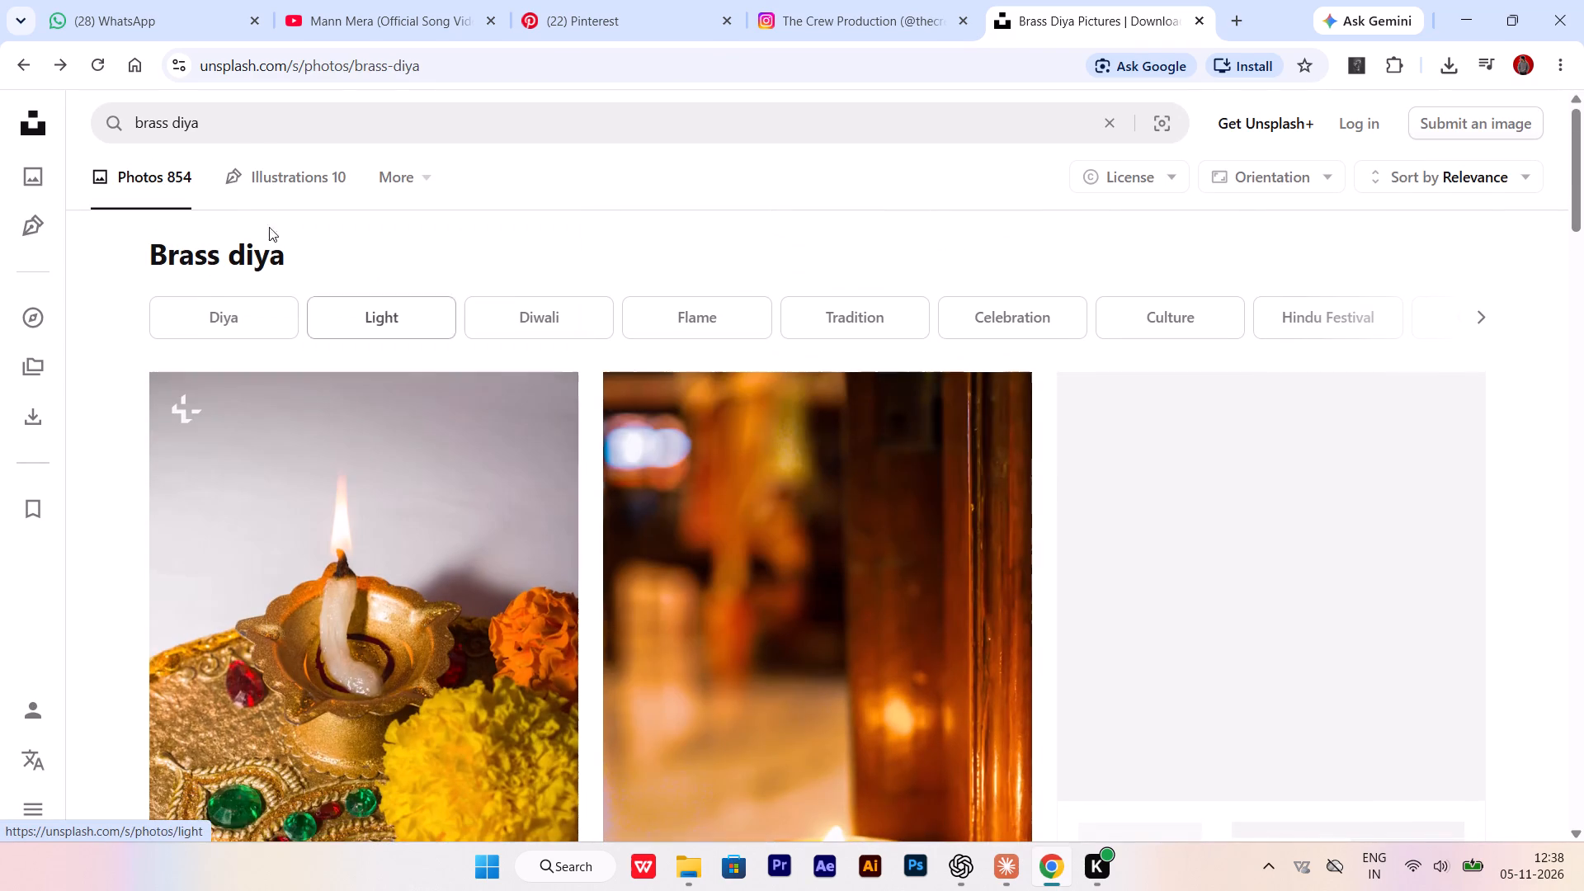
pyautogui.click(403, 178)
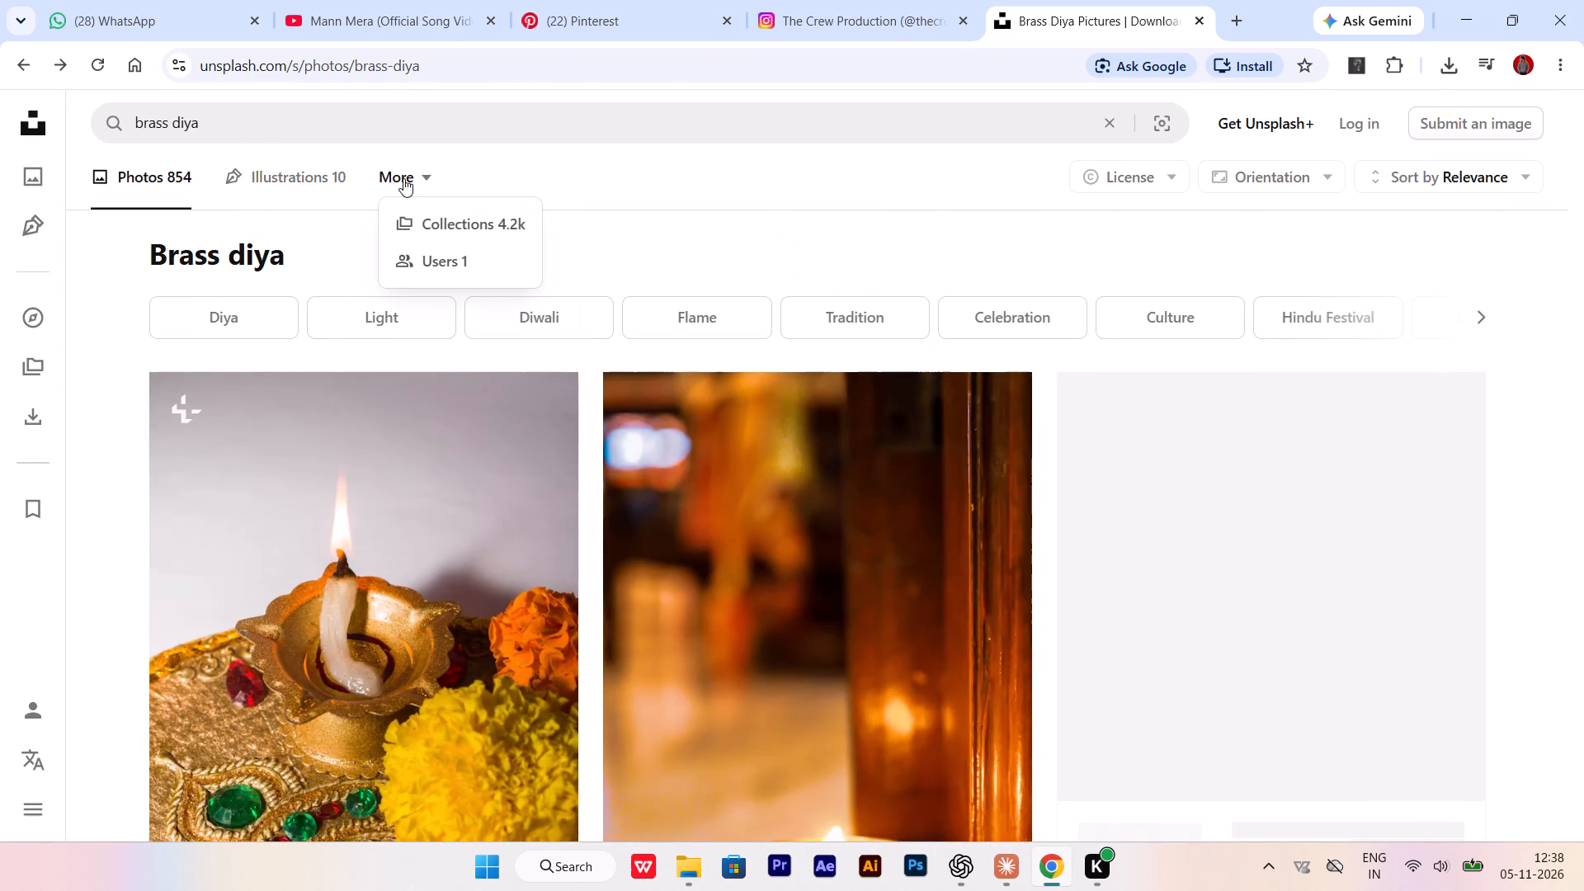
pyautogui.click(403, 178)
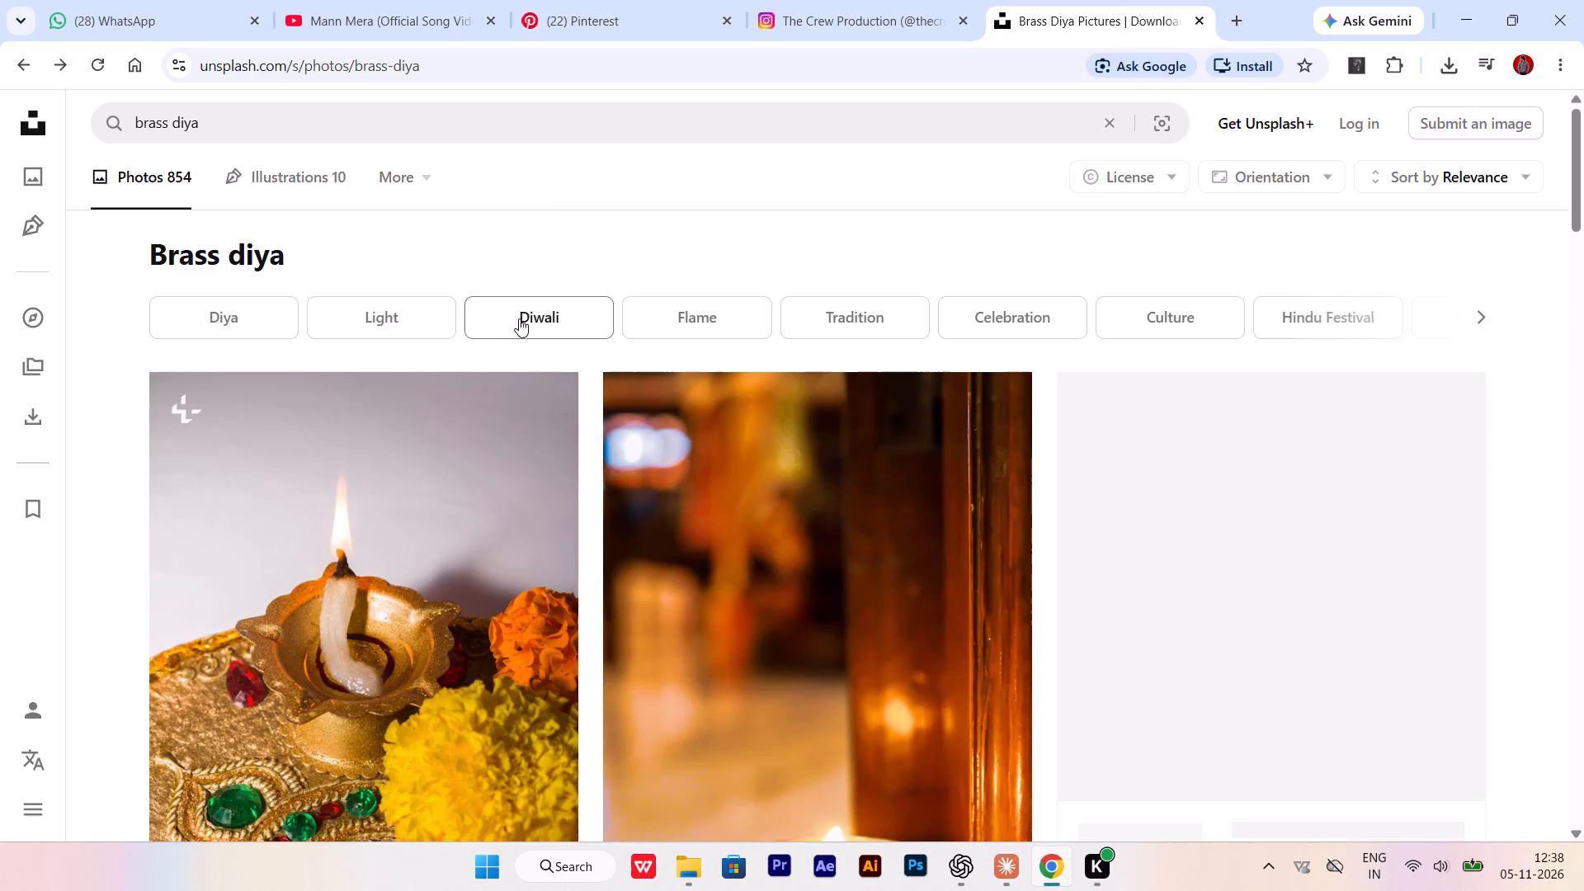
# Change to the related Diwali photo results and filter them to the Free license.
pyautogui.click(520, 319)
pyautogui.scroll(-1, 539, 441)
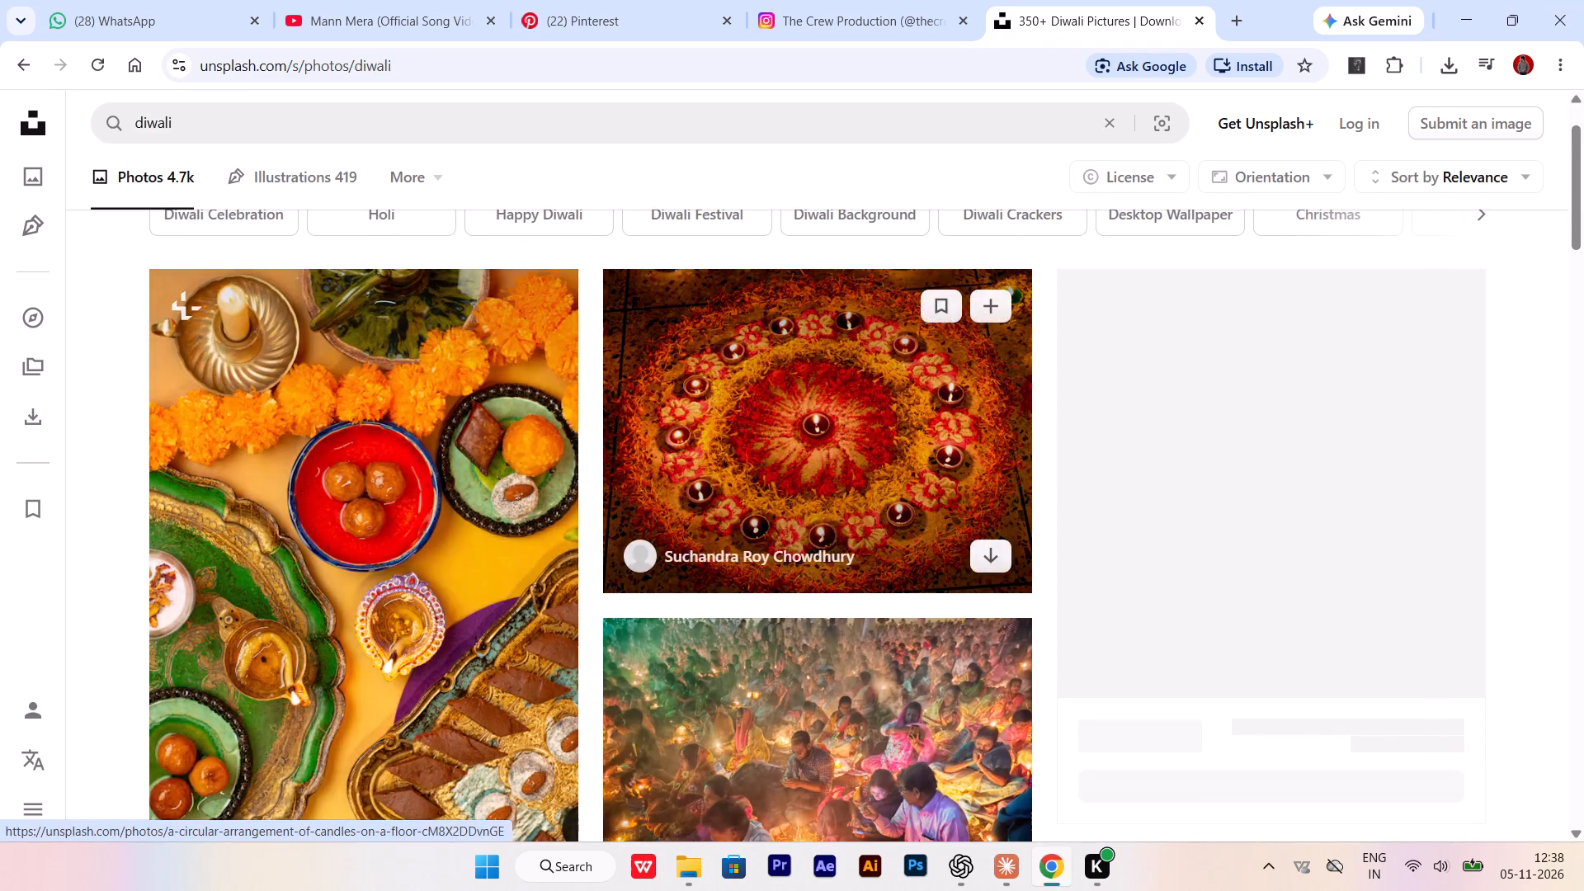
pyautogui.scroll(-2, 765, 400)
pyautogui.scroll(1, 767, 400)
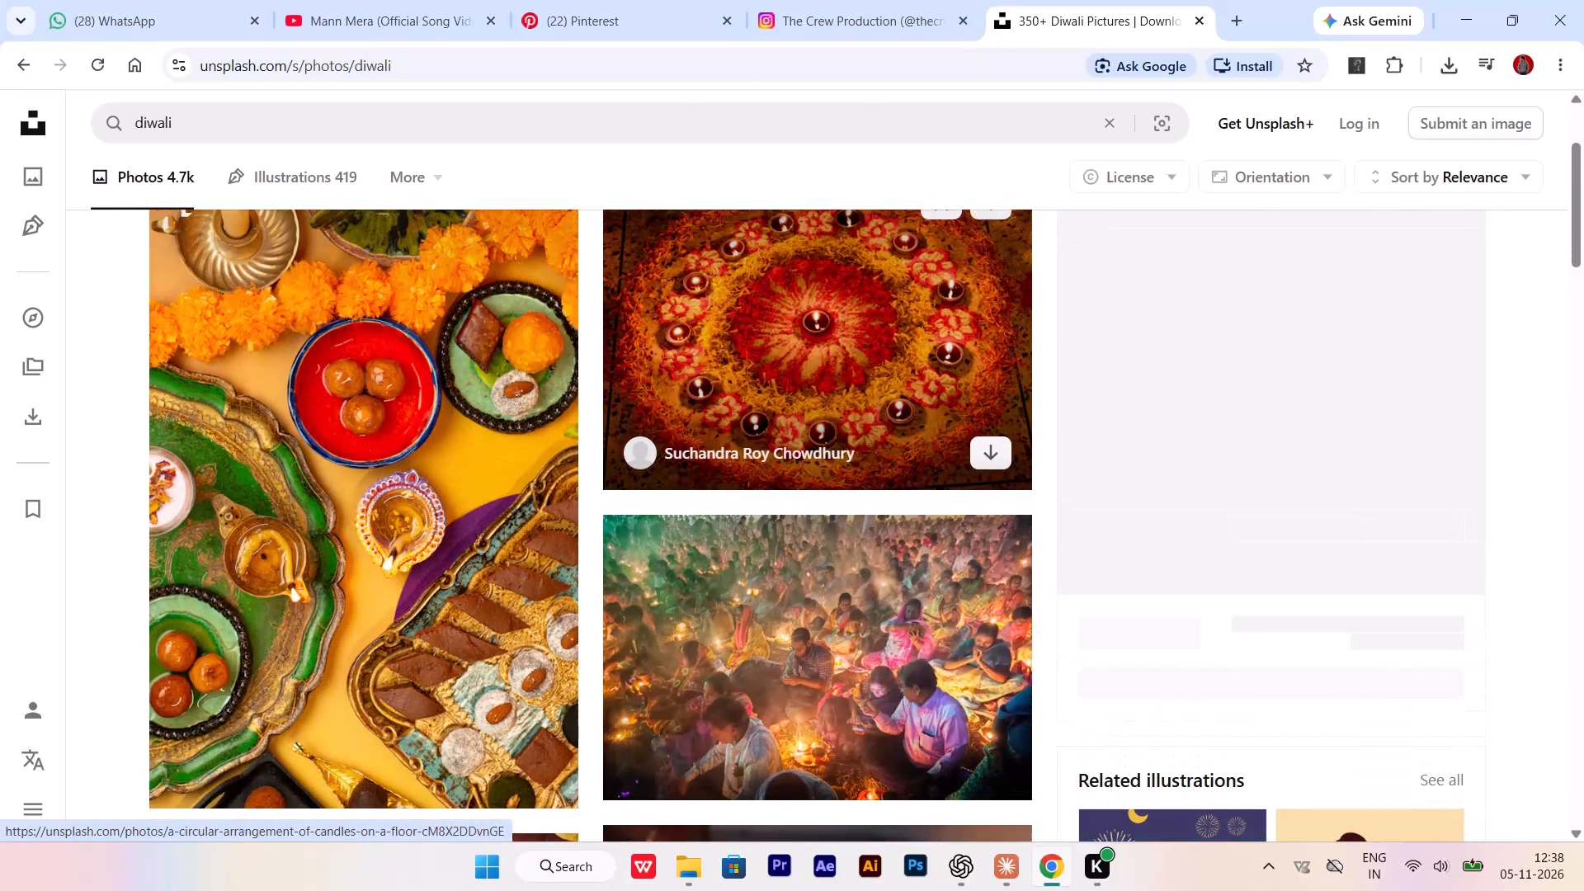
pyautogui.scroll(1, 767, 400)
pyautogui.click(1177, 177)
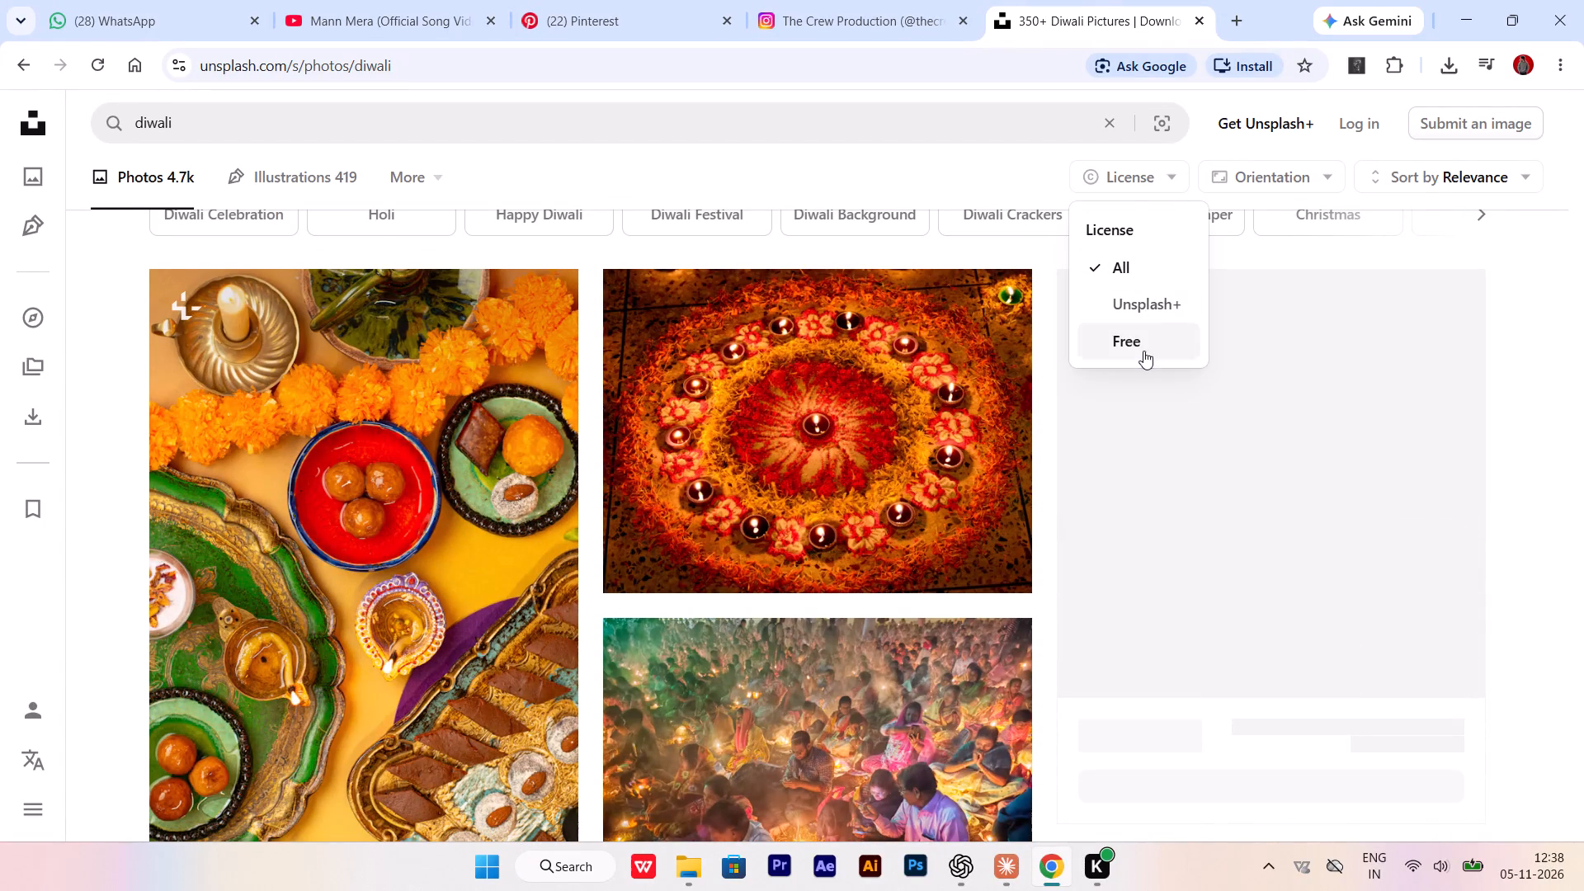
pyautogui.click(1143, 351)
pyautogui.scroll(-2, 696, 540)
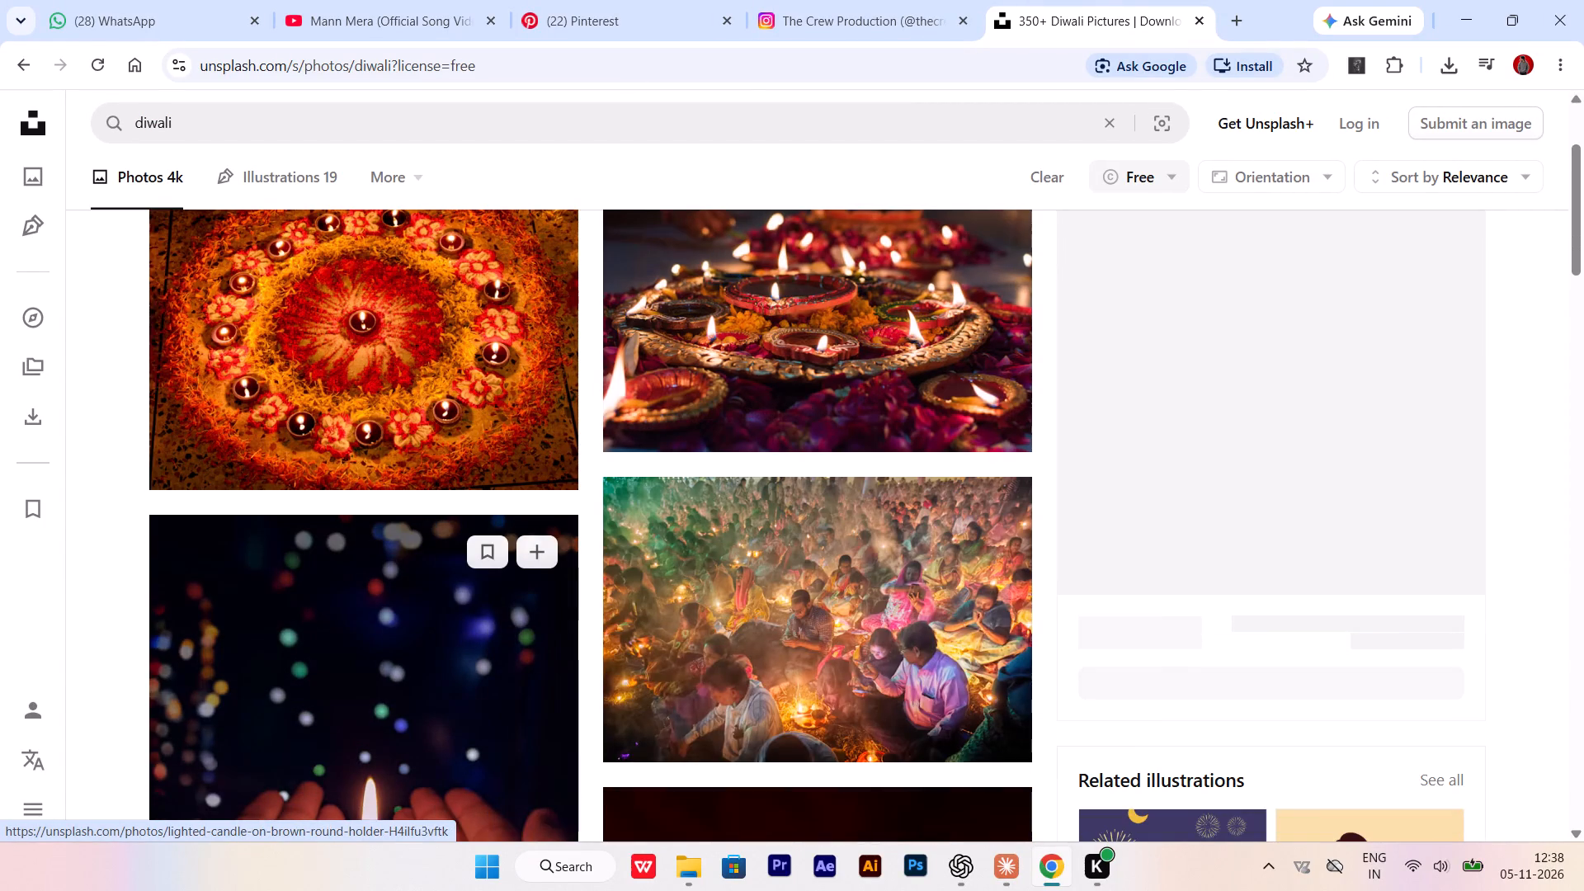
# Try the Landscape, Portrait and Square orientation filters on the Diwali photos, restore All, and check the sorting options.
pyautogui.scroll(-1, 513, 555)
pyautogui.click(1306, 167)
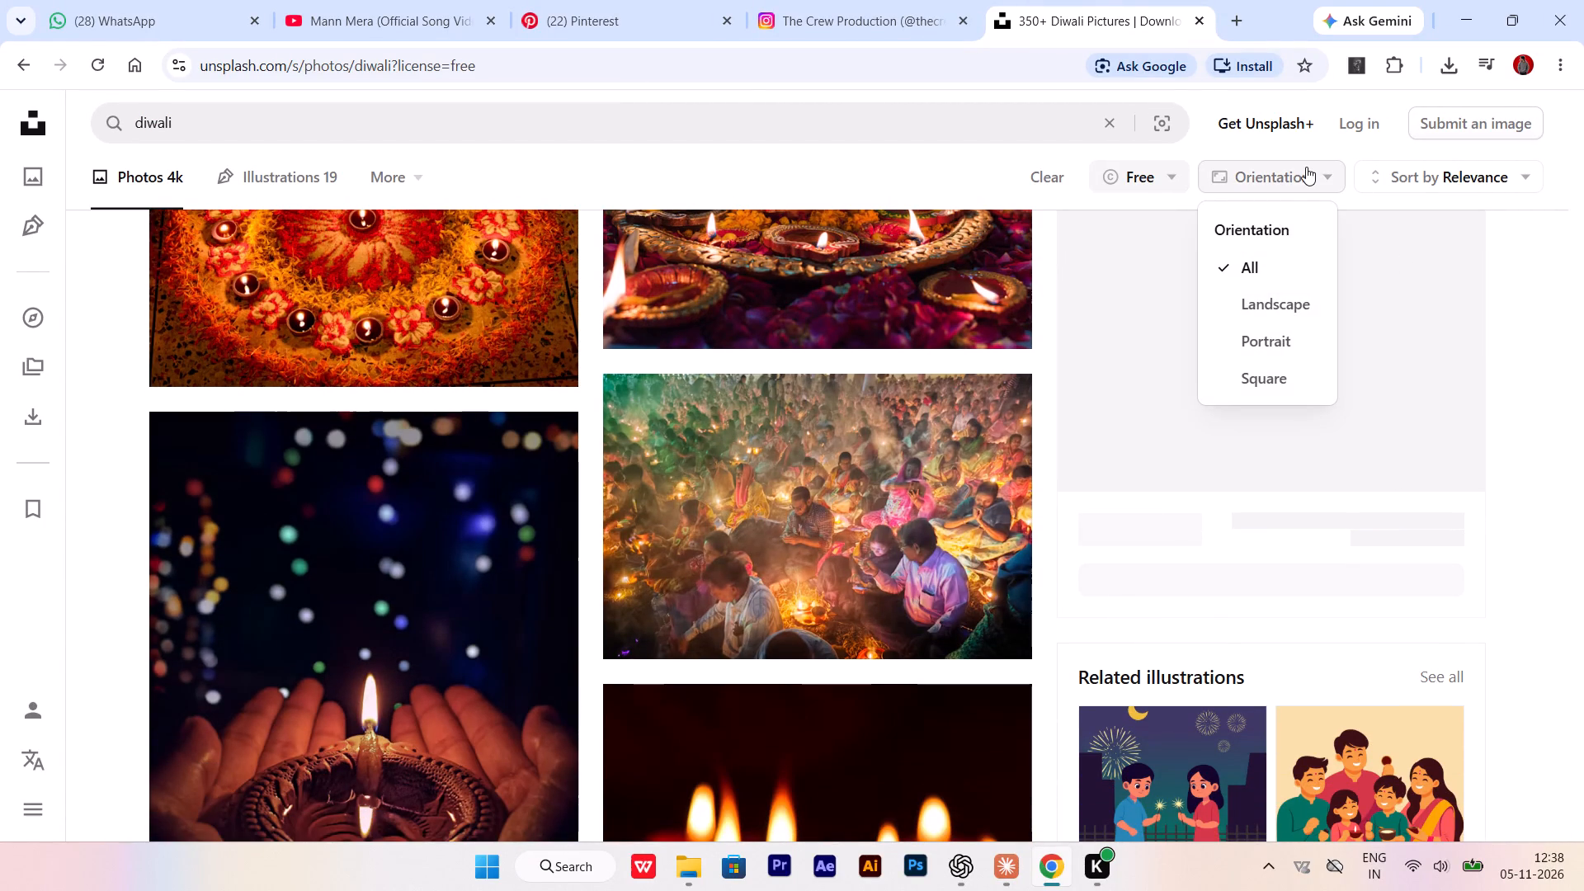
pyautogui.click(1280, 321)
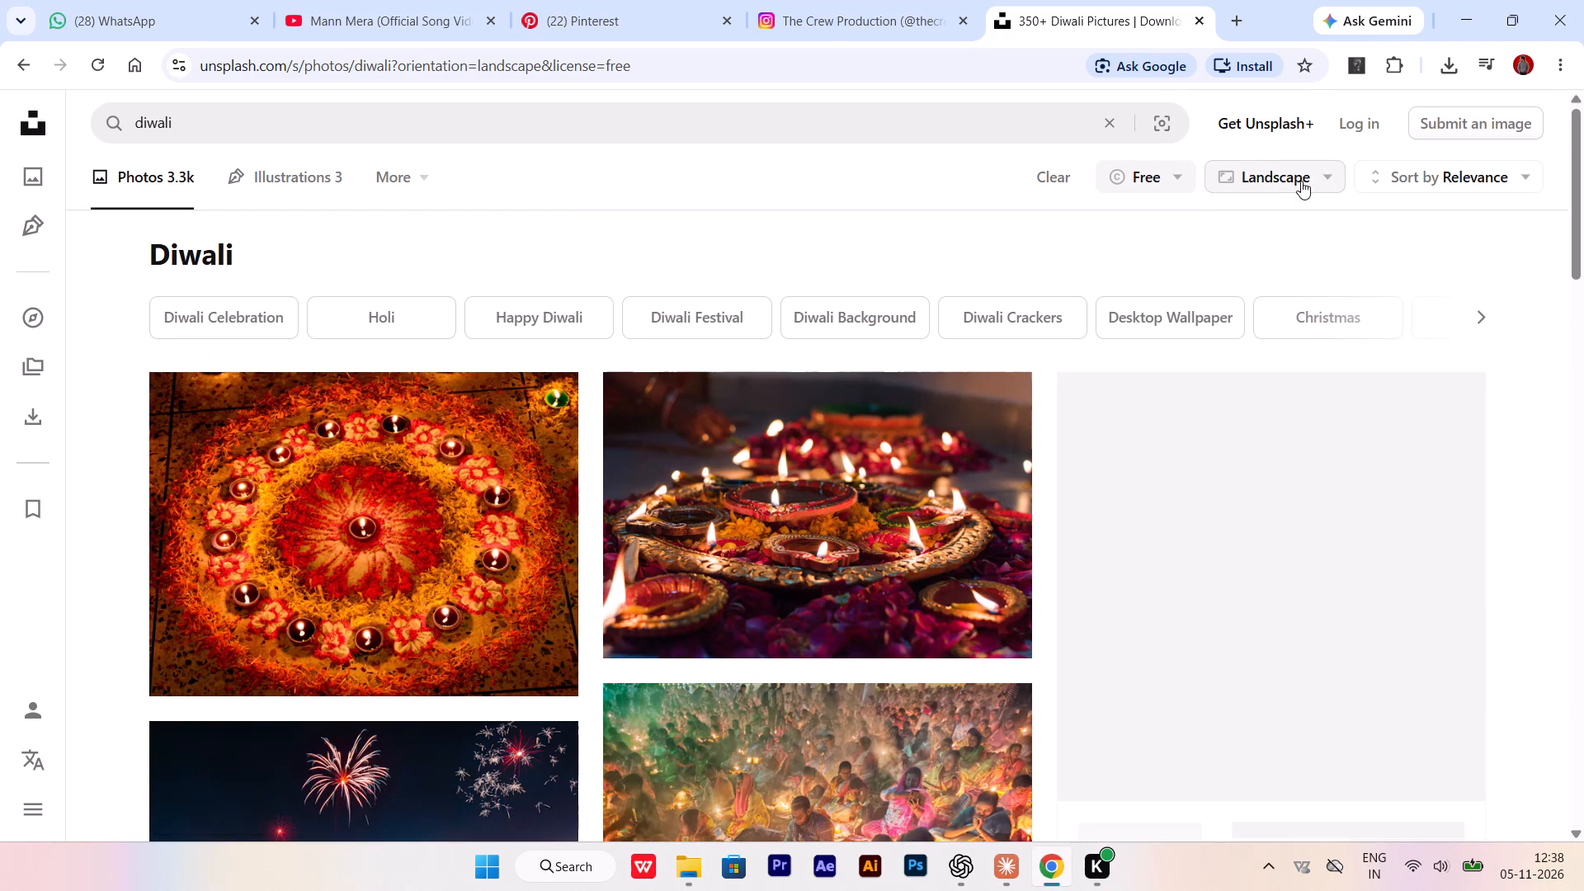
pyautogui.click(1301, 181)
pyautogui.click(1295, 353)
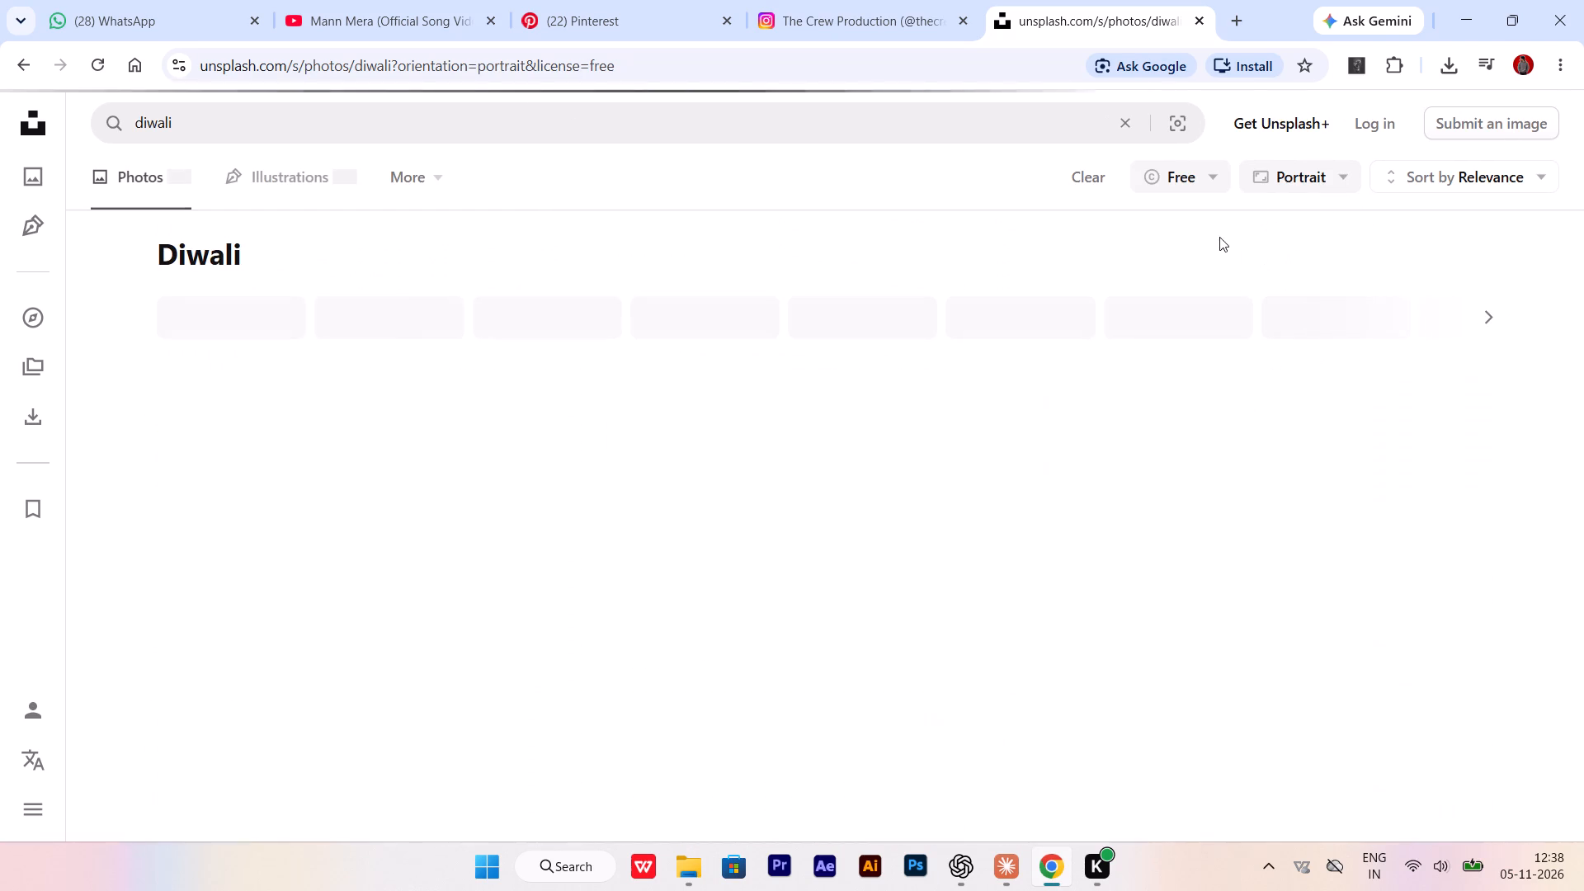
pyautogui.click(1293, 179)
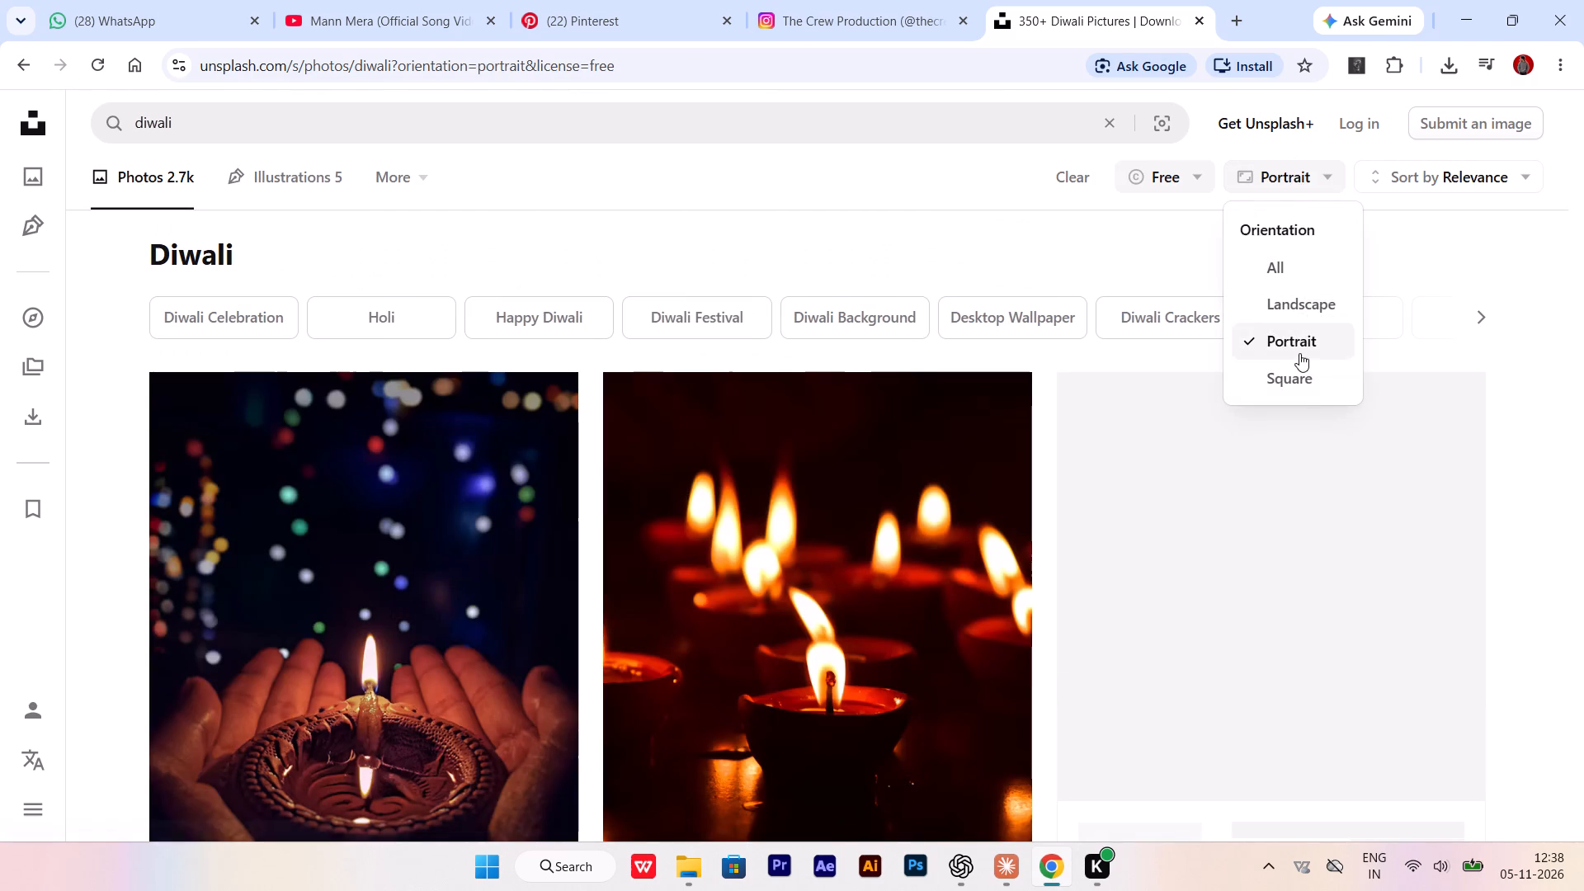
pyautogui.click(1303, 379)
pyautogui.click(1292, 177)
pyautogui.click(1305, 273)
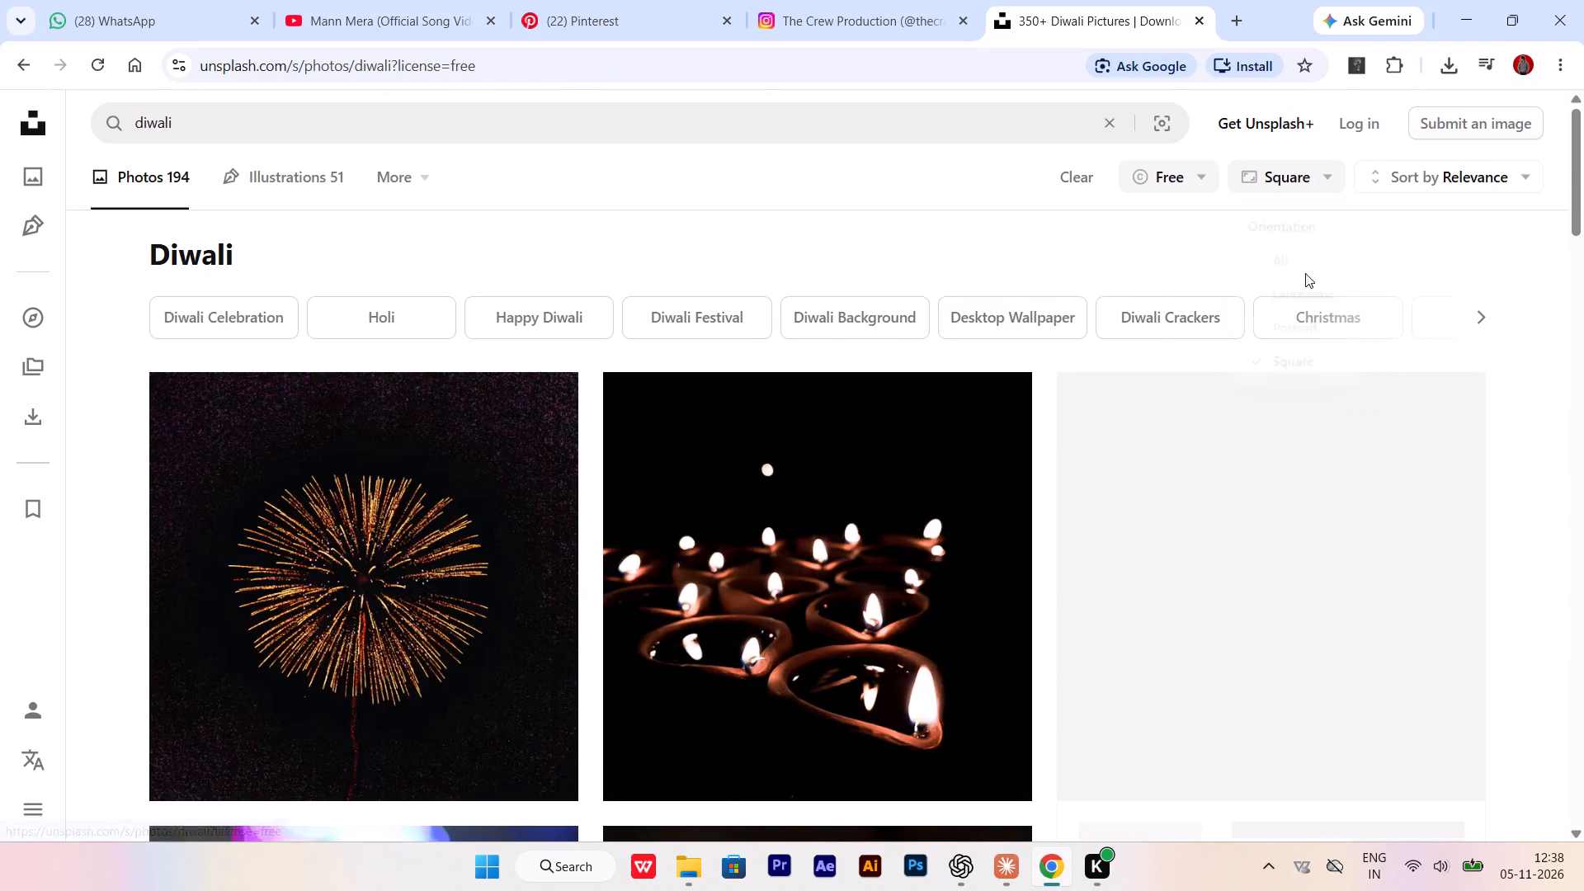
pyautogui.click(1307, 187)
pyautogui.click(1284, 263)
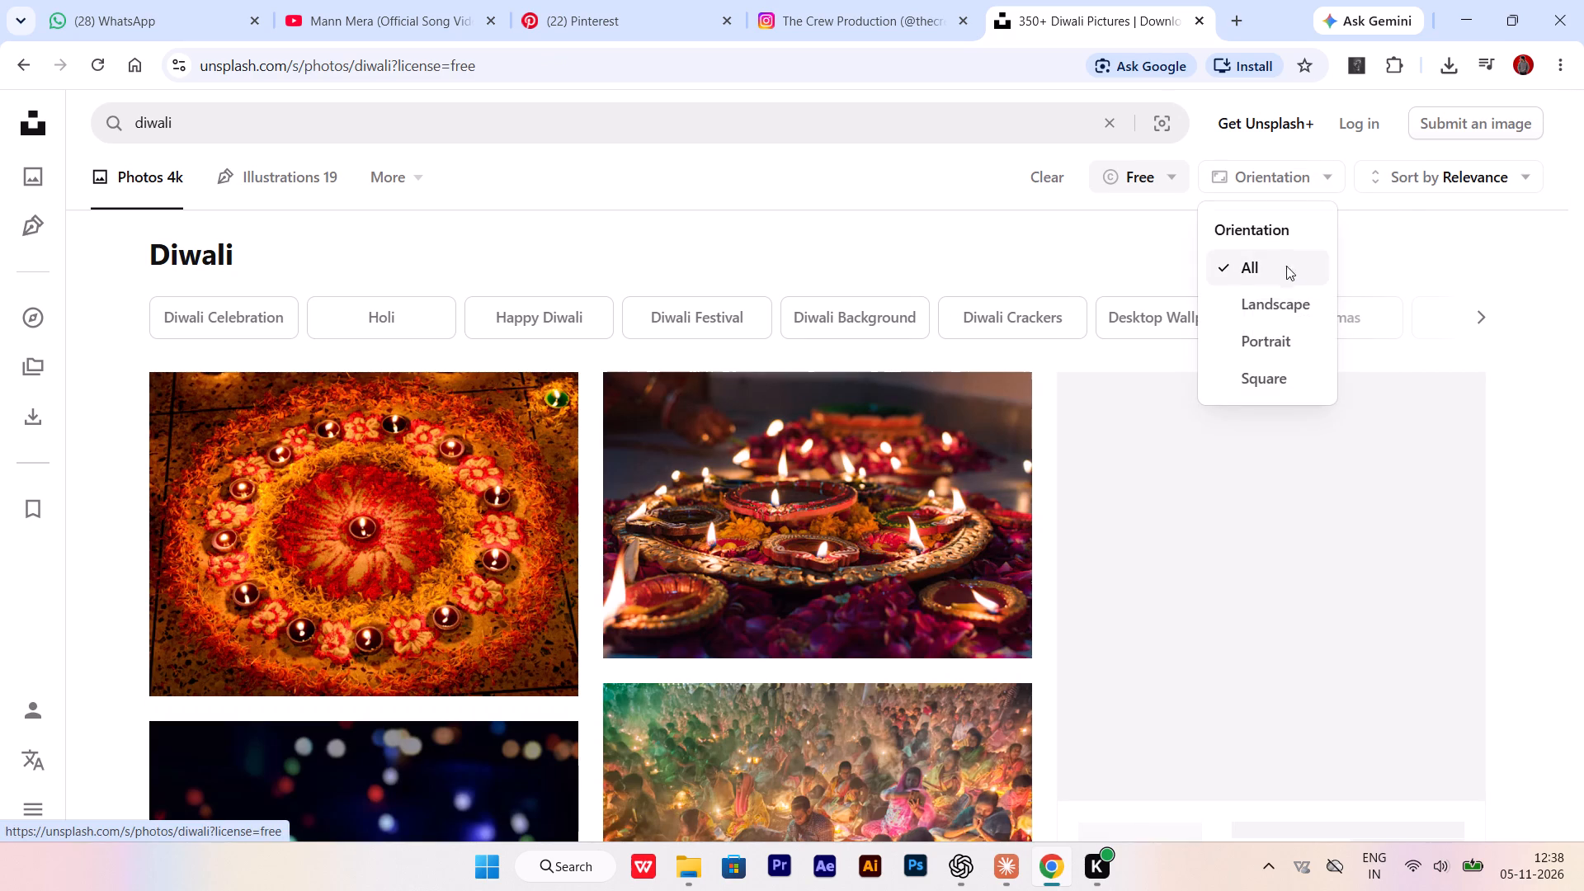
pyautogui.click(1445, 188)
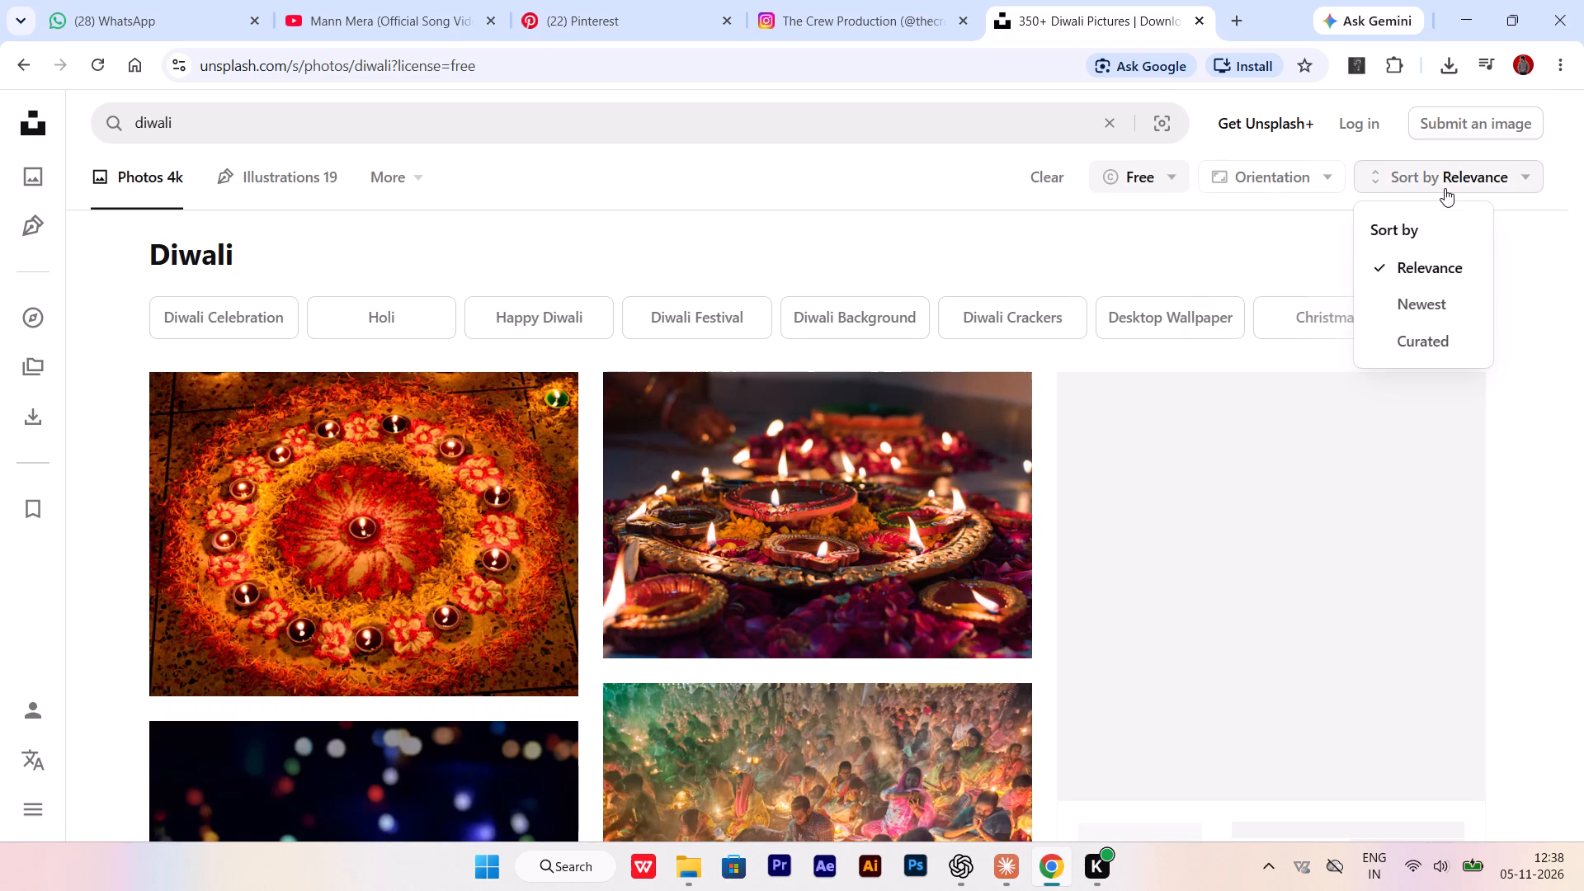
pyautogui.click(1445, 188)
# Examine the free Diwali photo results for a realistic image suited to the Dhanteras design.
pyautogui.scroll(-3, 752, 565)
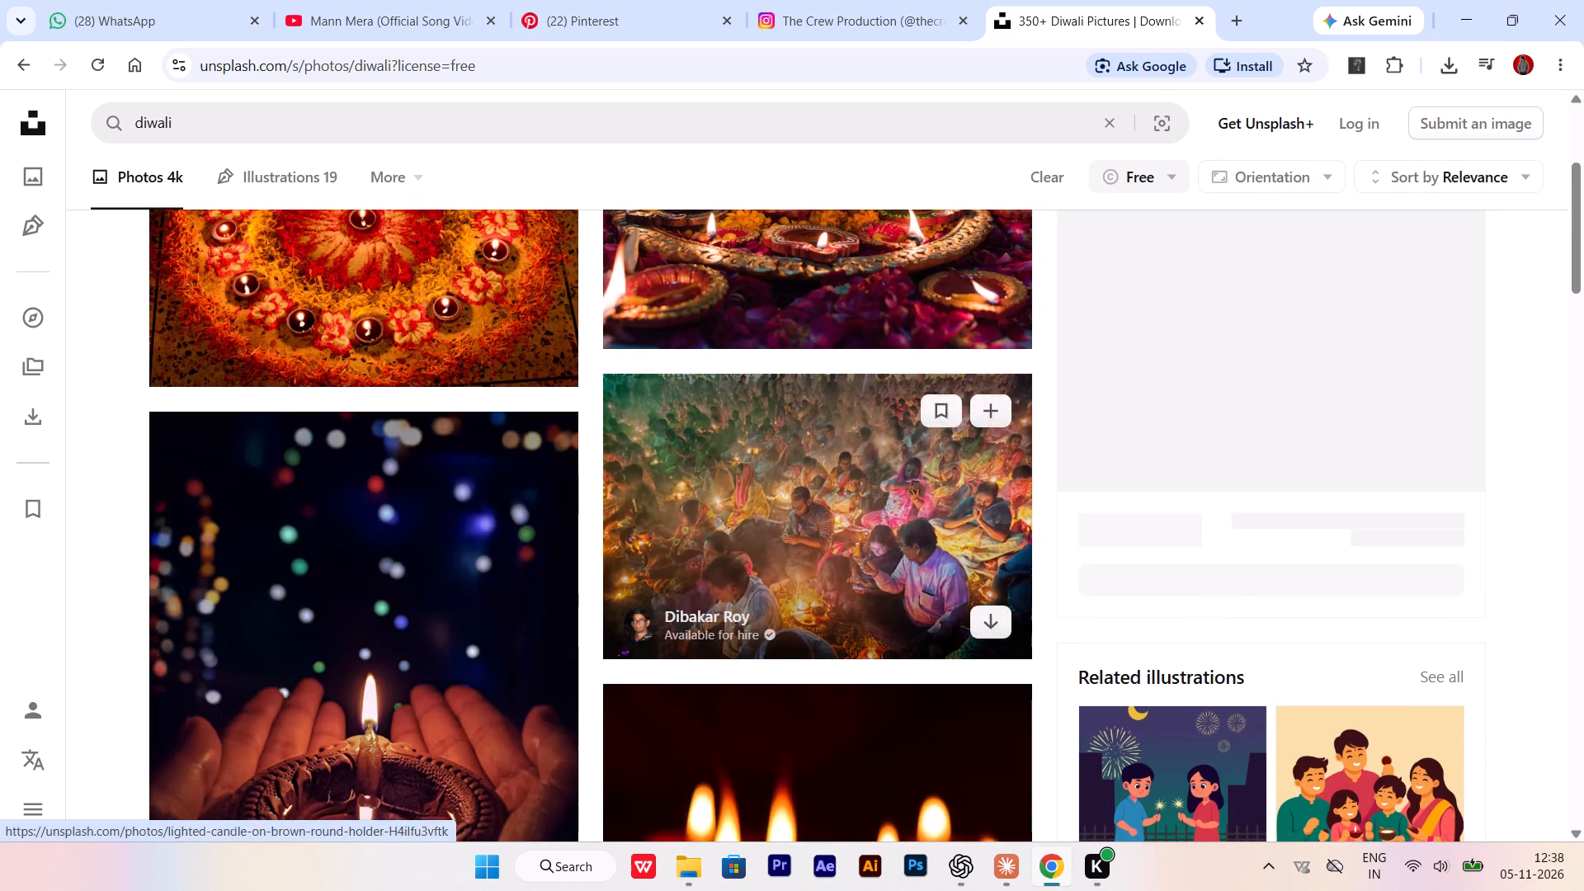
pyautogui.scroll(-7, 513, 551)
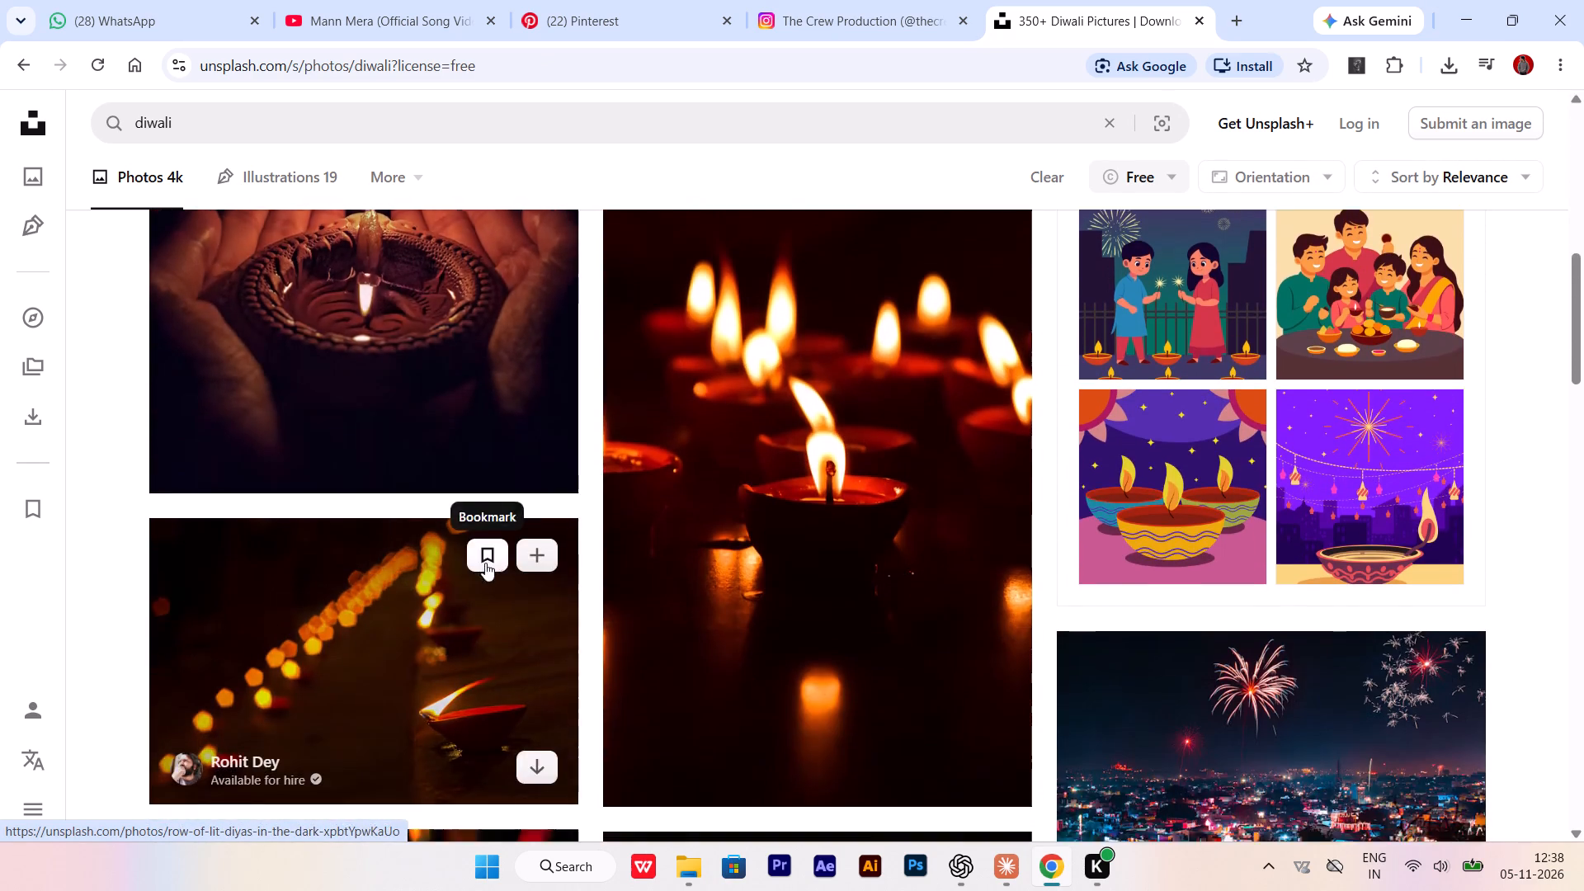
pyautogui.scroll(-7, 485, 563)
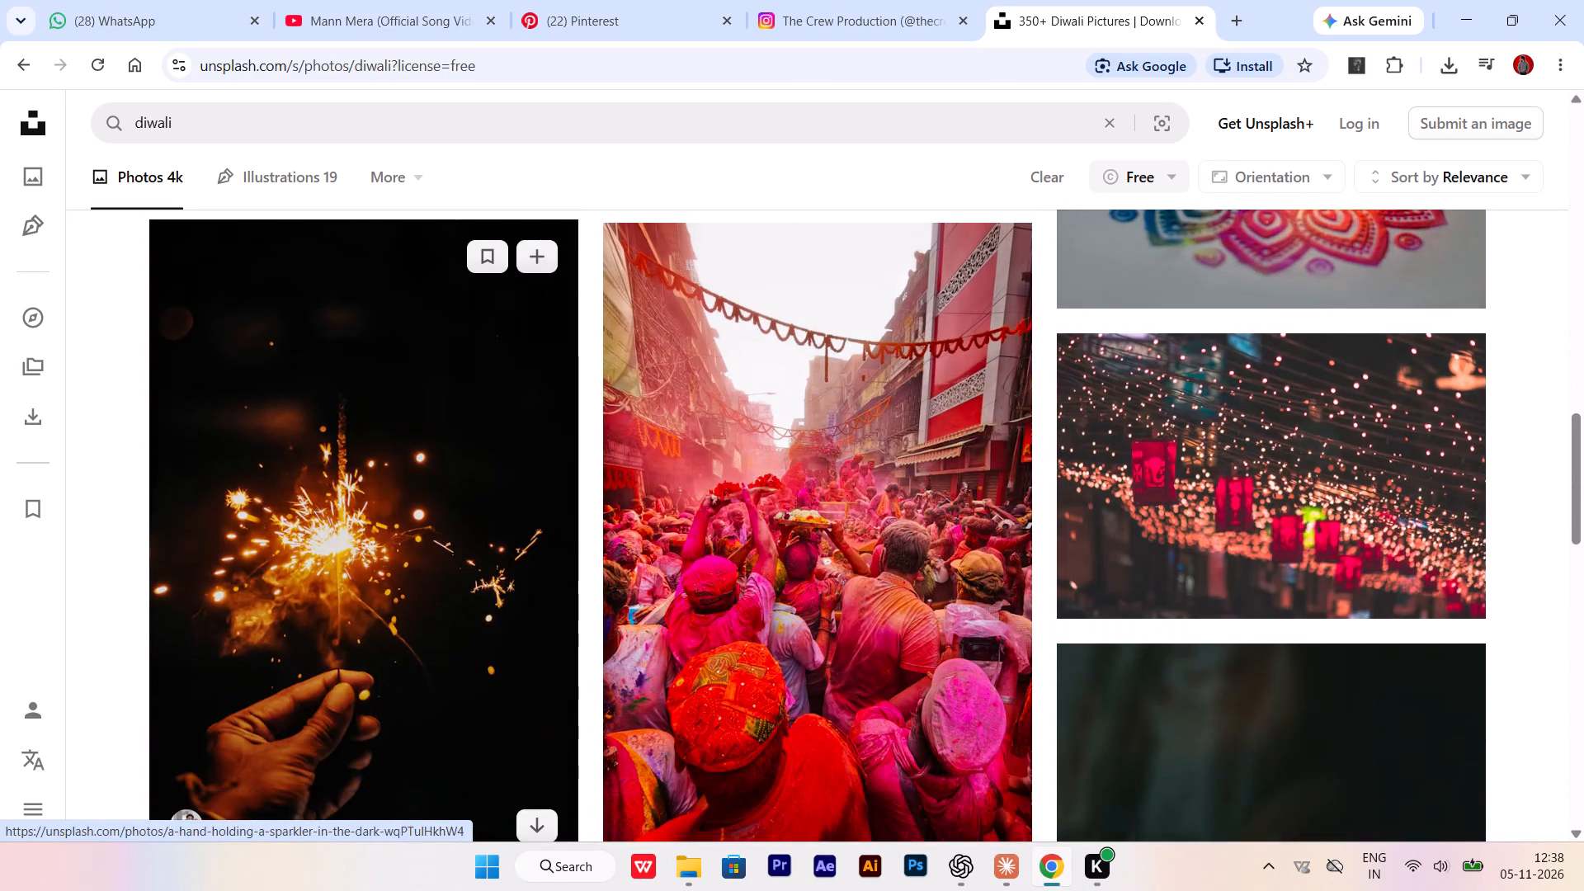
pyautogui.scroll(-6, 467, 577)
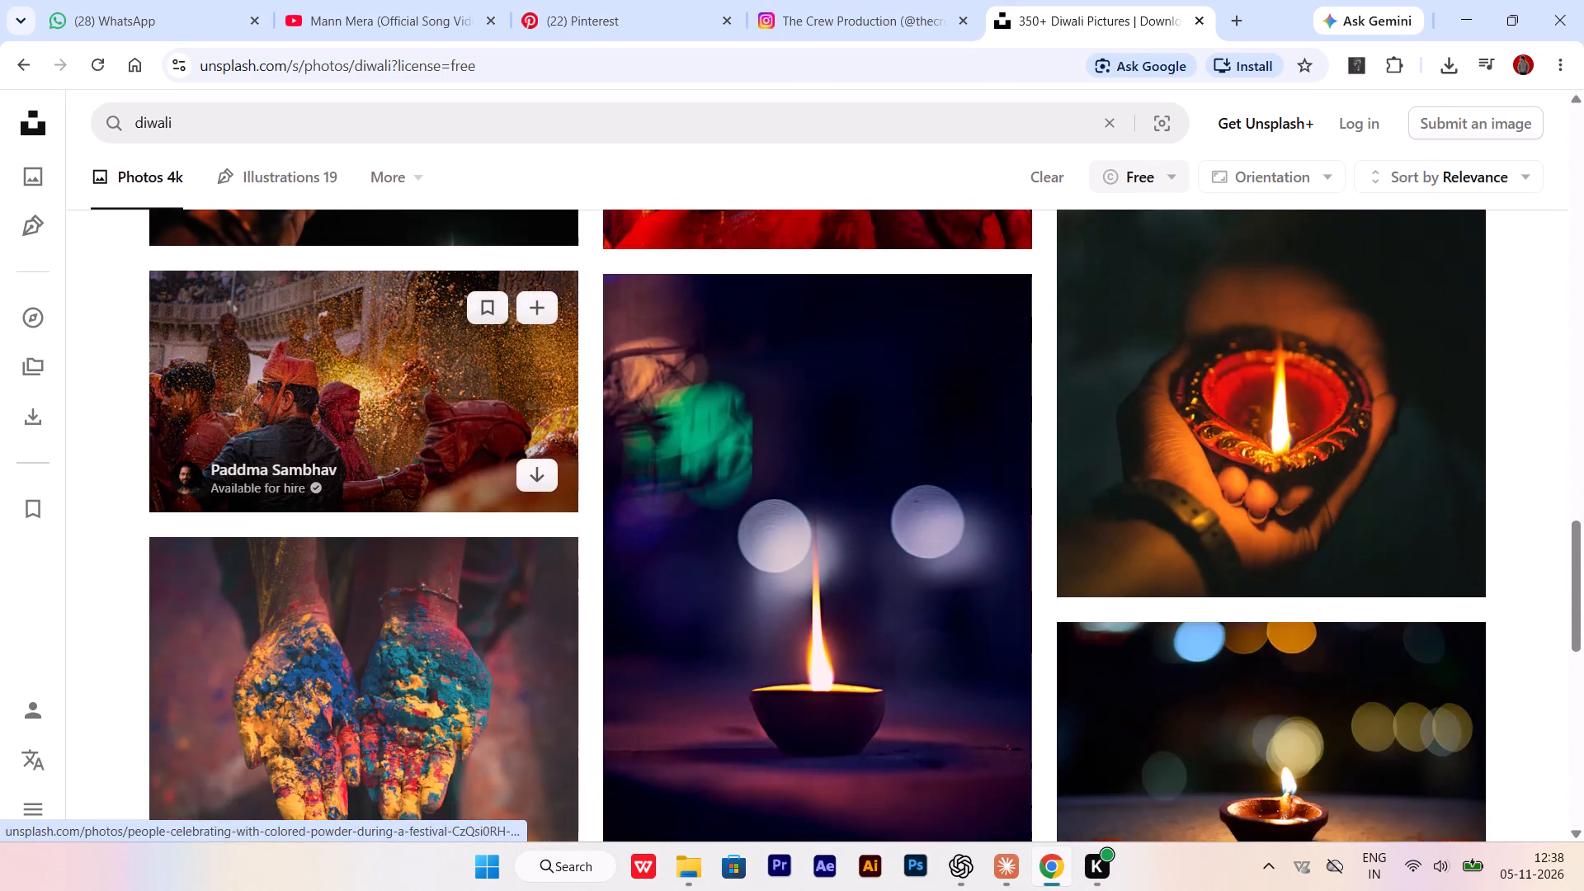
pyautogui.scroll(-8, 471, 573)
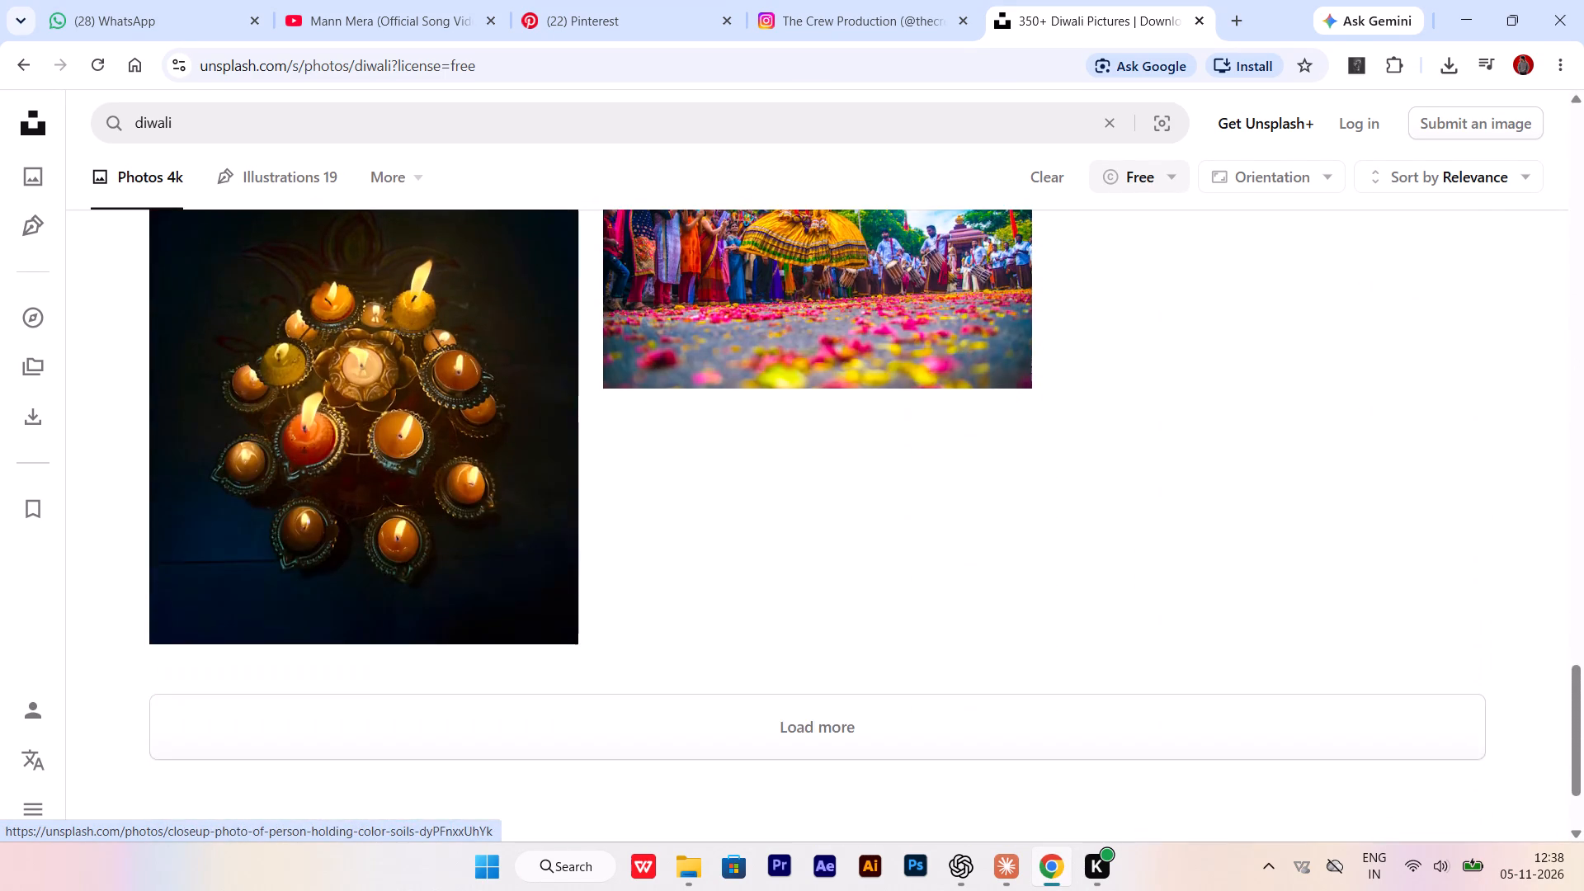
pyautogui.scroll(-3, 477, 563)
# Load more Diwali results and examine them for realistic diya, lantern or flower photos suited to the design.
pyautogui.click(581, 562)
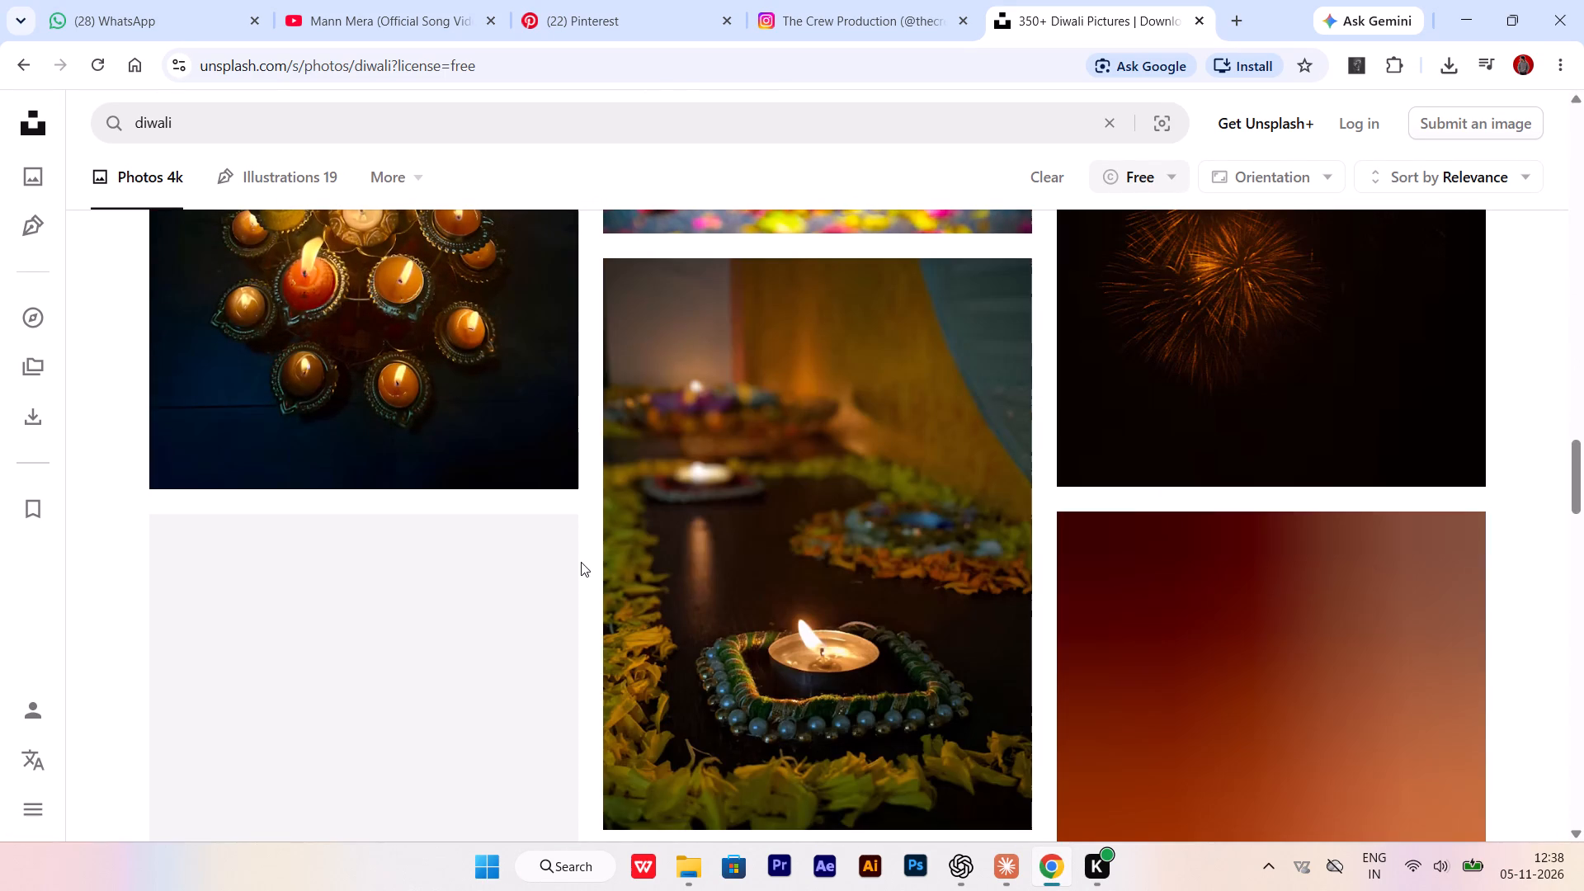
pyautogui.scroll(-2, 581, 554)
pyautogui.scroll(7, 581, 554)
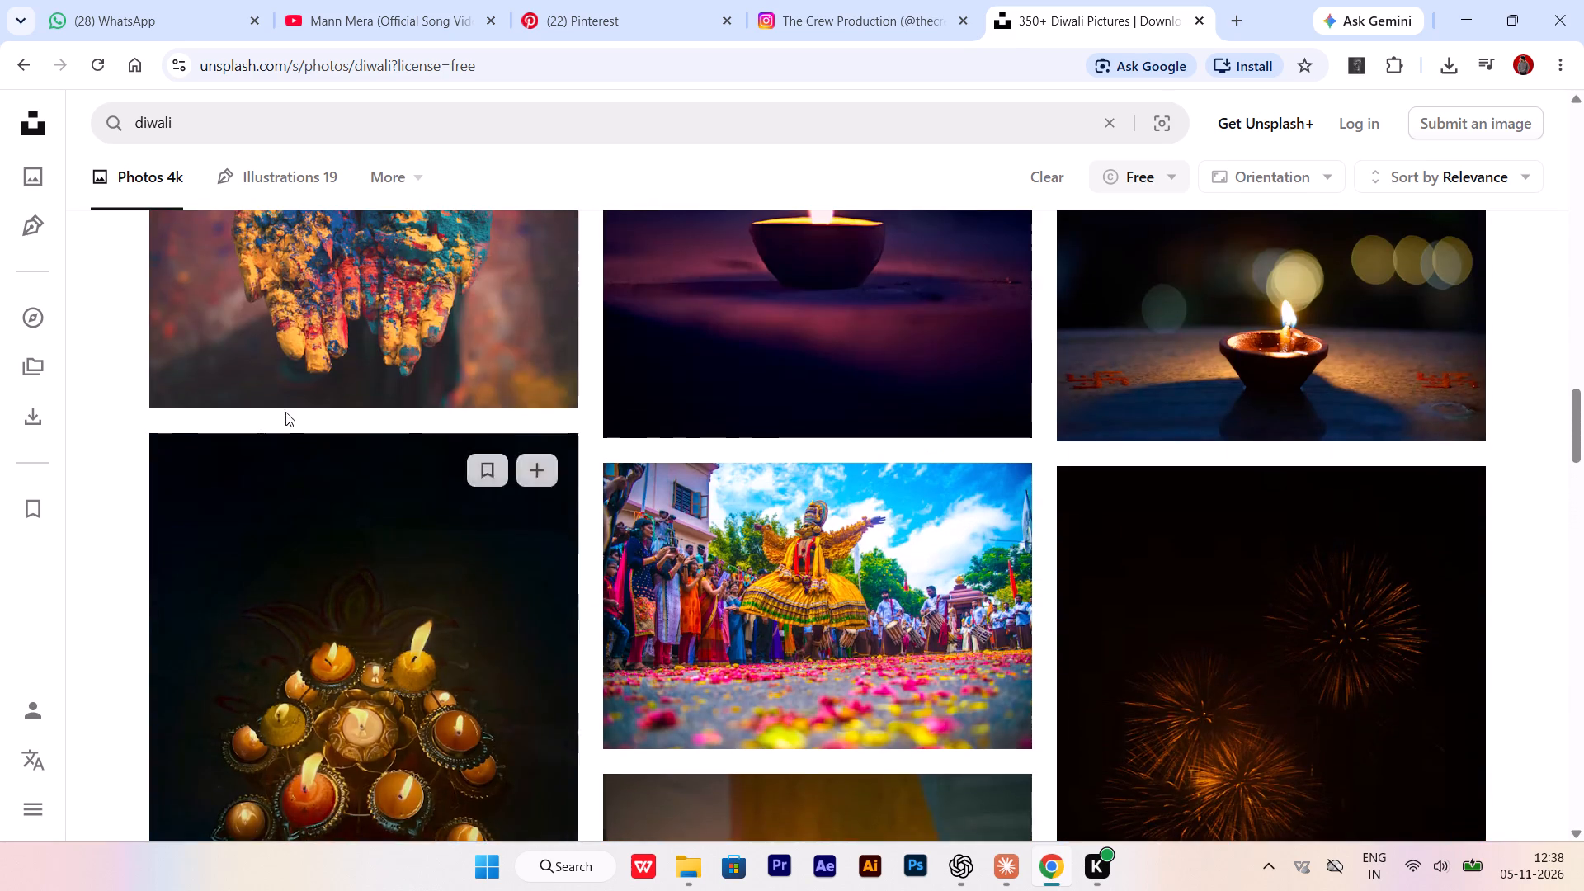
pyautogui.scroll(3, 372, 447)
pyautogui.click(393, 190)
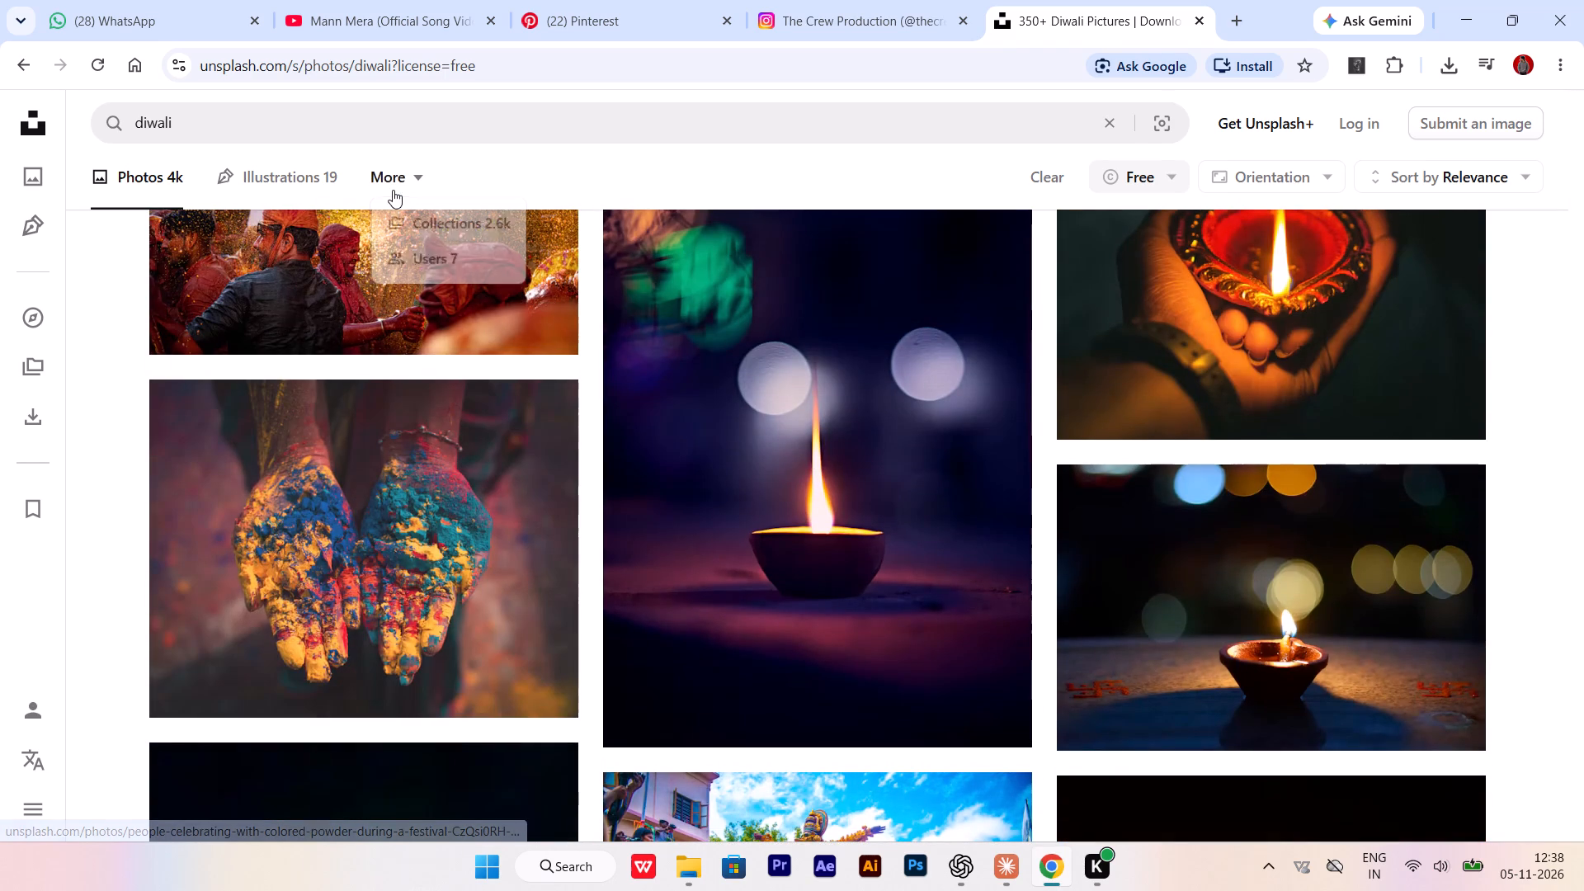
pyautogui.click(393, 190)
pyautogui.scroll(-8, 580, 546)
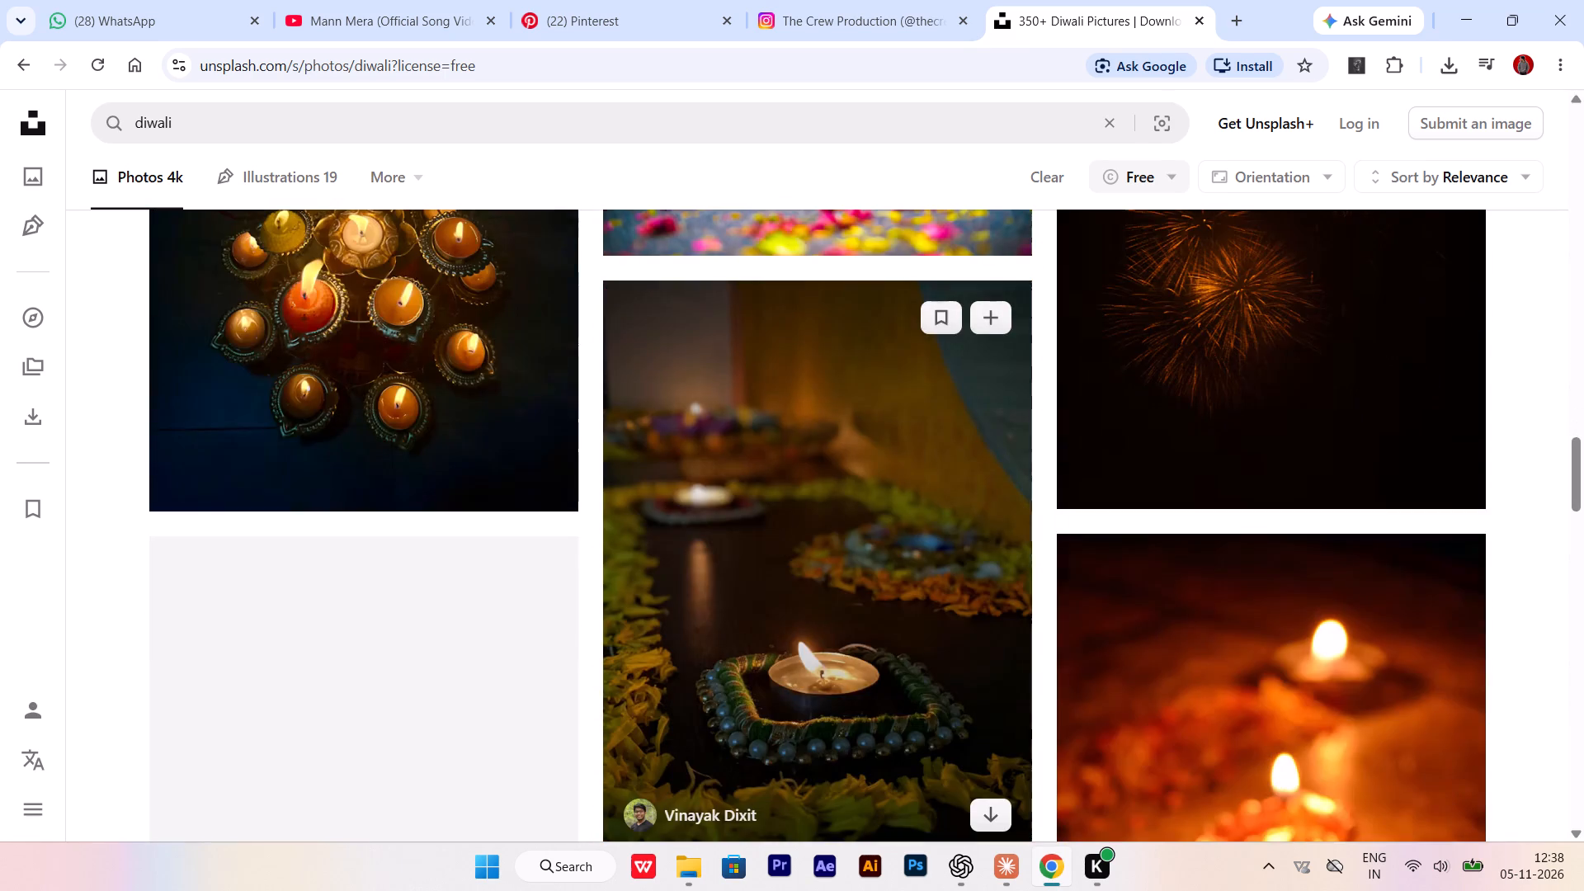
pyautogui.scroll(-6, 931, 586)
pyautogui.scroll(-3, 833, 554)
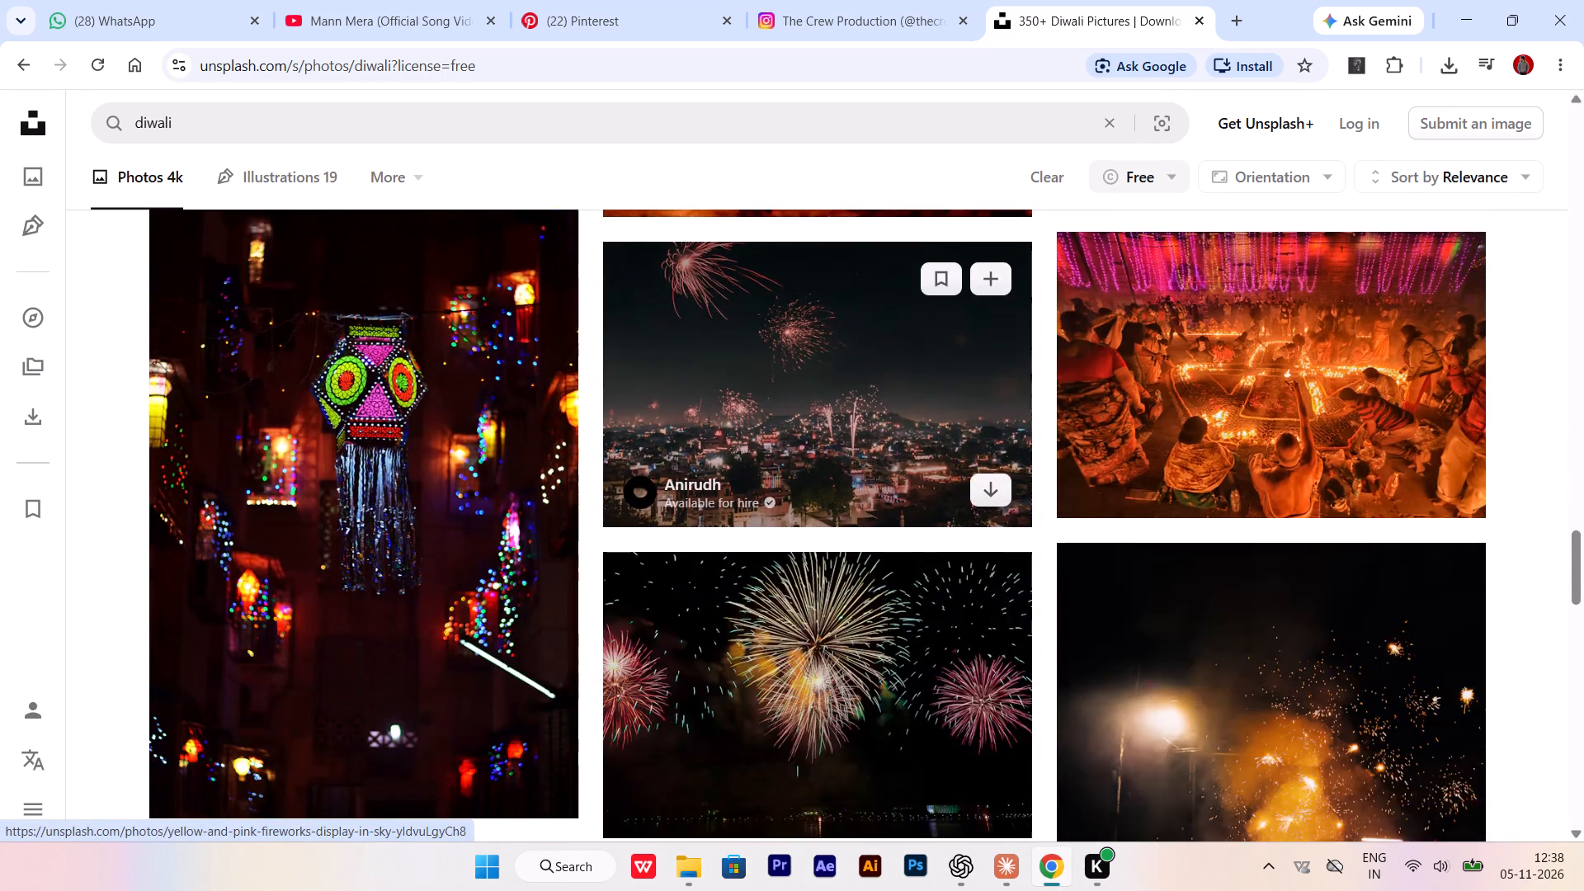
pyautogui.scroll(-9, 823, 540)
pyautogui.scroll(-3, 756, 564)
pyautogui.scroll(-2, 466, 605)
pyautogui.scroll(-3, 547, 576)
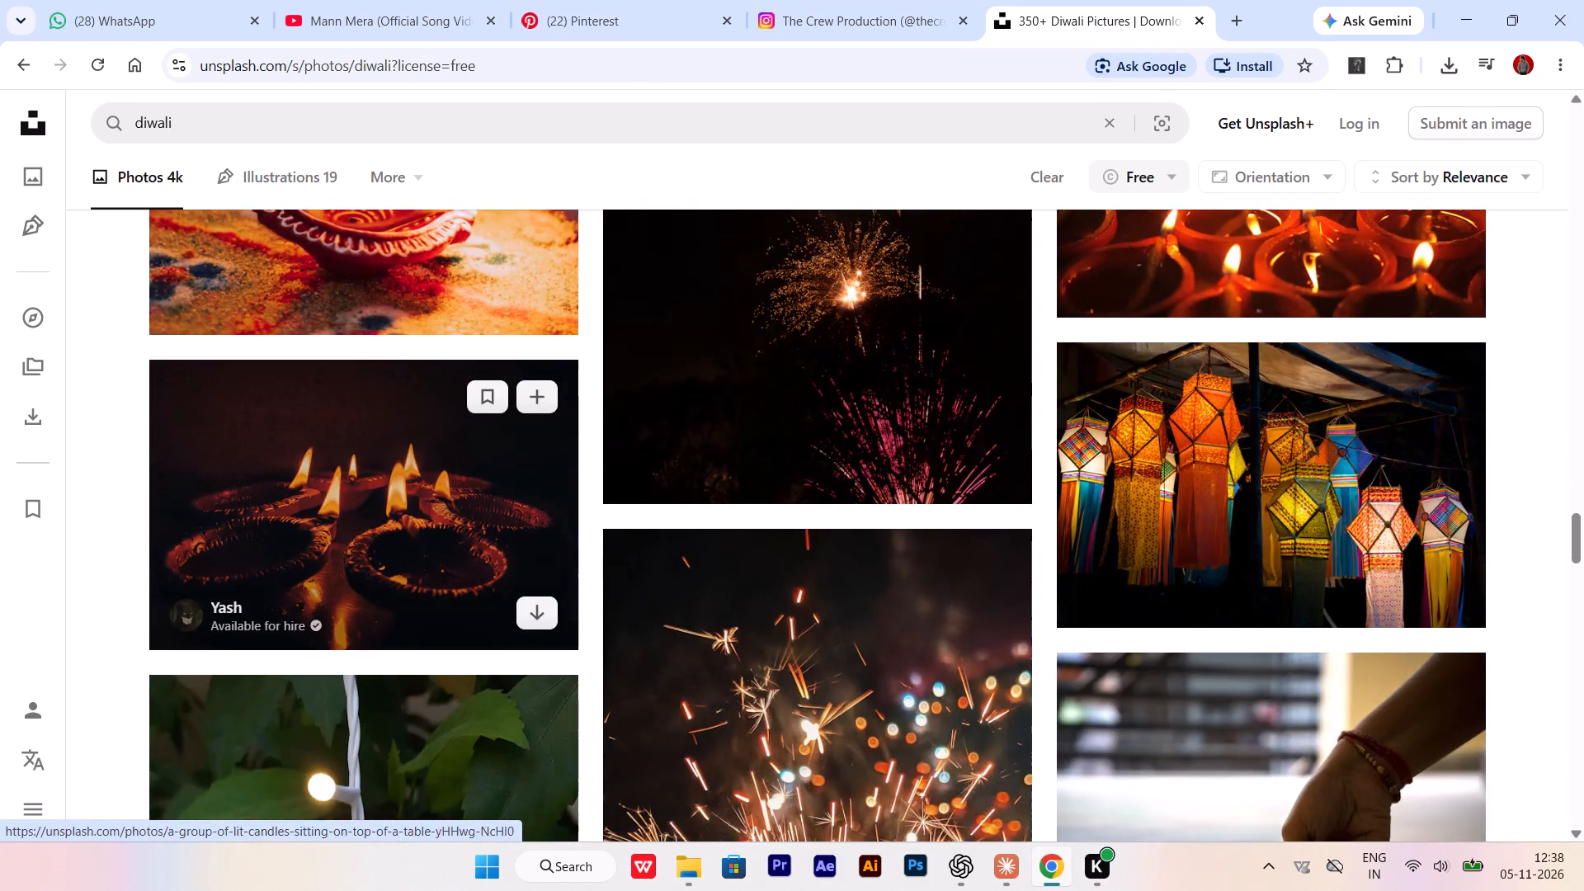
pyautogui.scroll(-1, 550, 578)
pyautogui.scroll(-2, 1043, 536)
pyautogui.scroll(-6, 573, 572)
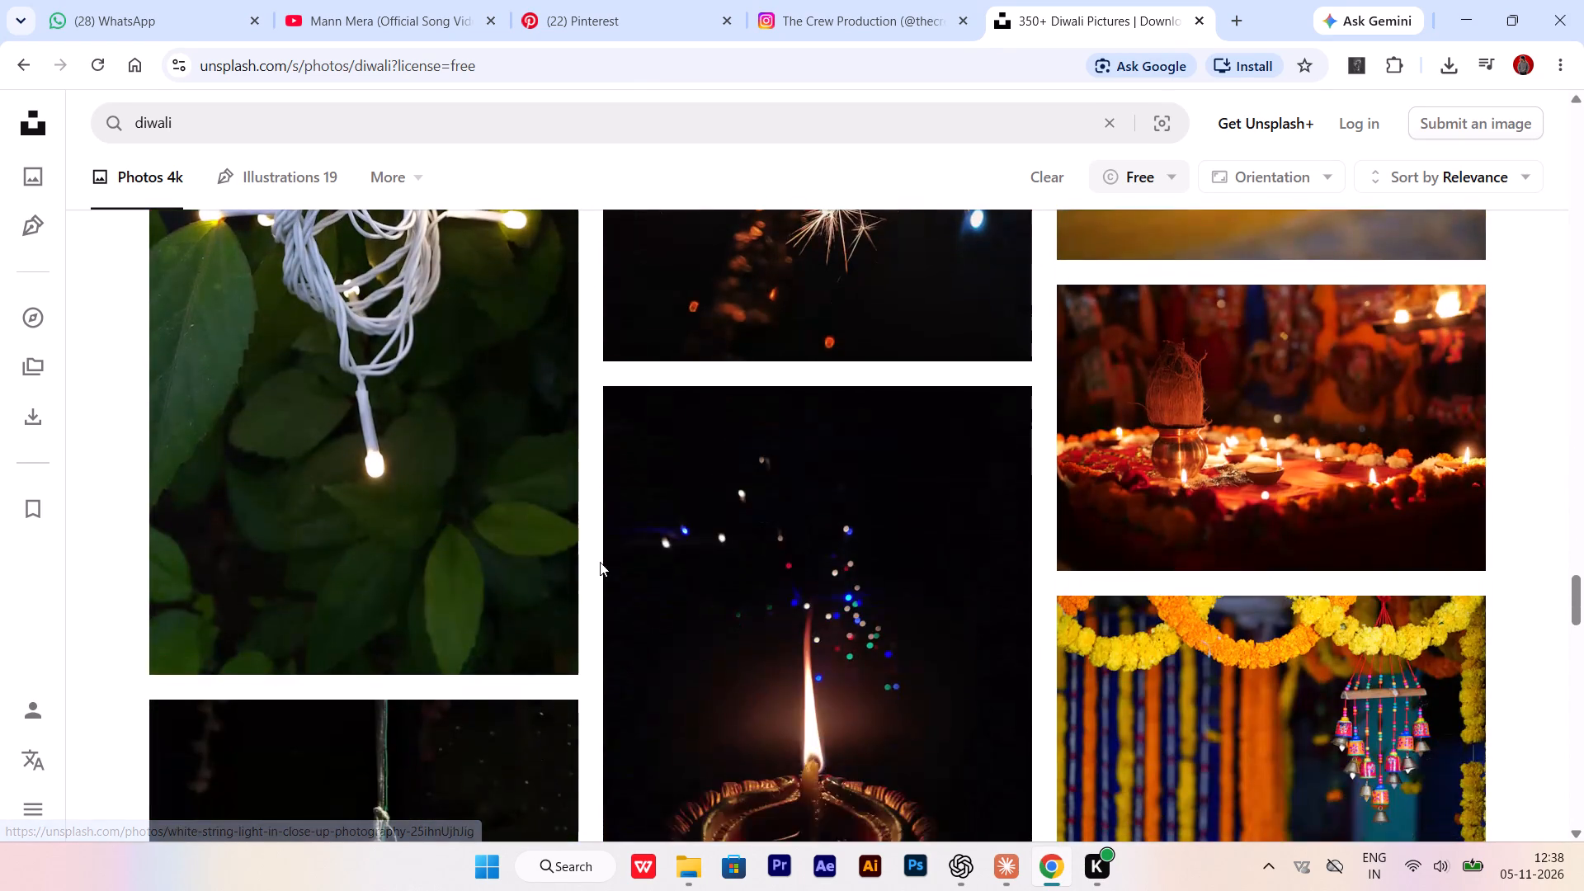
pyautogui.scroll(-5, 821, 519)
pyautogui.scroll(-2, 926, 513)
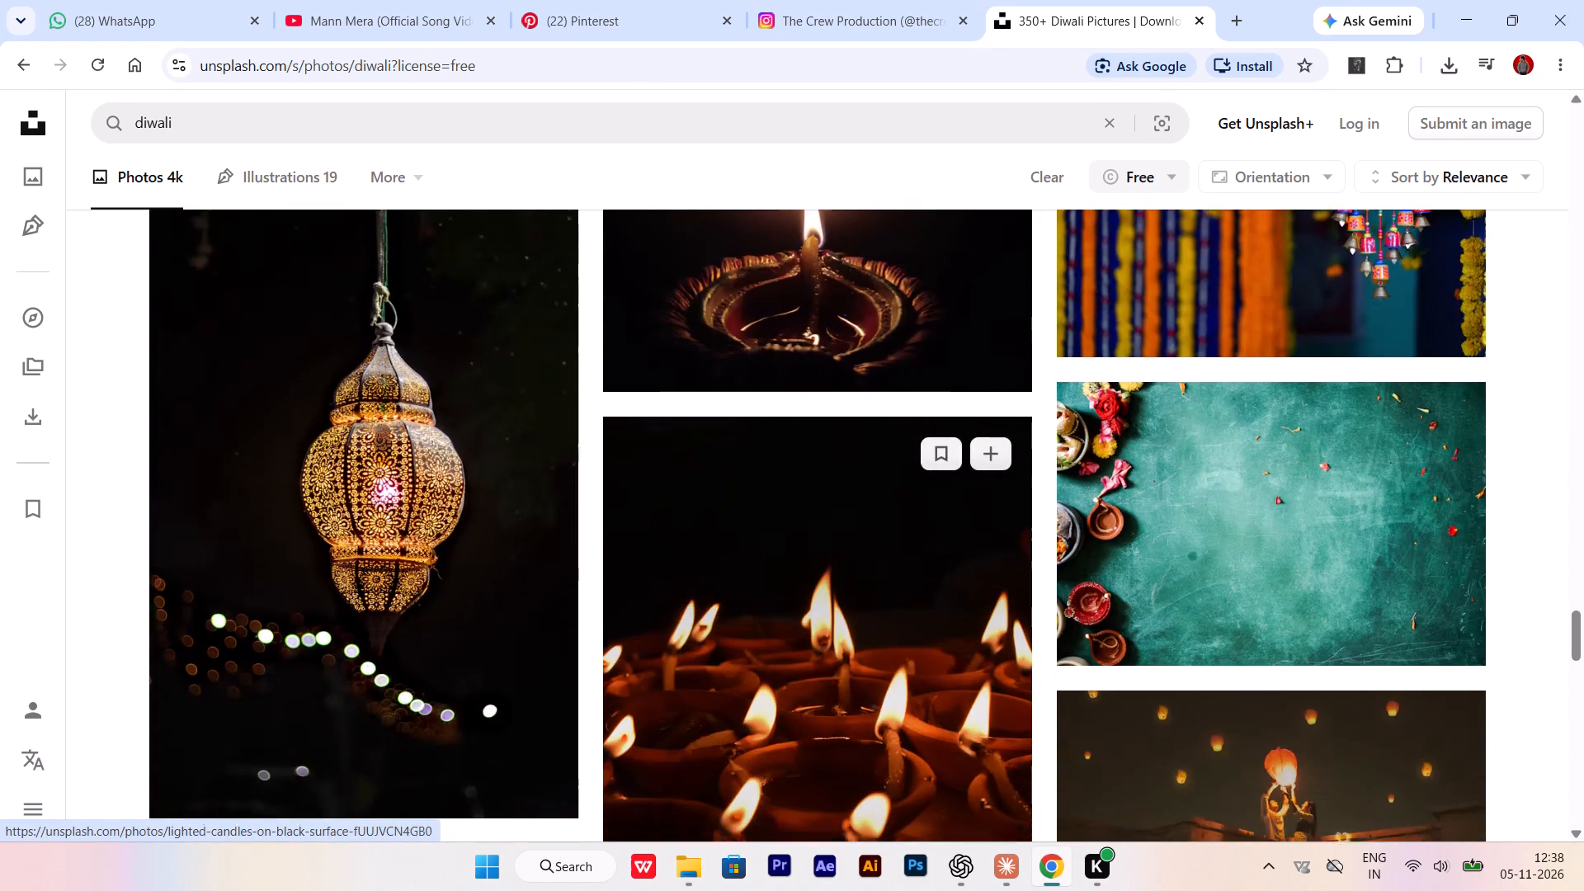
pyautogui.scroll(-7, 919, 537)
pyautogui.scroll(-4, 624, 610)
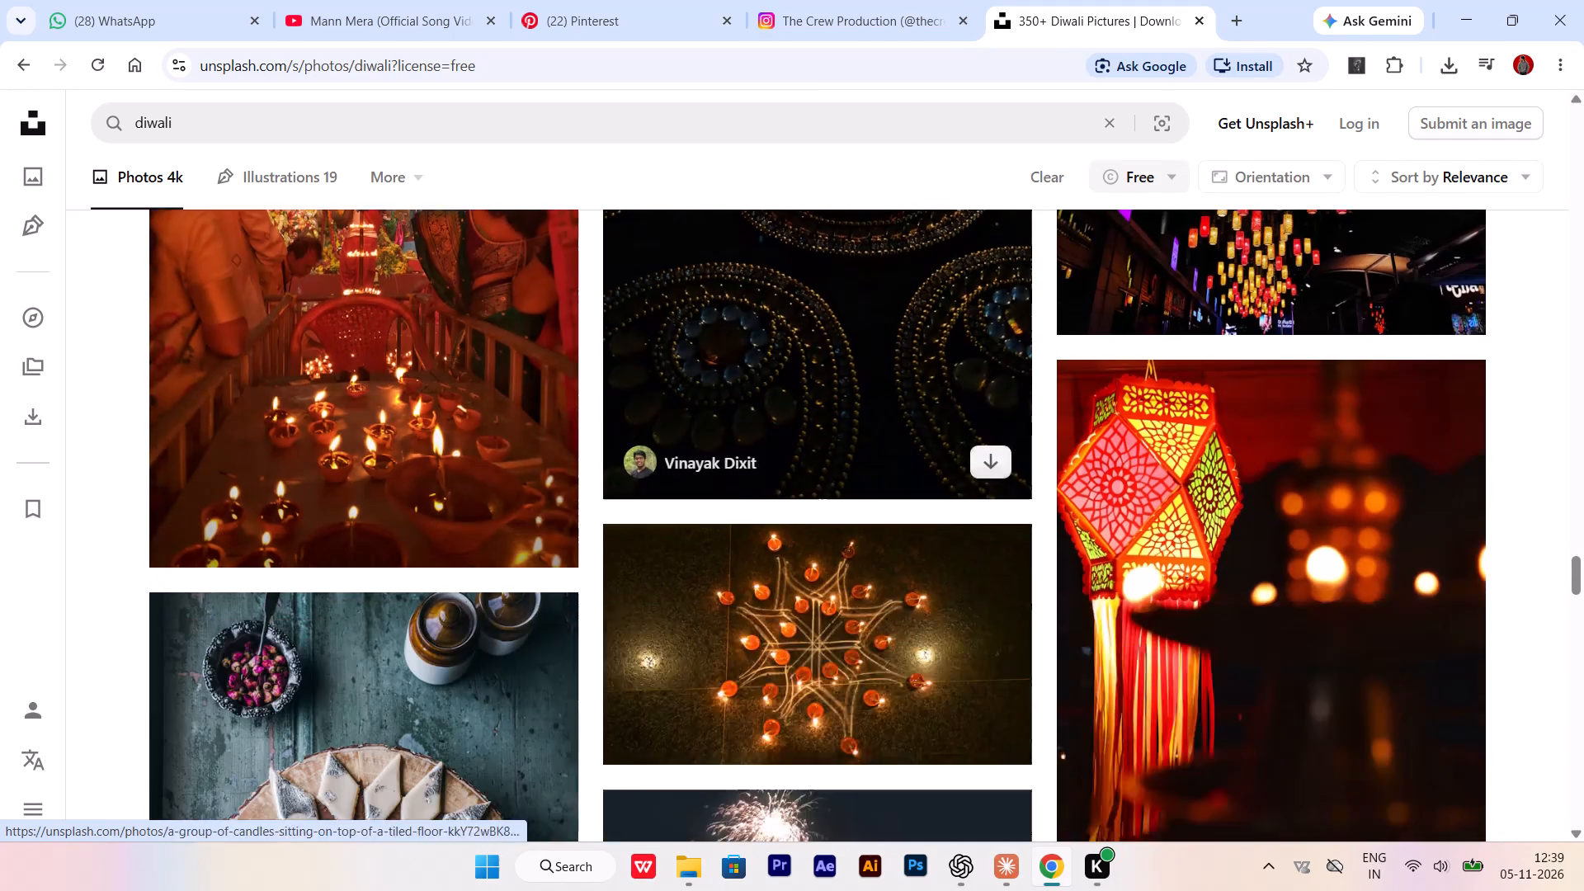
pyautogui.scroll(-3, 509, 563)
pyautogui.scroll(-4, 704, 544)
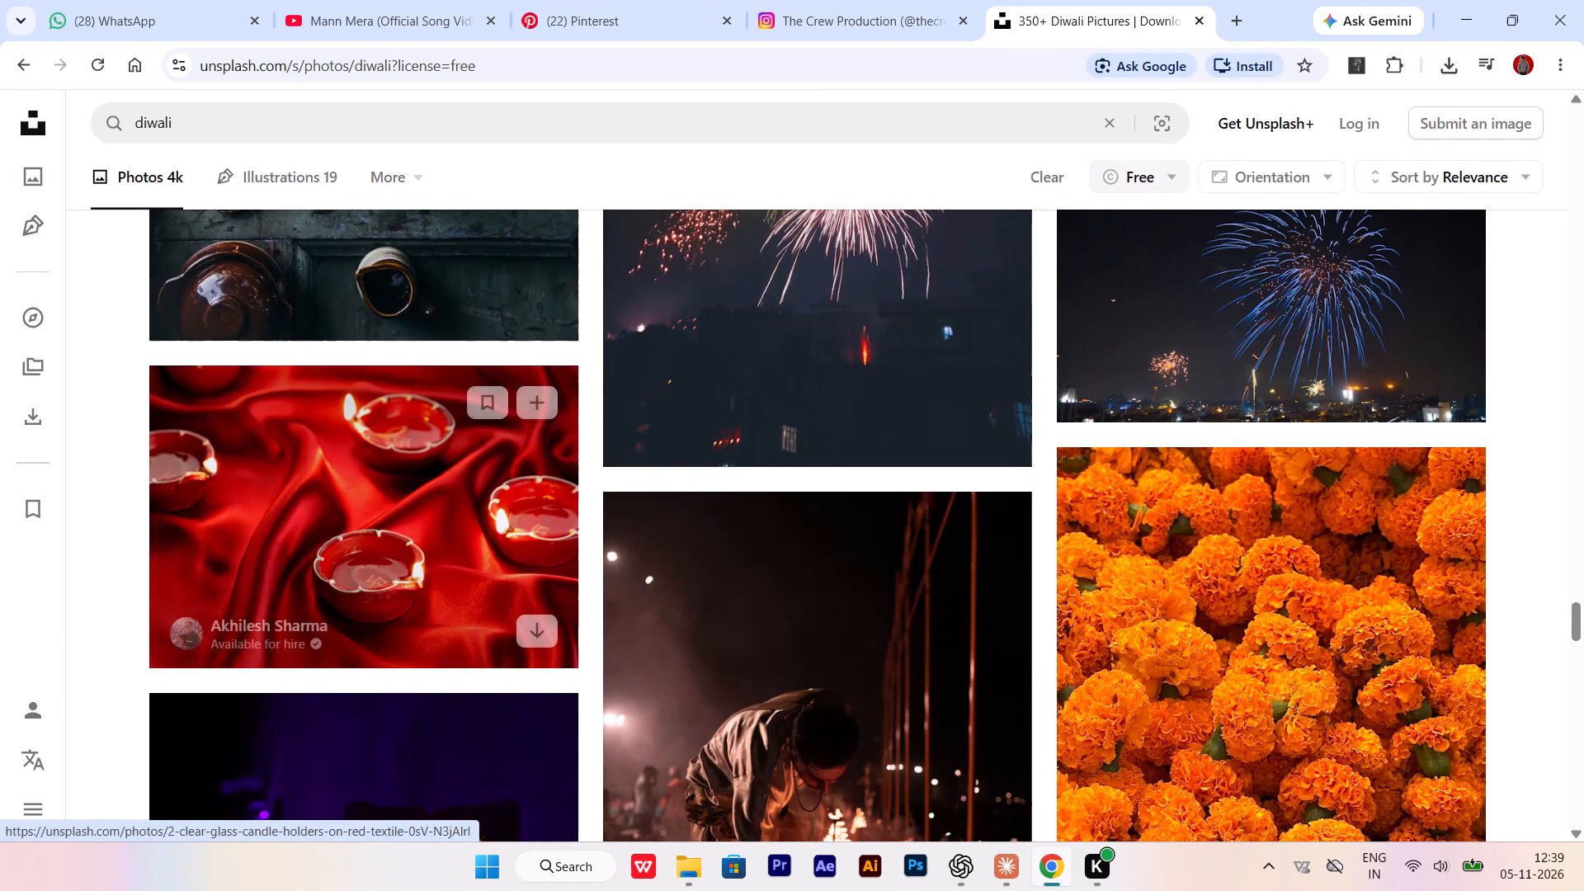
# Download the free photo of lit red diyas on red satin cloth and close its detail view.
pyautogui.click(507, 560)
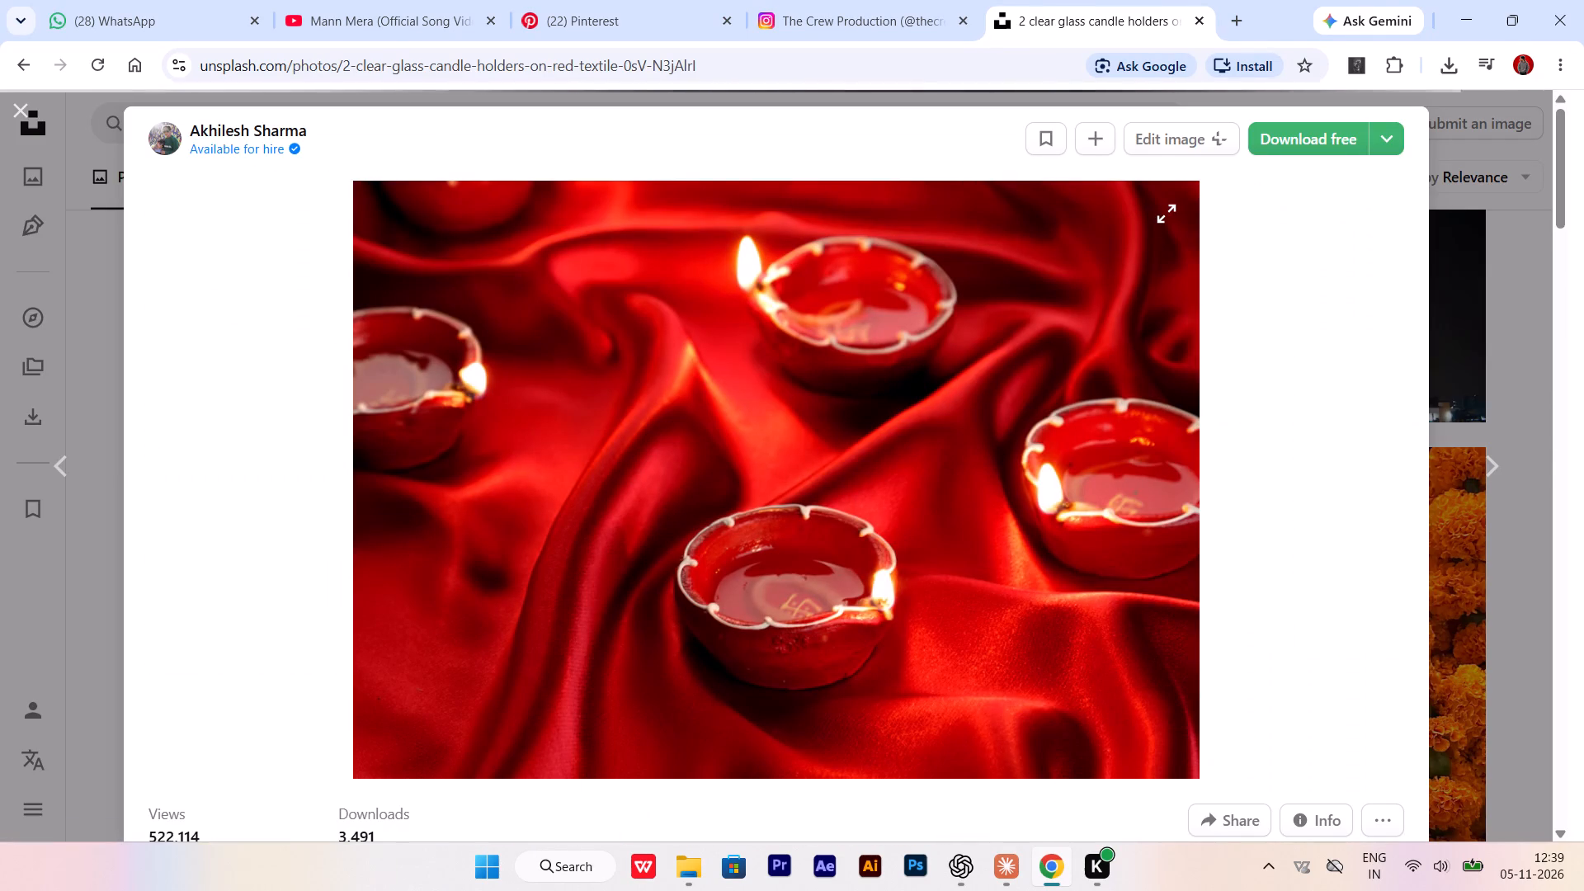
pyautogui.click(1351, 143)
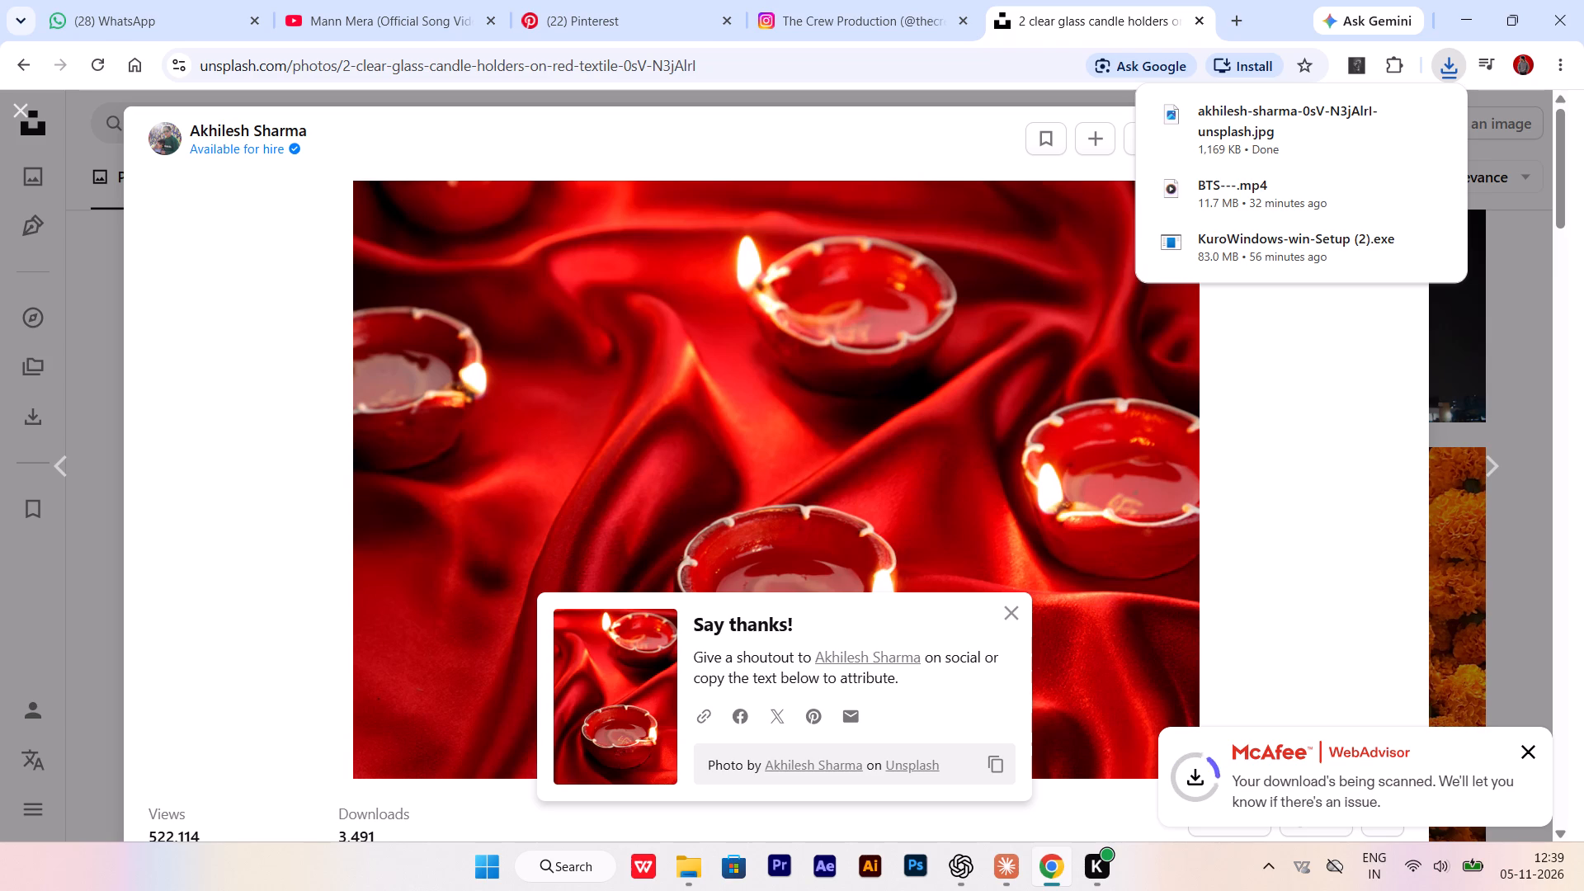
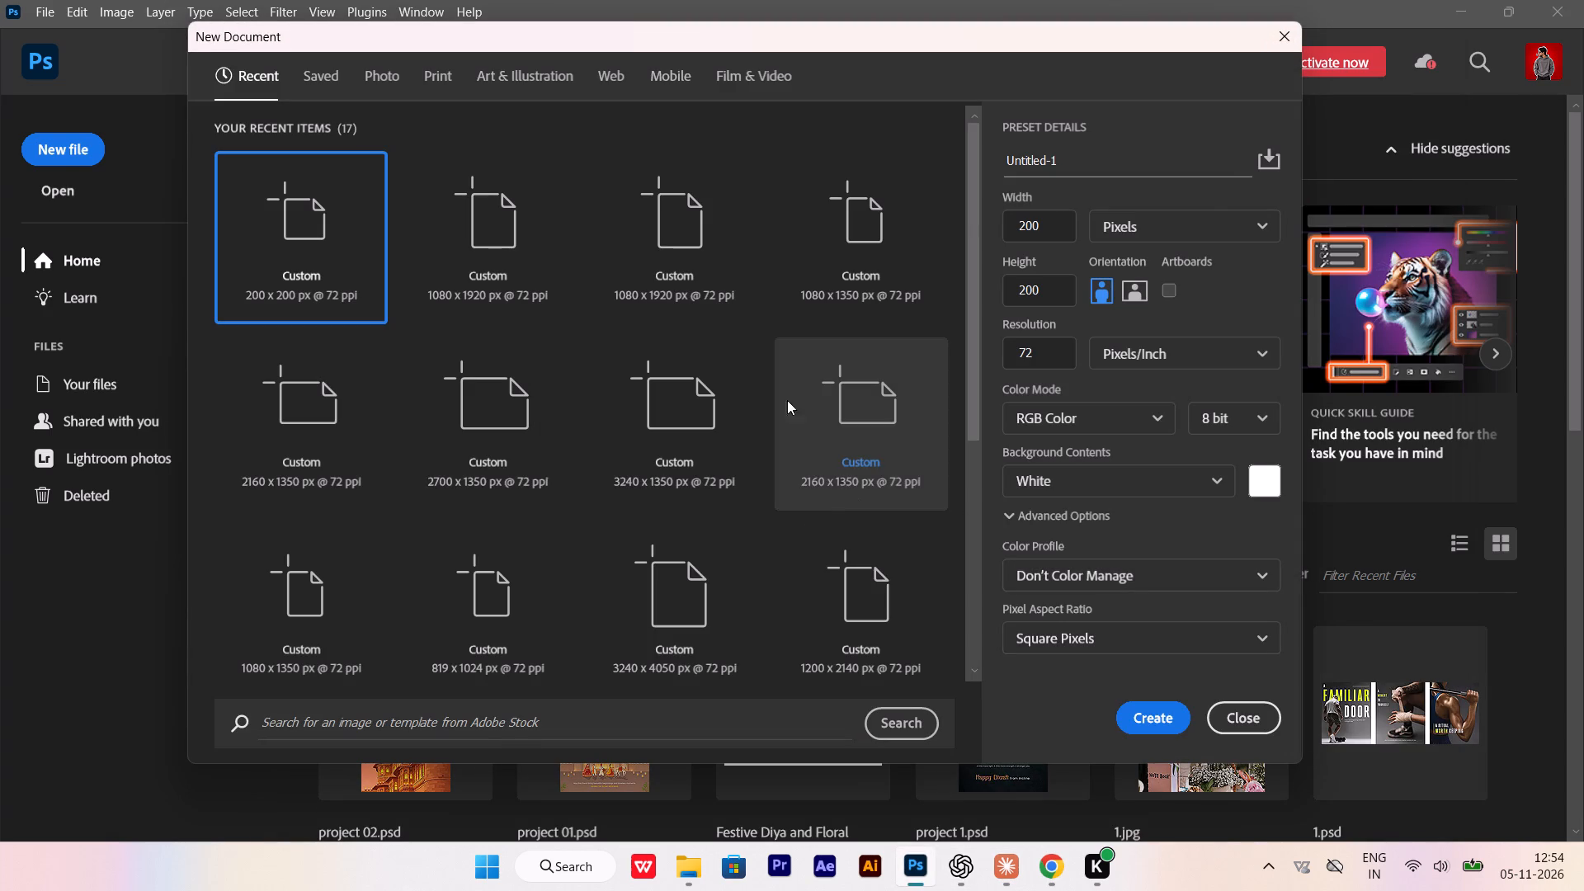
pyautogui.moveTo(1120, 219); pyautogui.dragTo(1120, 212)
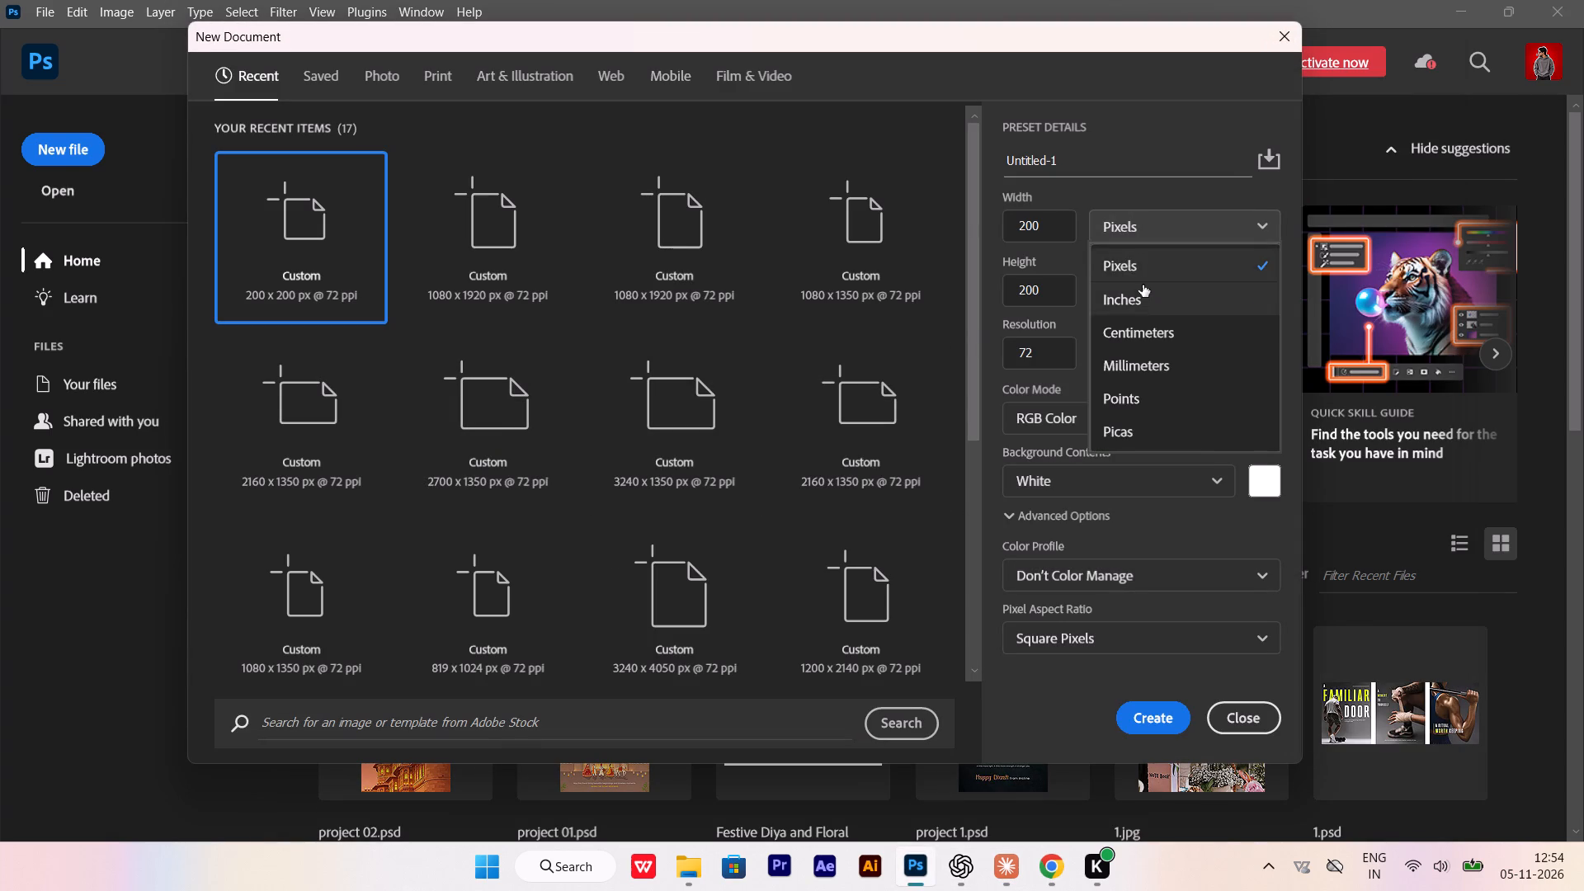
pyautogui.click(1143, 294)
pyautogui.click(1057, 234)
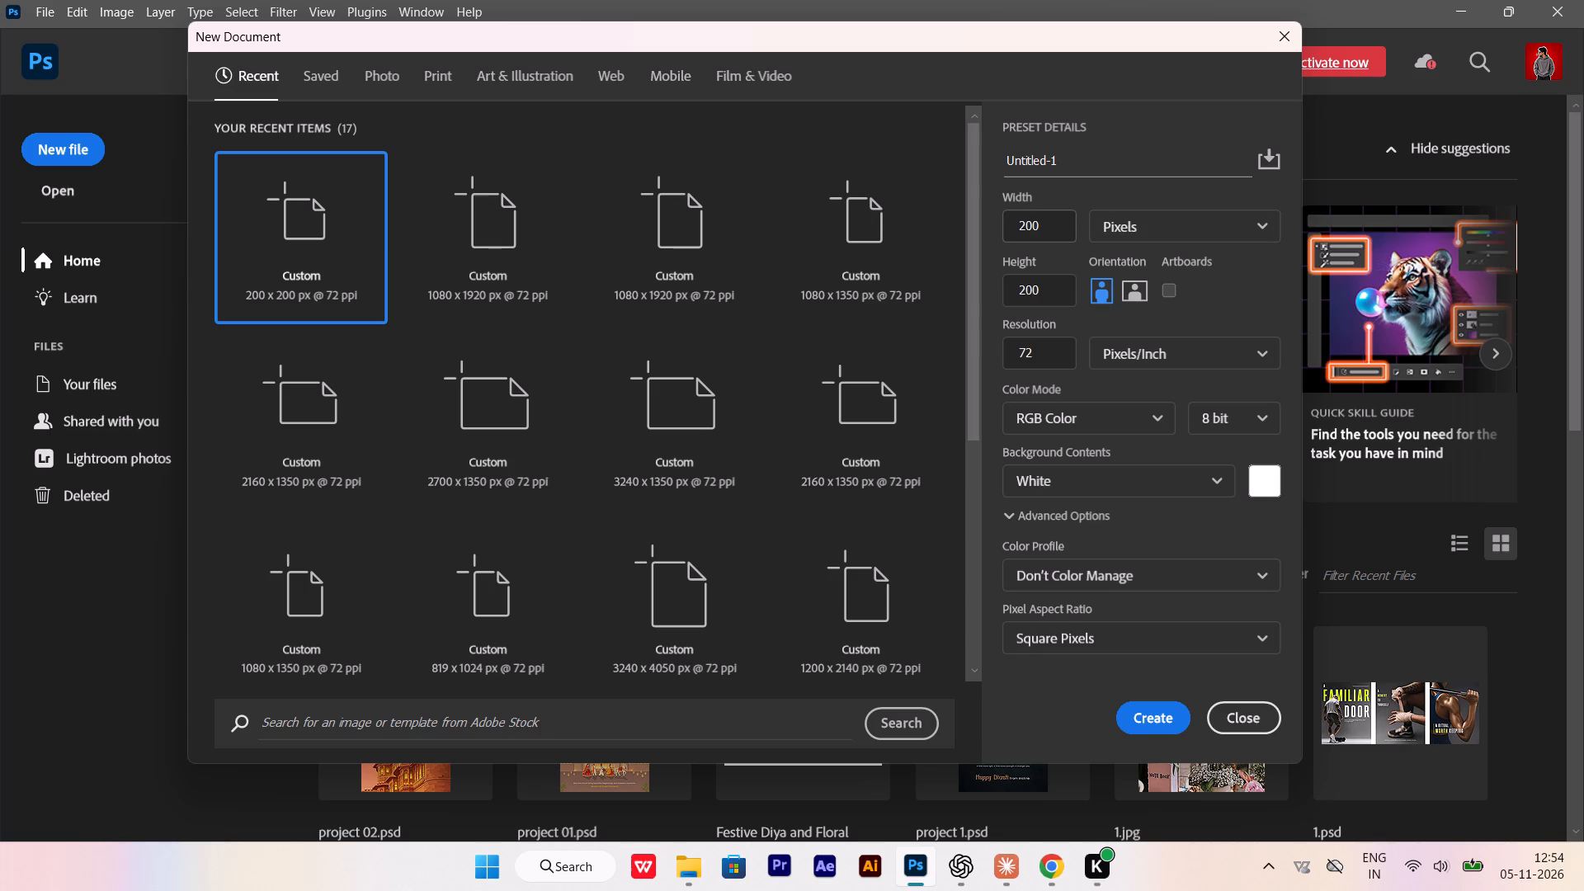
pyautogui.click(1051, 224)
pyautogui.hotkey('ctrl', 'a')
pyautogui.write('1080')
pyautogui.press('Tab')
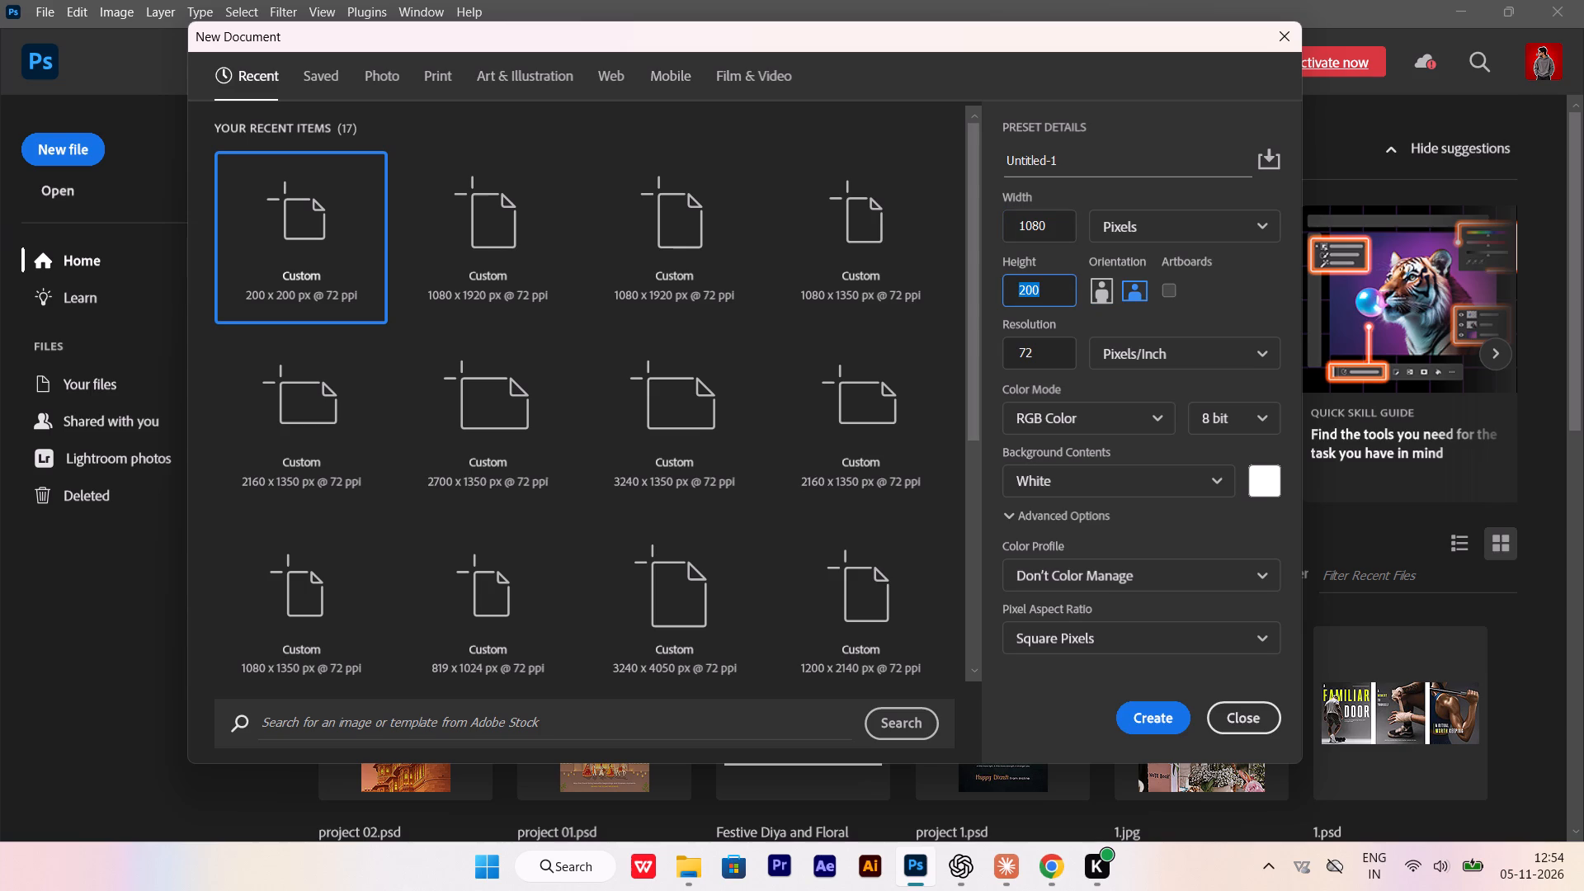
pyautogui.write('1920')
pyautogui.press('Return')
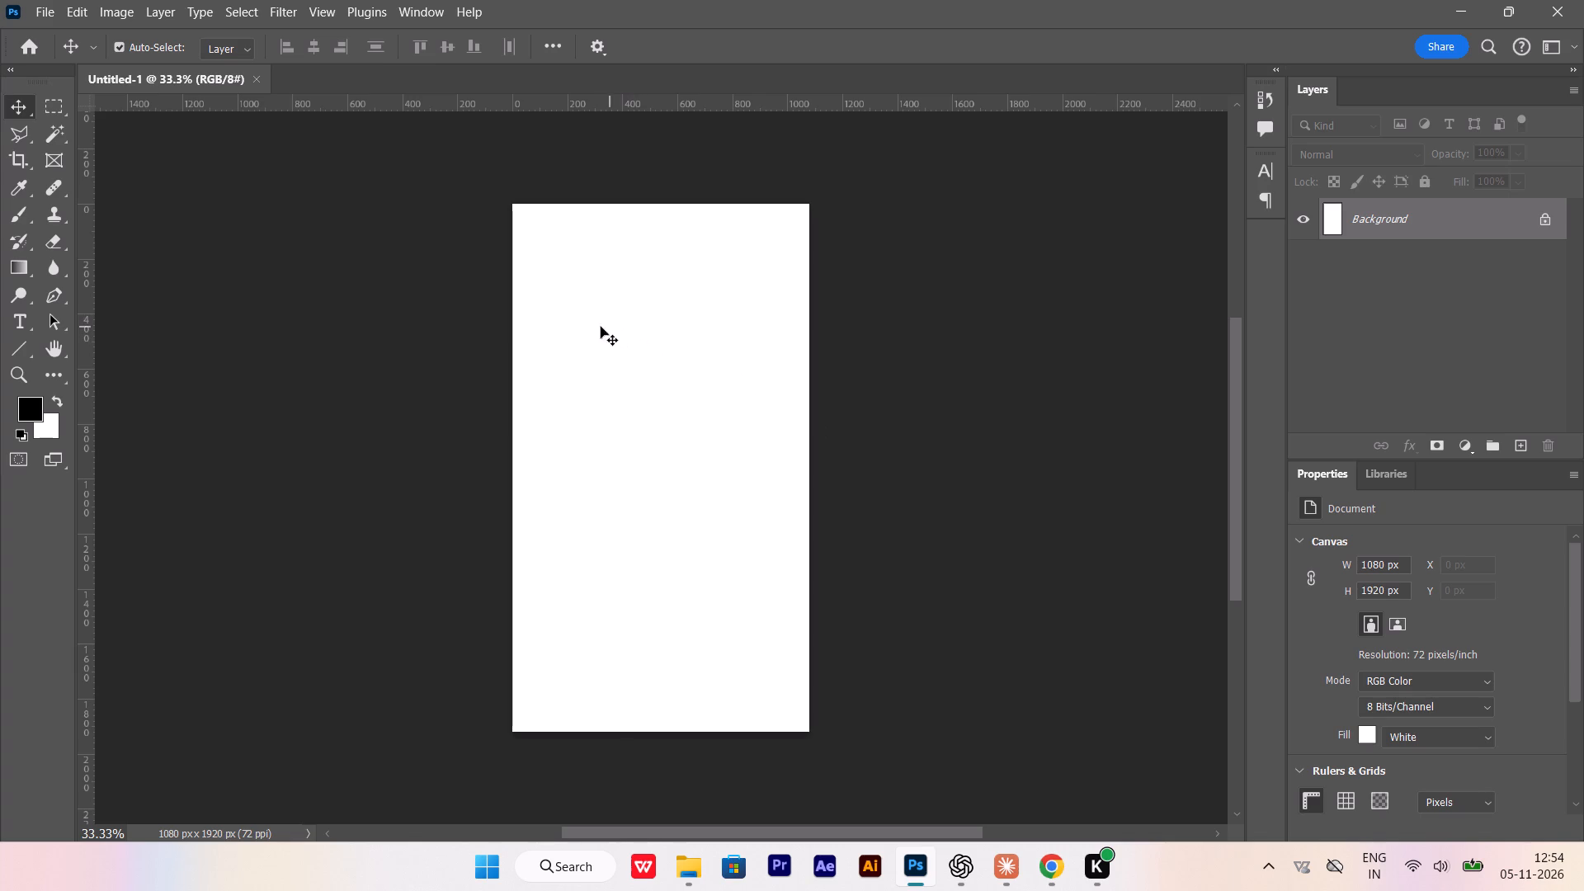
# Place the "Festive Diwali Diya and Kalash Arrangement" image from Downloads as an embedded object.
pyautogui.click(35, 6)
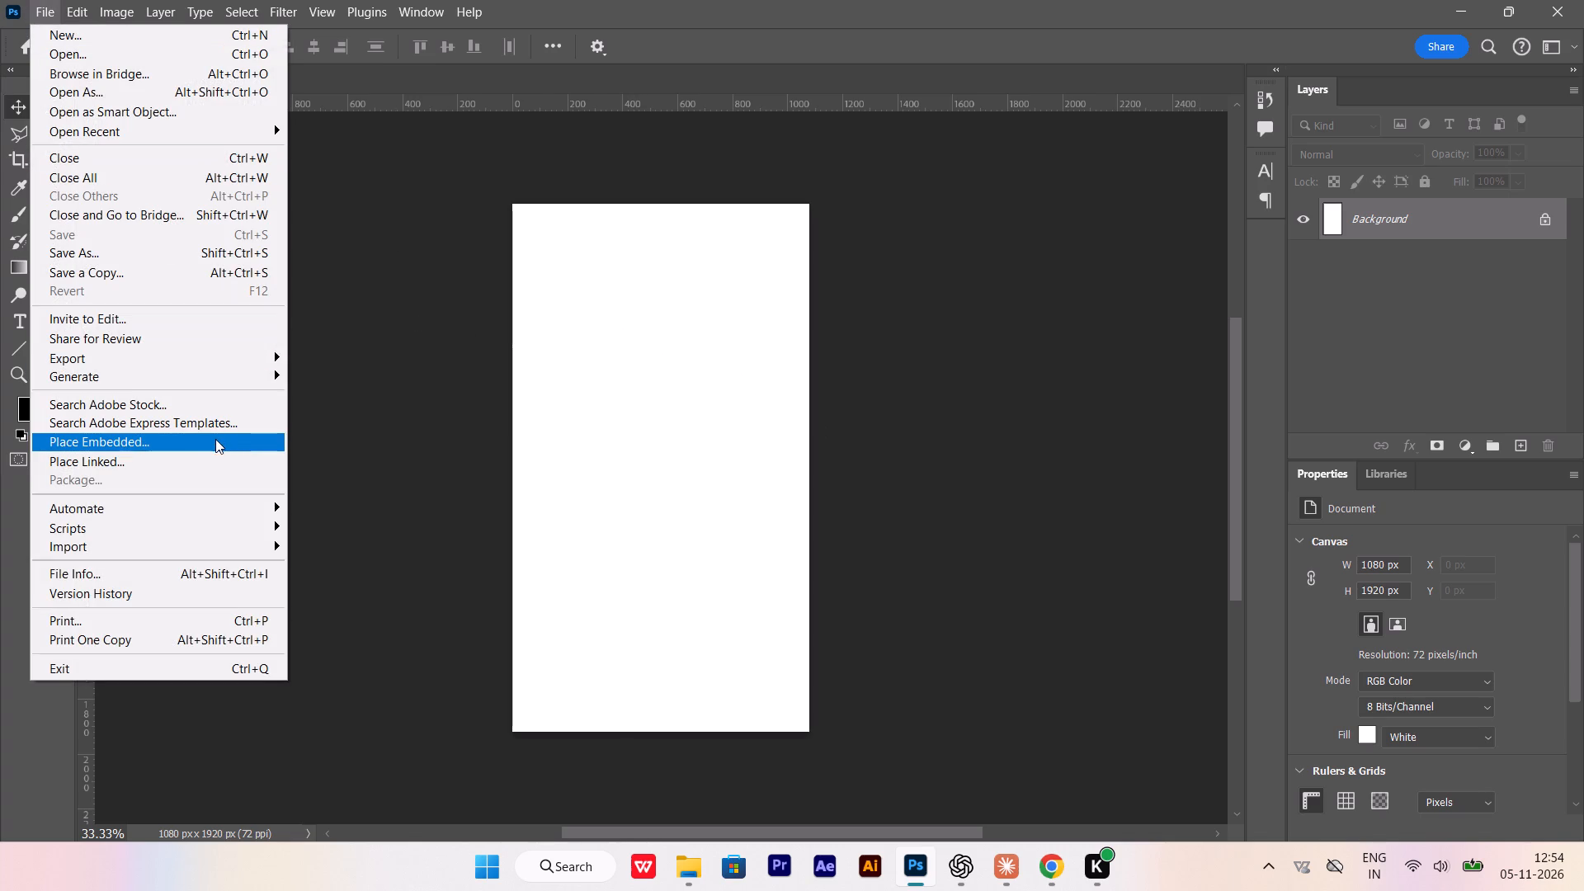
pyautogui.click(216, 436)
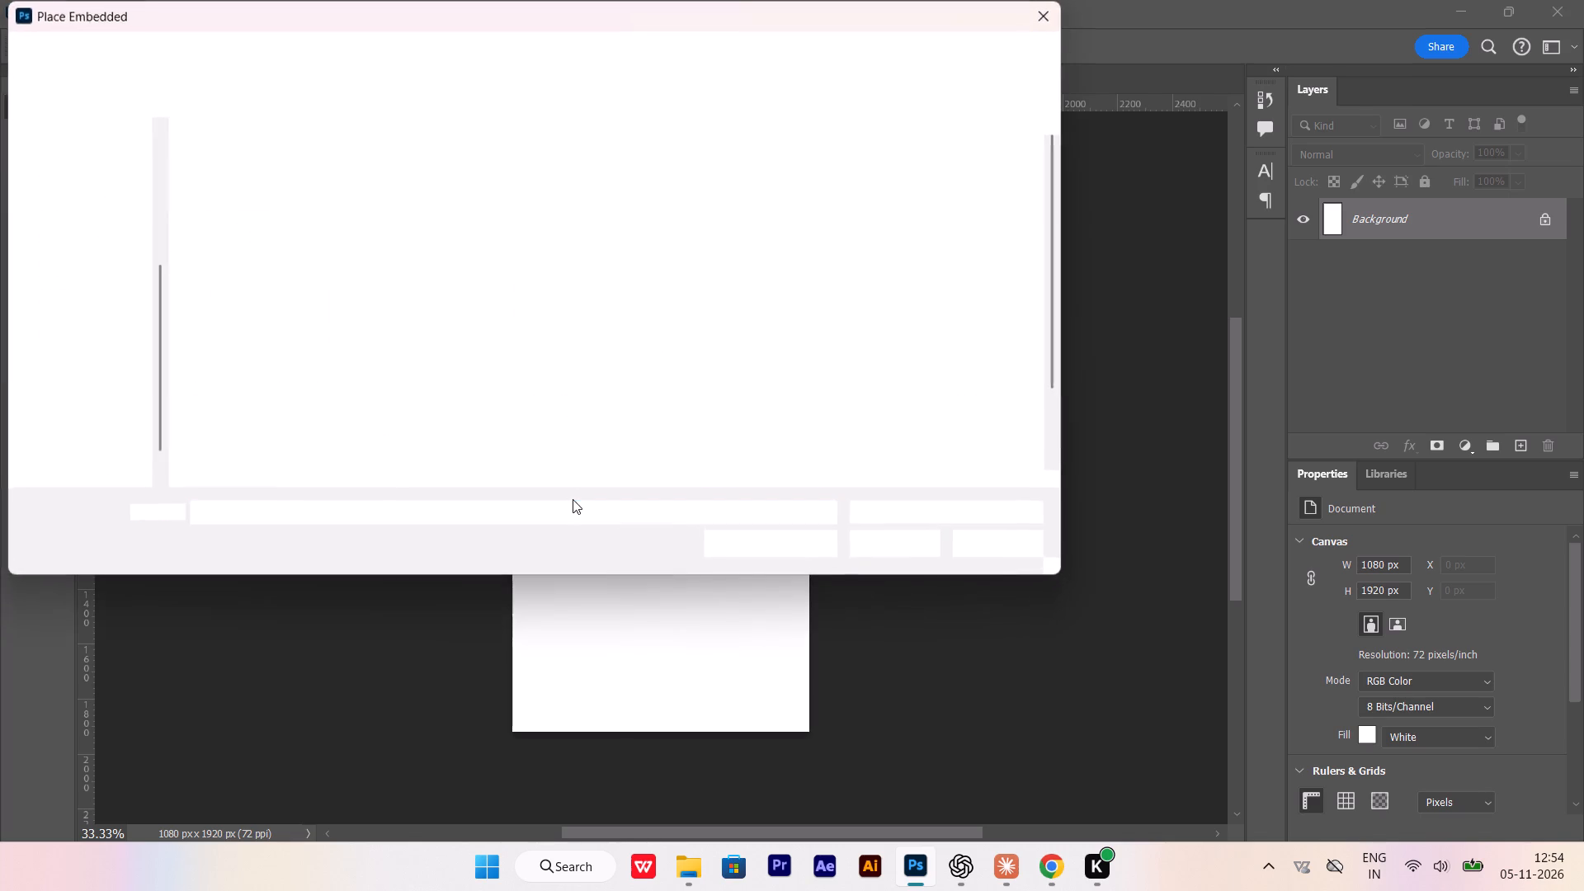
pyautogui.scroll(1, 97, 238)
pyautogui.click(89, 210)
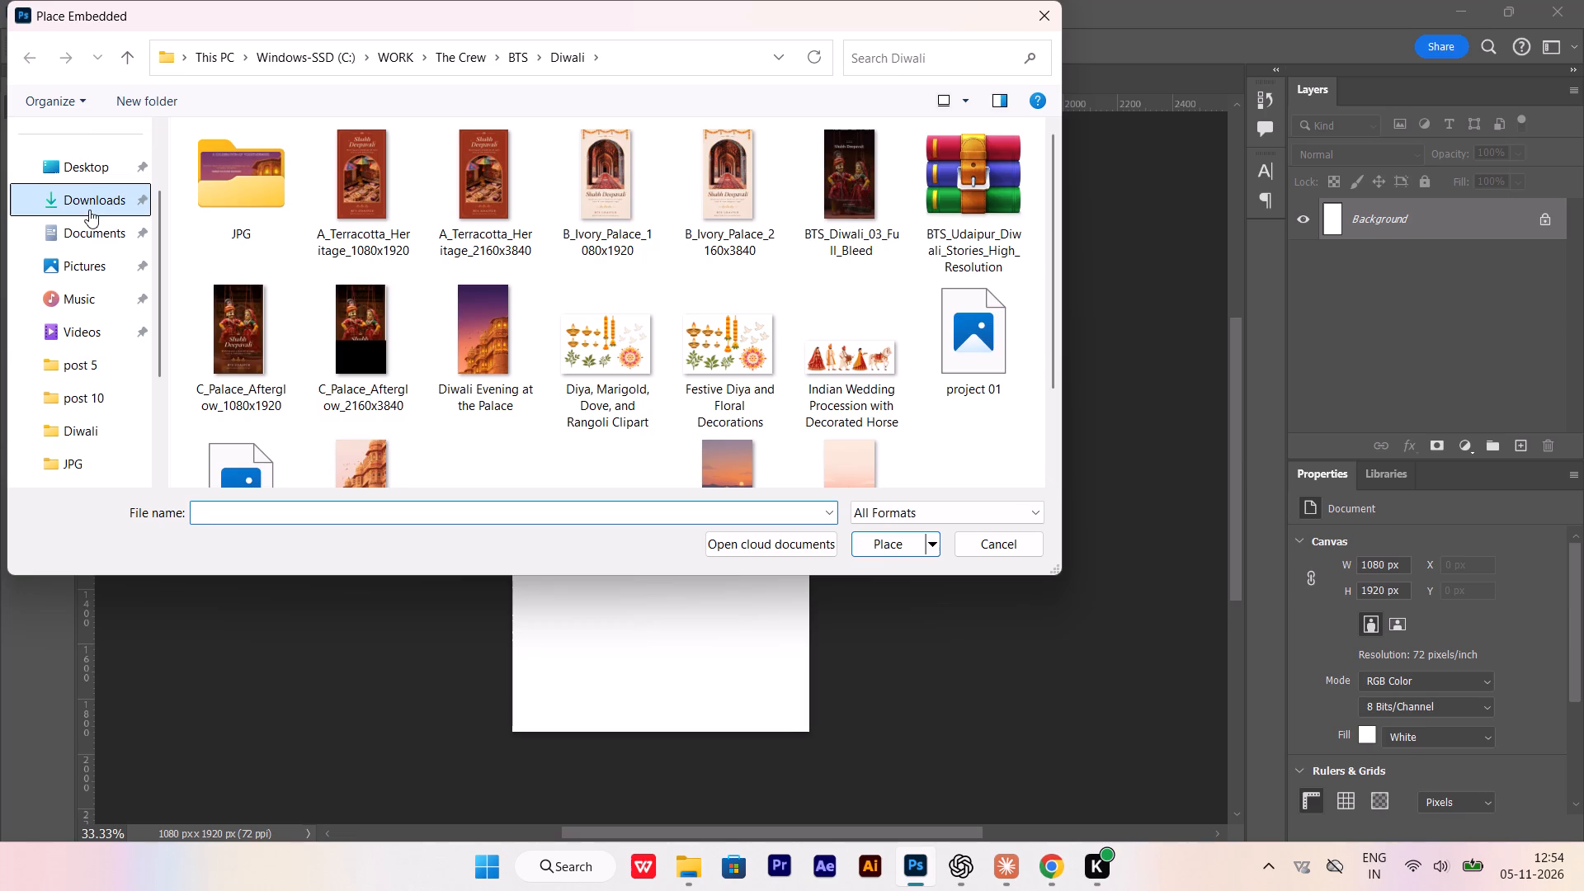
pyautogui.scroll(-1, 568, 318)
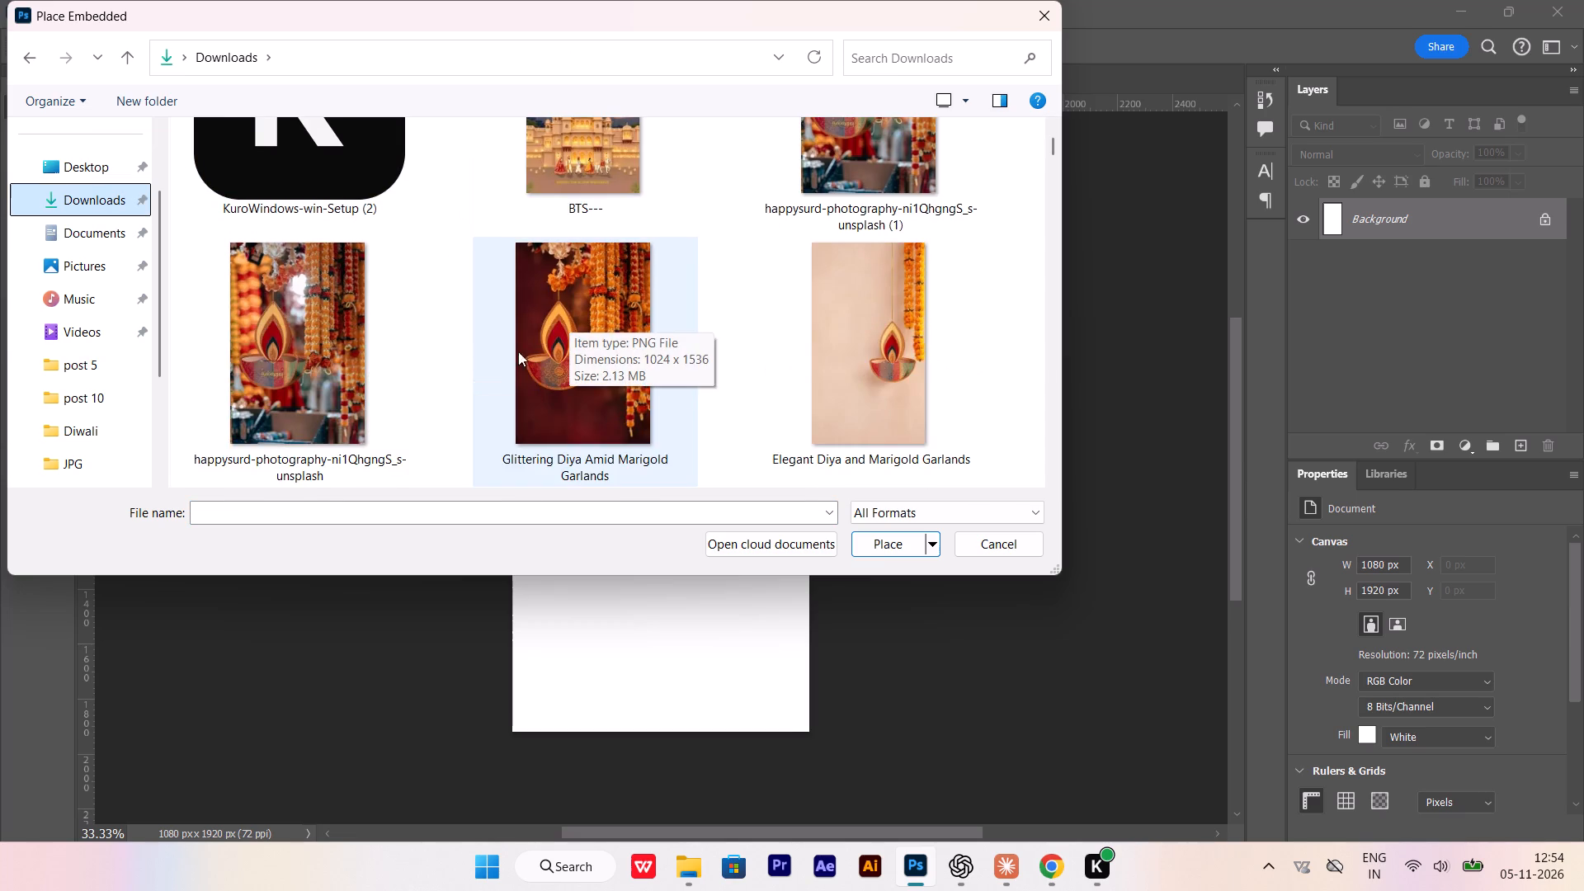
pyautogui.scroll(1, 479, 380)
pyautogui.scroll(-1, 735, 305)
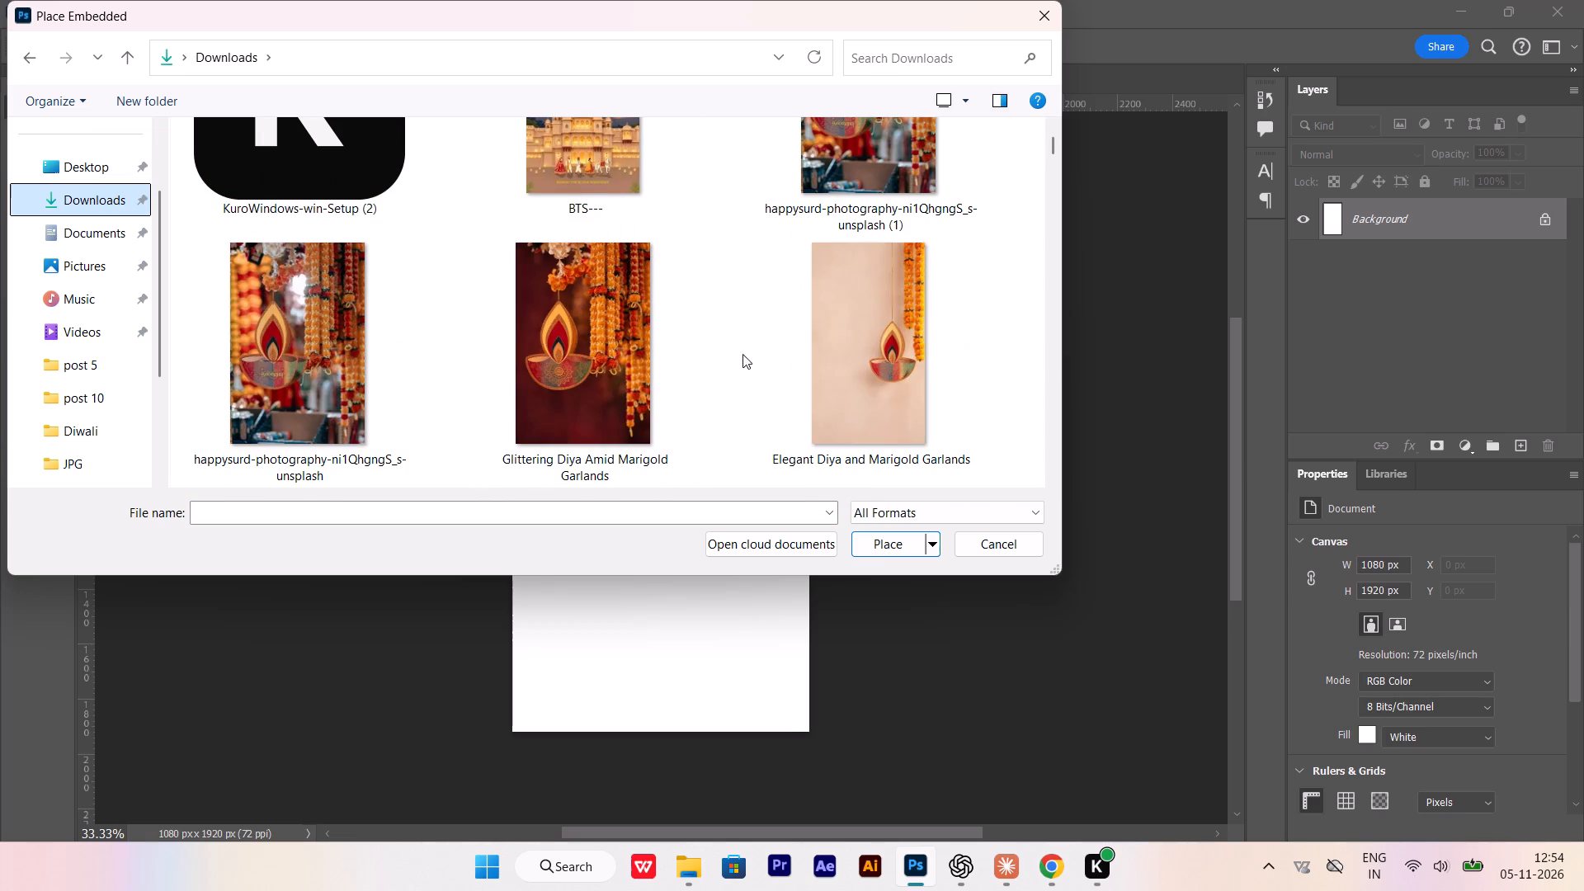
pyautogui.scroll(-2, 521, 359)
pyautogui.click(337, 369)
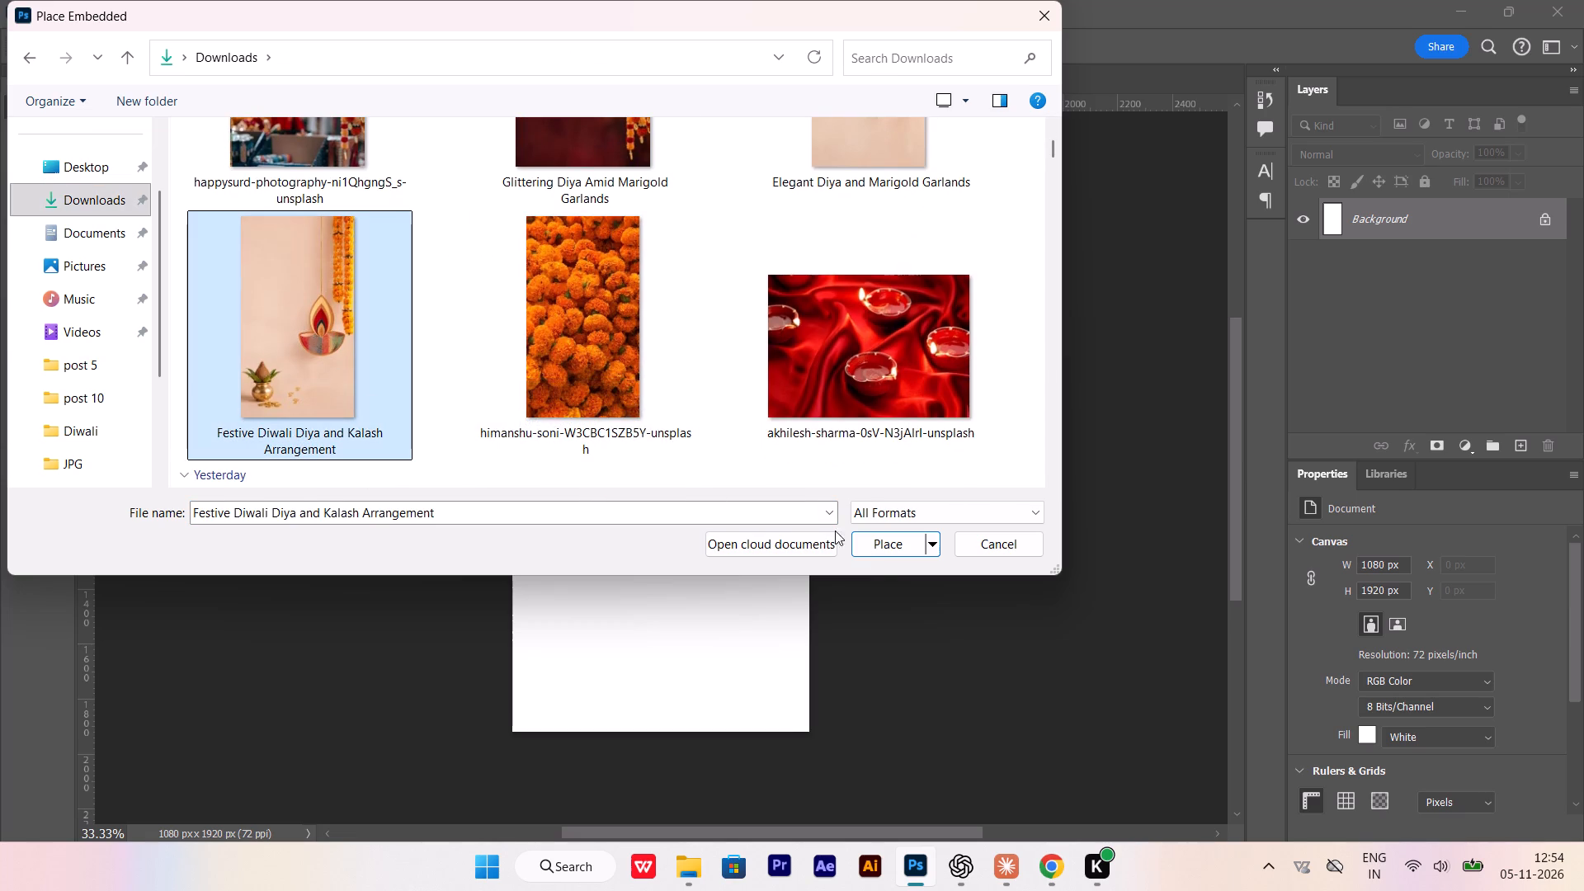
pyautogui.click(879, 546)
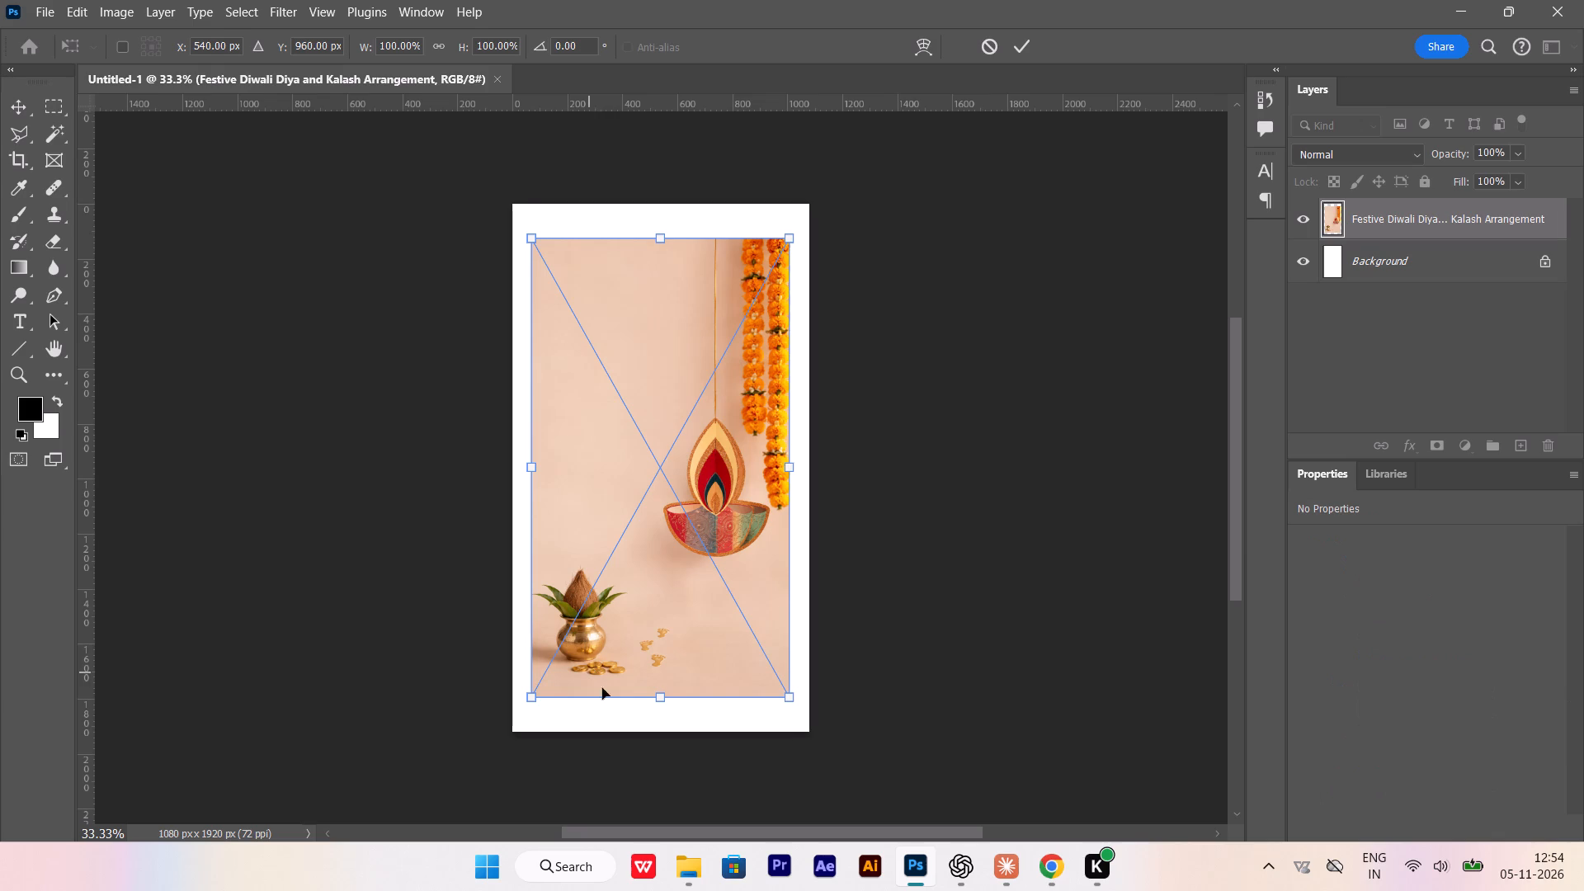
# Scale the placed image proportionally from its centre to about 115.6% so it covers the whole canvas.
pyautogui.keyDown('alt'); pyautogui.scroll(3, 771, 668); pyautogui.keyUp('alt')
pyautogui.click(793, 709)
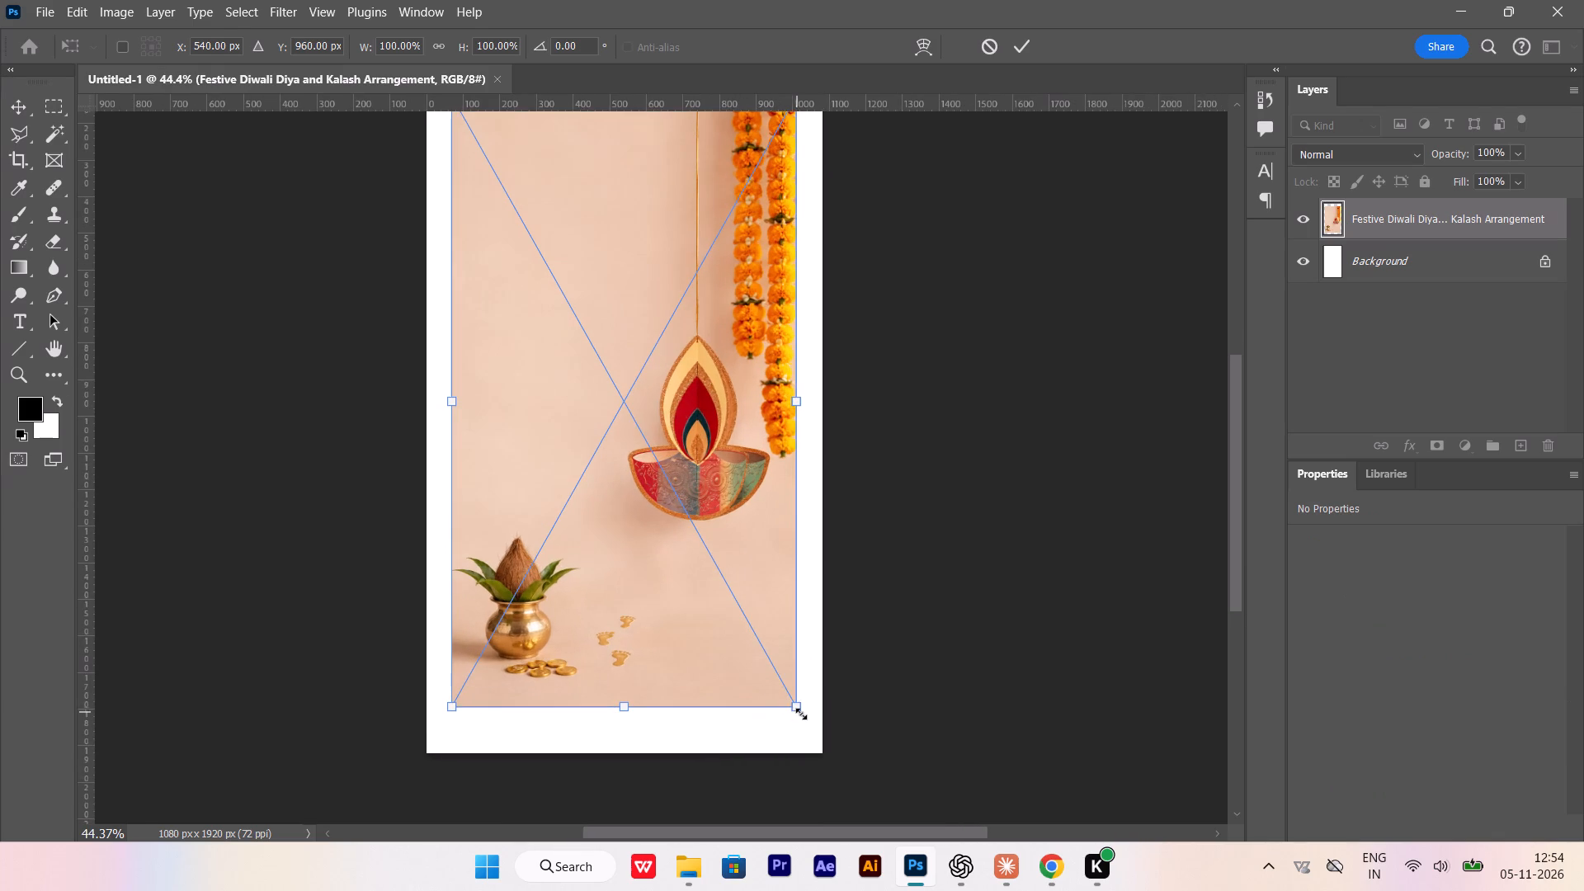
pyautogui.keyDown('shift'); pyautogui.moveTo(801, 714); pyautogui.dragTo(822, 765); pyautogui.keyUp('shift')
pyautogui.scroll(10, 755, 659)
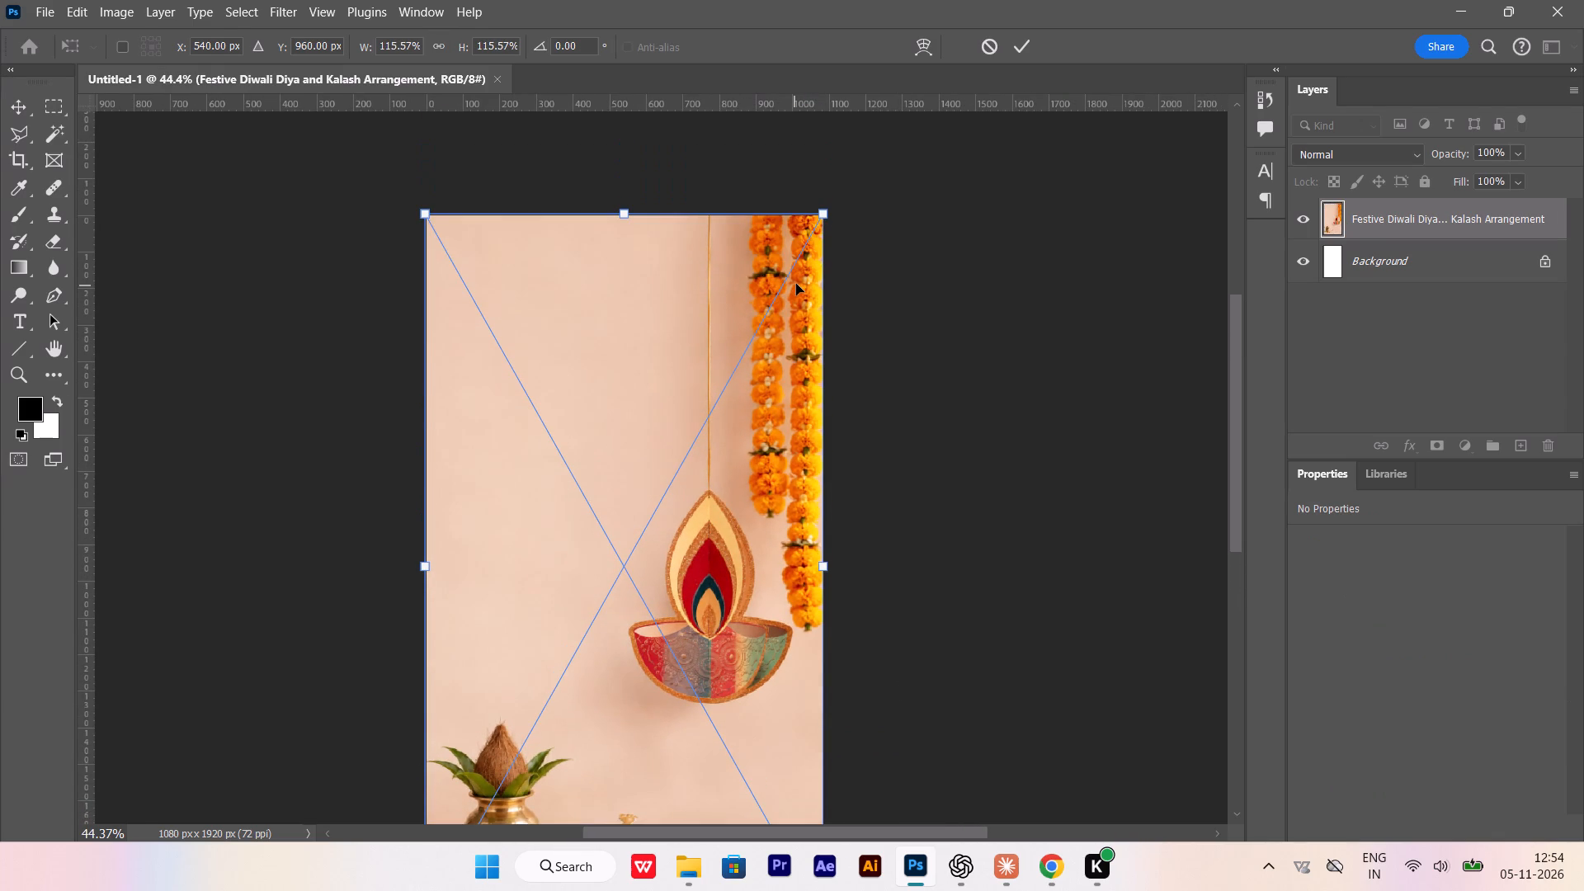
pyautogui.press('Return')
# Refine the image's scale to about 114.95% so its upper corner sits on the canvas corner.
pyautogui.scroll(-5, 759, 271)
pyautogui.keyDown('alt'); pyautogui.scroll(7, 790, 309); pyautogui.keyUp('alt')
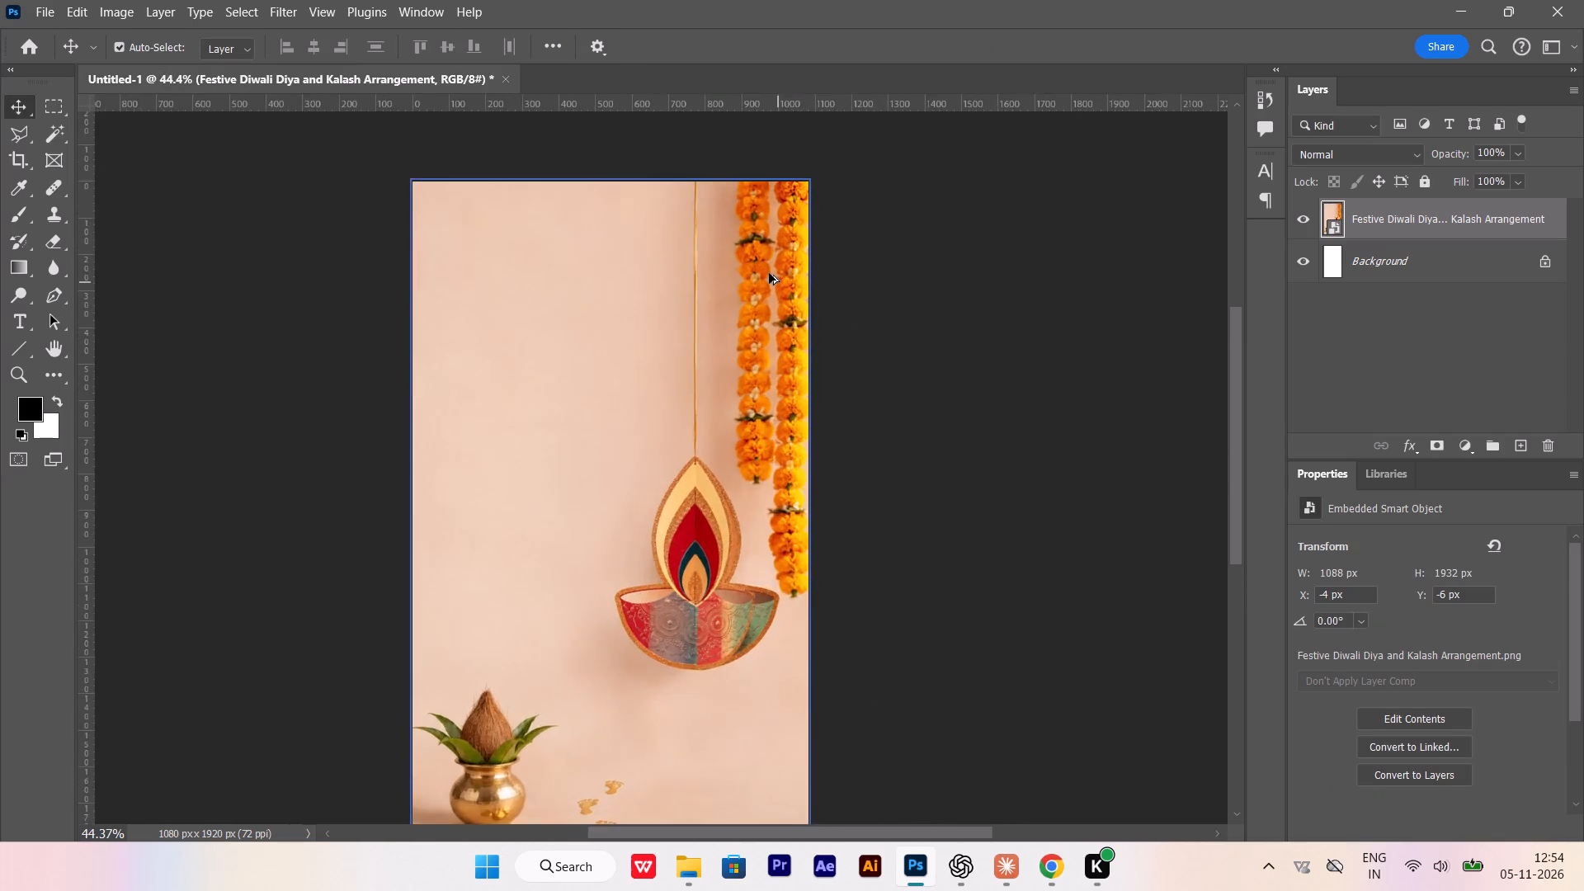
pyautogui.keyDown('alt'); pyautogui.scroll(11, 769, 273); pyautogui.keyUp('alt')
pyautogui.keyDown('alt'); pyautogui.scroll(-13, 790, 294); pyautogui.keyUp('alt')
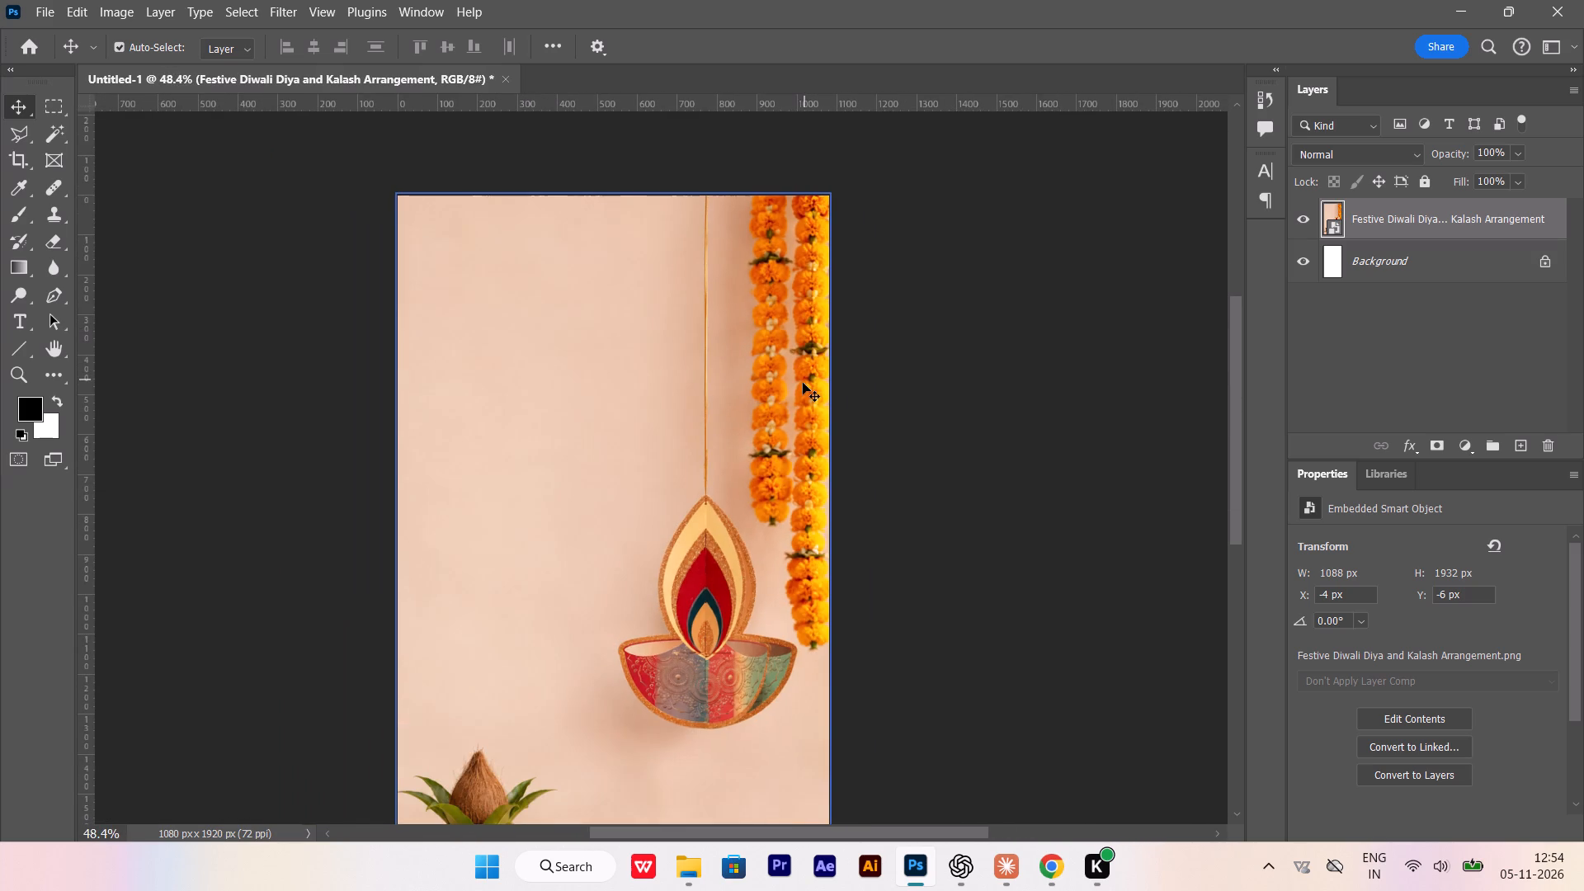
pyautogui.click(803, 383)
pyautogui.hotkey('ctrl', 't')
pyautogui.keyDown('alt'); pyautogui.scroll(9, 828, 175); pyautogui.keyUp('alt')
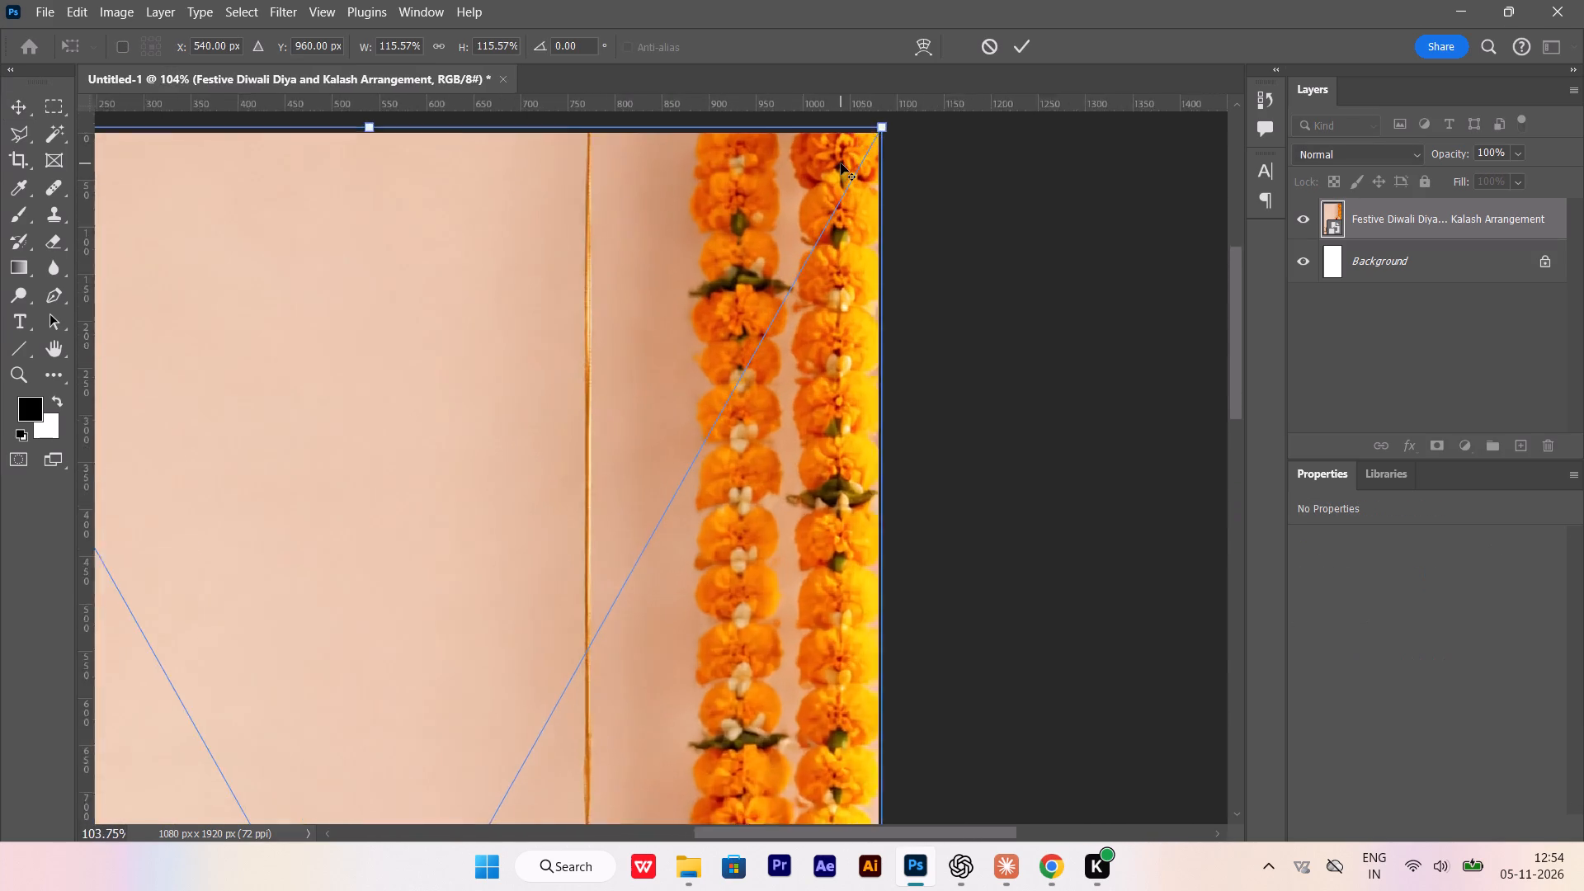
pyautogui.keyDown('alt'); pyautogui.scroll(6, 841, 163); pyautogui.keyUp('alt')
pyautogui.click(860, 211)
pyautogui.press('space')
pyautogui.moveTo(846, 252); pyautogui.dragTo(826, 393)
pyautogui.keyDown('alt'); pyautogui.scroll(3, 860, 219); pyautogui.keyUp('alt')
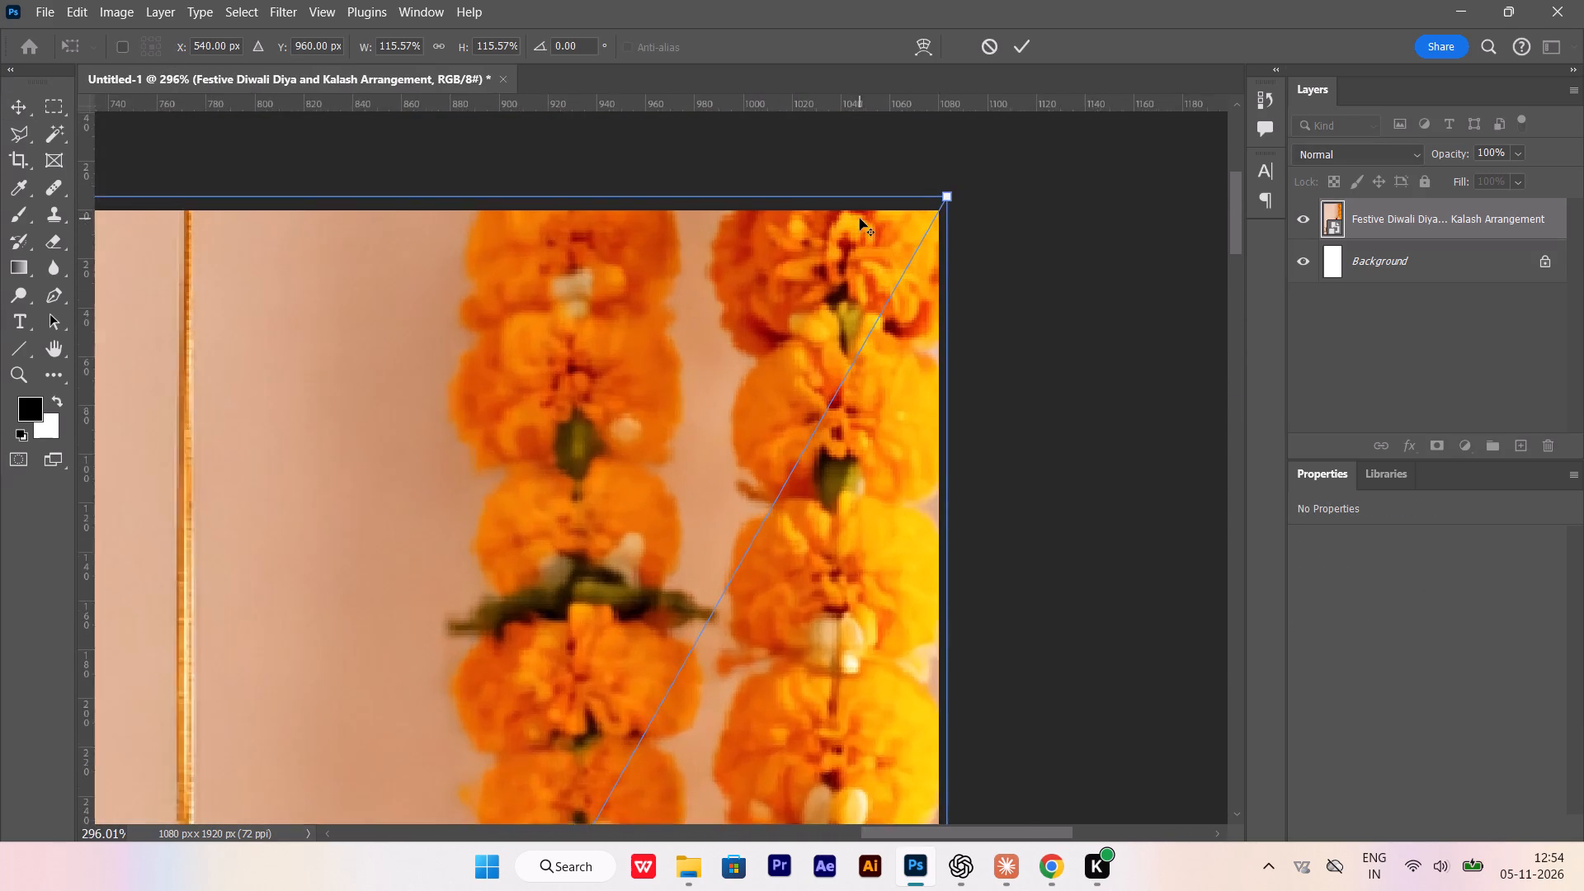
pyautogui.keyDown('alt'); pyautogui.scroll(4, 860, 219); pyautogui.keyUp('alt')
pyautogui.click(989, 158)
pyautogui.moveTo(989, 158); pyautogui.dragTo(978, 173)
pyautogui.press('Return')
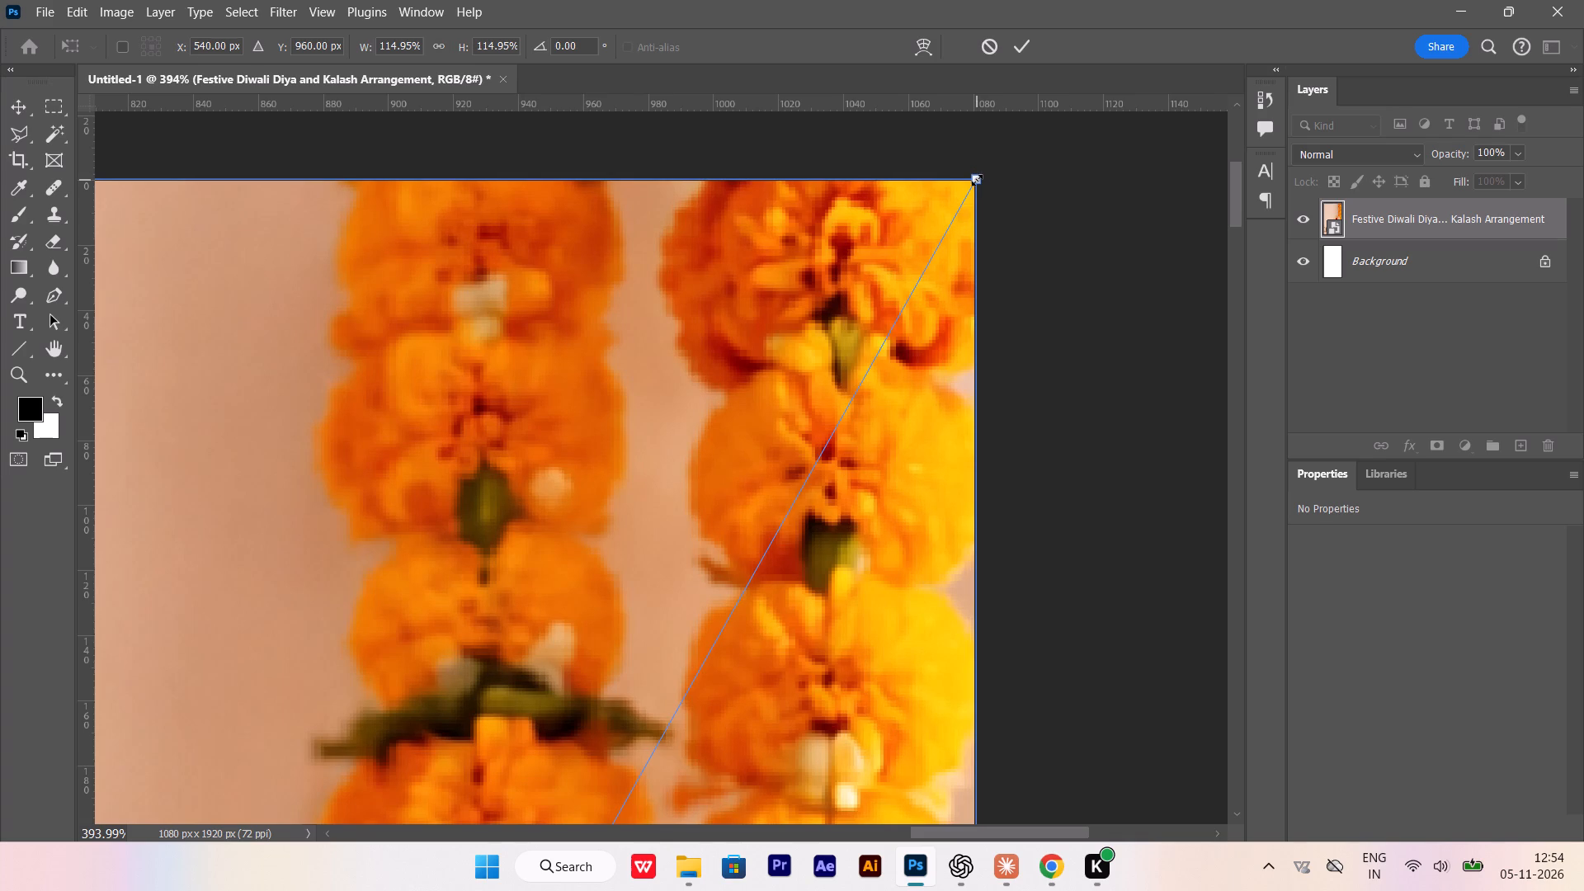
# Align the image to the canvas centre horizontally and vertically, using a full-canvas selection and clearing it.
pyautogui.hotkey('ctrl', 'a')
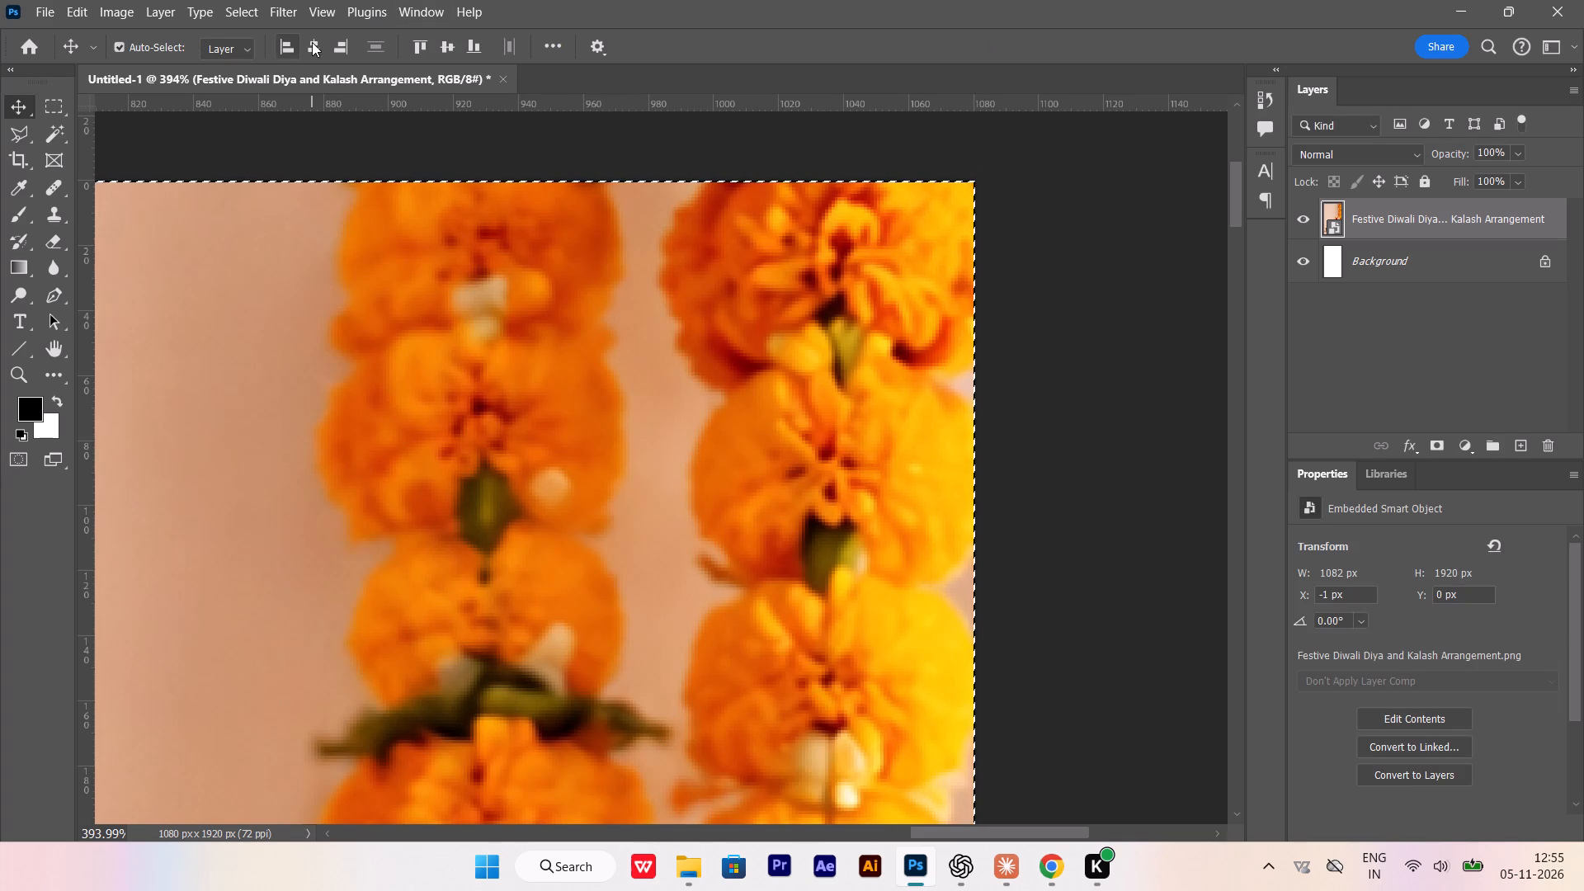
pyautogui.click(312, 42)
pyautogui.click(447, 44)
pyautogui.hotkey('ctrl', 'd')
# Open the Camera Raw Filter on the diya and kalash image and set Exposure to +0.40.
pyautogui.keyDown('alt'); pyautogui.scroll(-3, 976, 426); pyautogui.keyUp('alt')
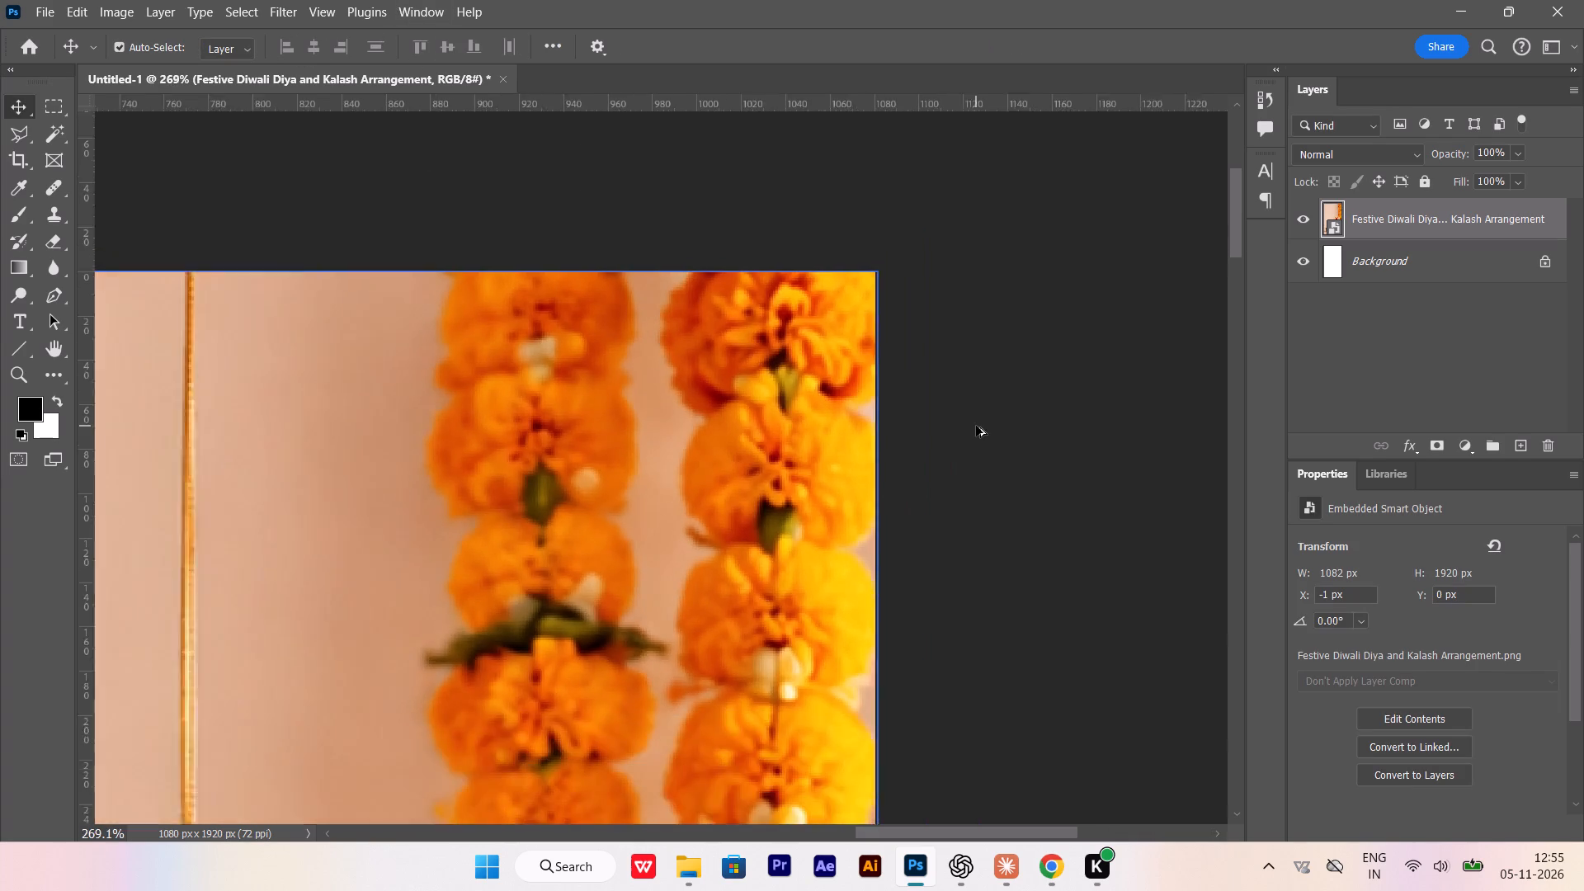
pyautogui.keyDown('alt'); pyautogui.scroll(-20, 976, 426); pyautogui.keyUp('alt')
pyautogui.keyDown('alt'); pyautogui.scroll(-5, 976, 426); pyautogui.keyUp('alt')
pyautogui.press('space')
pyautogui.press('space')
pyautogui.press('space')
pyautogui.press('space')
pyautogui.moveTo(825, 517); pyautogui.dragTo(1055, 279)
pyautogui.keyDown('alt'); pyautogui.scroll(4, 832, 509); pyautogui.keyUp('alt')
pyautogui.scroll(6, 864, 412)
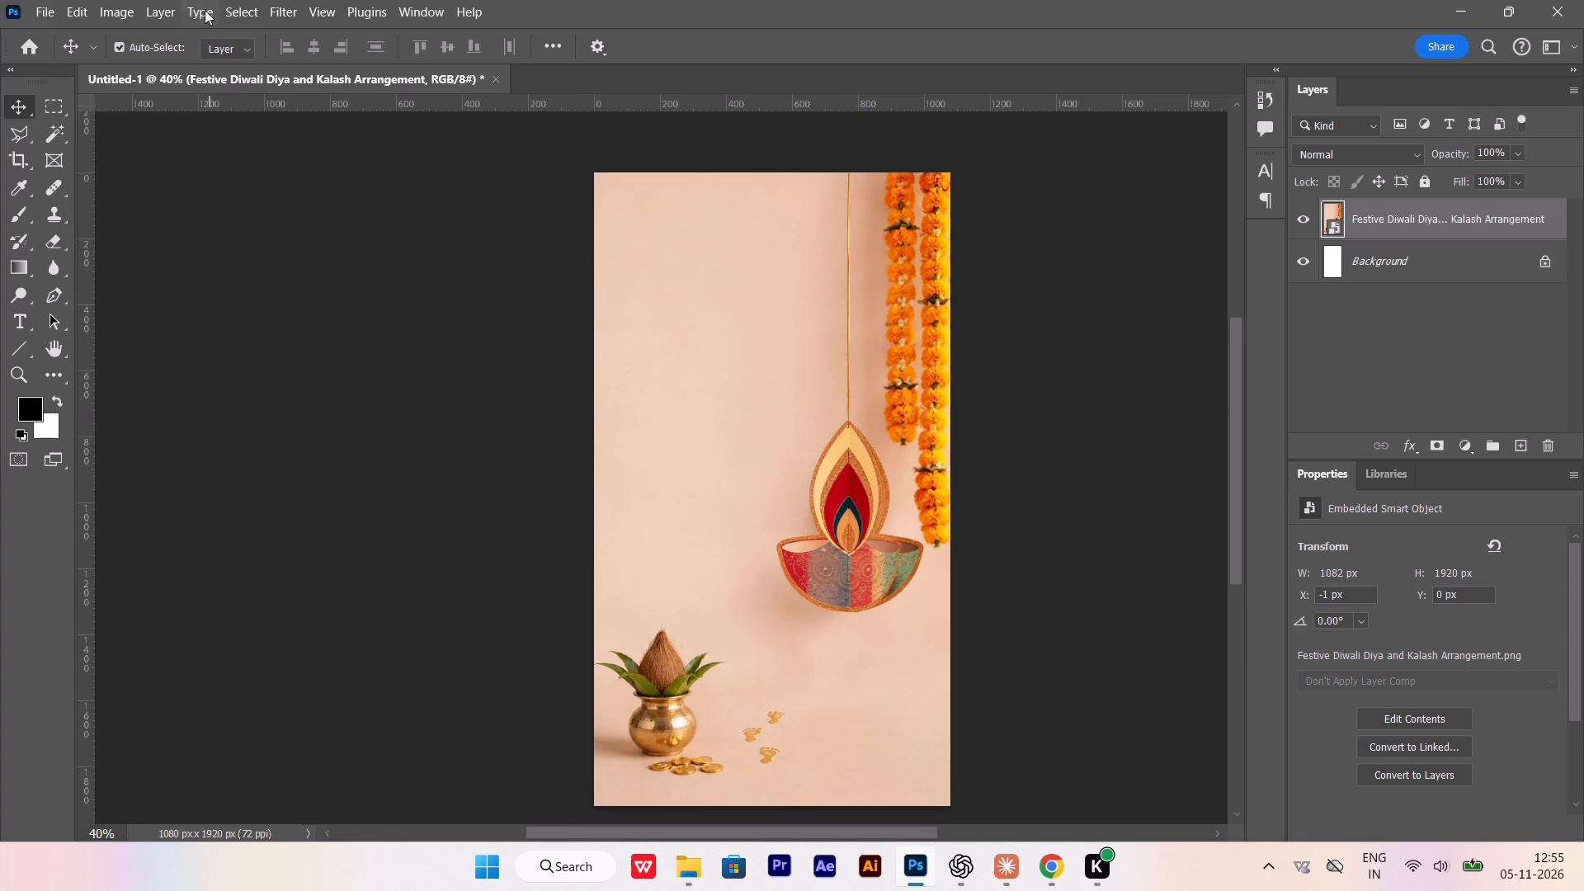
pyautogui.click(276, 12)
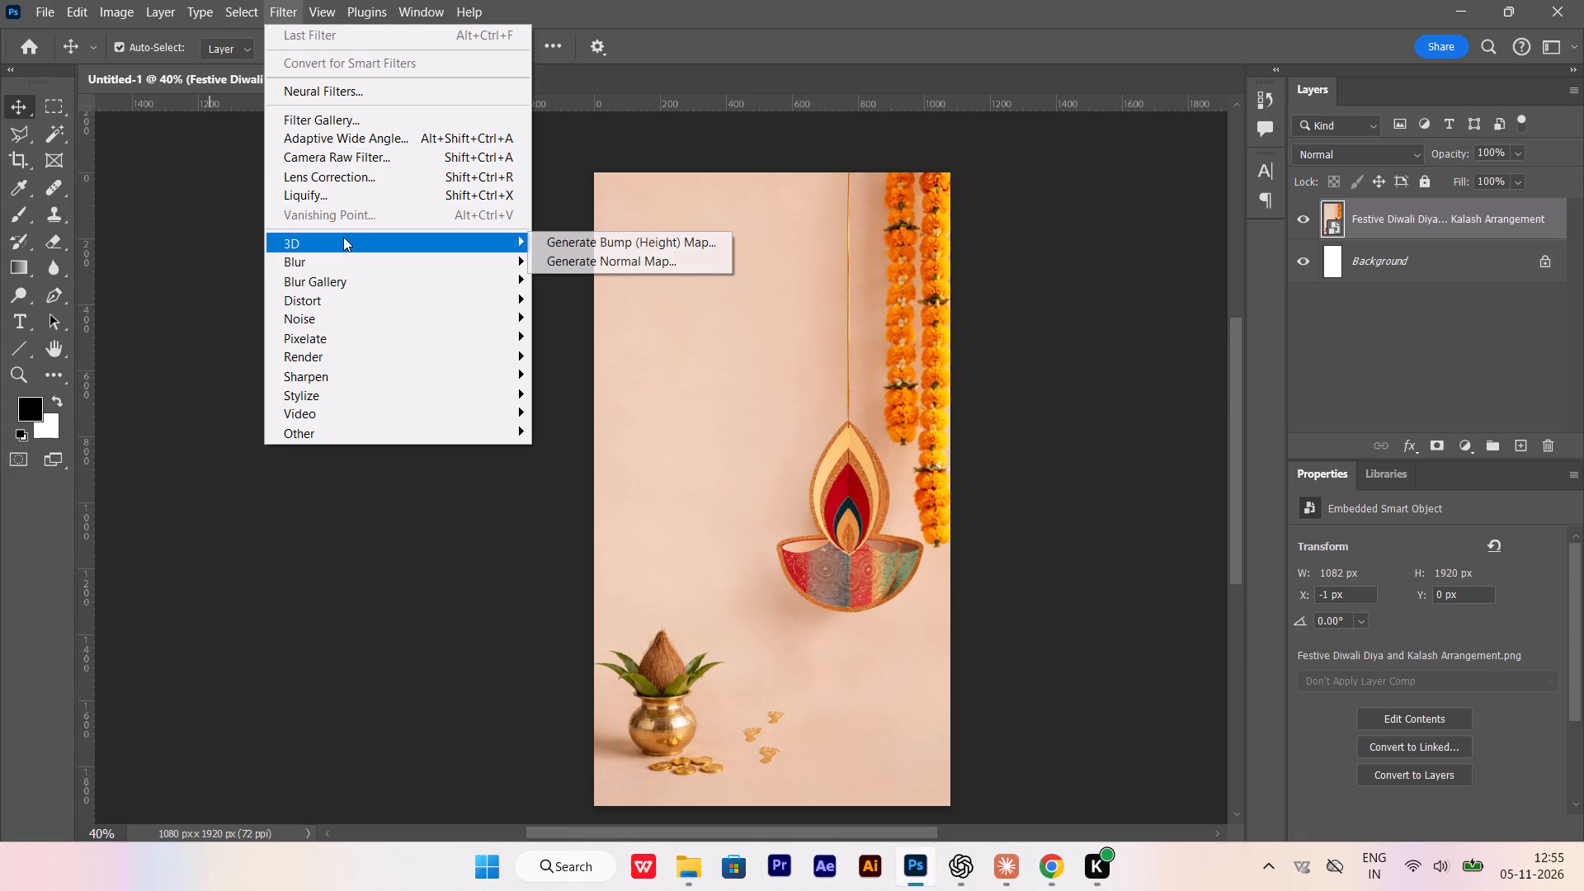
pyautogui.click(361, 155)
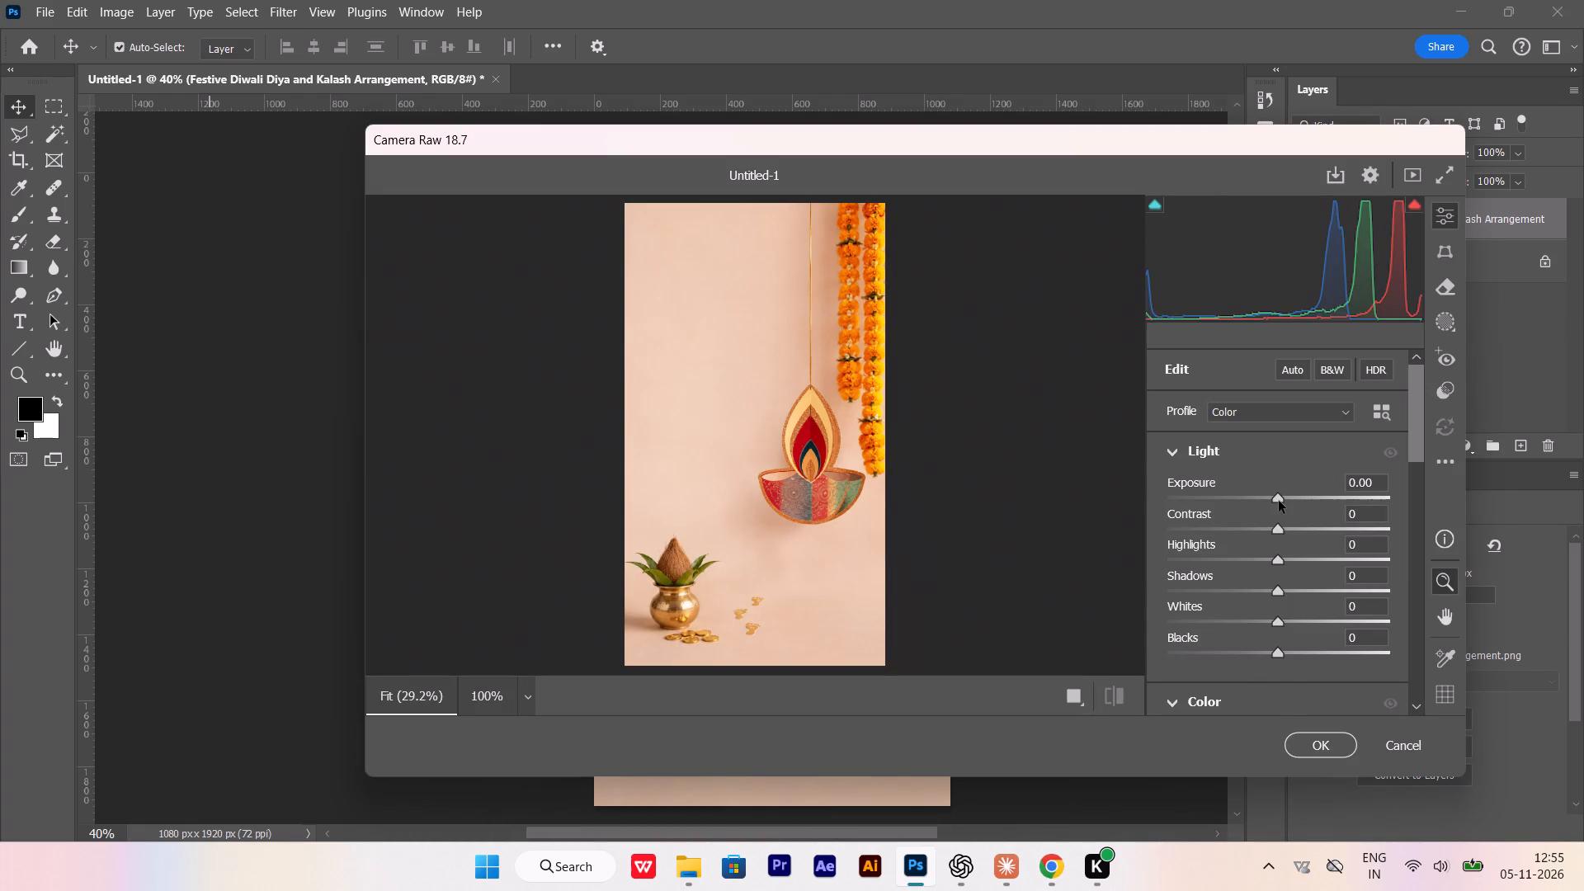
pyautogui.moveTo(1279, 501); pyautogui.dragTo(1289, 503)
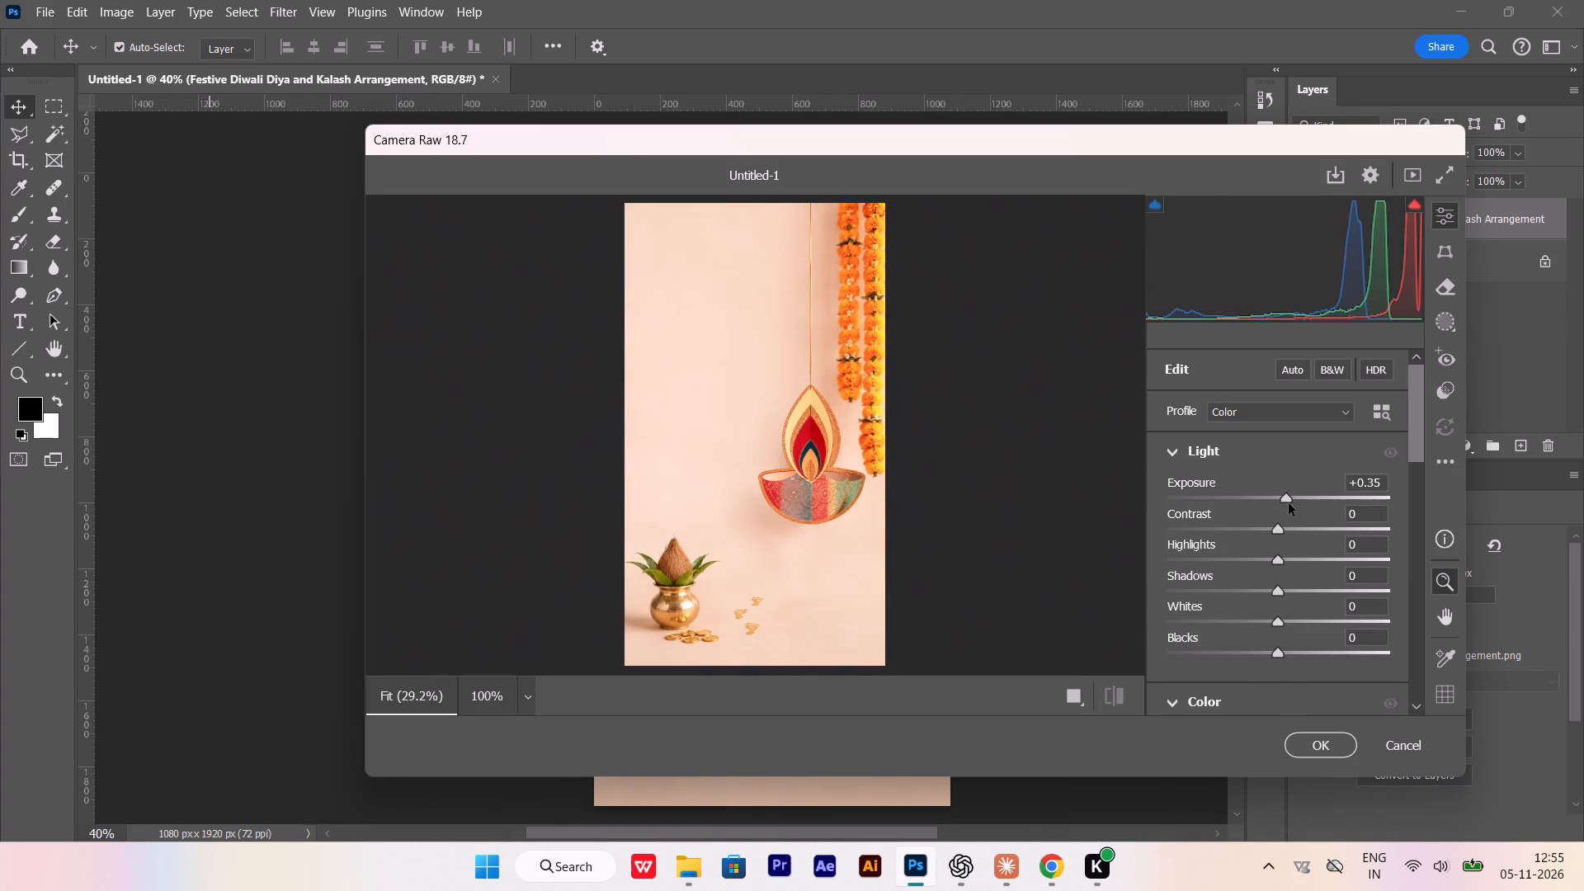
pyautogui.moveTo(1289, 503); pyautogui.dragTo(1290, 504)
pyautogui.moveTo(1290, 504); pyautogui.dragTo(1289, 506)
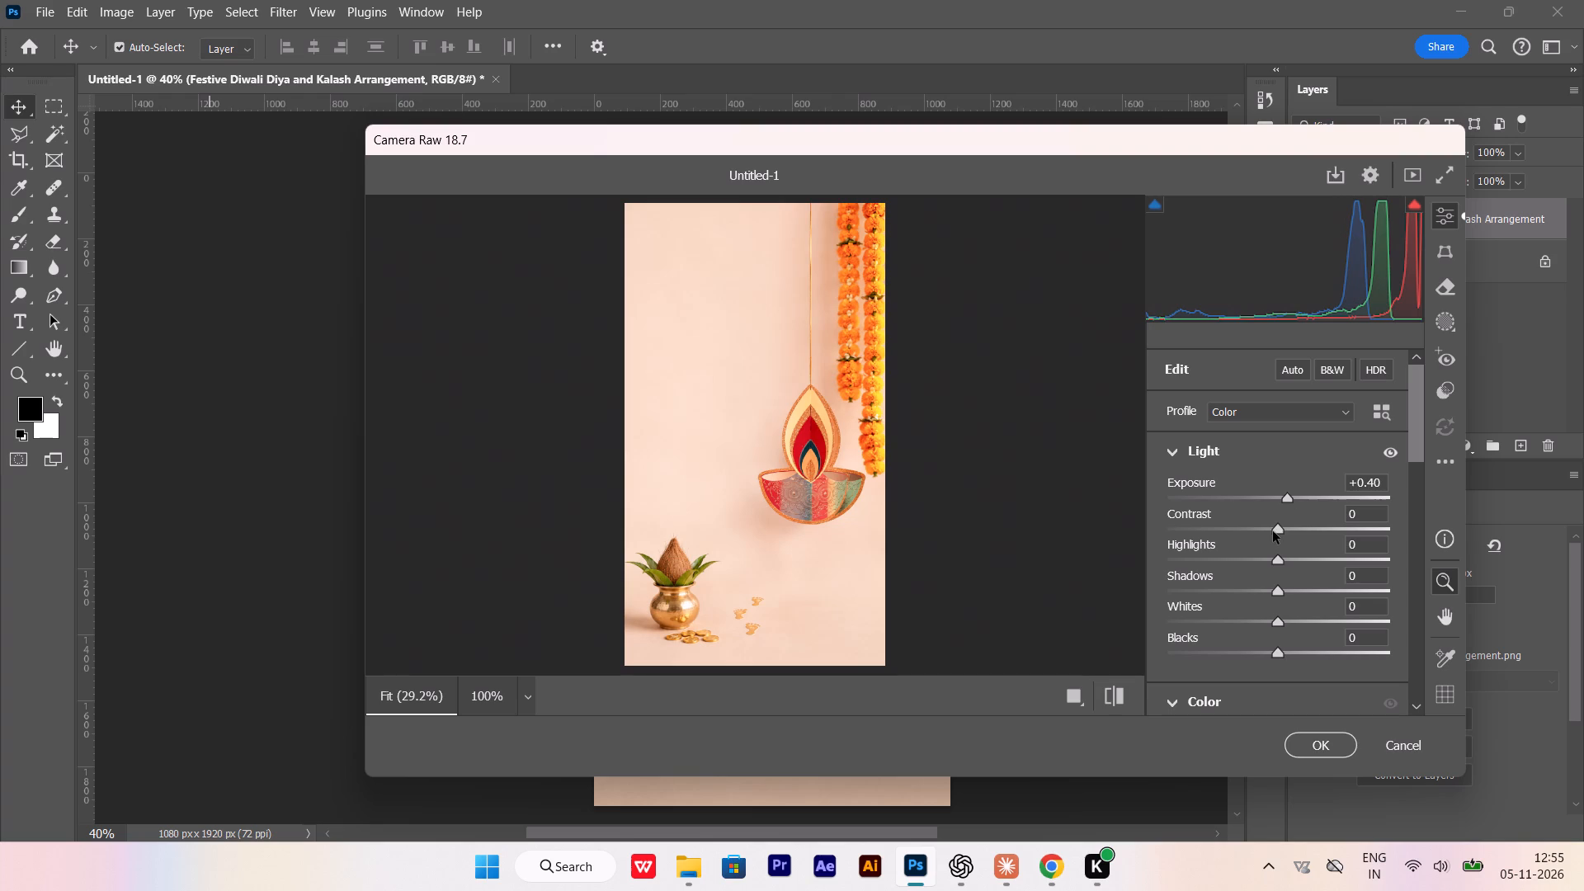
# Set the image's Contrast to +2 in the Camera Raw Light adjustments.
pyautogui.moveTo(1273, 531); pyautogui.dragTo(1135, 558)
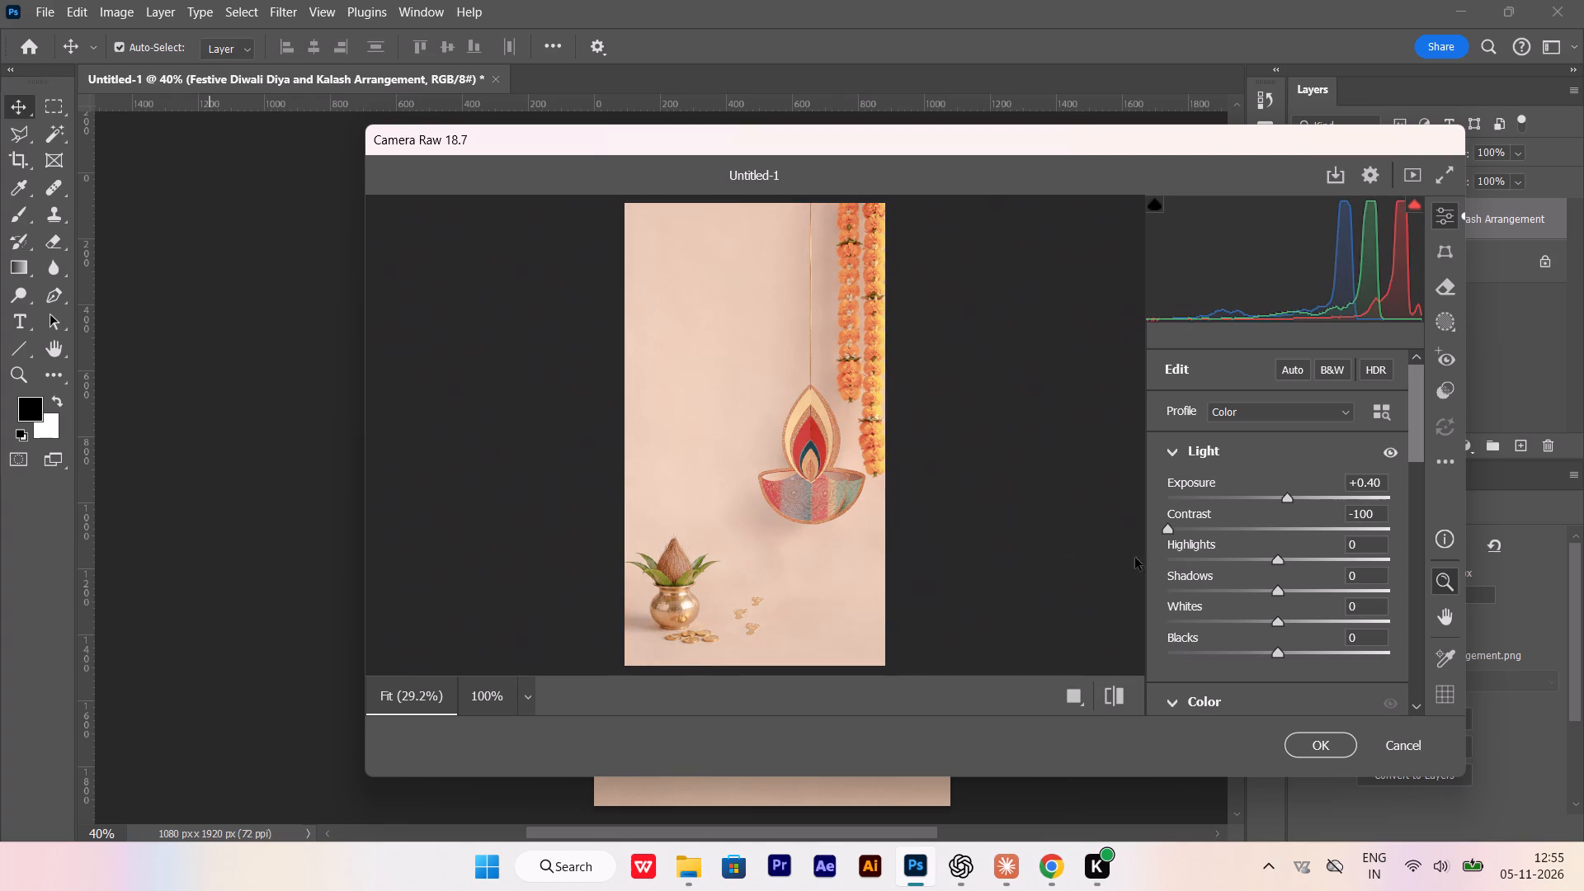
pyautogui.moveTo(1135, 558); pyautogui.dragTo(1274, 568)
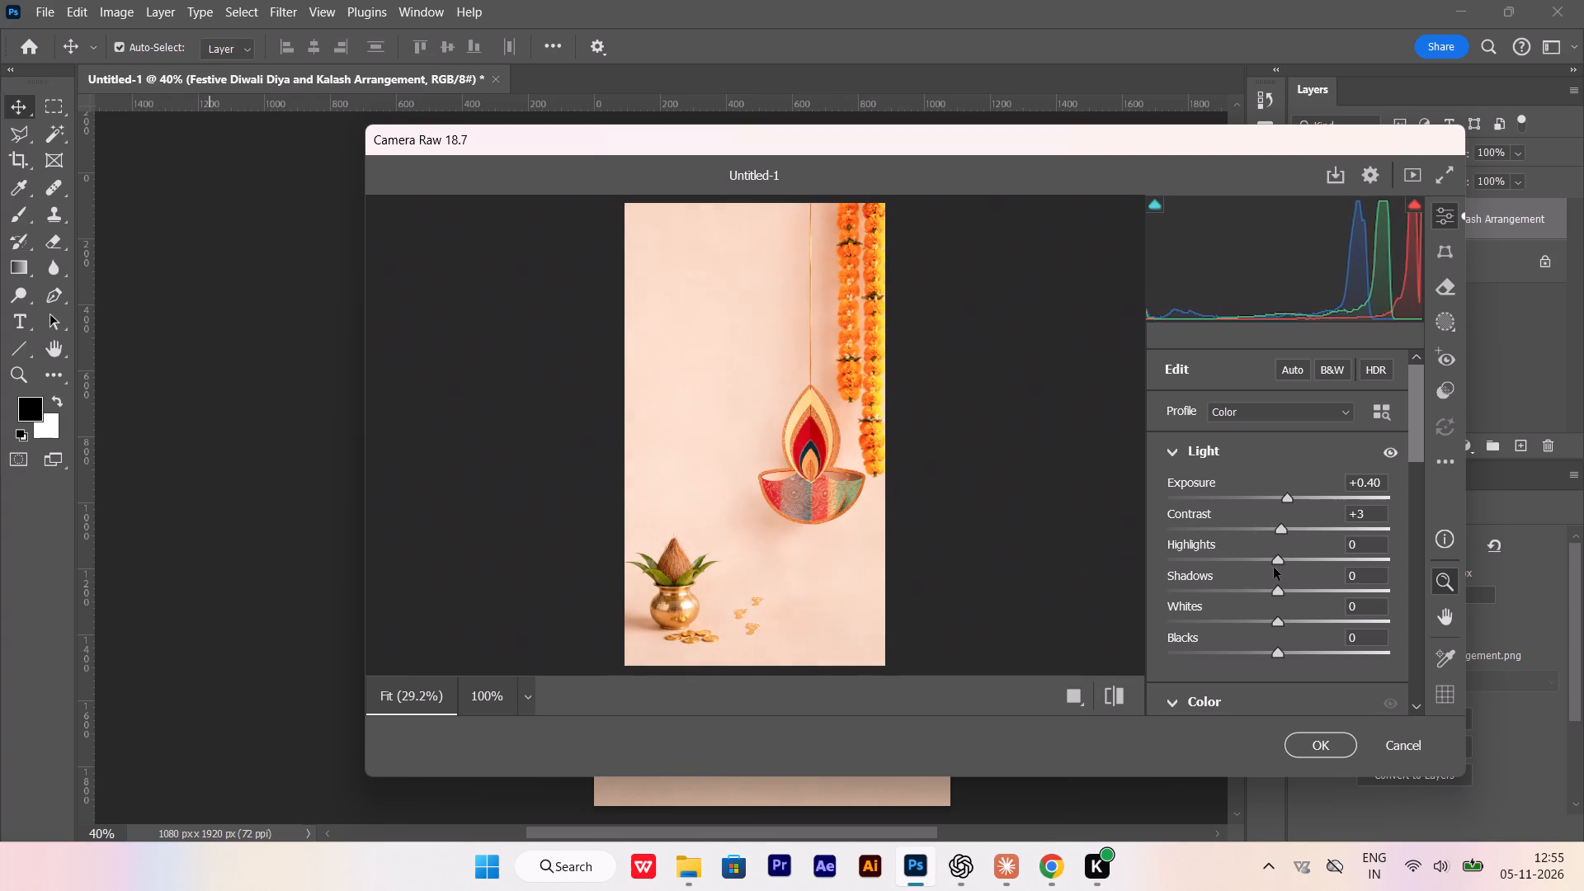
pyautogui.moveTo(1274, 568); pyautogui.dragTo(1289, 572)
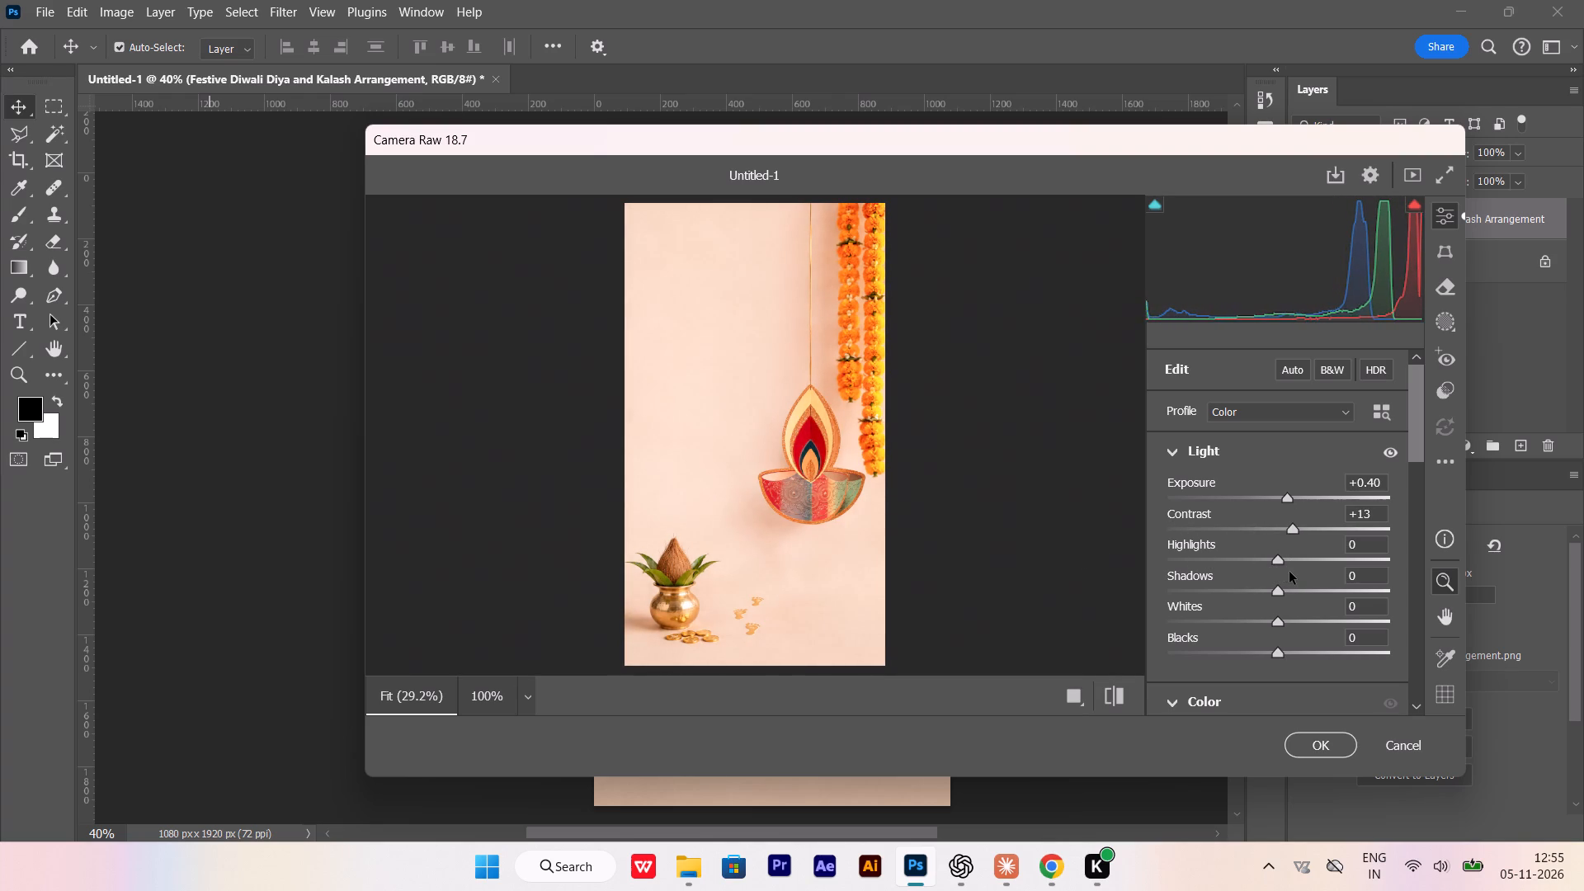
pyautogui.moveTo(1289, 572); pyautogui.dragTo(1275, 574)
pyautogui.click(1277, 557)
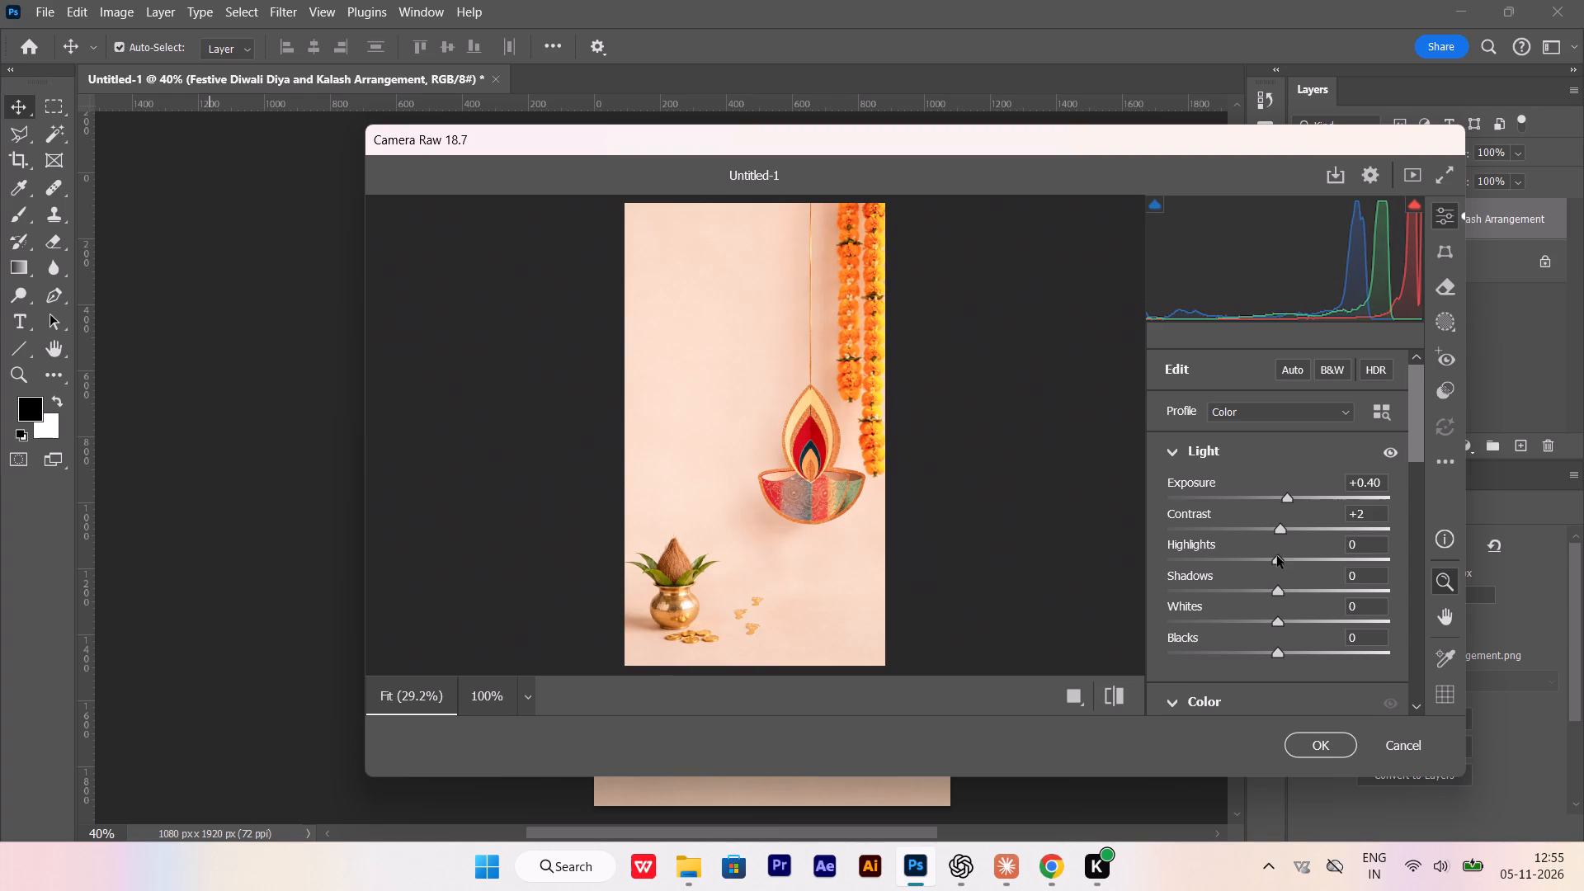
# Set Shadows to -3, Blacks to +10 and Whites to -2, and apply the Camera Raw Filter.
pyautogui.moveTo(1278, 592); pyautogui.dragTo(1275, 584)
pyautogui.moveTo(1280, 655); pyautogui.dragTo(1264, 648)
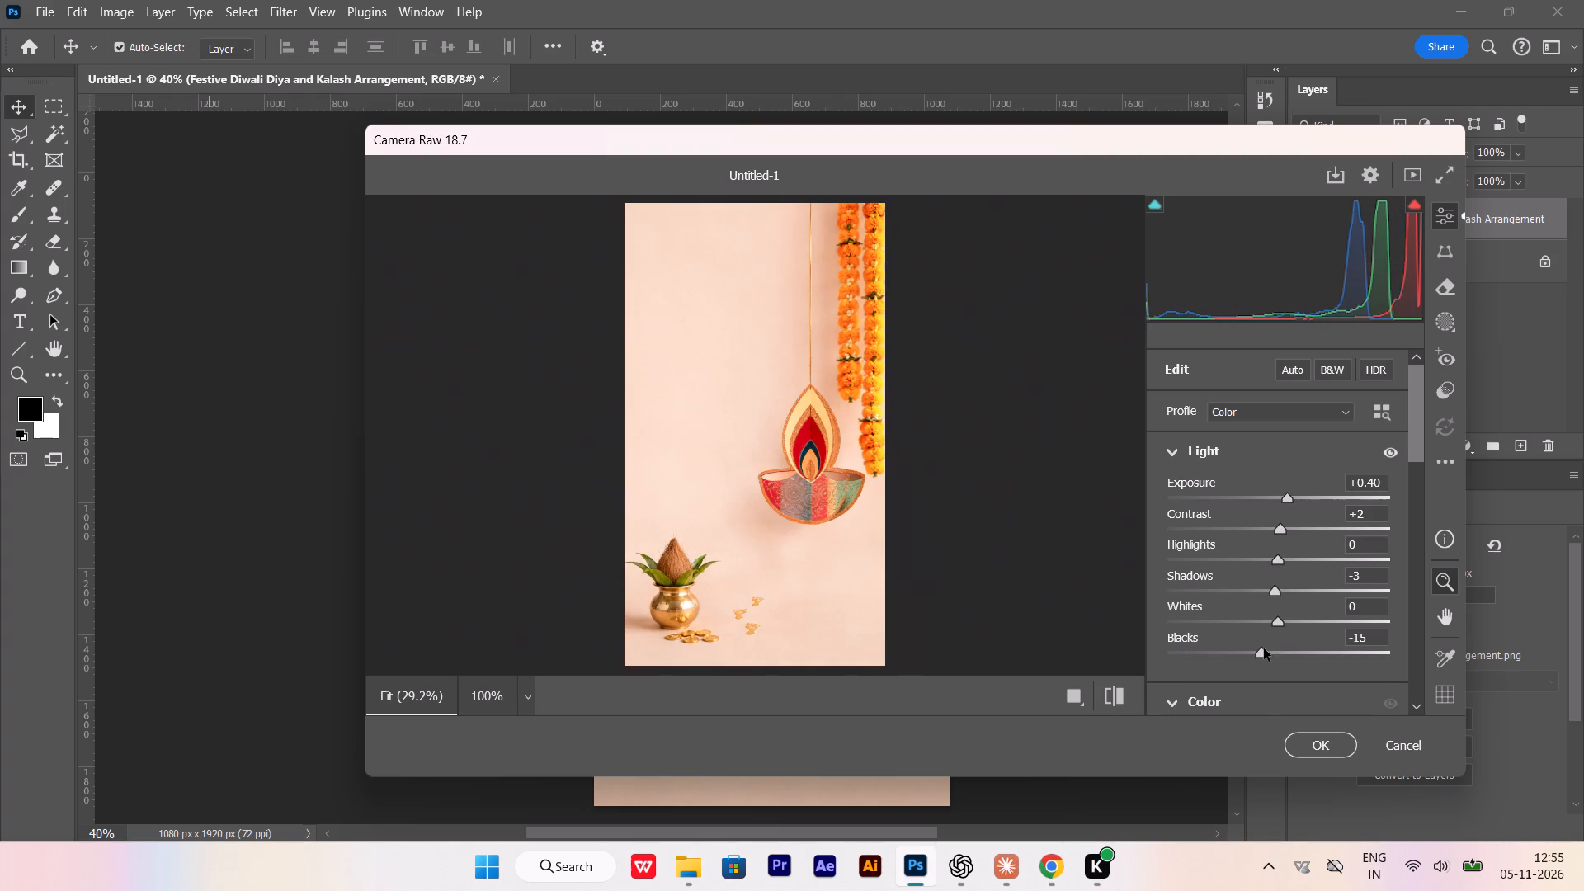
pyautogui.moveTo(1264, 648); pyautogui.dragTo(1274, 650)
pyautogui.moveTo(1274, 650); pyautogui.dragTo(1287, 656)
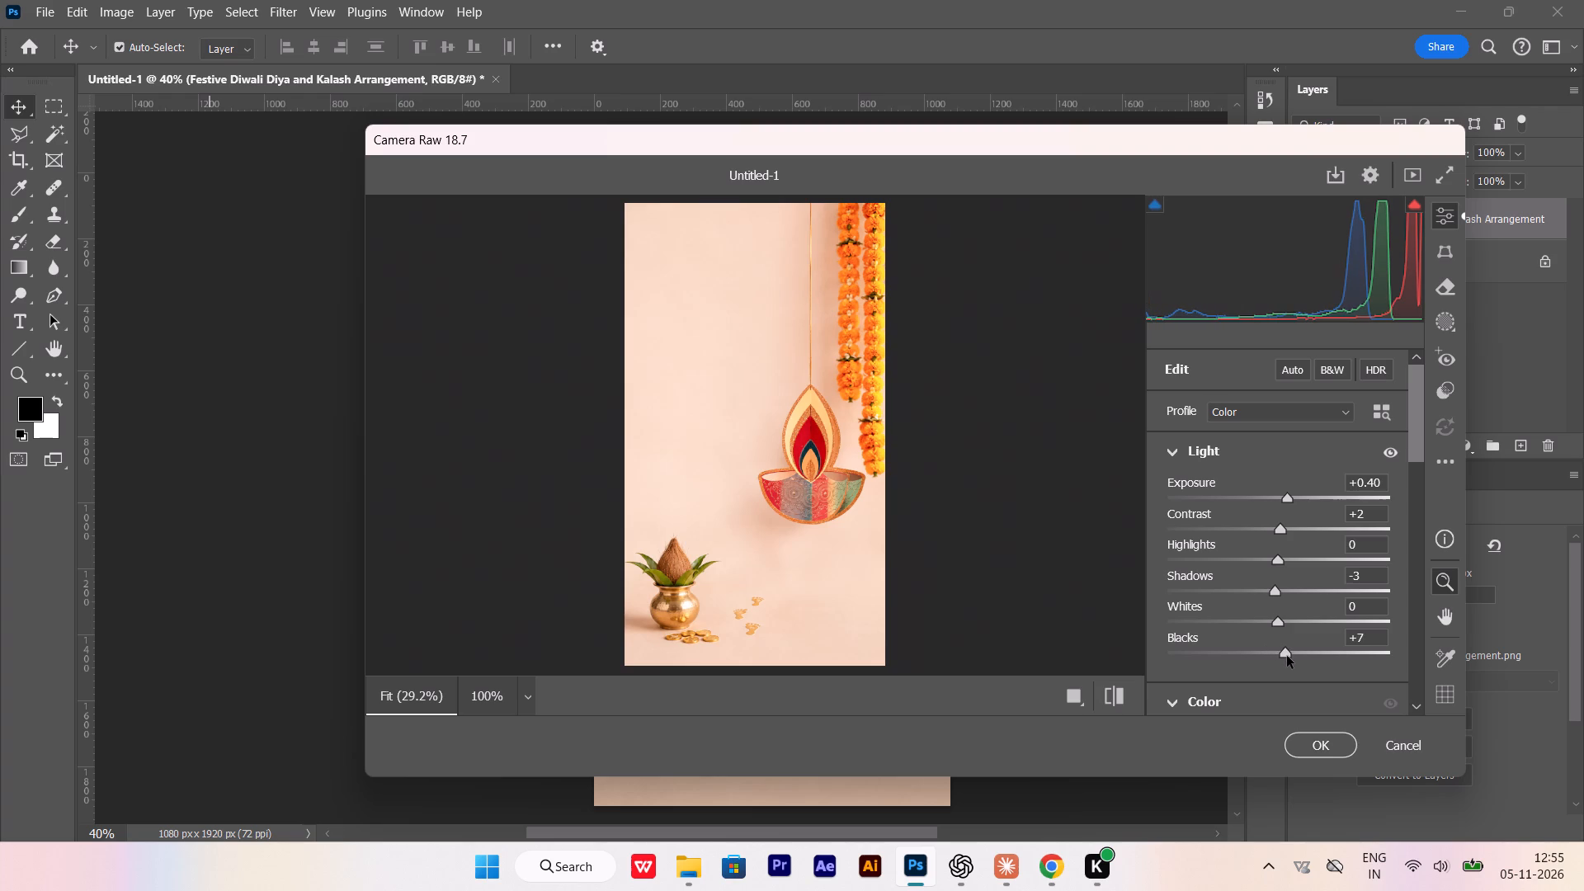
pyautogui.moveTo(1287, 656); pyautogui.dragTo(1292, 657)
pyautogui.click(1275, 623)
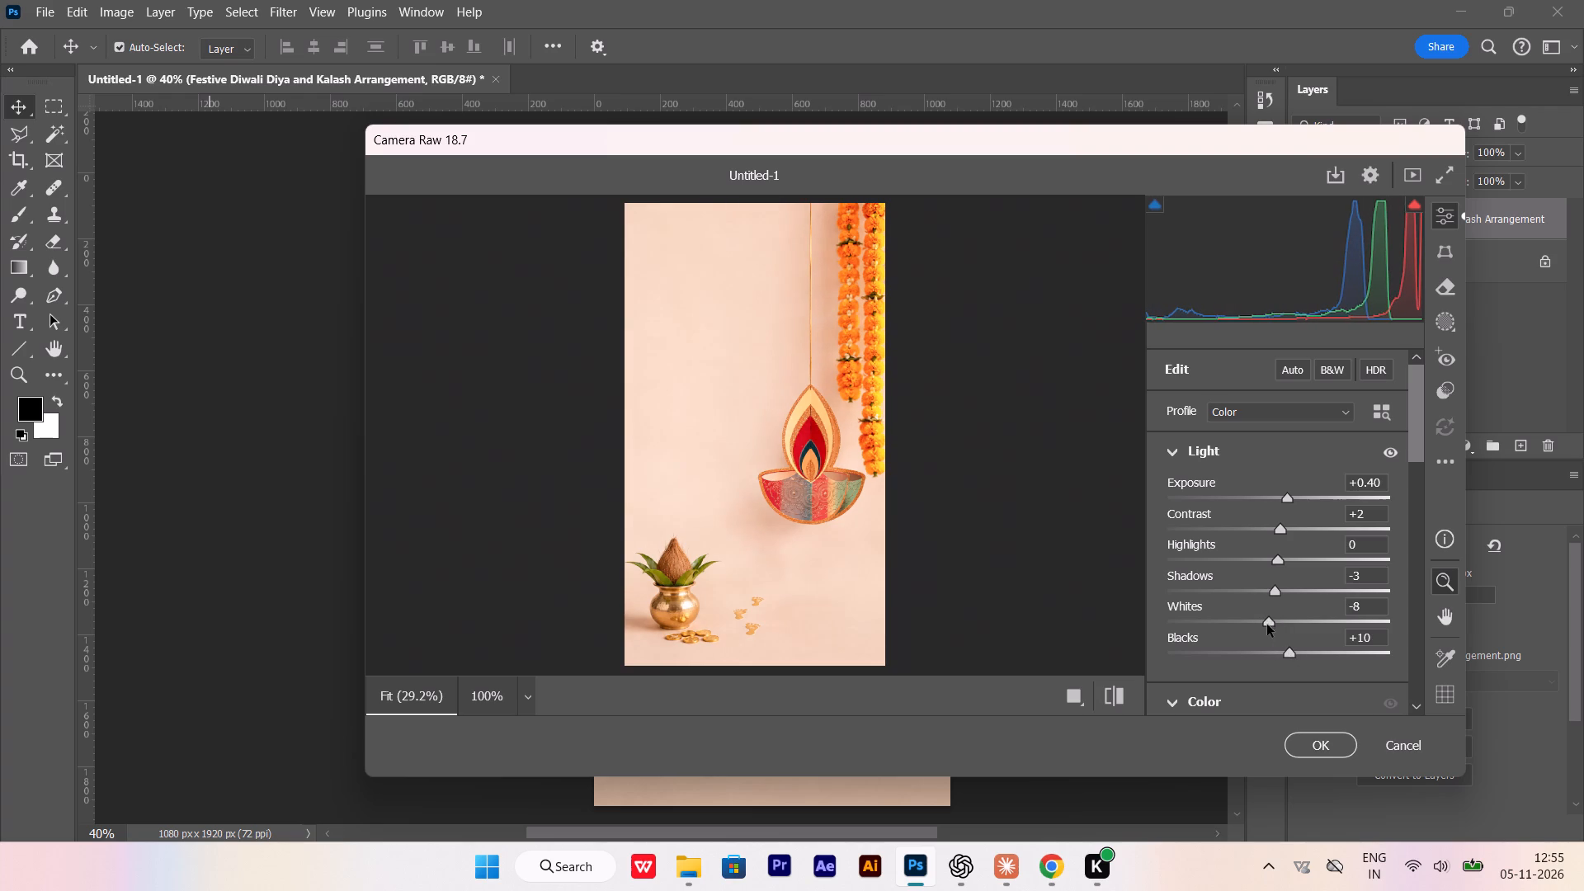
pyautogui.scroll(-1, 1273, 647)
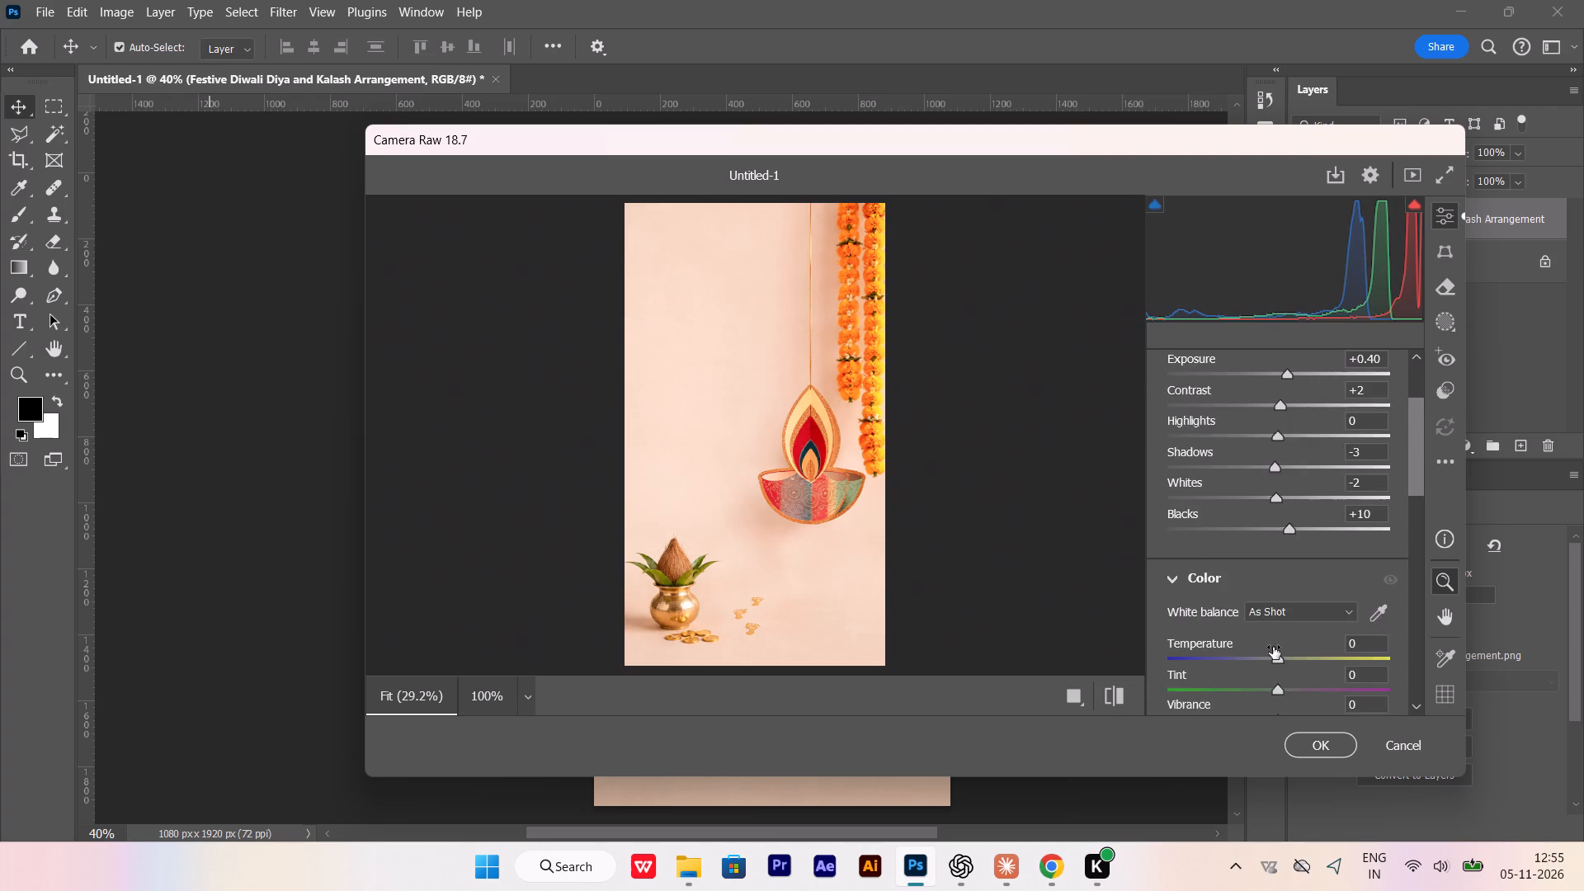
pyautogui.scroll(-1, 1273, 647)
pyautogui.click(1309, 734)
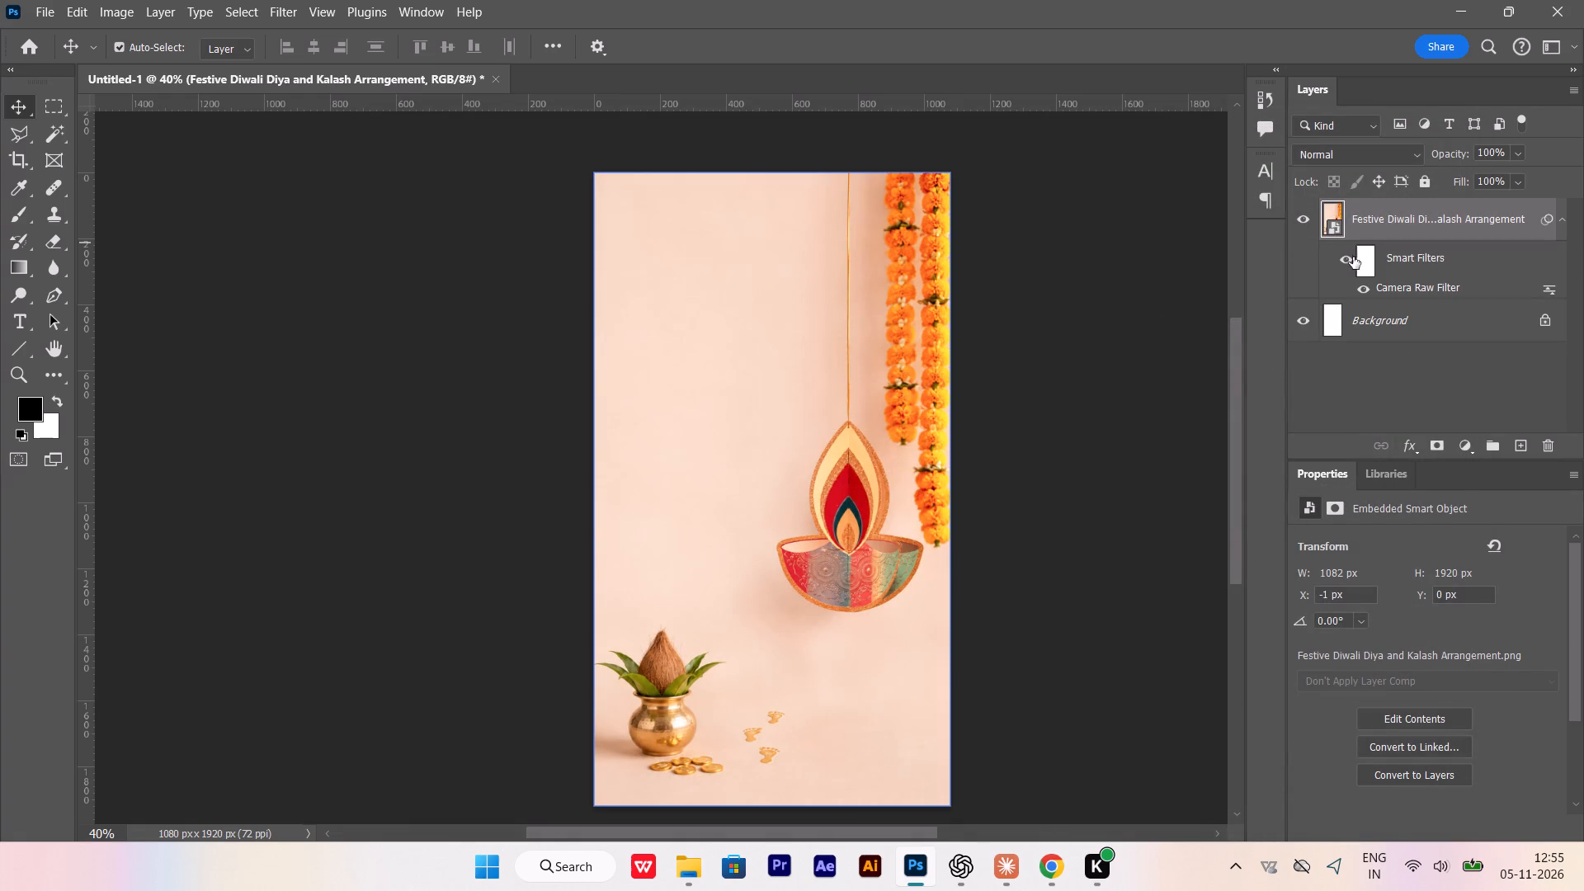
# Compare the image with and without its smart filter, leaving the filter visible, and inspect the graded picture up close.
pyautogui.click(1351, 258)
pyautogui.click(1351, 258)
pyautogui.click(1349, 262)
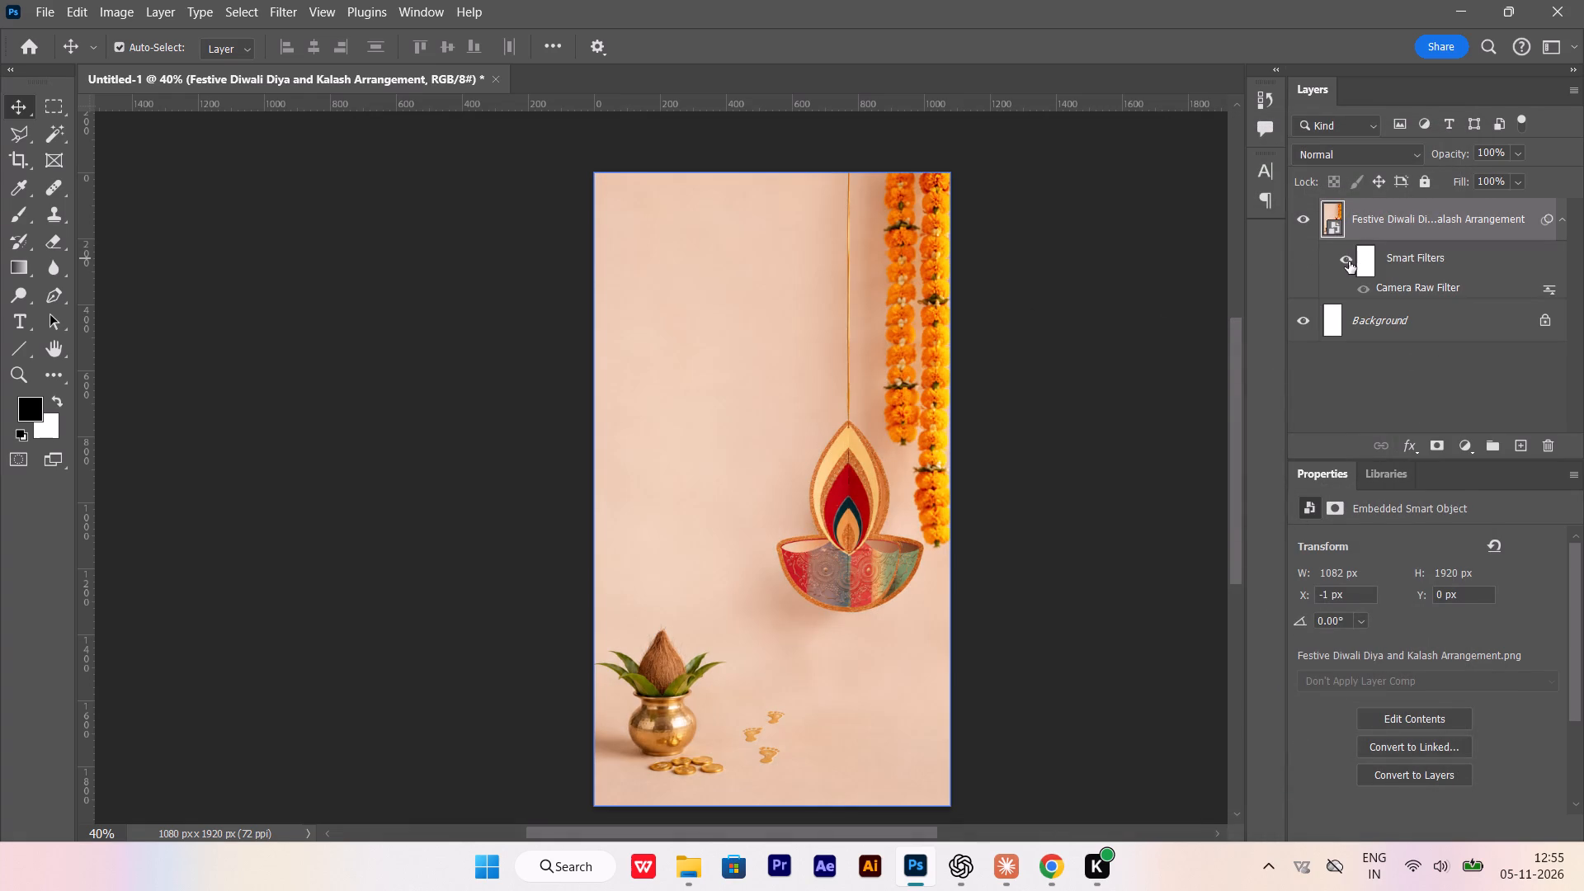
pyautogui.click(1348, 262)
pyautogui.click(1348, 262)
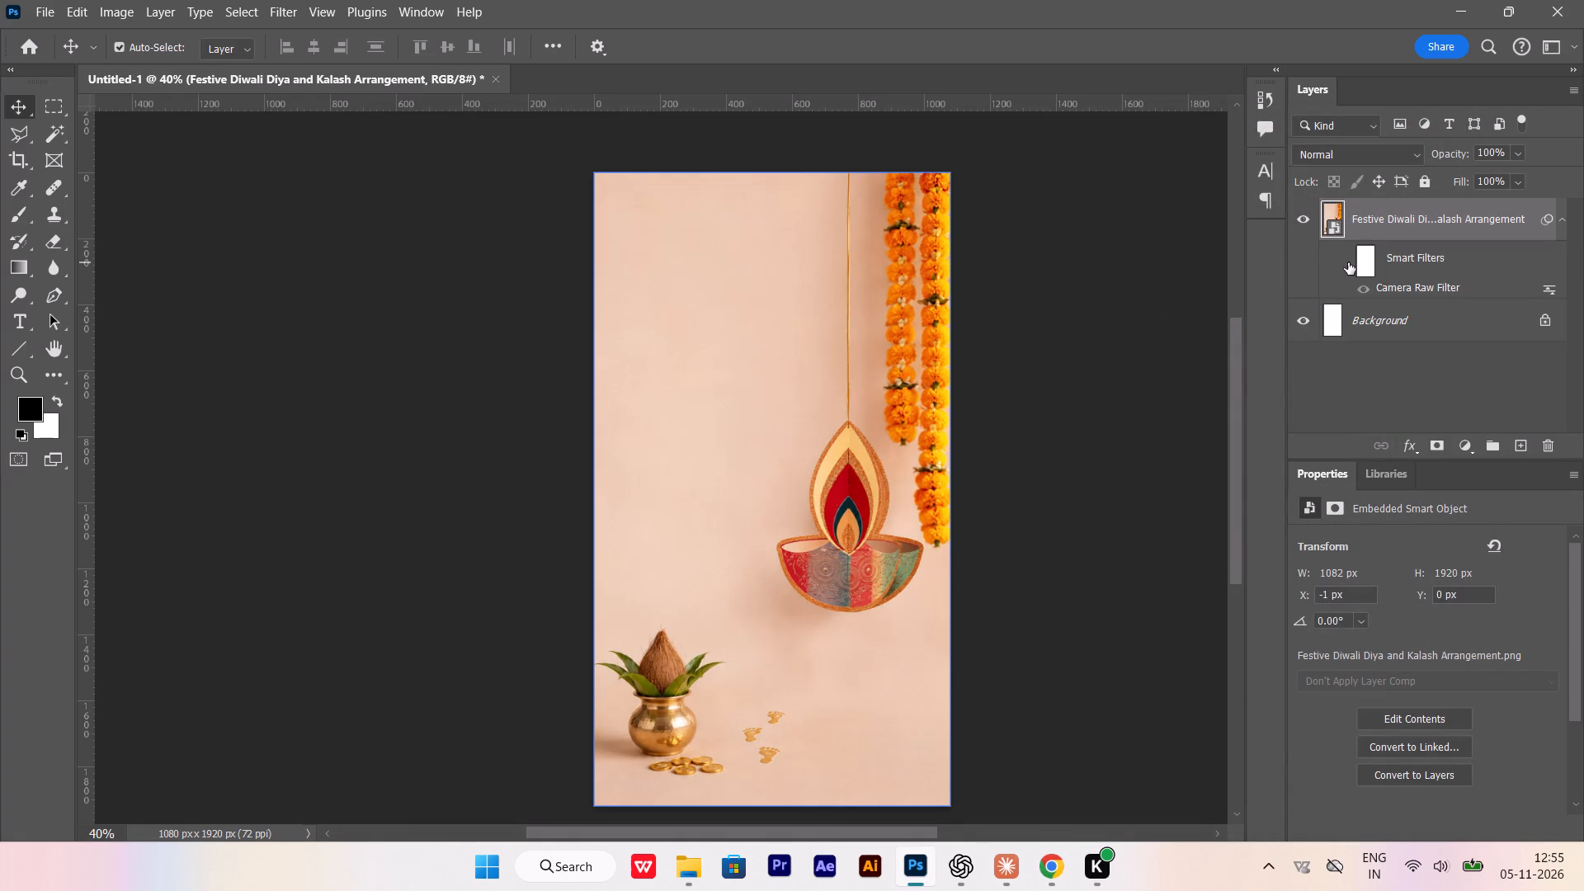
pyautogui.click(1348, 262)
pyautogui.scroll(7, 961, 519)
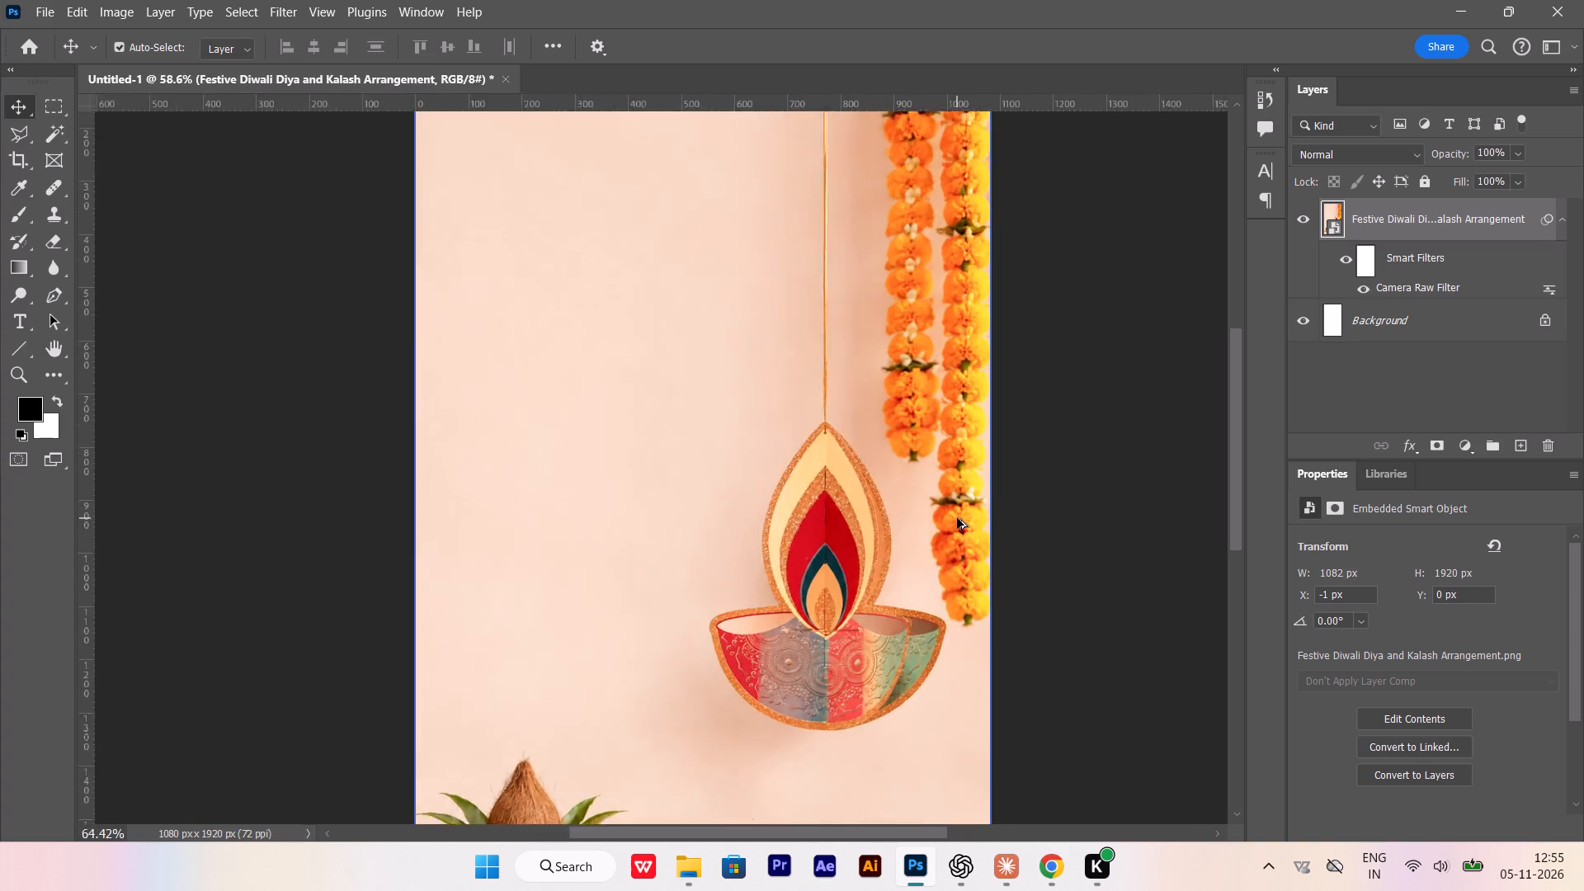
pyautogui.scroll(5, 957, 518)
pyautogui.keyDown('alt'); pyautogui.scroll(-13, 957, 518); pyautogui.keyUp('alt')
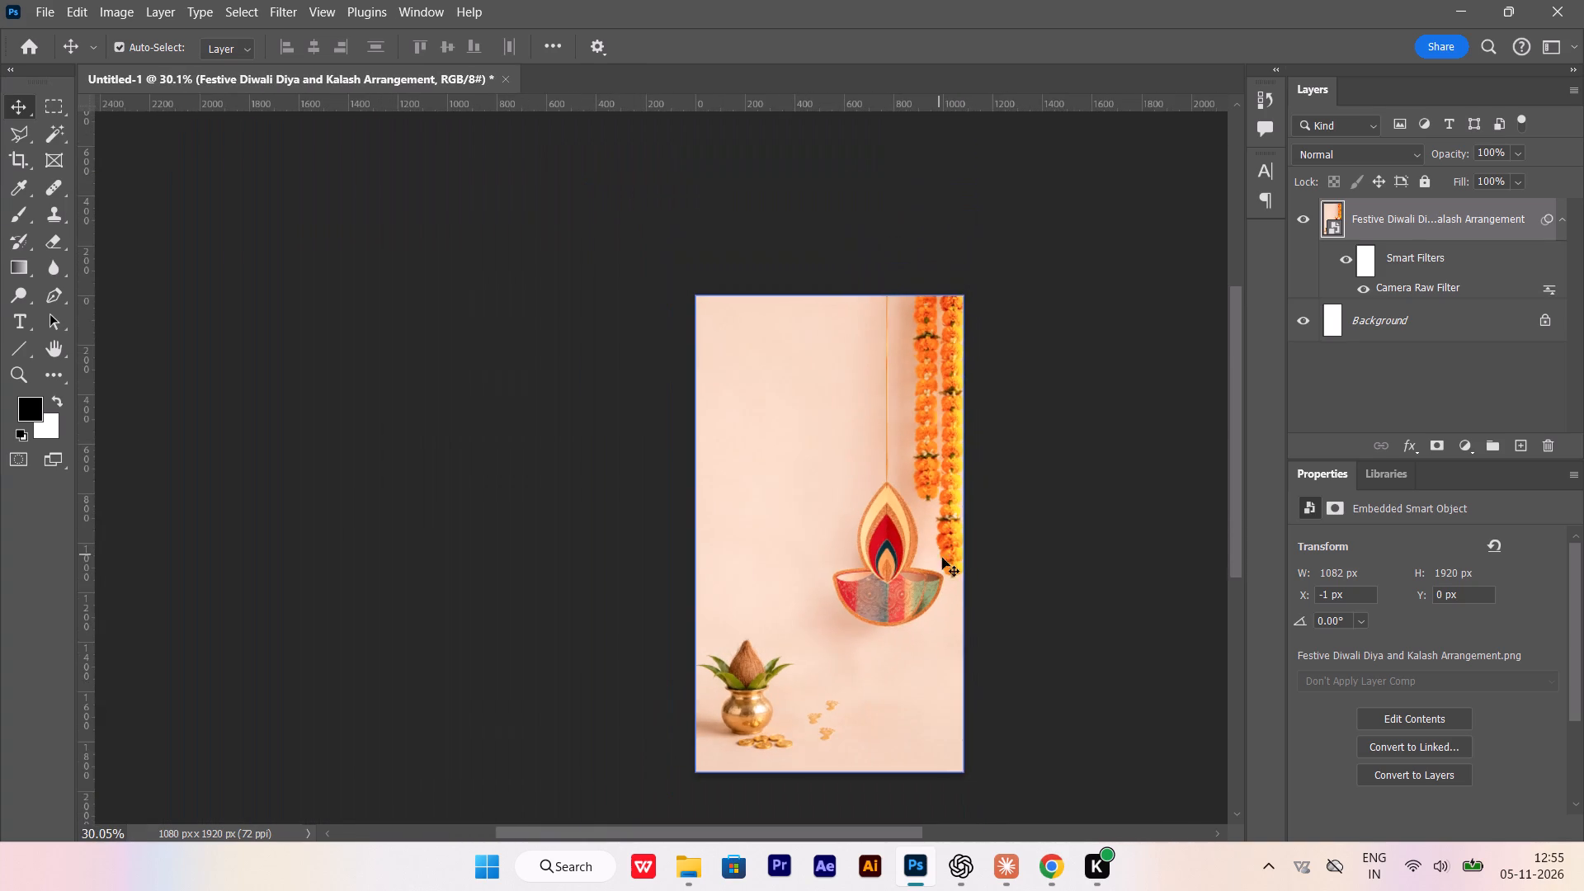
pyautogui.click(1058, 591)
pyautogui.keyDown('alt'); pyautogui.scroll(3, 799, 492); pyautogui.keyUp('alt')
pyautogui.scroll(-4, 799, 492)
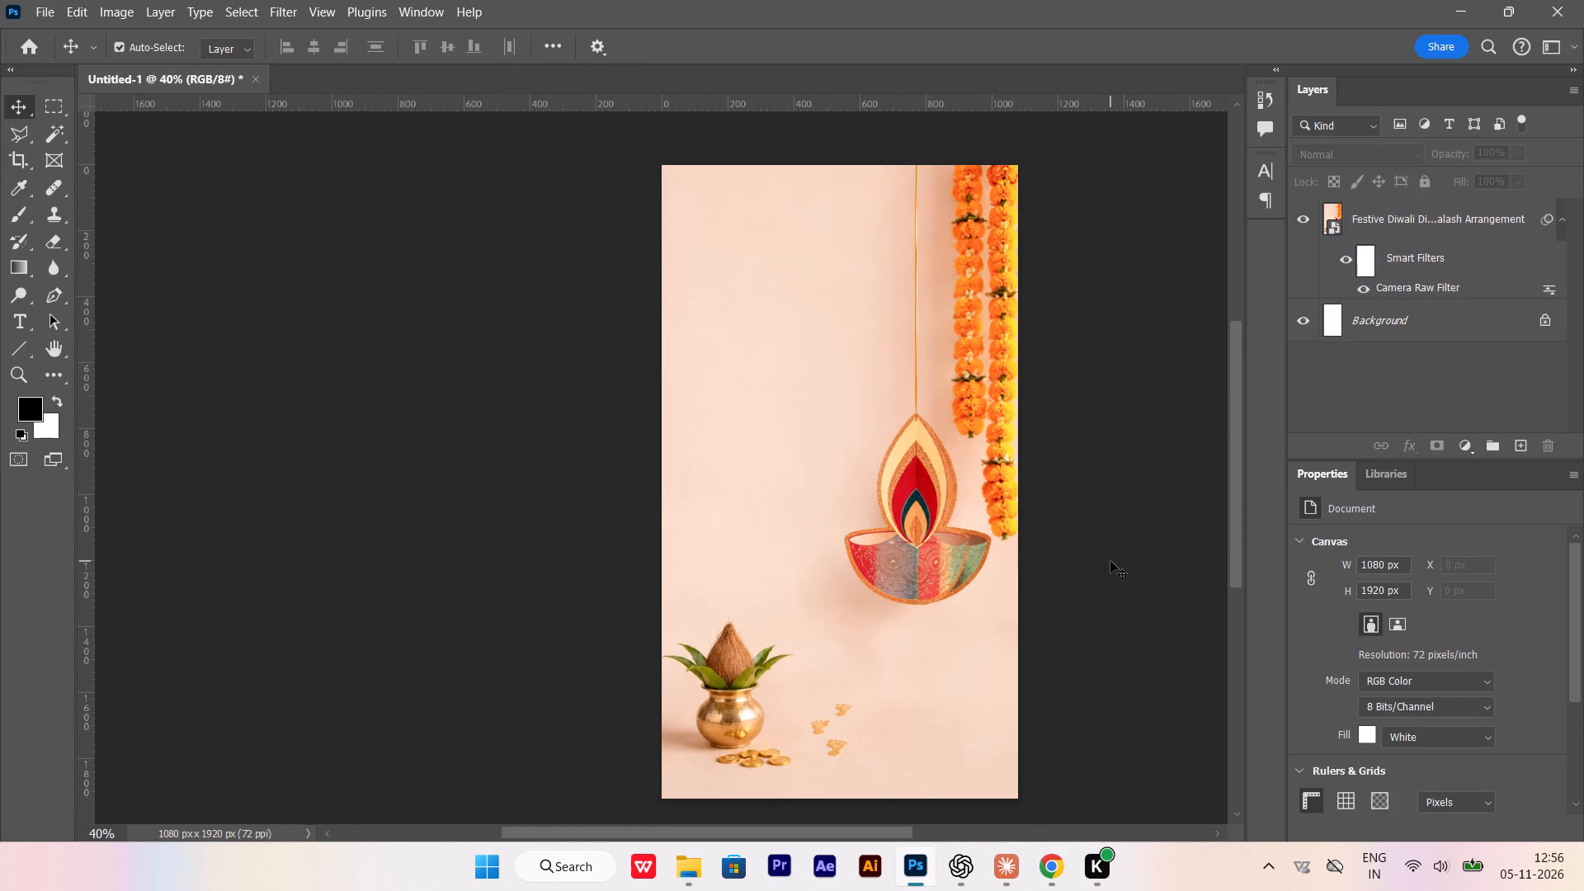
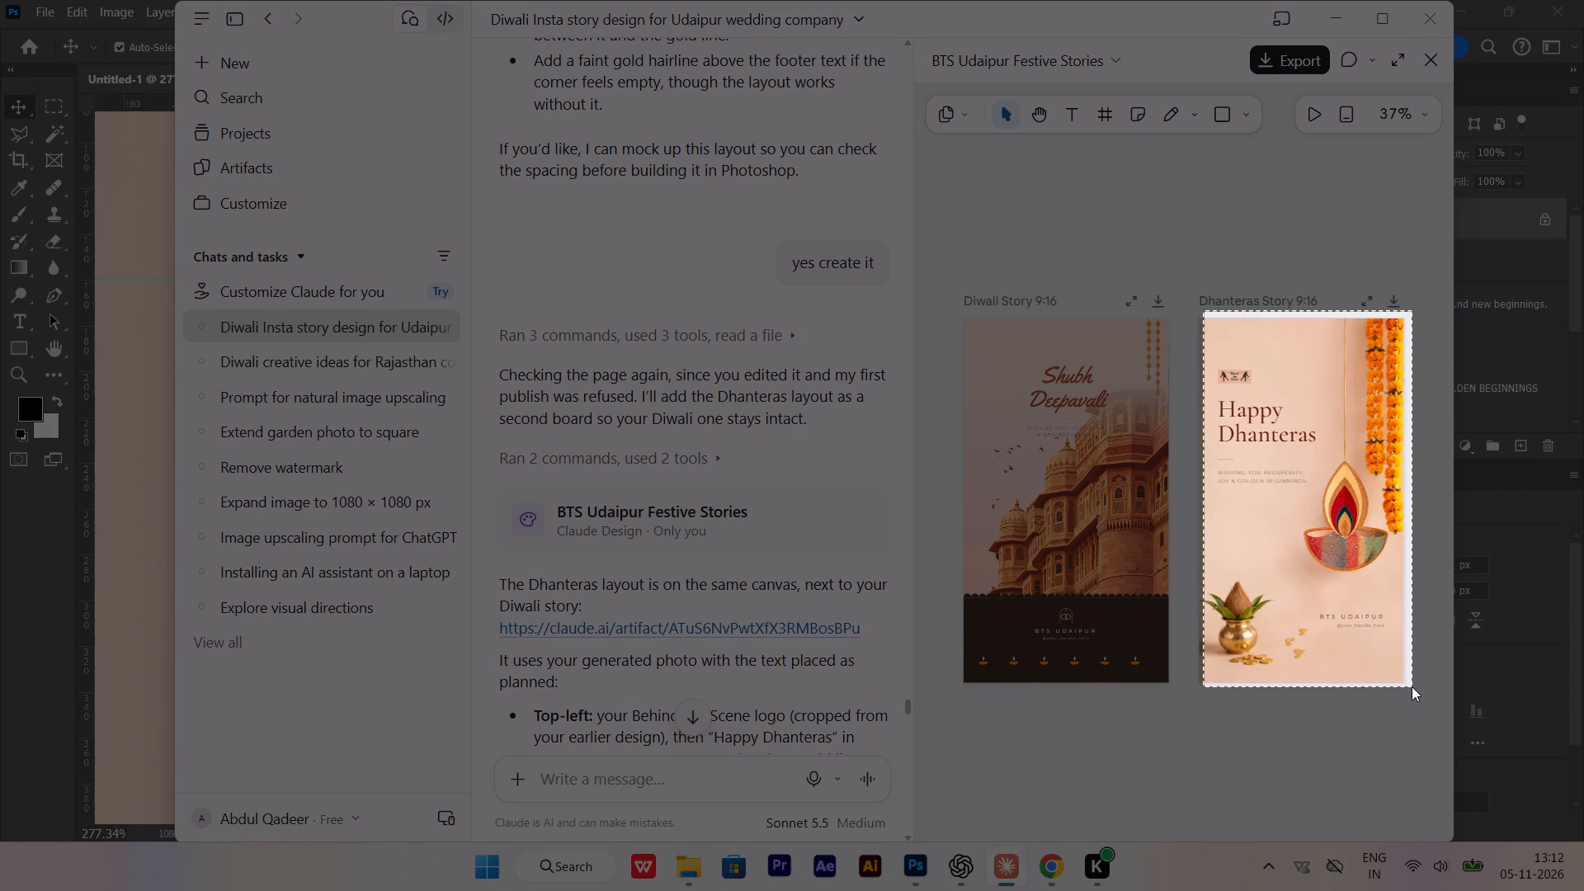
pyautogui.moveTo(1412, 686); pyautogui.dragTo(1402, 680)
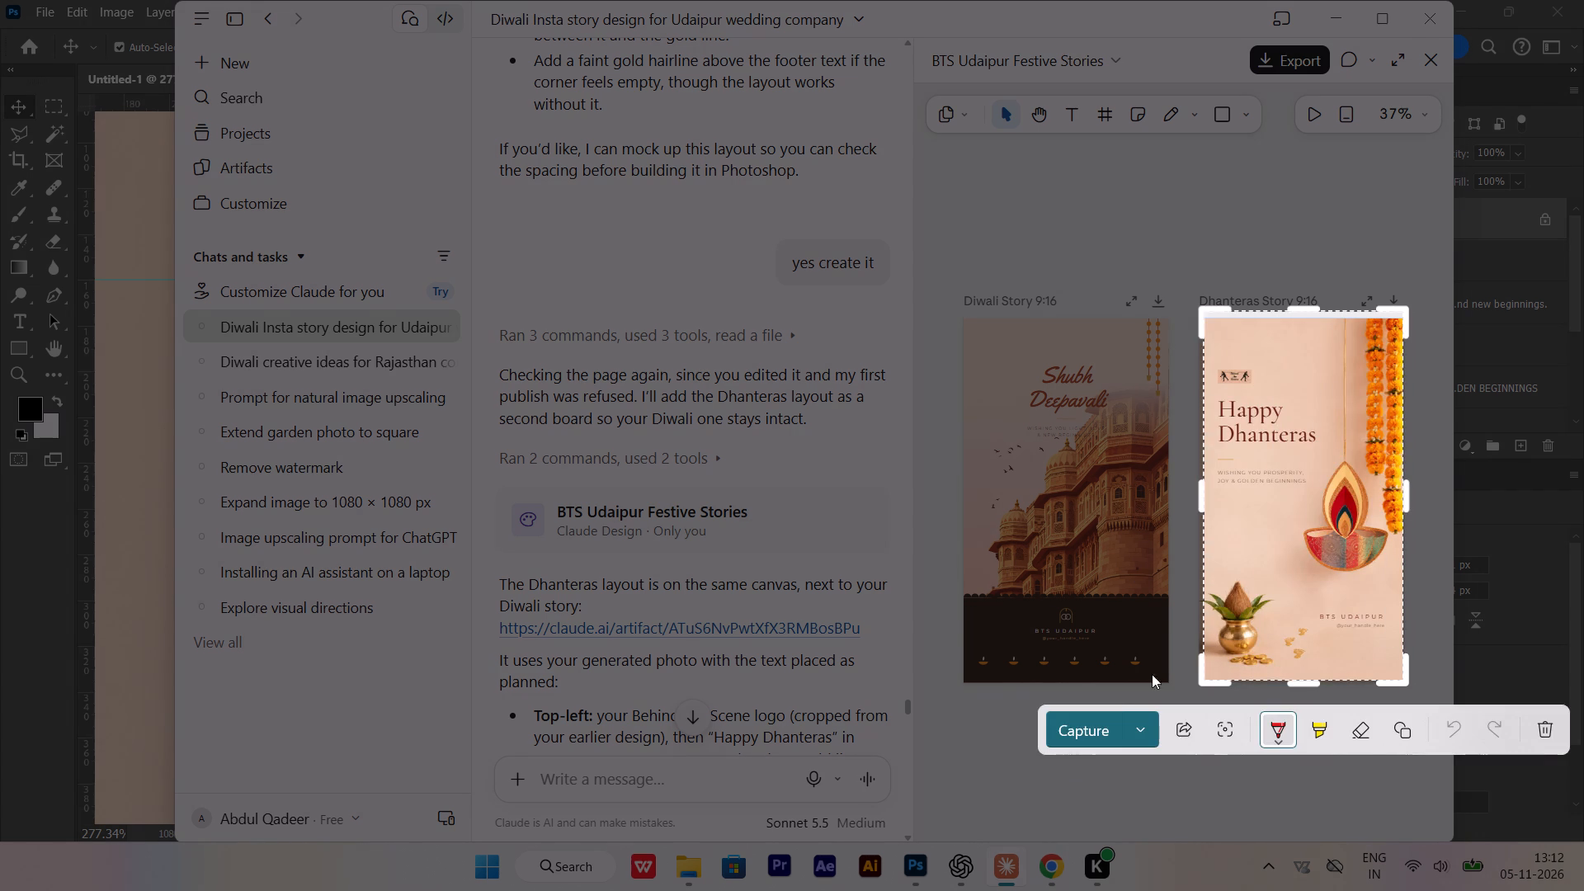
pyautogui.click(1102, 724)
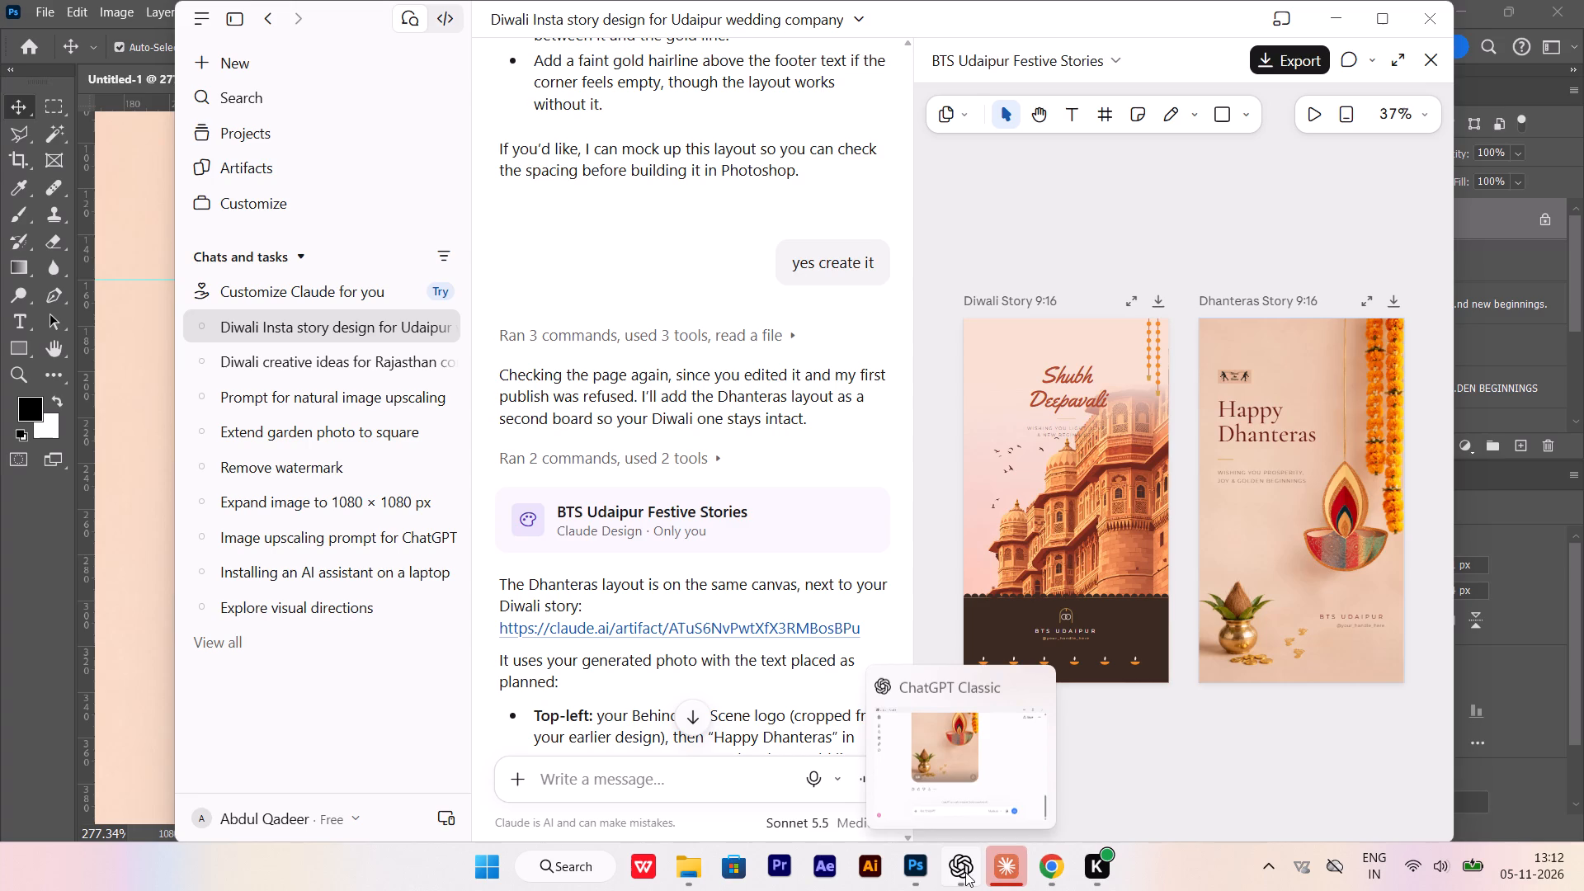
pyautogui.click(912, 869)
pyautogui.hotkey('ctrl', 'v')
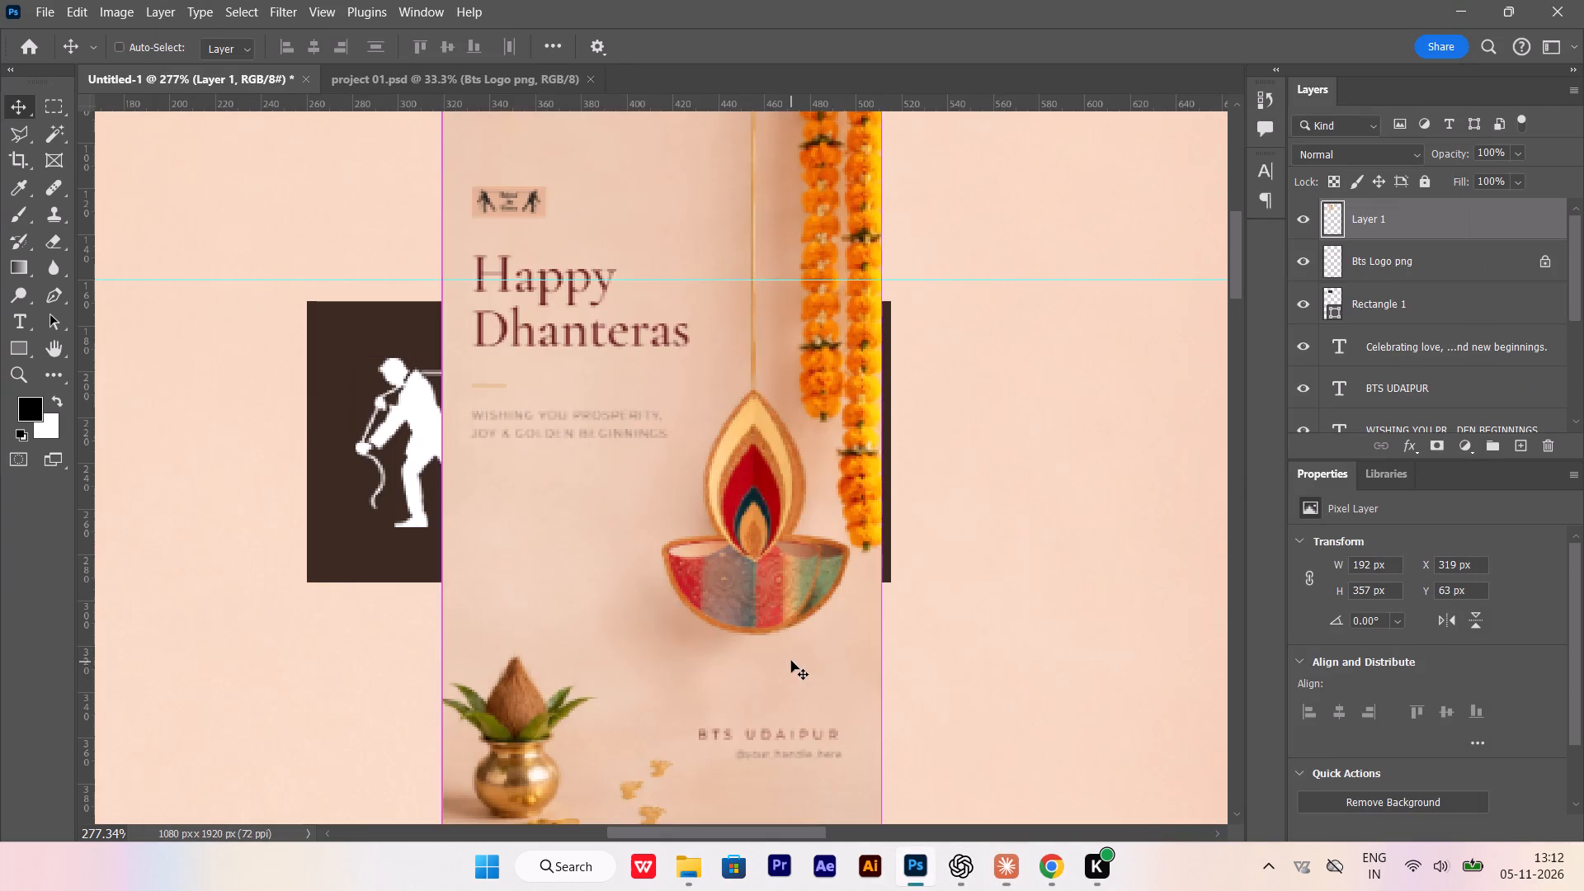
# Move the pasted mock-up to an empty area just above the kalash, at about X 89 px, Y 1104 px.
pyautogui.keyDown('alt'); pyautogui.scroll(-20, 882, 590); pyautogui.keyUp('alt')
pyautogui.keyDown('alt'); pyautogui.scroll(-6, 882, 590); pyautogui.keyUp('alt')
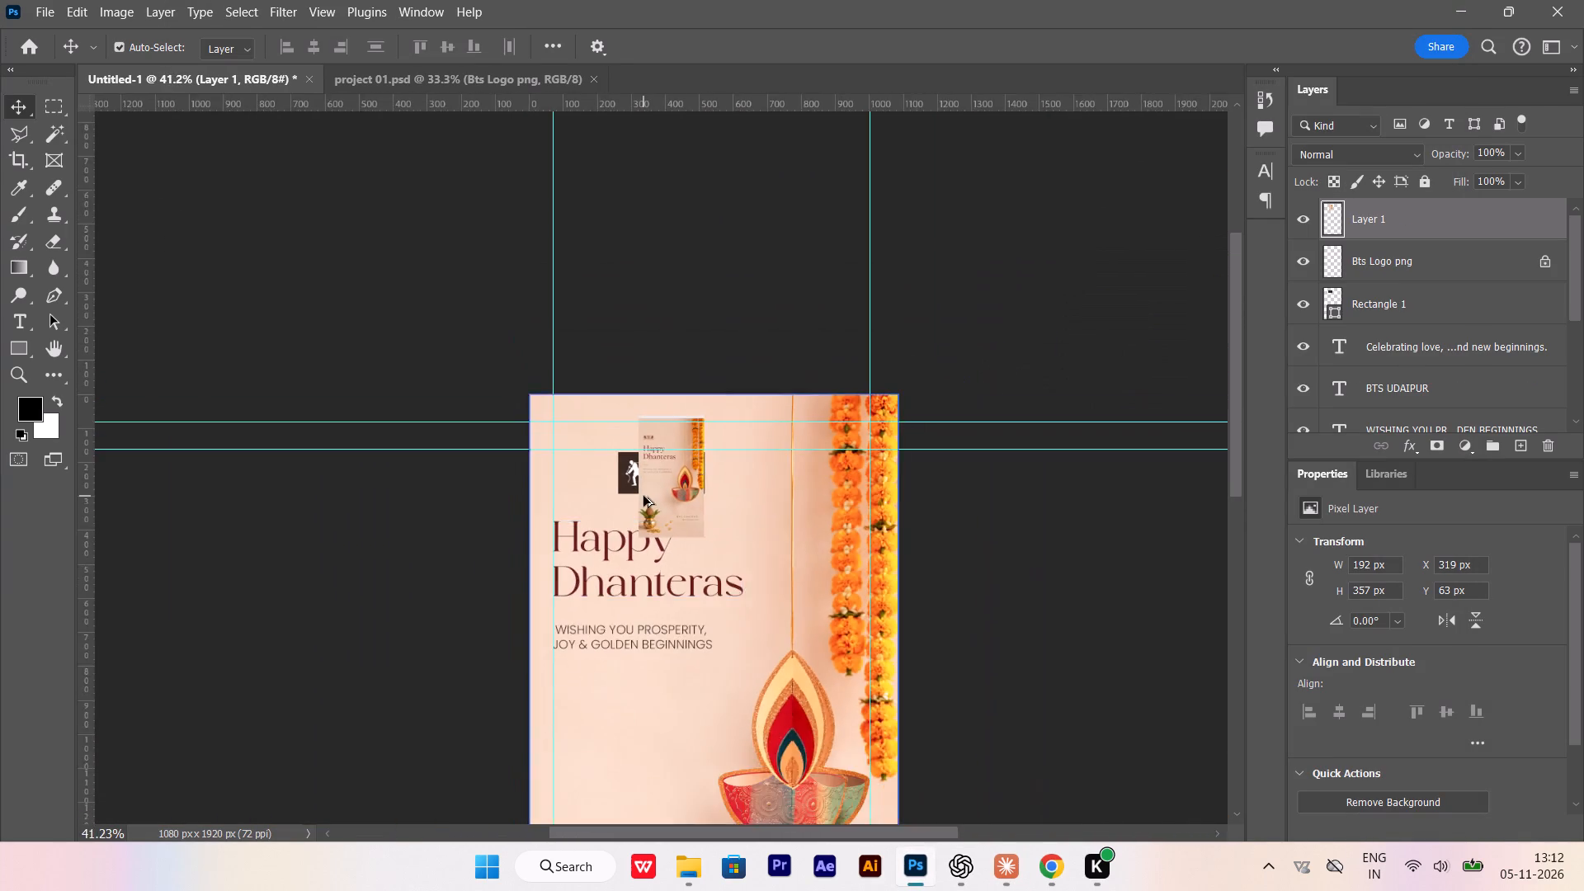
pyautogui.keyDown('alt'); pyautogui.scroll(4, 643, 496); pyautogui.keyUp('alt')
pyautogui.scroll(-8, 639, 501)
pyautogui.moveTo(681, 456); pyautogui.dragTo(663, 747)
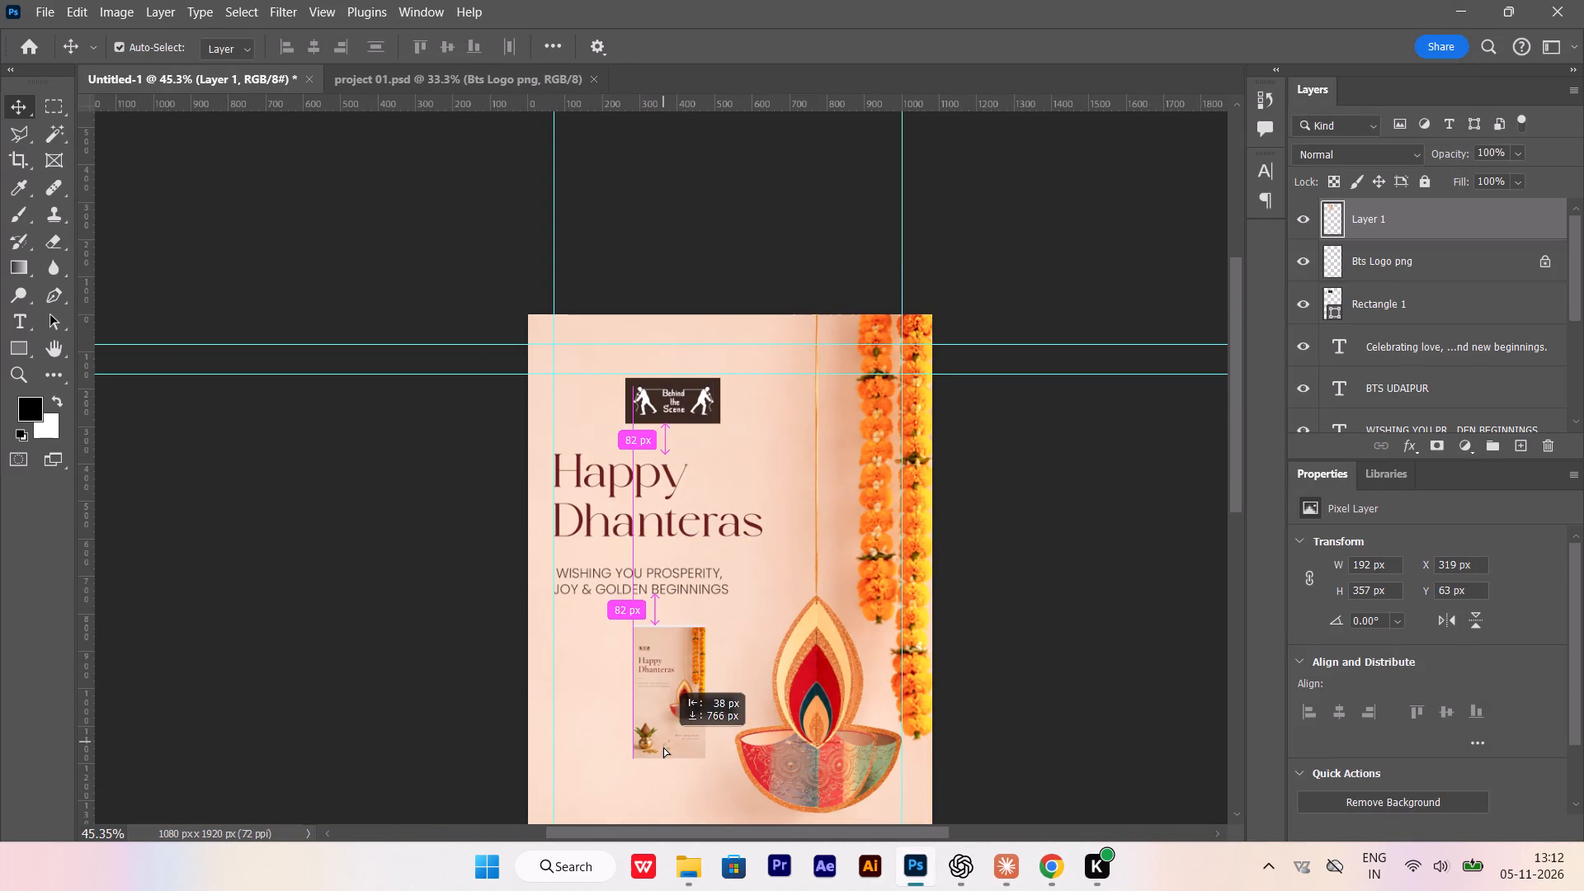
pyautogui.moveTo(663, 747); pyautogui.dragTo(663, 756)
pyautogui.keyDown('alt'); pyautogui.scroll(-5, 679, 559); pyautogui.keyUp('alt')
pyautogui.keyDown('alt'); pyautogui.scroll(6, 629, 621); pyautogui.keyUp('alt')
pyautogui.scroll(-11, 672, 590)
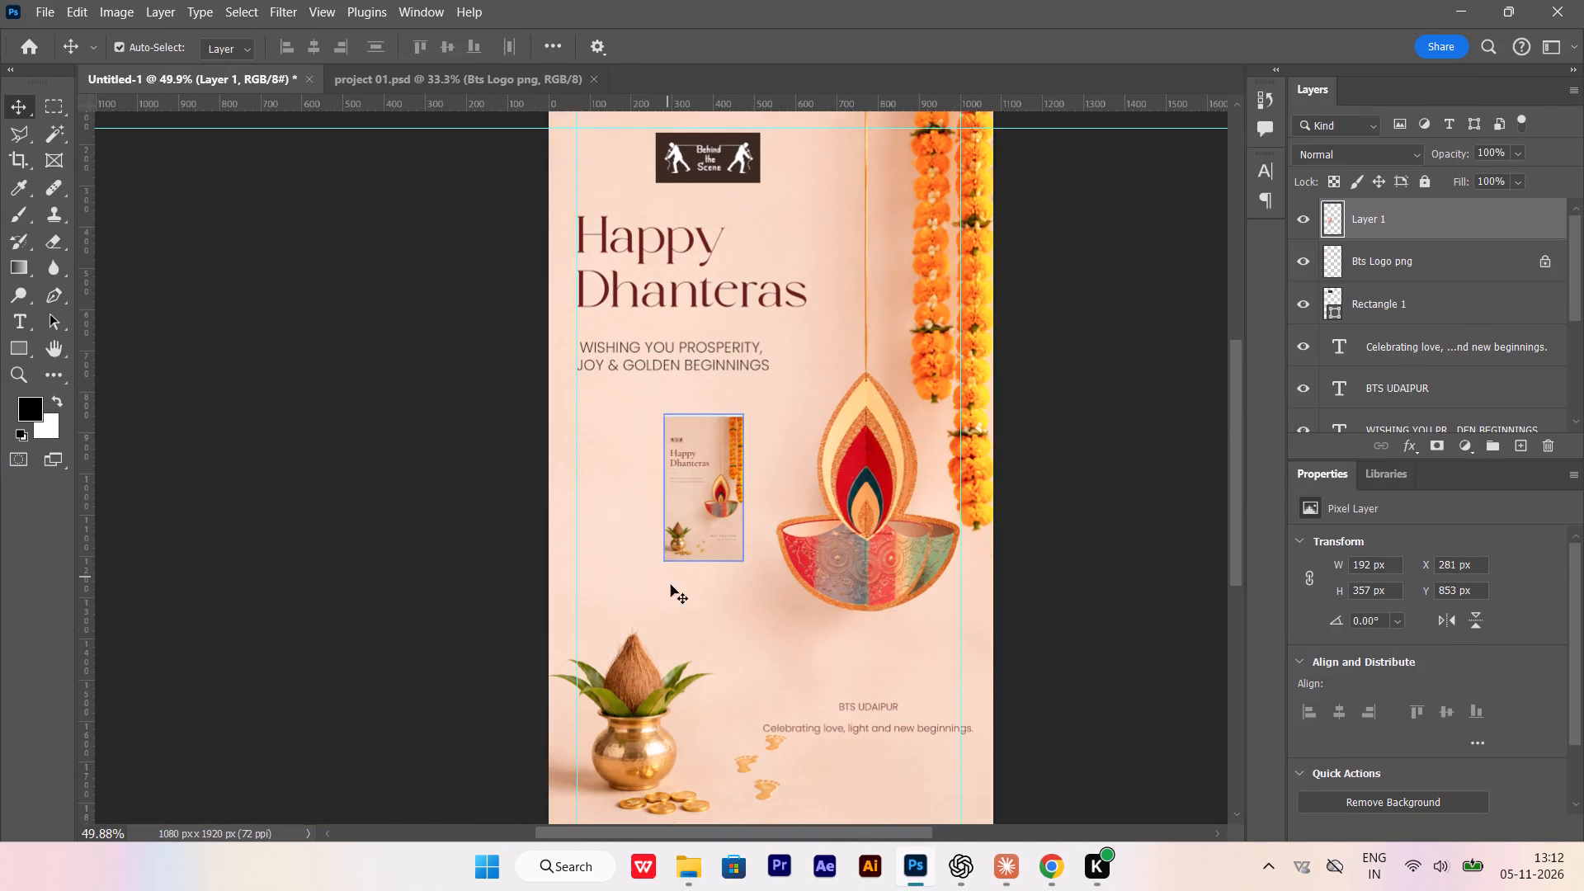
pyautogui.moveTo(688, 535); pyautogui.dragTo(607, 639)
pyautogui.keyDown('alt'); pyautogui.scroll(9, 605, 531); pyautogui.keyUp('alt')
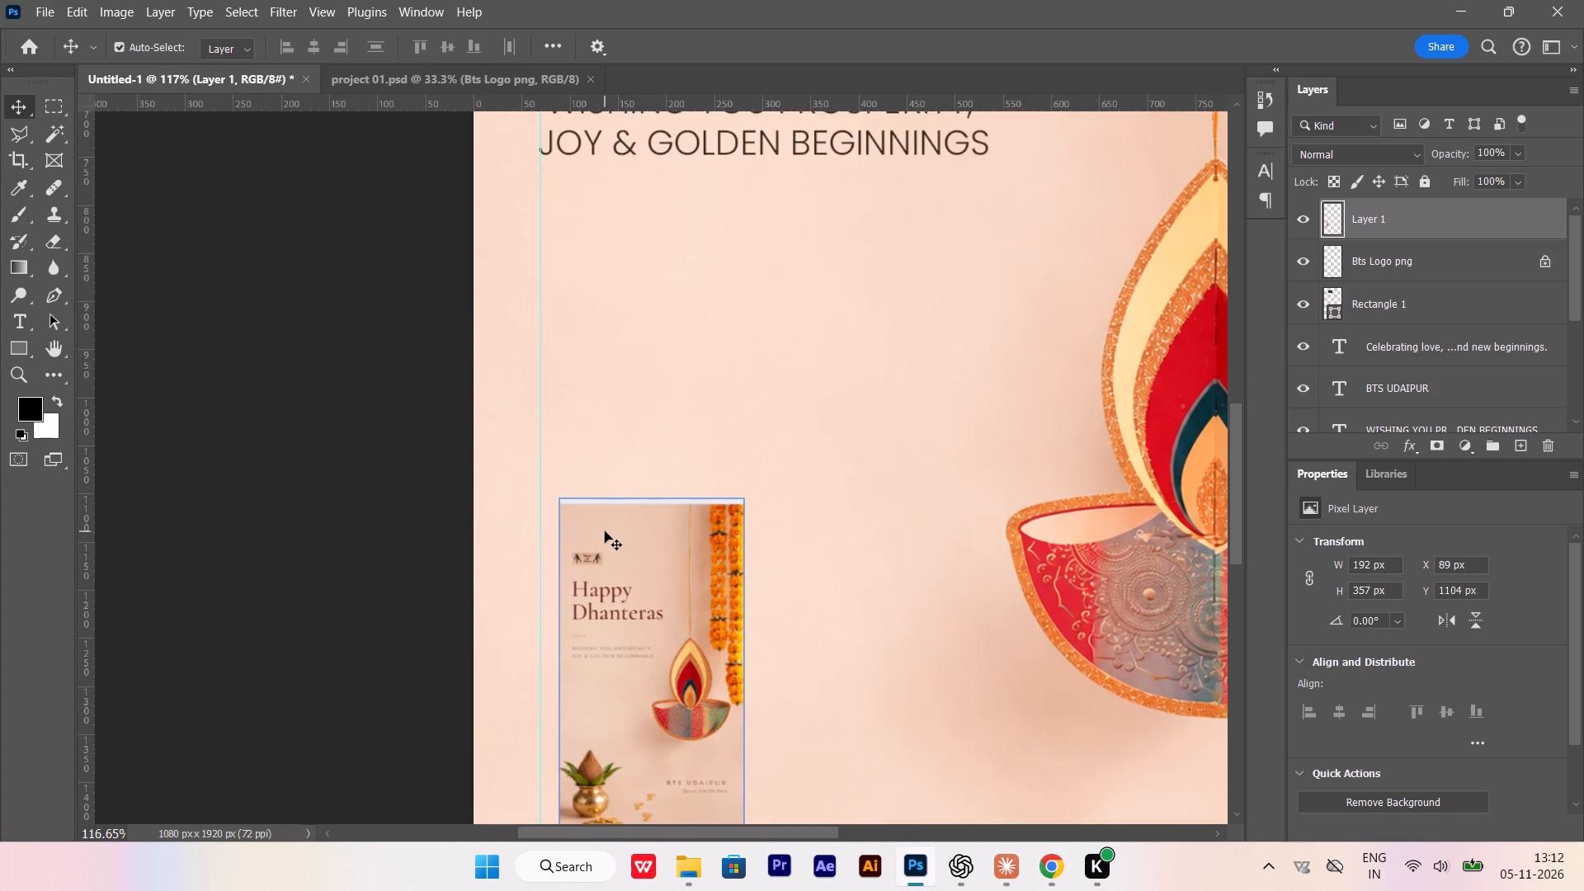
pyautogui.keyDown('alt'); pyautogui.scroll(-6, 621, 520); pyautogui.keyUp('alt')
pyautogui.scroll(-5, 622, 519)
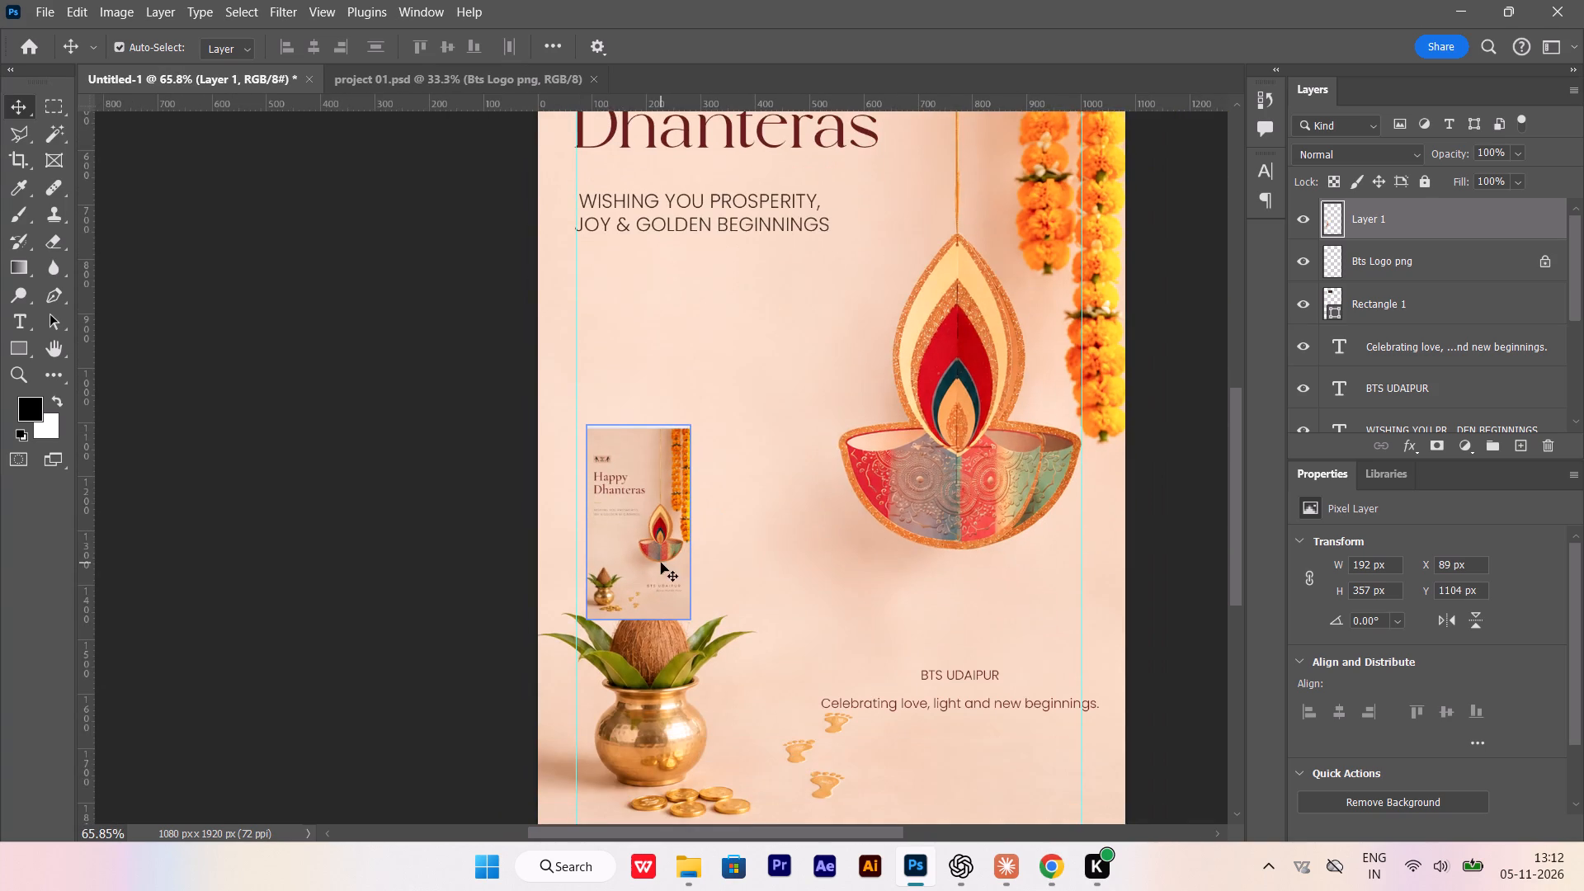
# Examine the pasted mock-up's layout and footer text against the full-size story.
pyautogui.keyDown('alt'); pyautogui.scroll(7, 629, 522); pyautogui.keyUp('alt')
pyautogui.keyDown('alt'); pyautogui.scroll(-5, 670, 544); pyautogui.keyUp('alt')
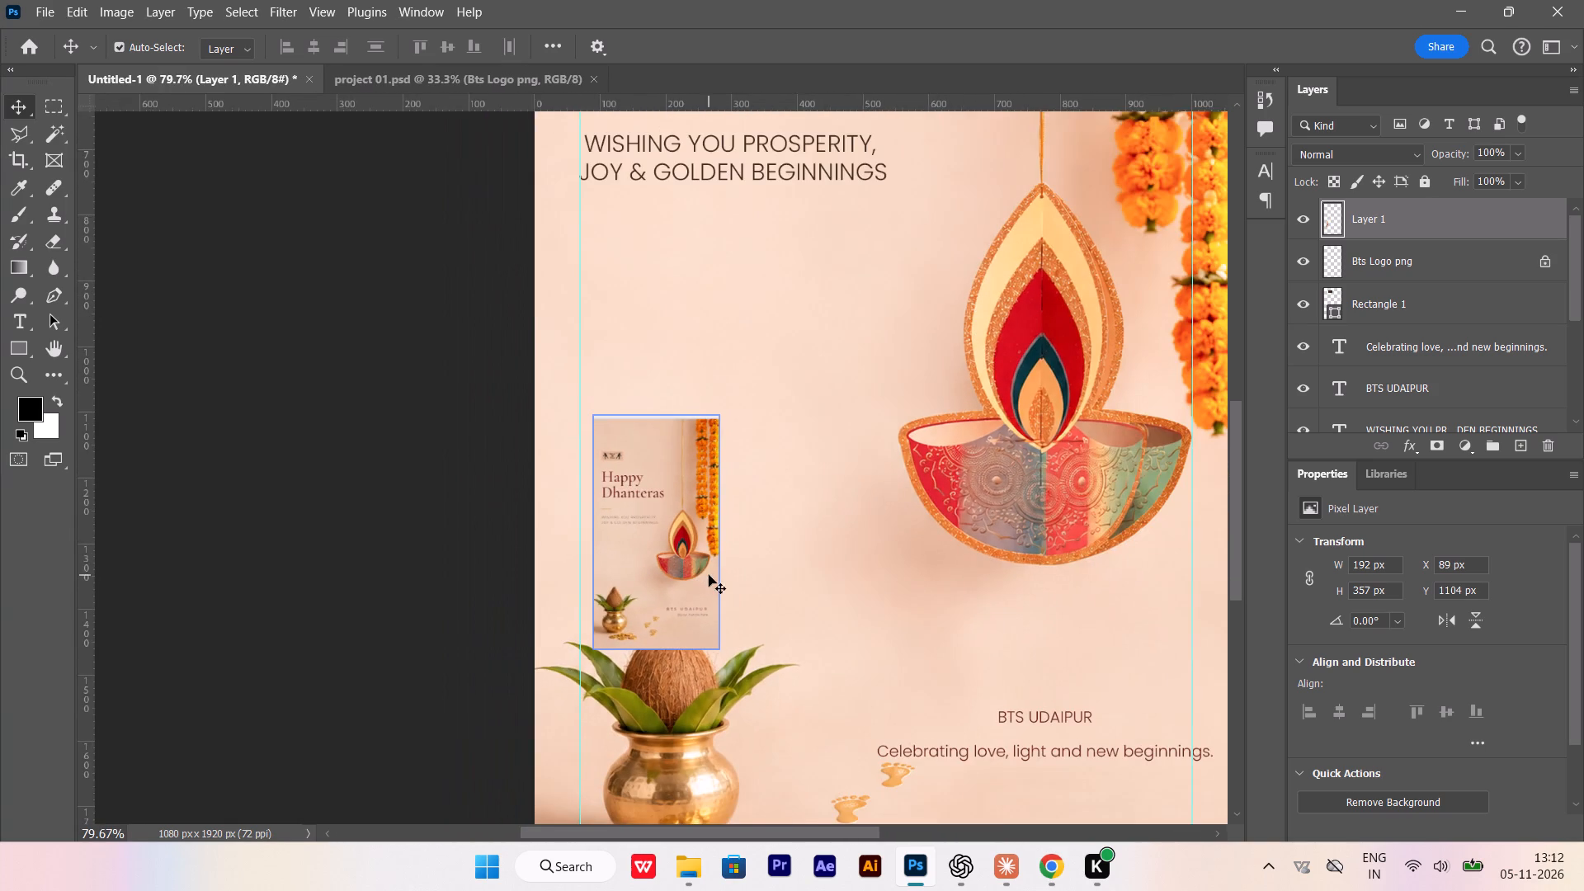
pyautogui.scroll(-3, 711, 576)
pyautogui.keyDown('alt'); pyautogui.scroll(-1, 717, 586); pyautogui.keyUp('alt')
pyautogui.keyDown('alt'); pyautogui.scroll(3, 660, 518); pyautogui.keyUp('alt')
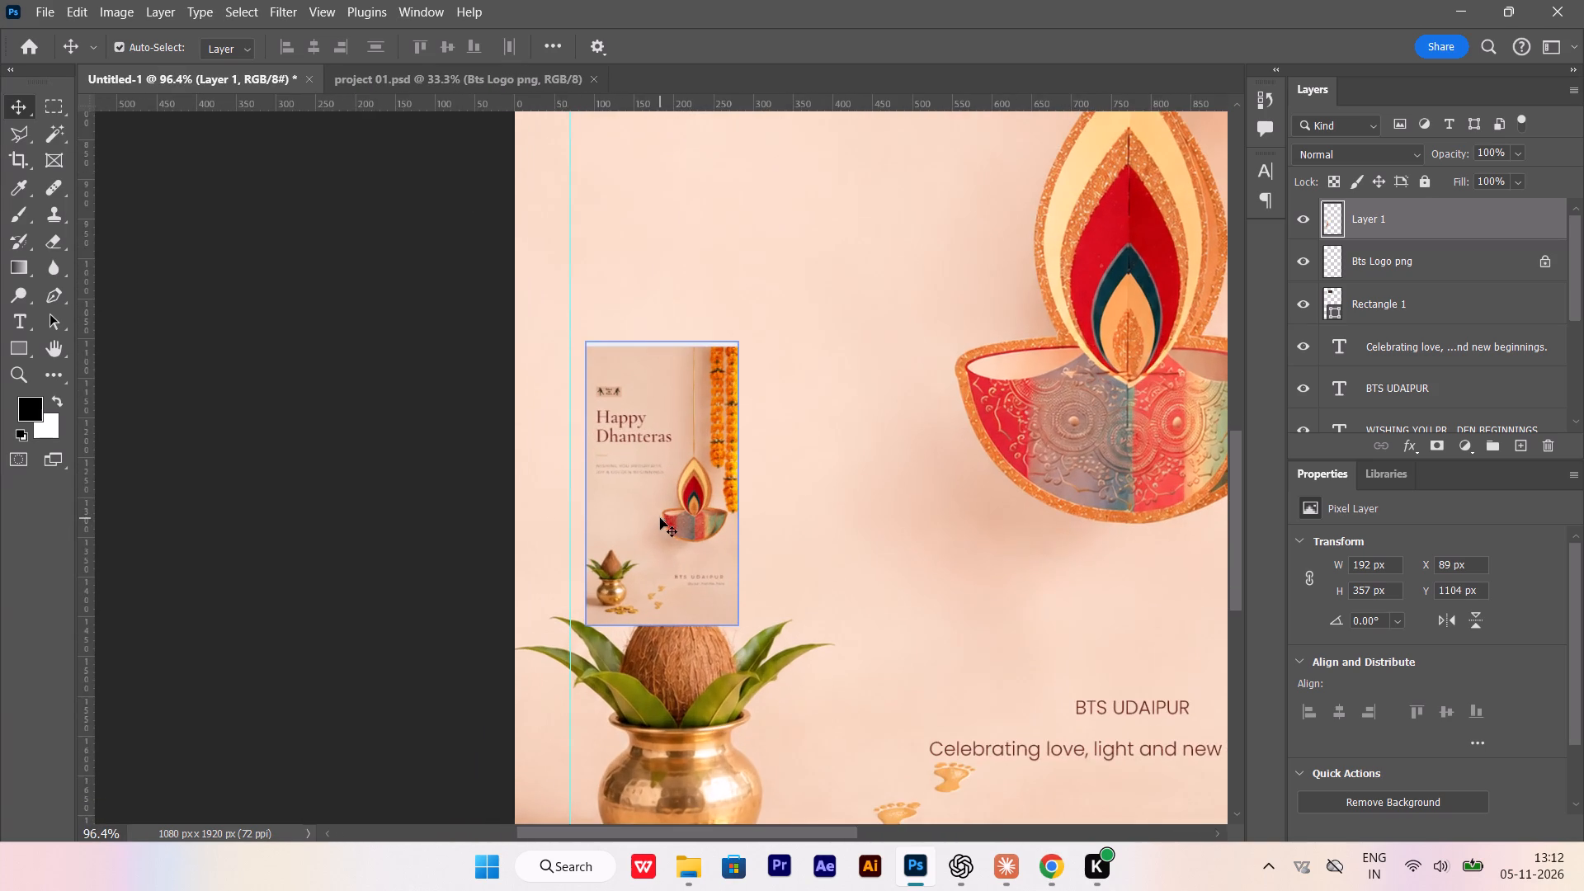
pyautogui.keyDown('alt'); pyautogui.scroll(-1, 661, 516); pyautogui.keyUp('alt')
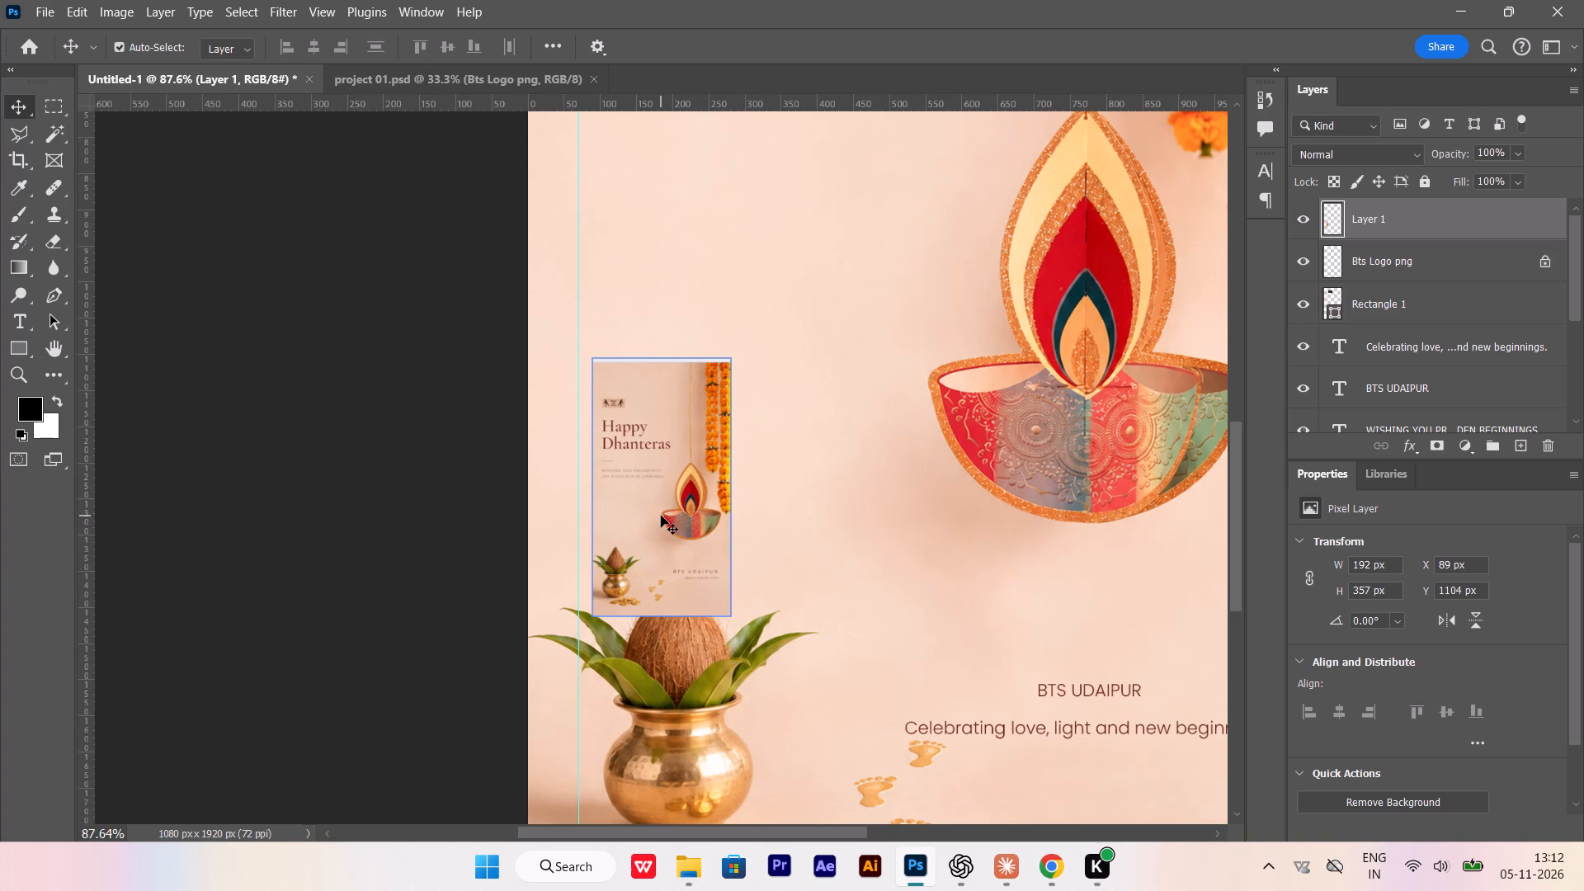
pyautogui.scroll(6, 661, 516)
pyautogui.scroll(-7, 653, 520)
pyautogui.keyDown('alt'); pyautogui.scroll(-5, 616, 581); pyautogui.keyUp('alt')
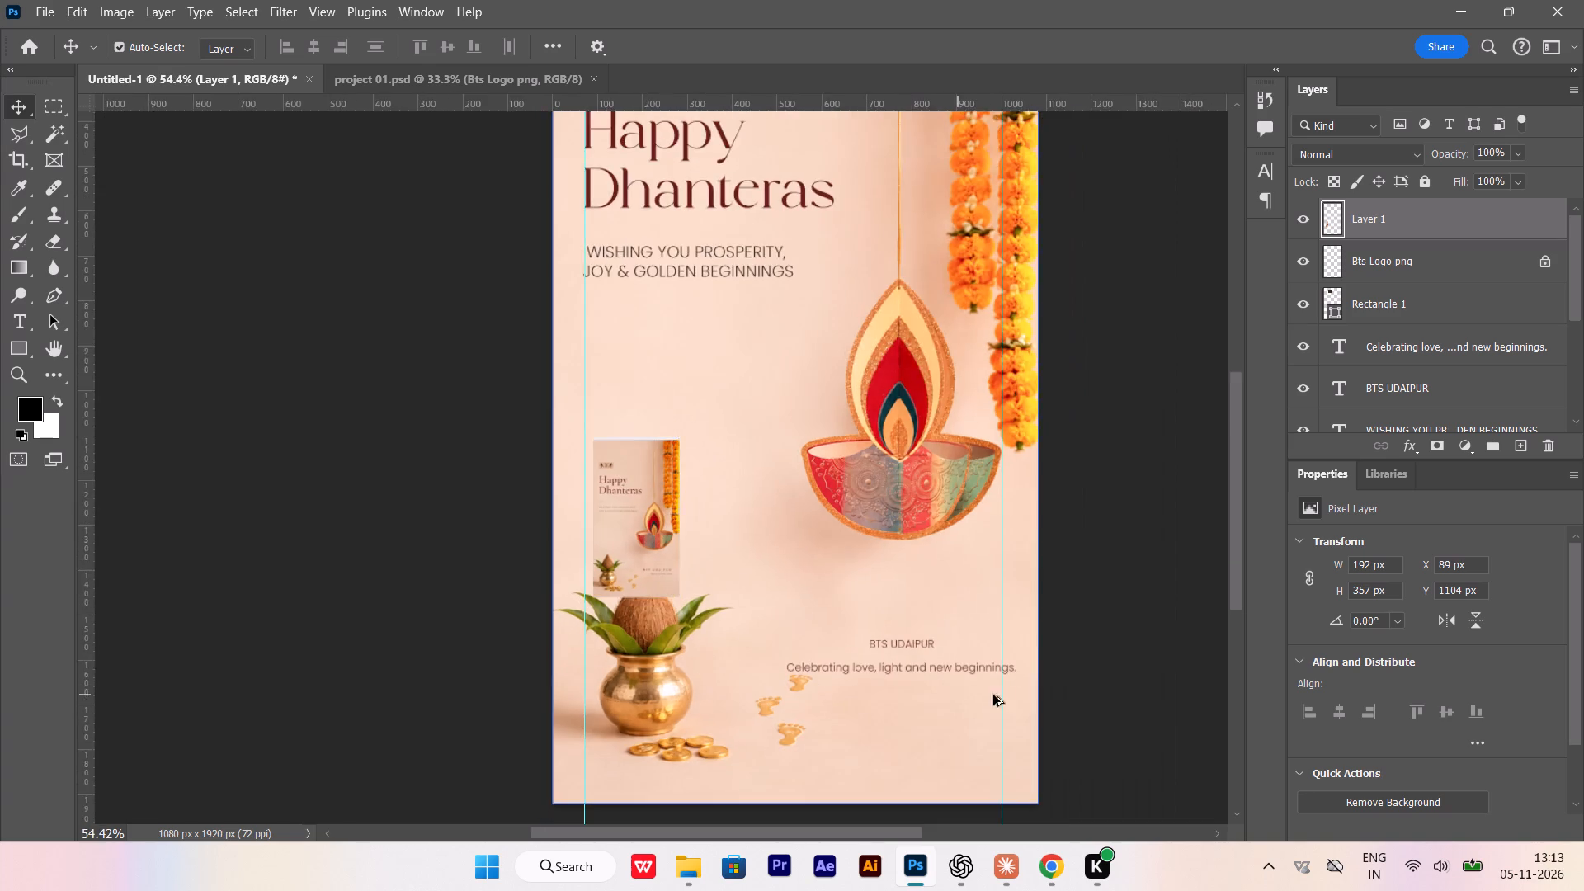
# Move the BTS UDAIPUR text sideways so its right edge lines up with the right margin guide.
pyautogui.keyDown('alt'); pyautogui.scroll(6, 1002, 691); pyautogui.keyUp('alt')
pyautogui.moveTo(860, 622); pyautogui.dragTo(925, 626)
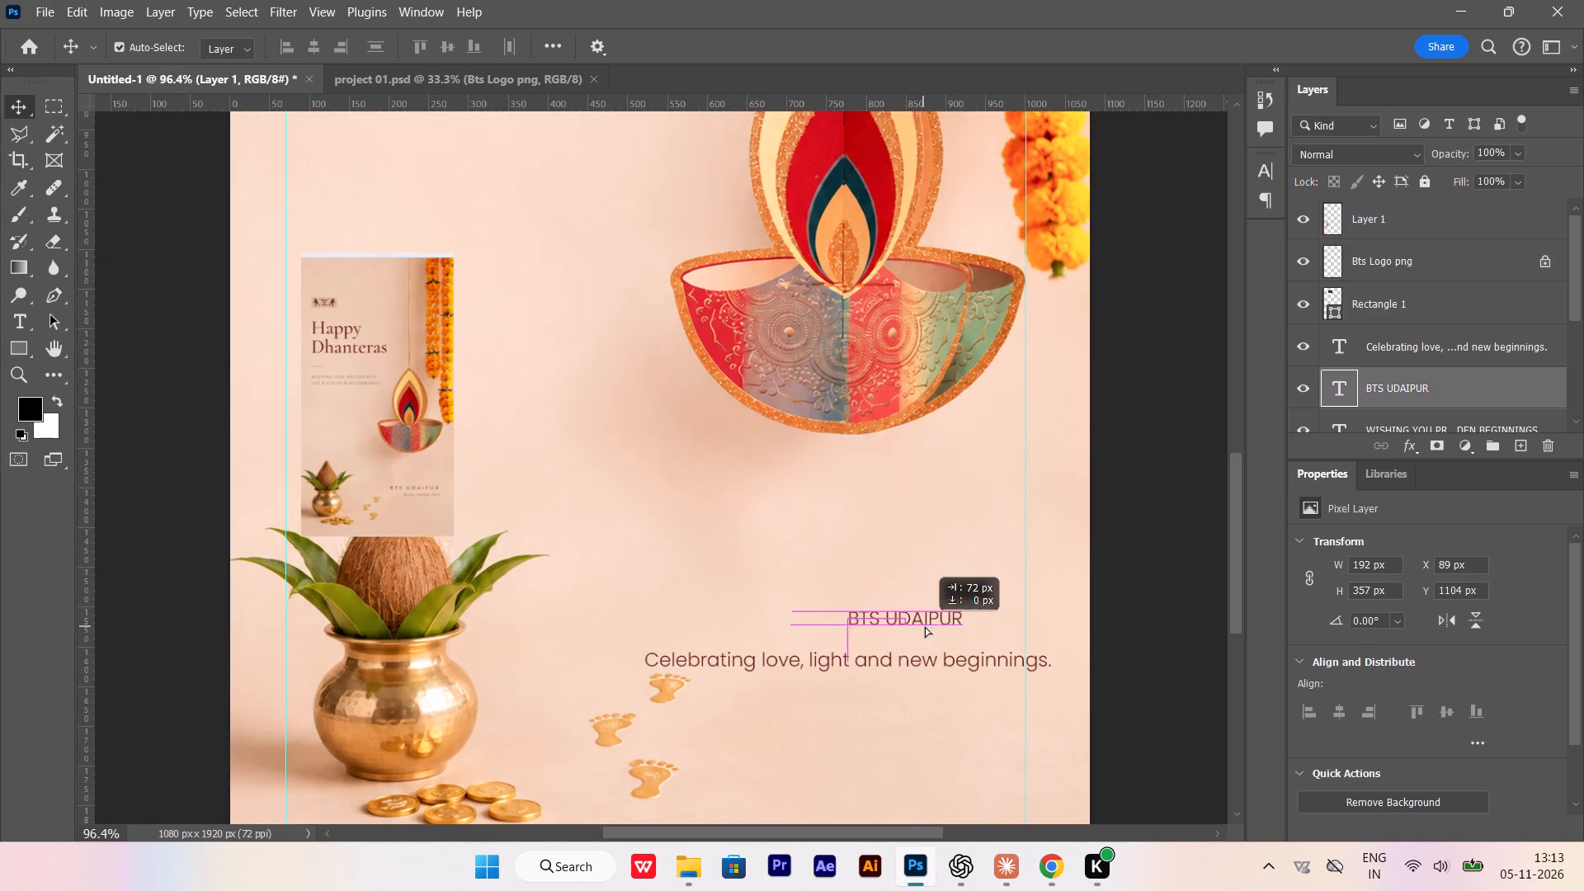
pyautogui.moveTo(925, 626); pyautogui.dragTo(981, 634)
# Set the BTS UDAIPUR text to Poppins Regular at 30 pt and realign its right edge with the right margin guide.
pyautogui.keyDown('alt'); pyautogui.scroll(7, 337, 426); pyautogui.keyUp('alt')
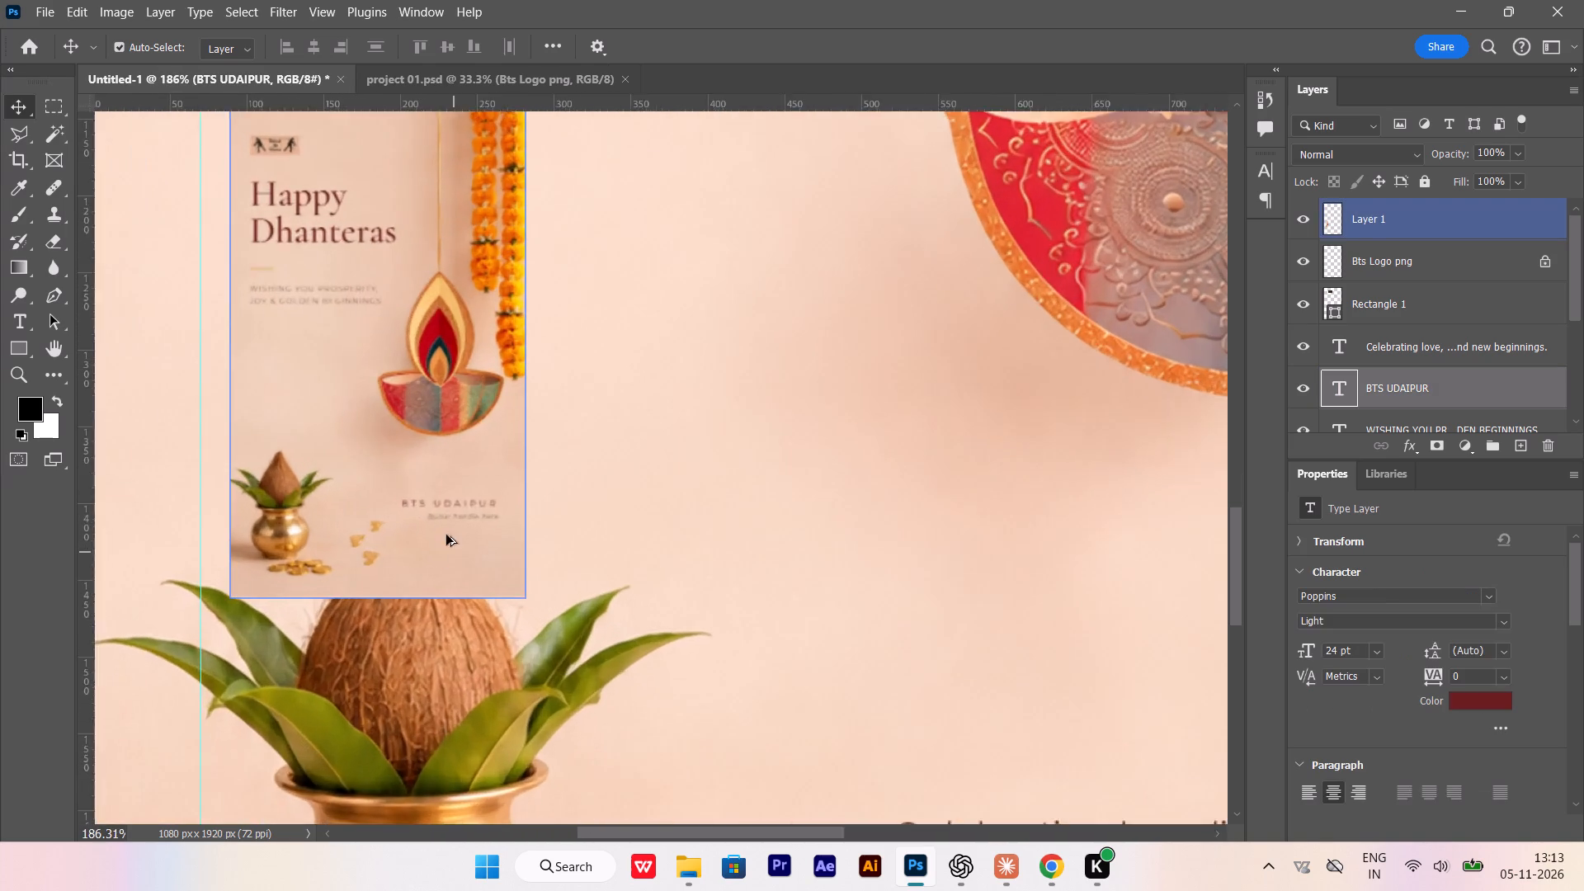
pyautogui.keyDown('alt'); pyautogui.scroll(4, 446, 535); pyautogui.keyUp('alt')
pyautogui.keyDown('alt'); pyautogui.scroll(-10, 441, 521); pyautogui.keyUp('alt')
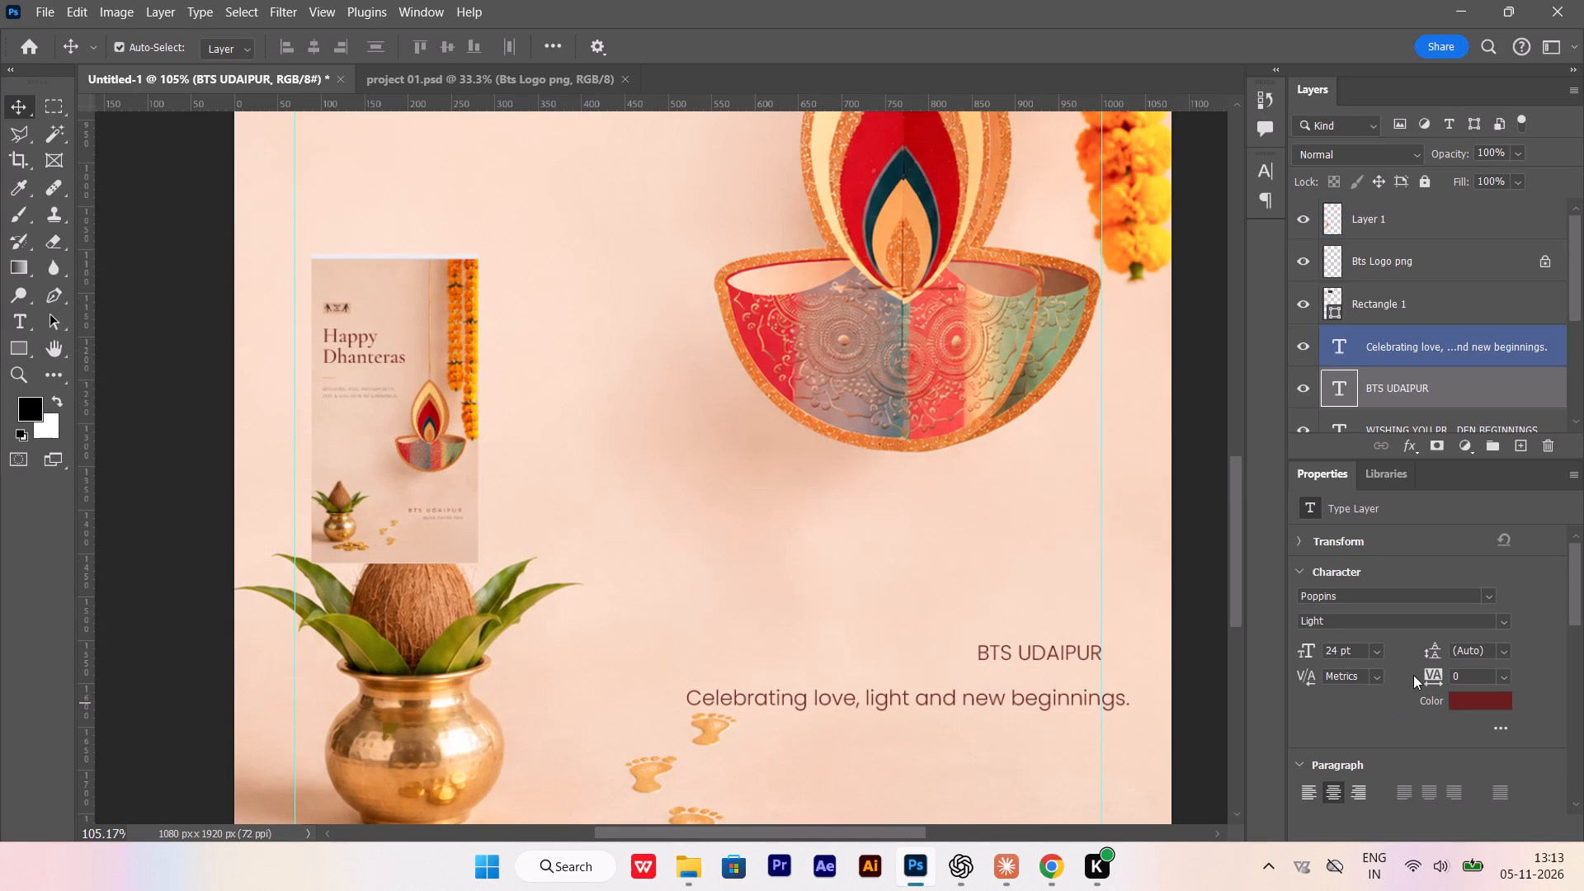
pyautogui.click(1502, 626)
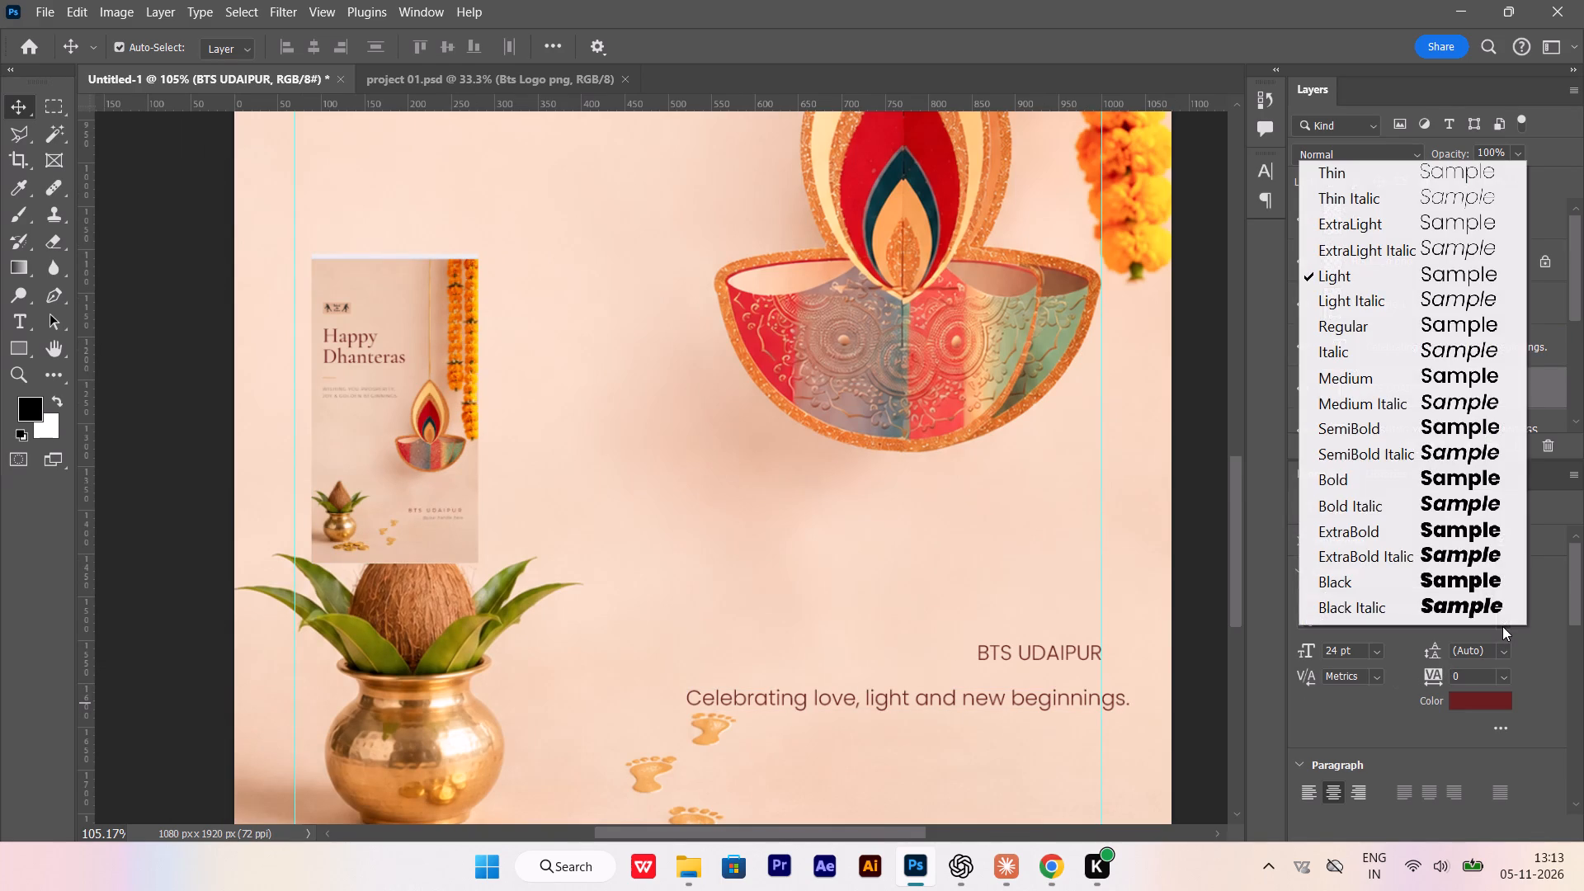
pyautogui.click(1397, 330)
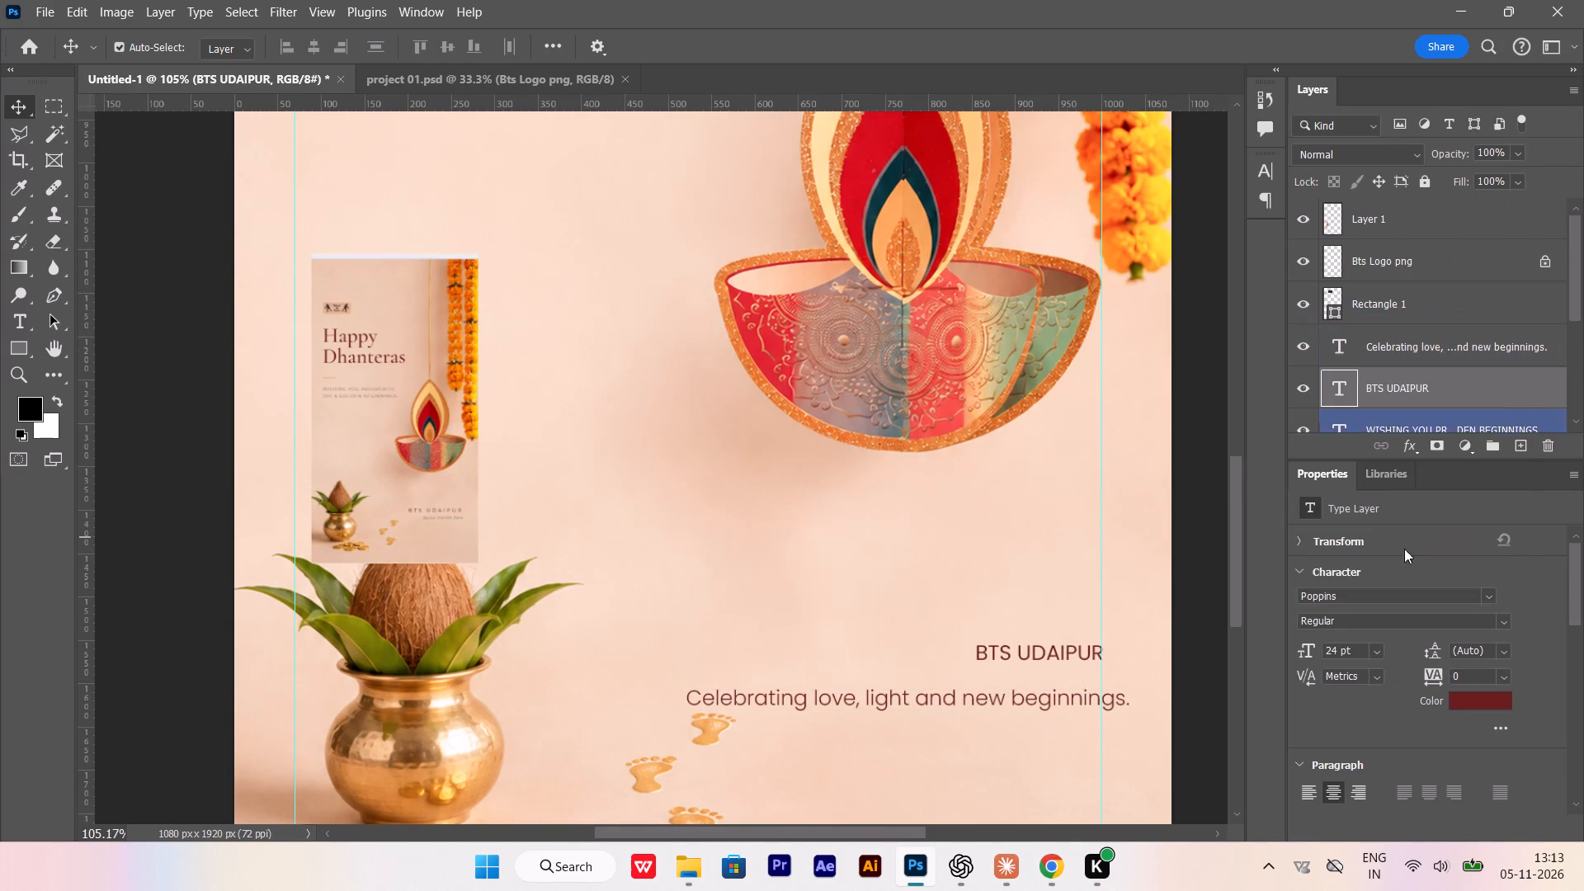
pyautogui.click(1379, 658)
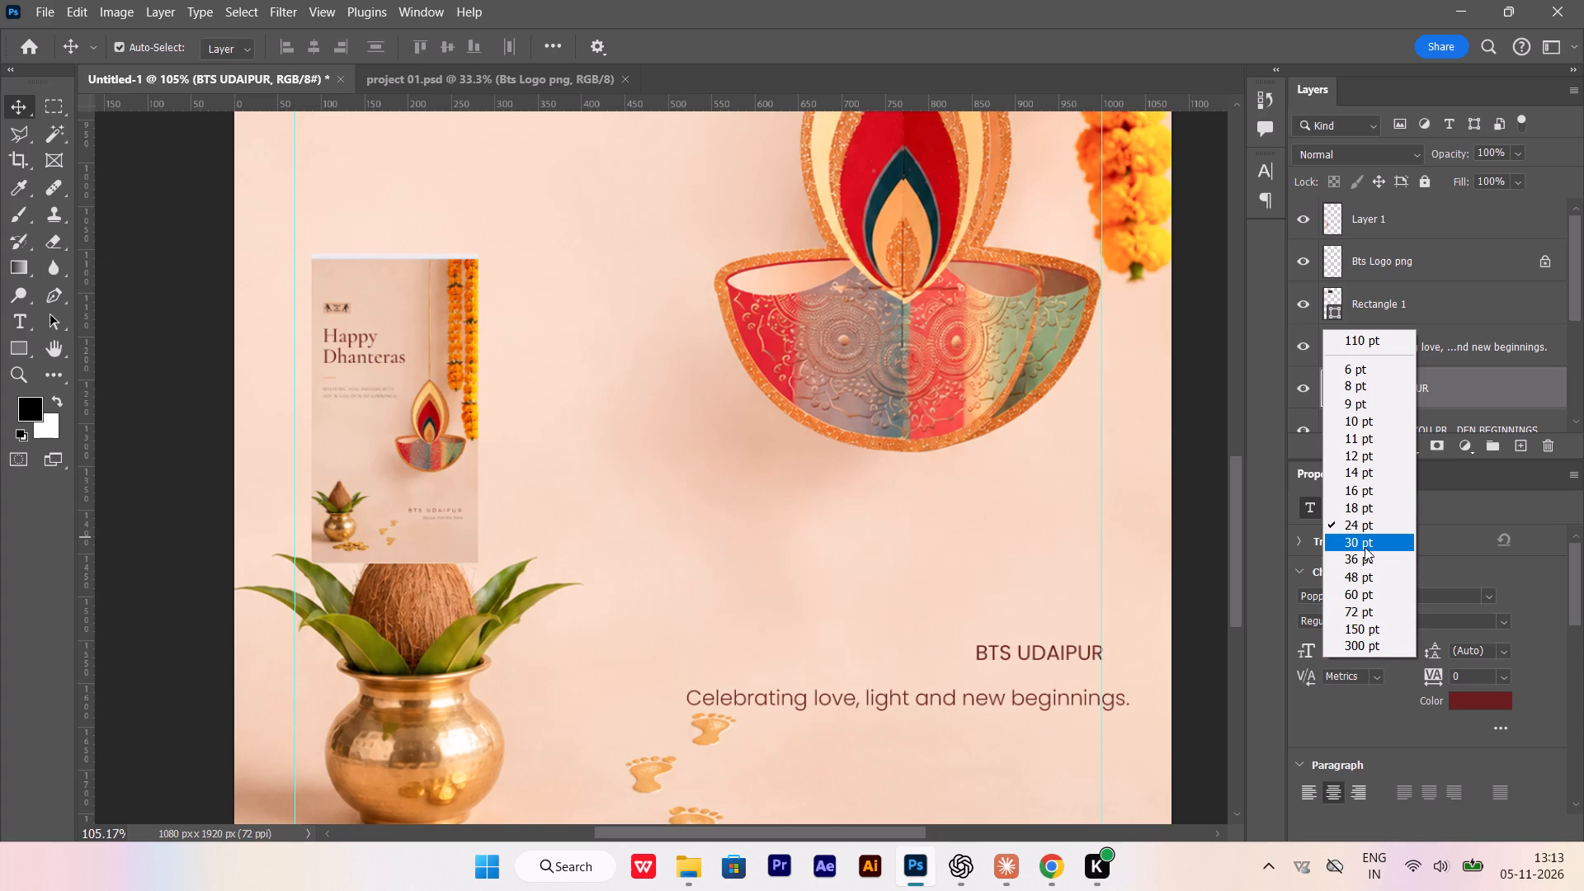
pyautogui.click(1365, 545)
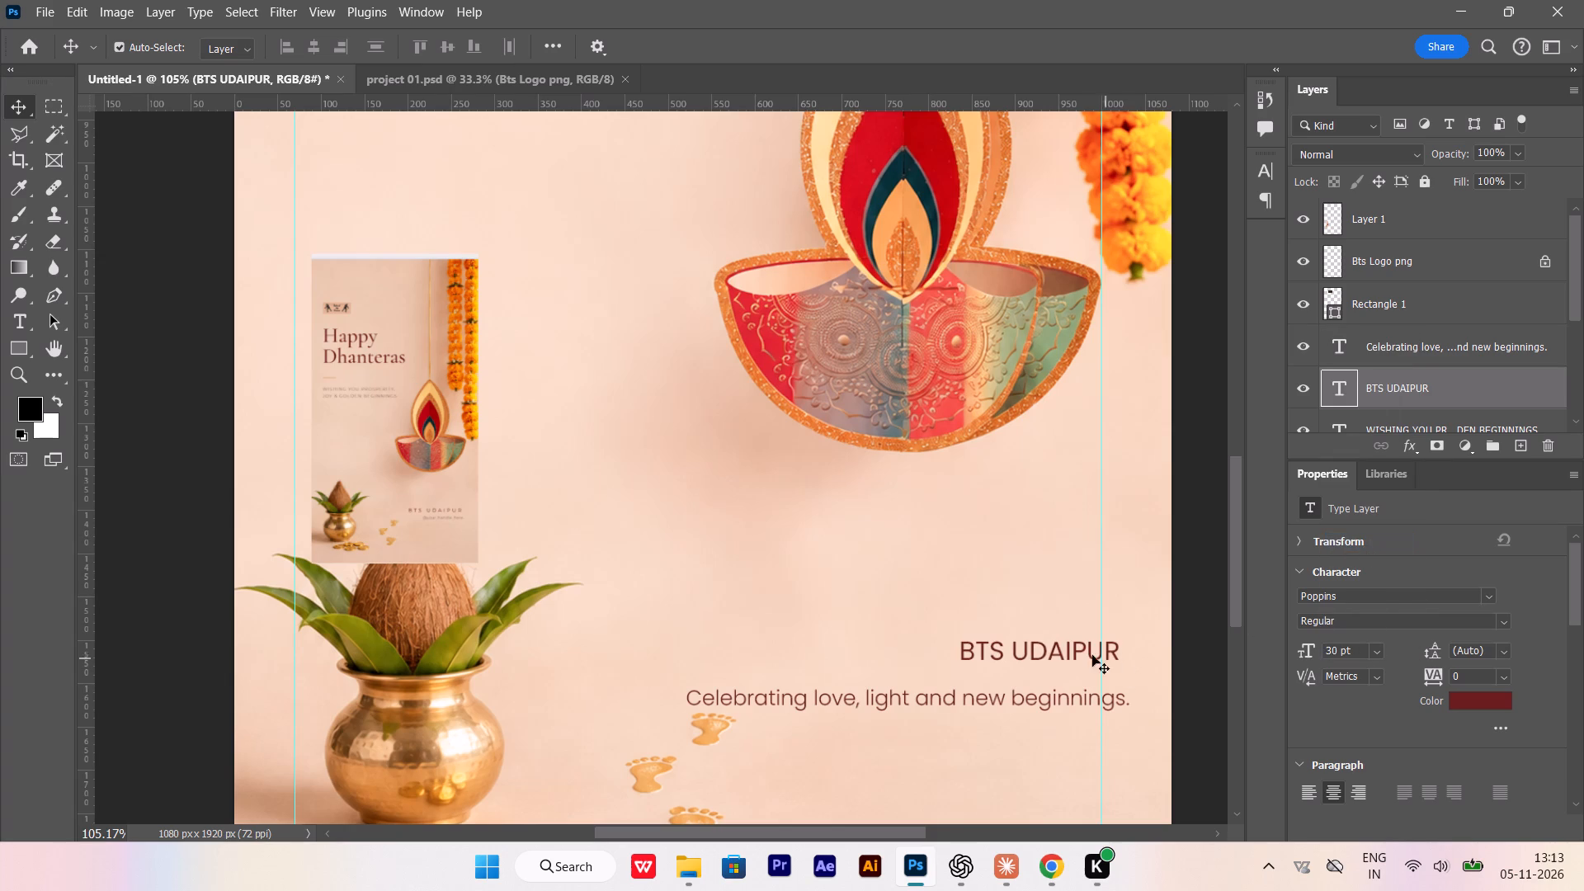
pyautogui.moveTo(1080, 655); pyautogui.dragTo(1071, 655)
# Set the WISHING YOU PROSPERITY, JOY & GOLDEN BEGINNINGS text to 30 pt.
pyautogui.keyDown('alt'); pyautogui.scroll(-4, 1025, 690); pyautogui.keyUp('alt')
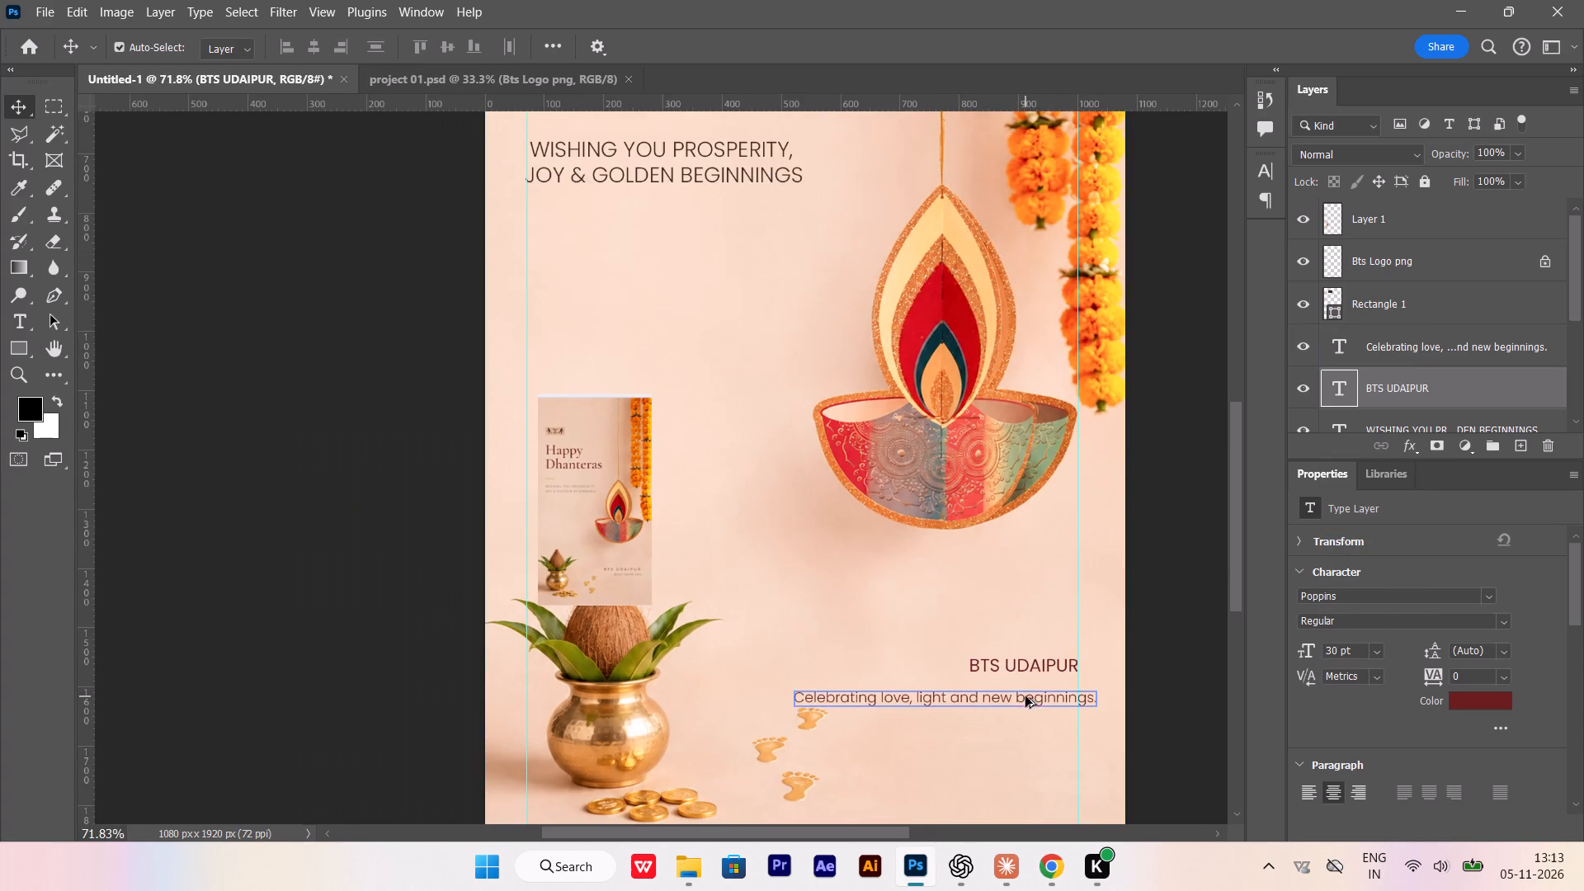
pyautogui.keyDown('alt'); pyautogui.scroll(-3, 990, 674); pyautogui.keyUp('alt')
pyautogui.keyDown('alt'); pyautogui.scroll(3, 849, 563); pyautogui.keyUp('alt')
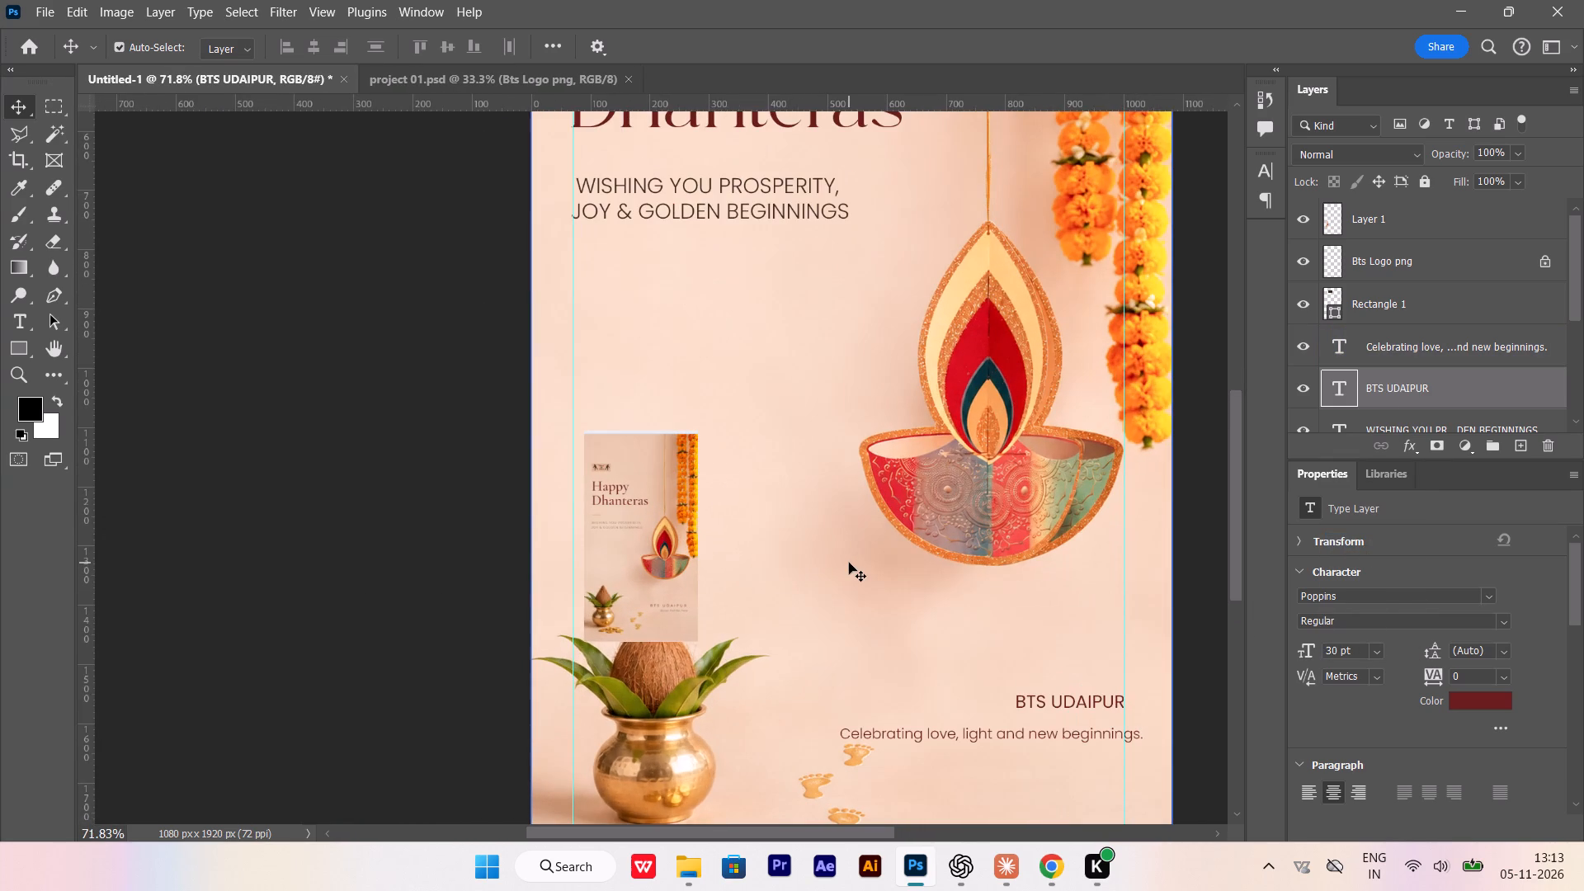
pyautogui.keyDown('alt'); pyautogui.scroll(5, 680, 588); pyautogui.keyUp('alt')
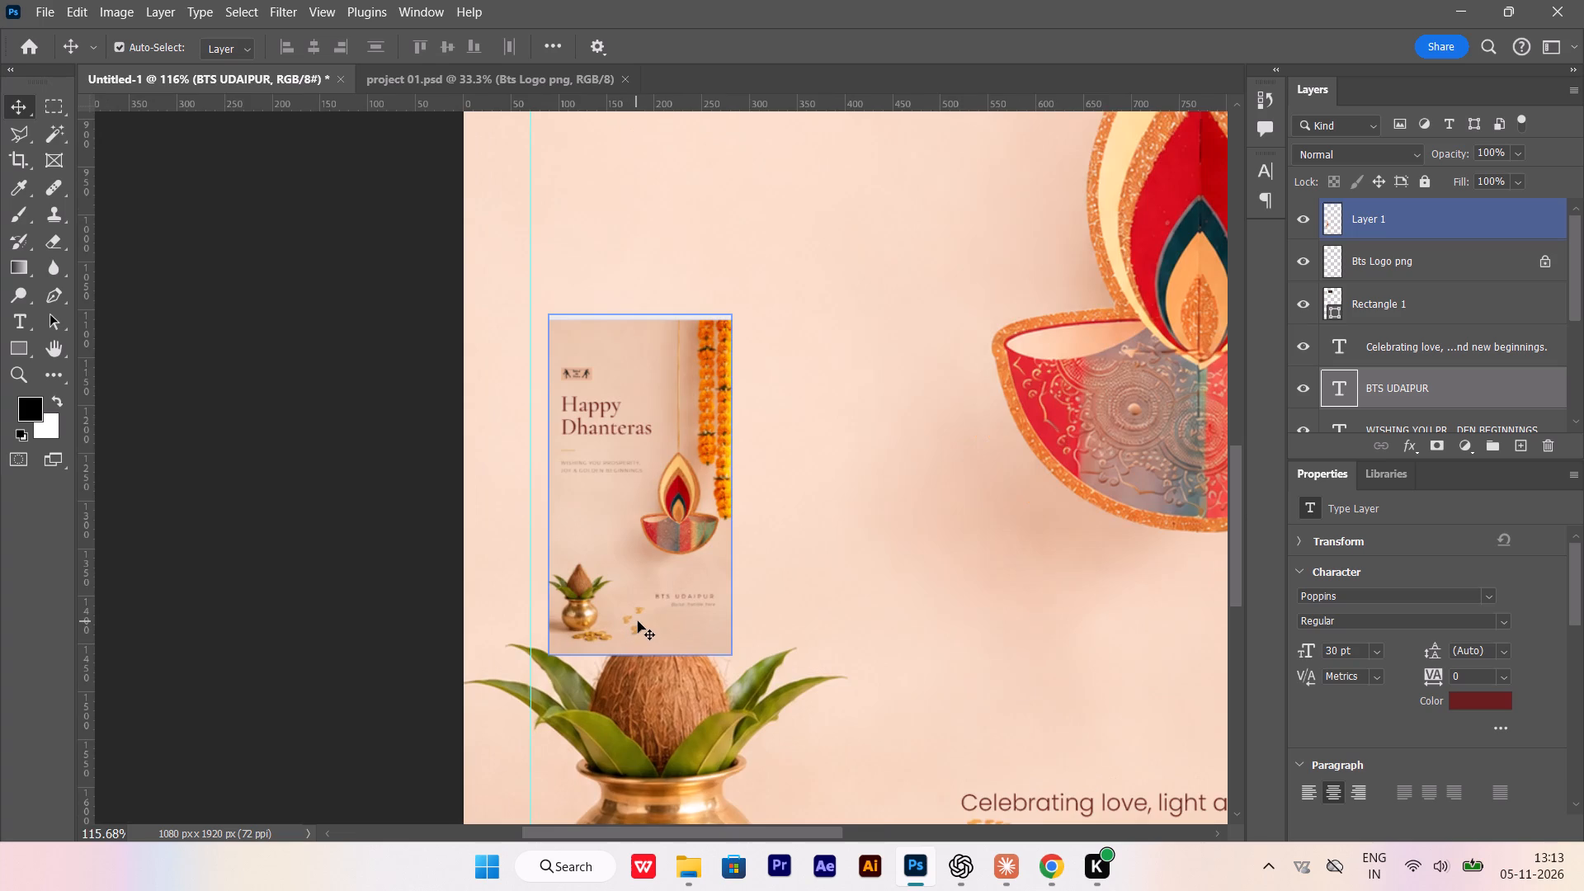
pyautogui.keyDown('alt'); pyautogui.scroll(-5, 638, 621); pyautogui.keyUp('alt')
pyautogui.keyDown('alt'); pyautogui.scroll(5, 596, 292); pyautogui.keyUp('alt')
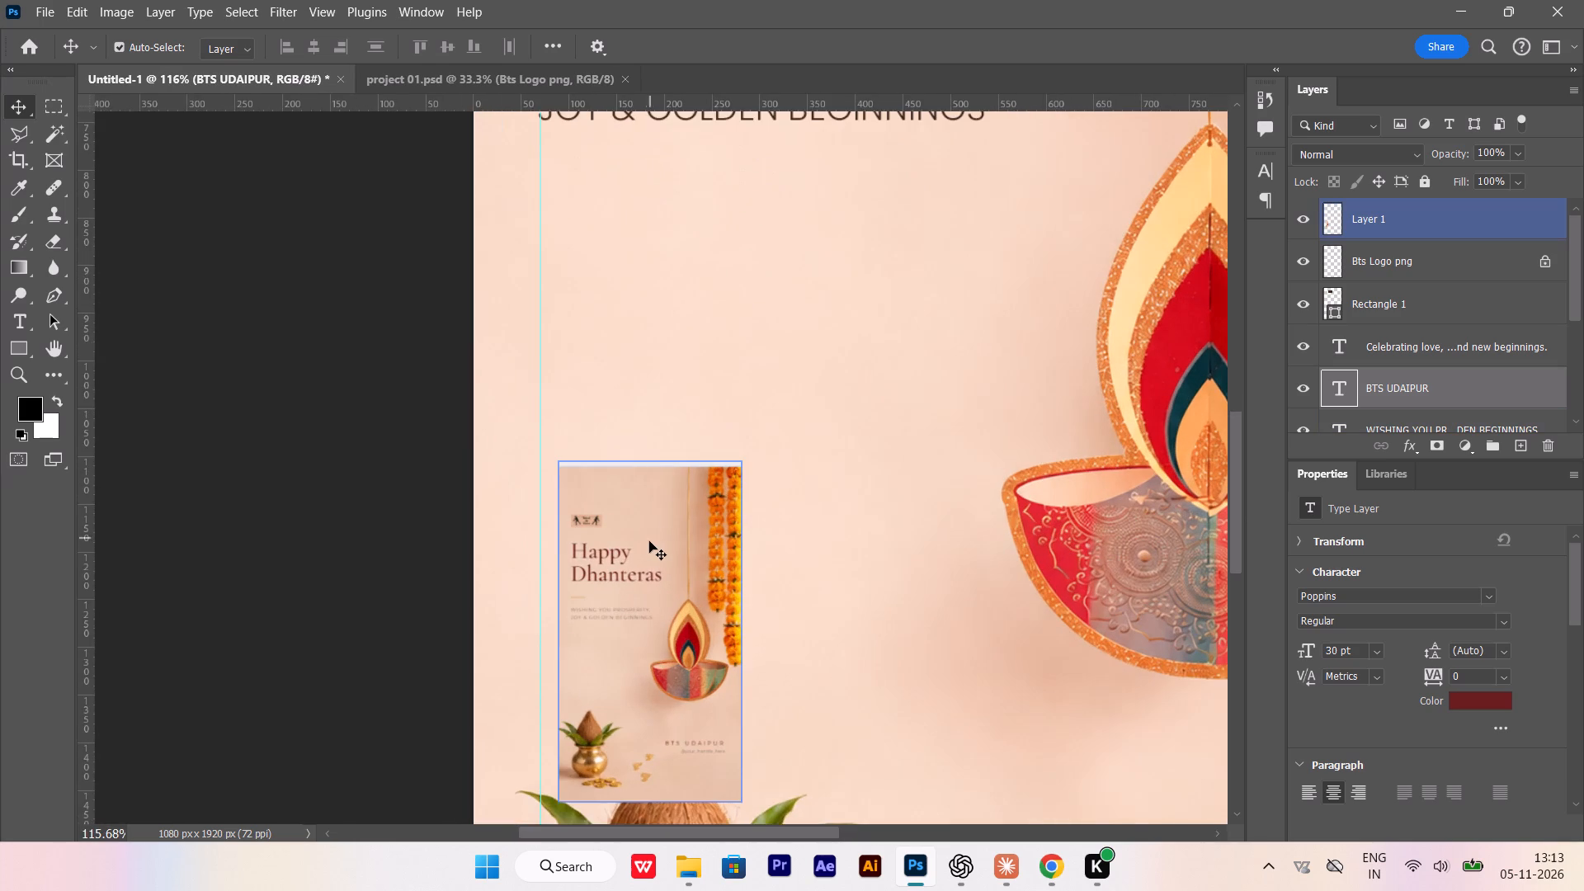
pyautogui.scroll(3, 645, 548)
pyautogui.click(726, 166)
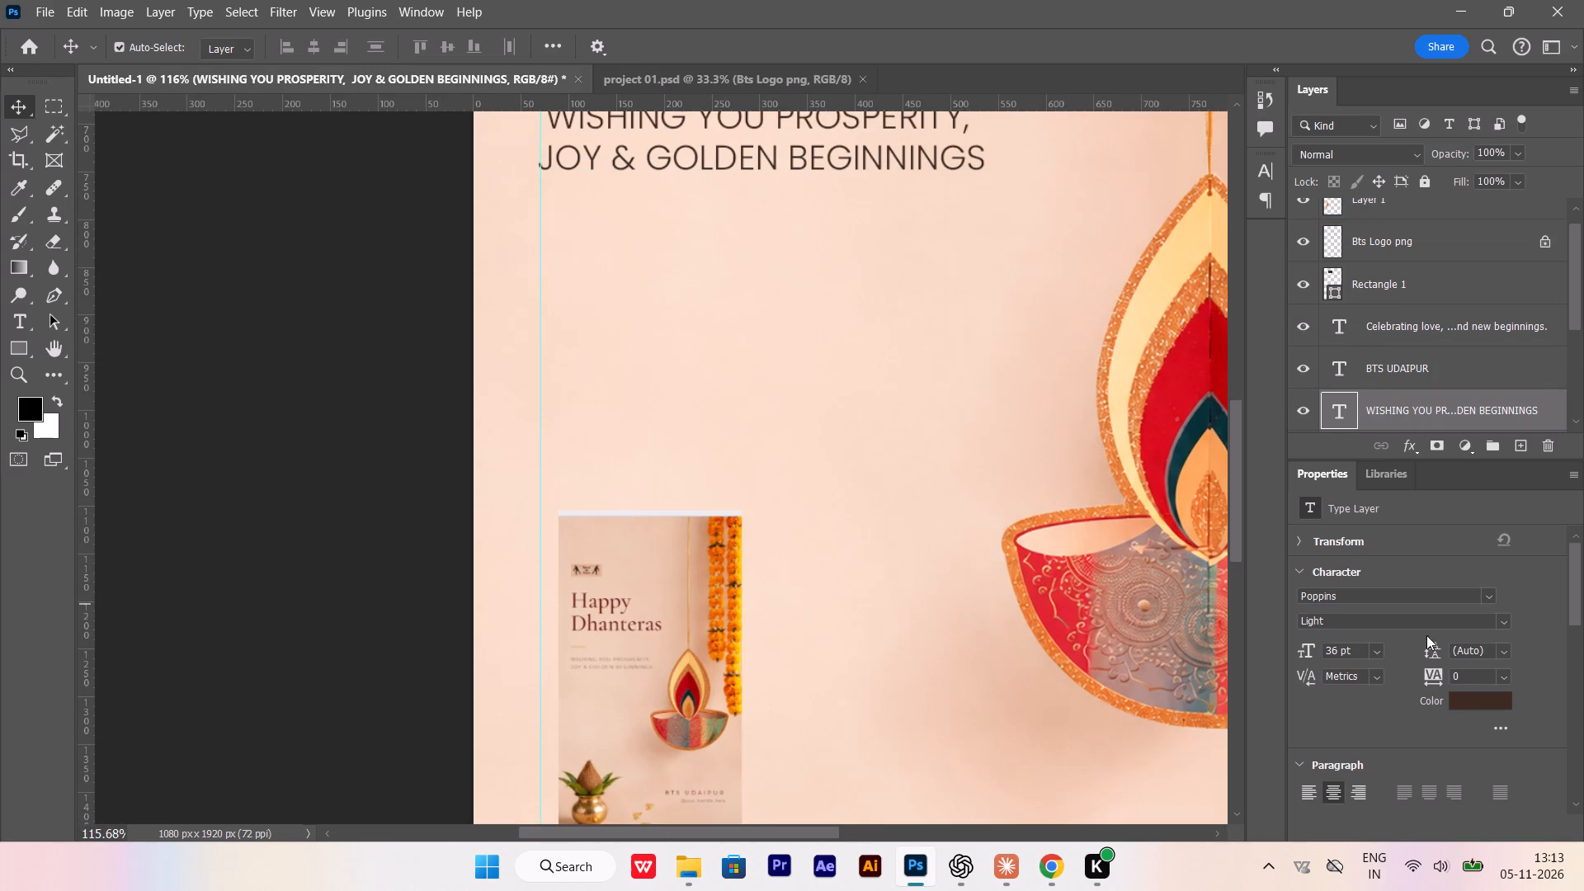
pyautogui.click(1378, 653)
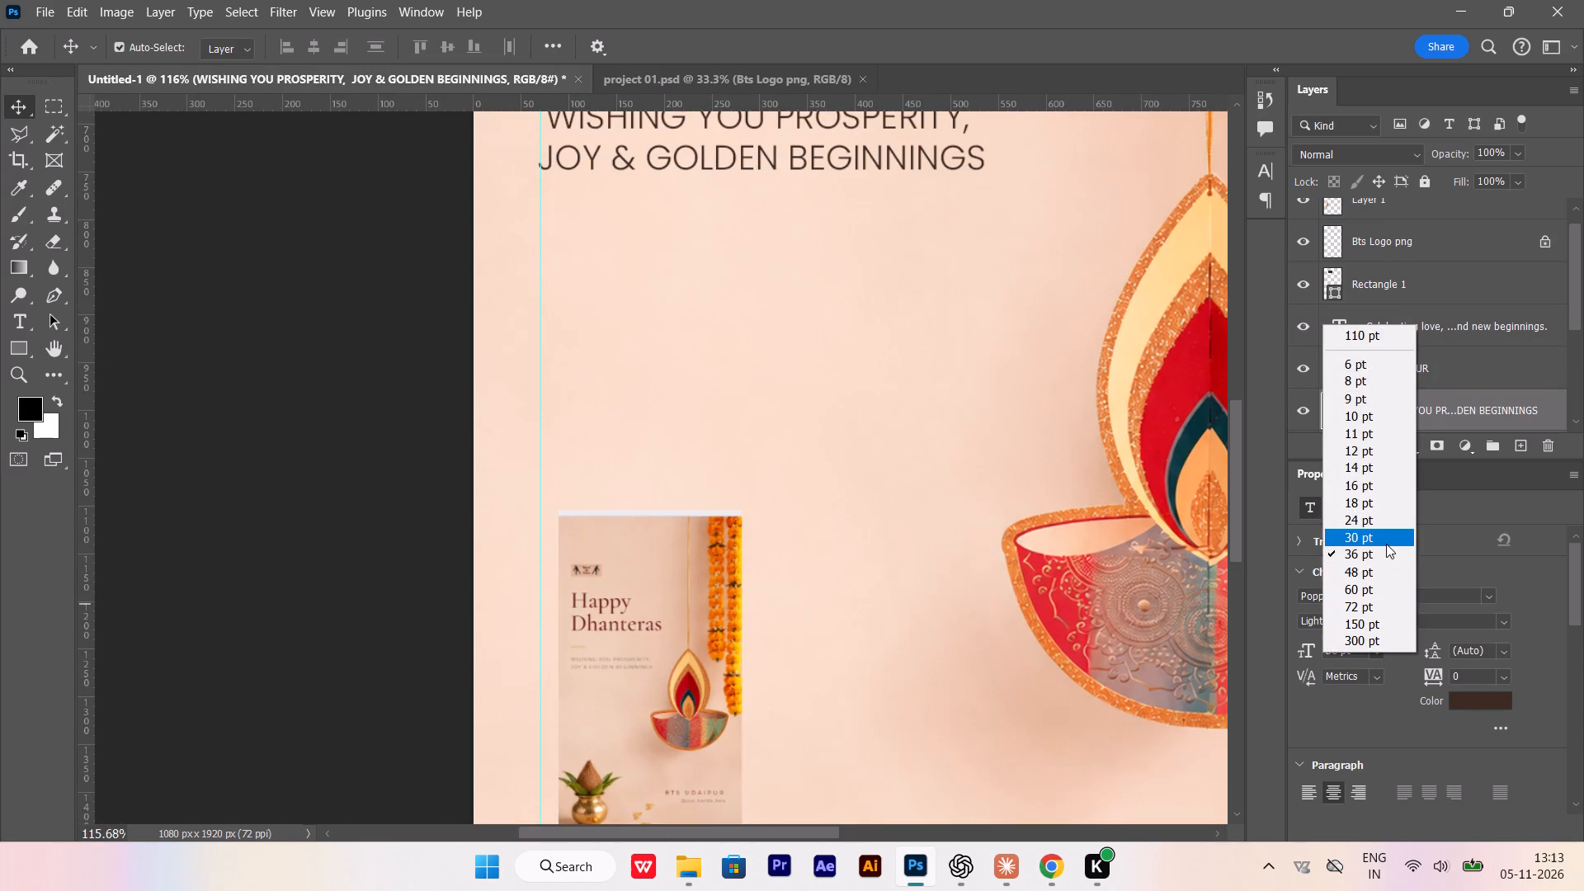
pyautogui.click(1386, 544)
# Align the WISHING YOU PROSPERITY text to the left margin guide and lower it, leaving a wider gap beneath the Dhanteras heading.
pyautogui.keyDown('alt'); pyautogui.scroll(-3, 827, 540); pyautogui.keyUp('alt')
pyautogui.scroll(11, 813, 521)
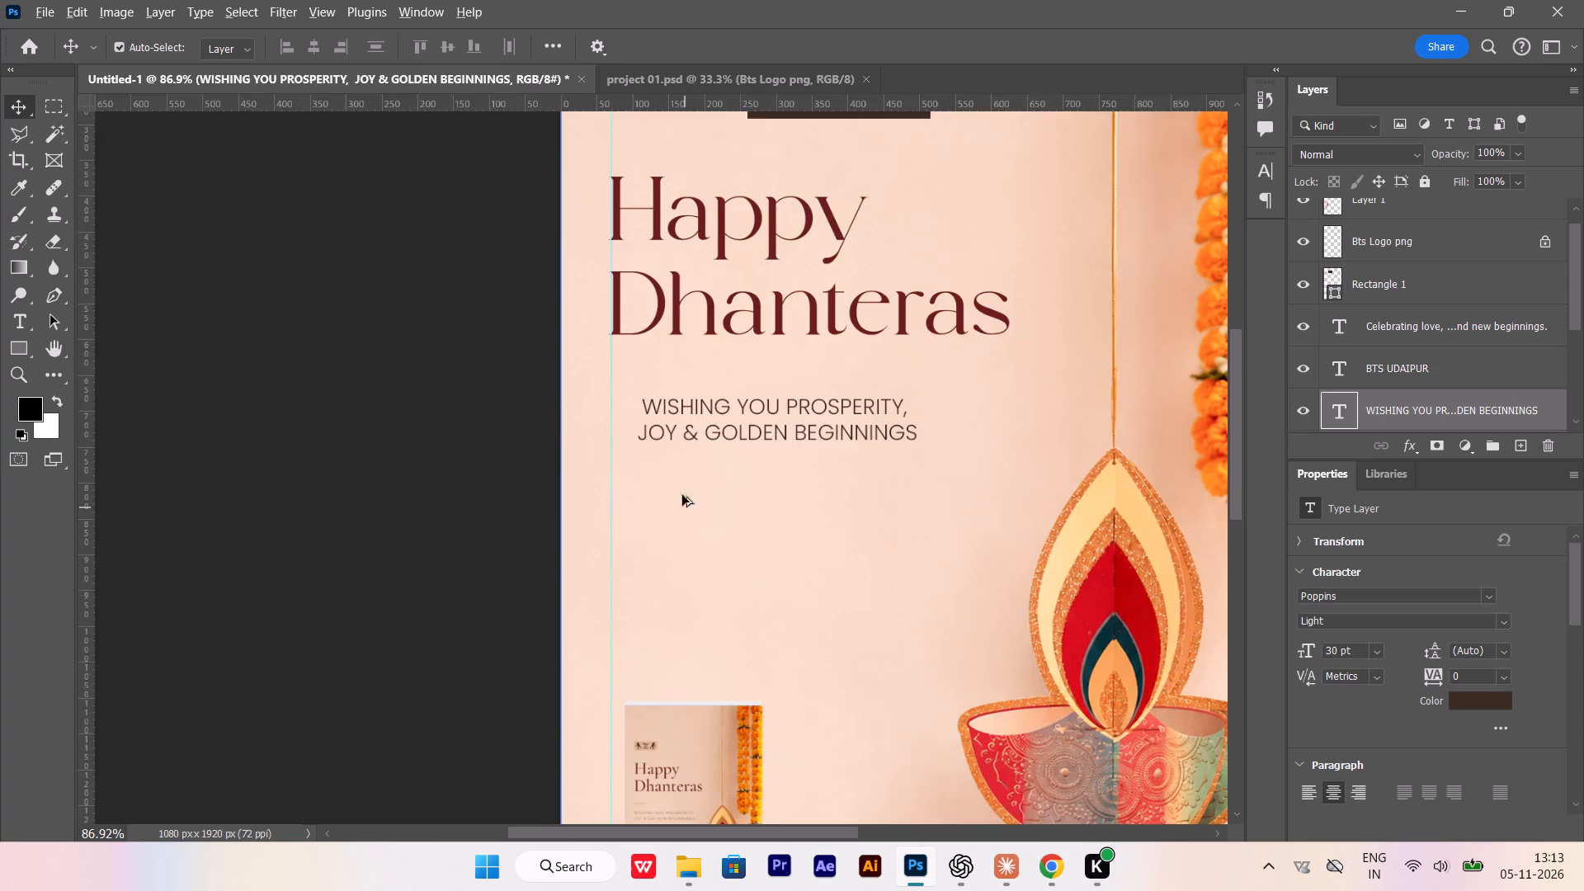
pyautogui.keyDown('alt'); pyautogui.scroll(4, 680, 460); pyautogui.keyUp('alt')
pyautogui.moveTo(669, 416); pyautogui.dragTo(628, 406)
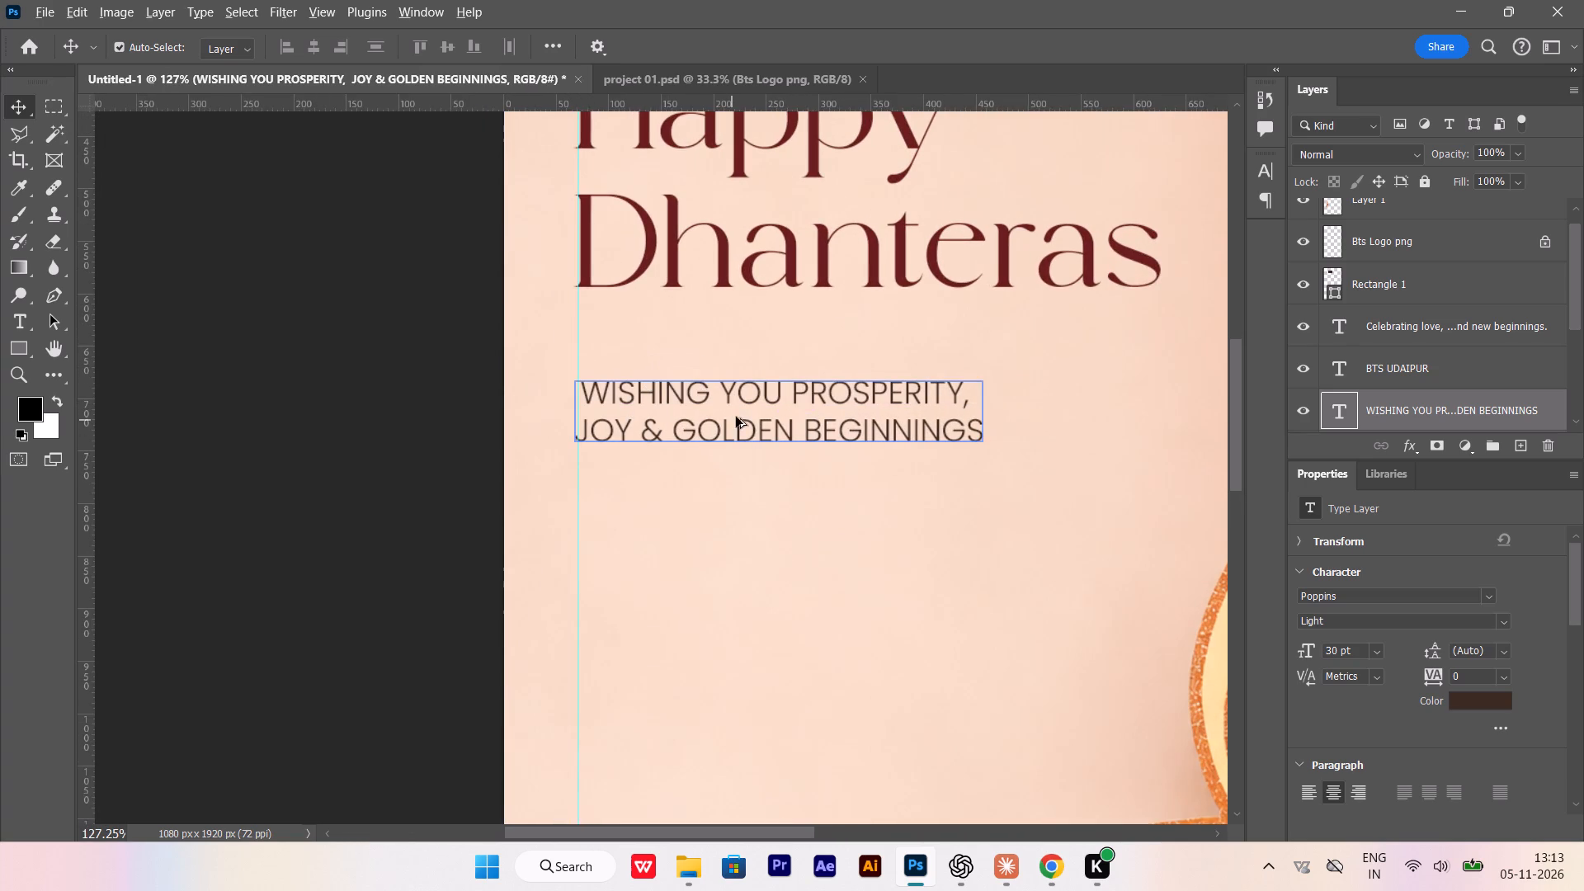
pyautogui.moveTo(736, 417); pyautogui.dragTo(726, 521)
# Draw a horizontal divider line about 157 px long from the left margin guide between the Dhanteras heading and the wishing text.
pyautogui.keyDown('alt'); pyautogui.scroll(-10, 728, 516); pyautogui.keyUp('alt')
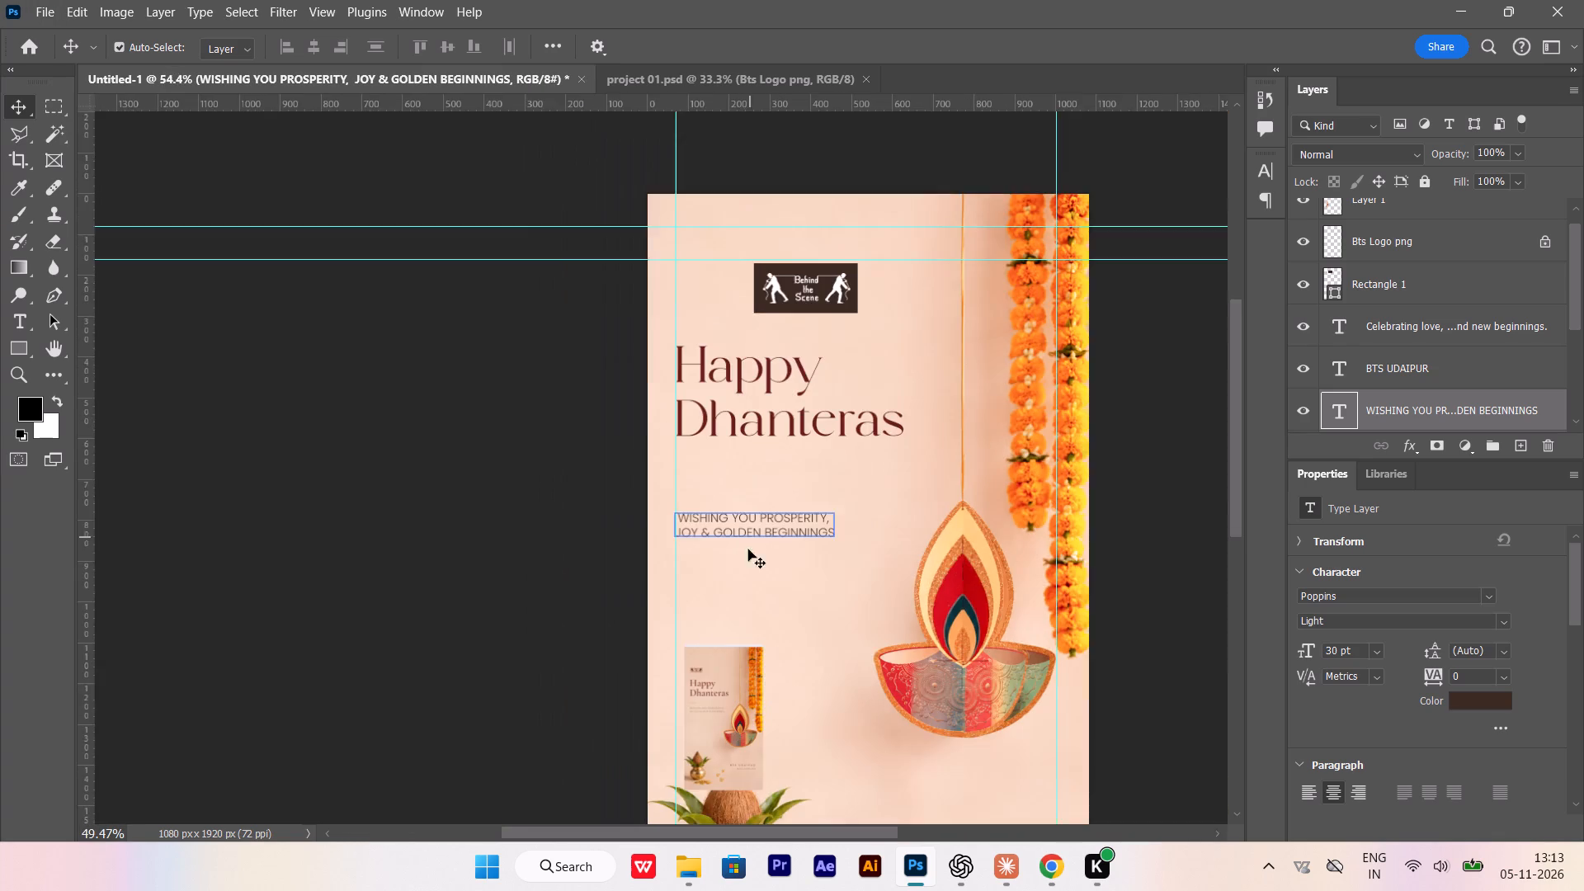
pyautogui.scroll(2, 697, 710)
pyautogui.keyDown('alt'); pyautogui.scroll(-1, 697, 710); pyautogui.keyUp('alt')
pyautogui.keyDown('alt'); pyautogui.scroll(9, 699, 715); pyautogui.keyUp('alt')
pyautogui.scroll(9, 709, 743)
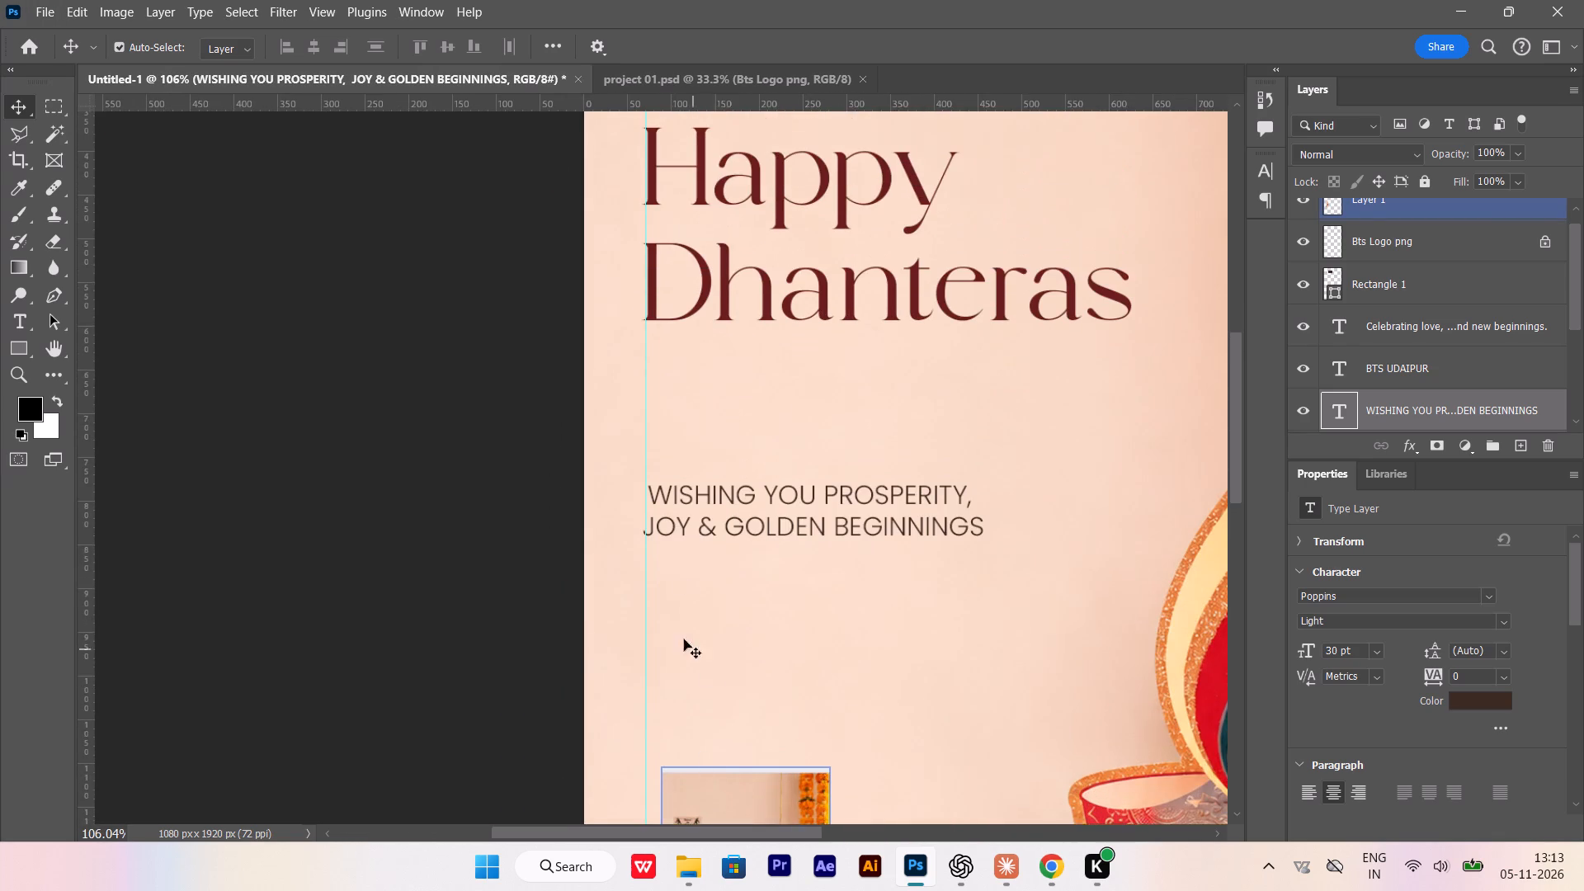
pyautogui.scroll(11, 684, 639)
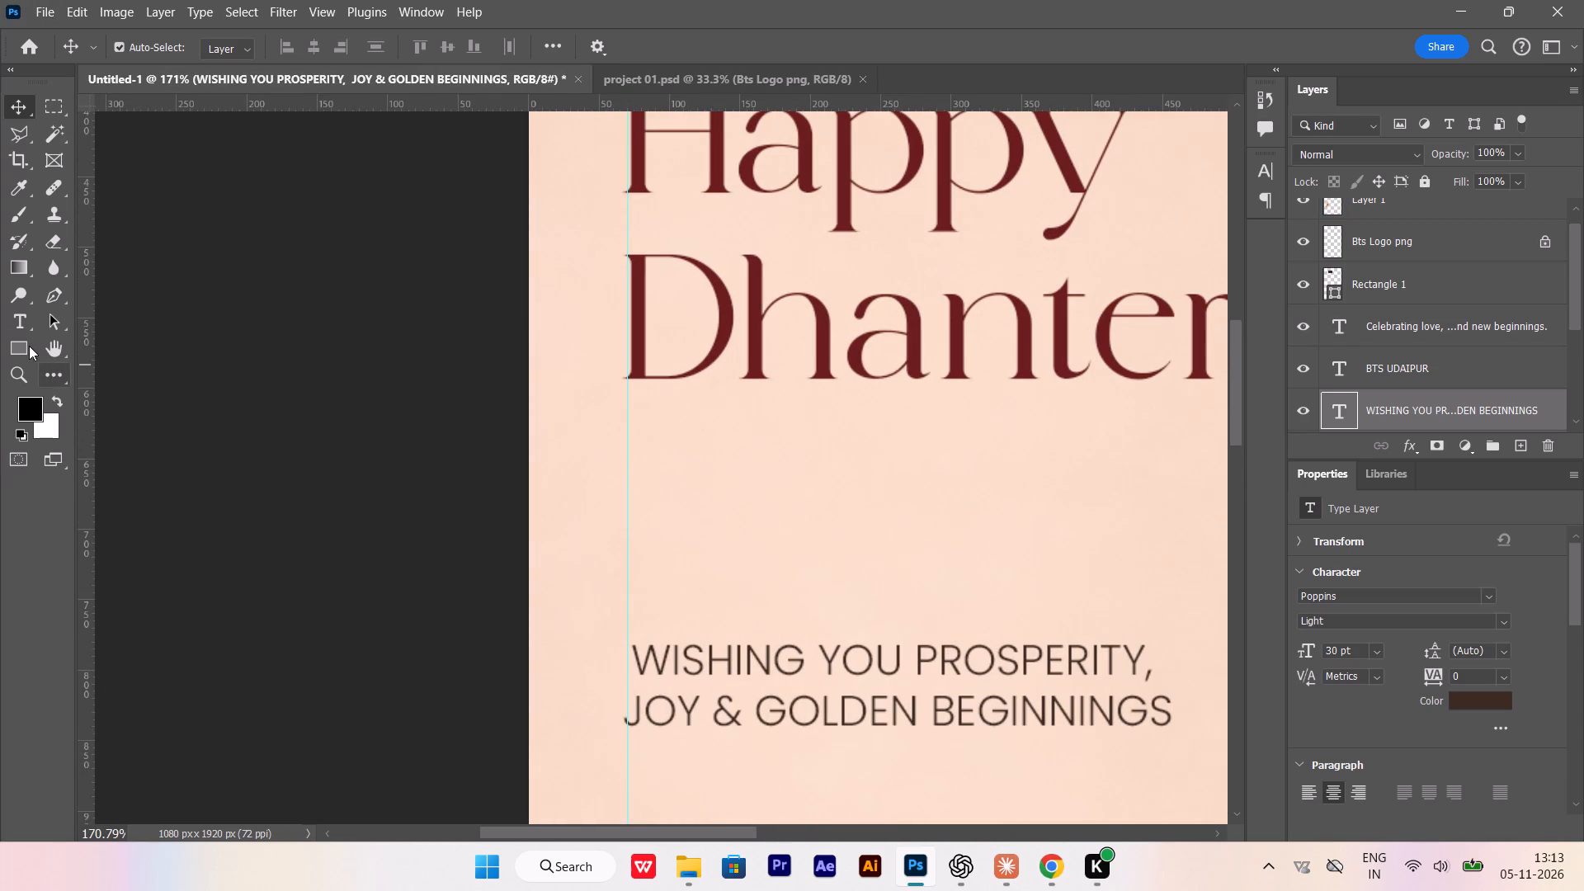
pyautogui.rightClick(28, 345)
pyautogui.click(82, 423)
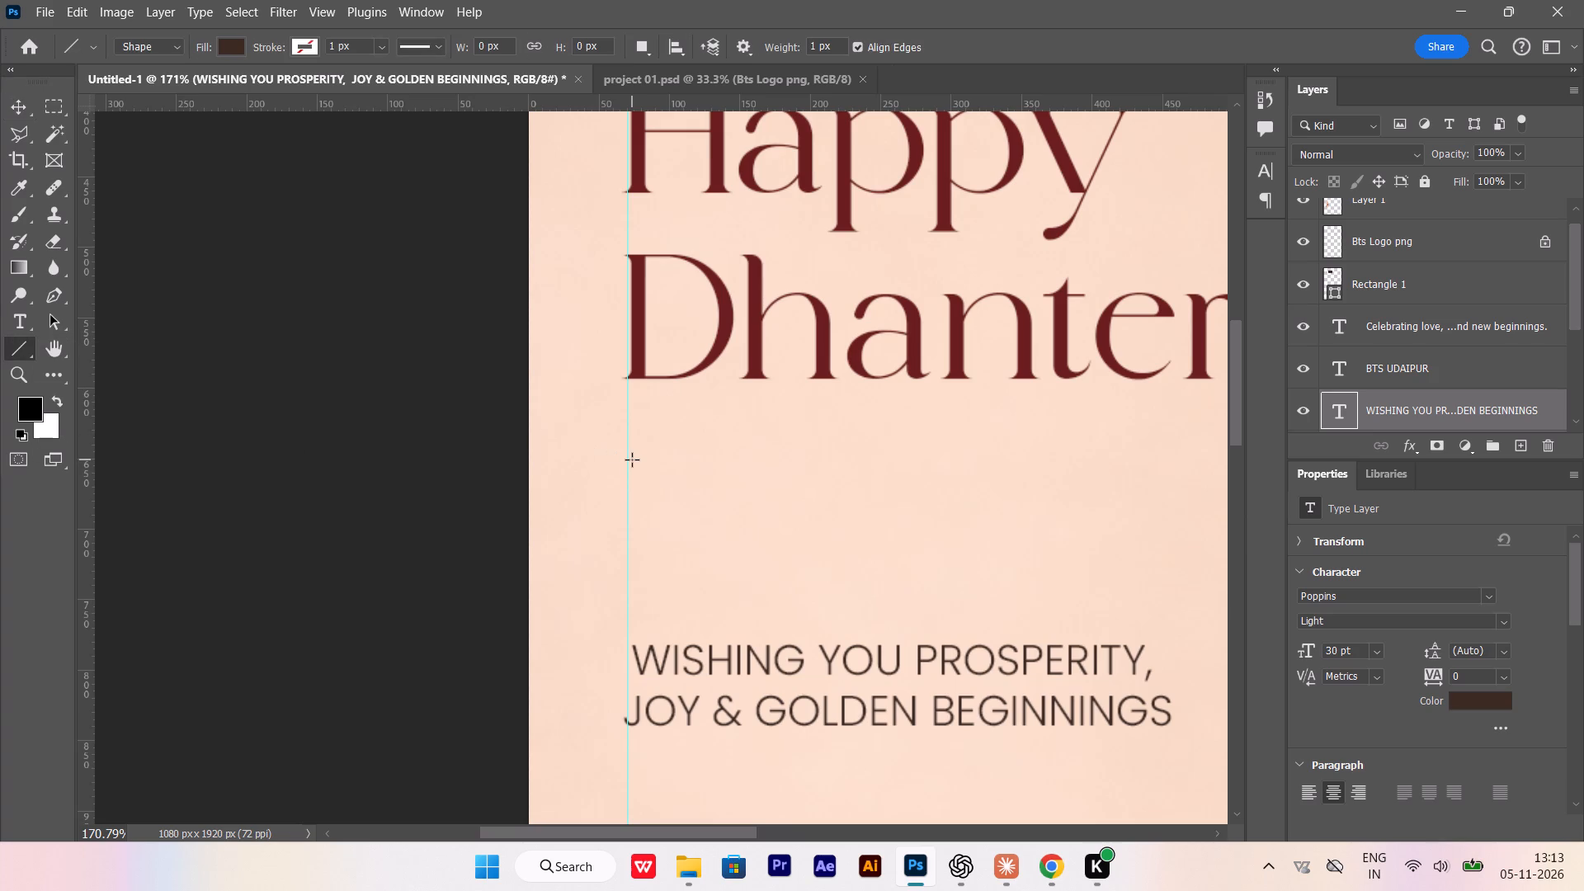
pyautogui.moveTo(625, 460); pyautogui.dragTo(804, 497)
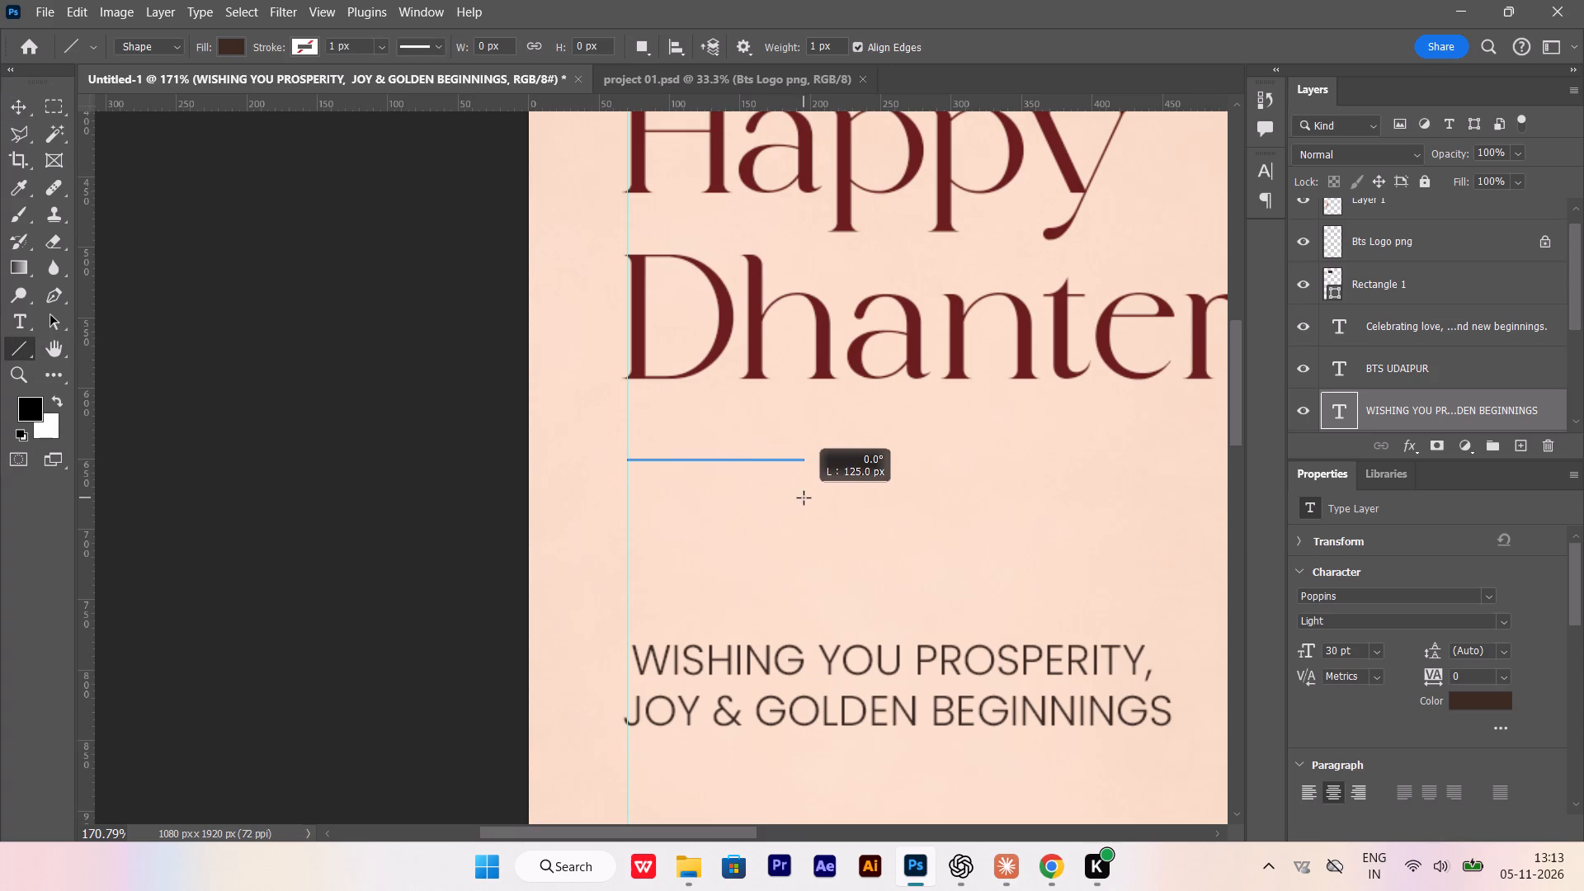
pyautogui.moveTo(804, 497); pyautogui.dragTo(848, 501)
# Give the divider line an orange-red stroke, try it at 4 px, and set the stroke width to 2 px.
pyautogui.keyDown('alt'); pyautogui.scroll(3, 701, 478); pyautogui.keyUp('alt')
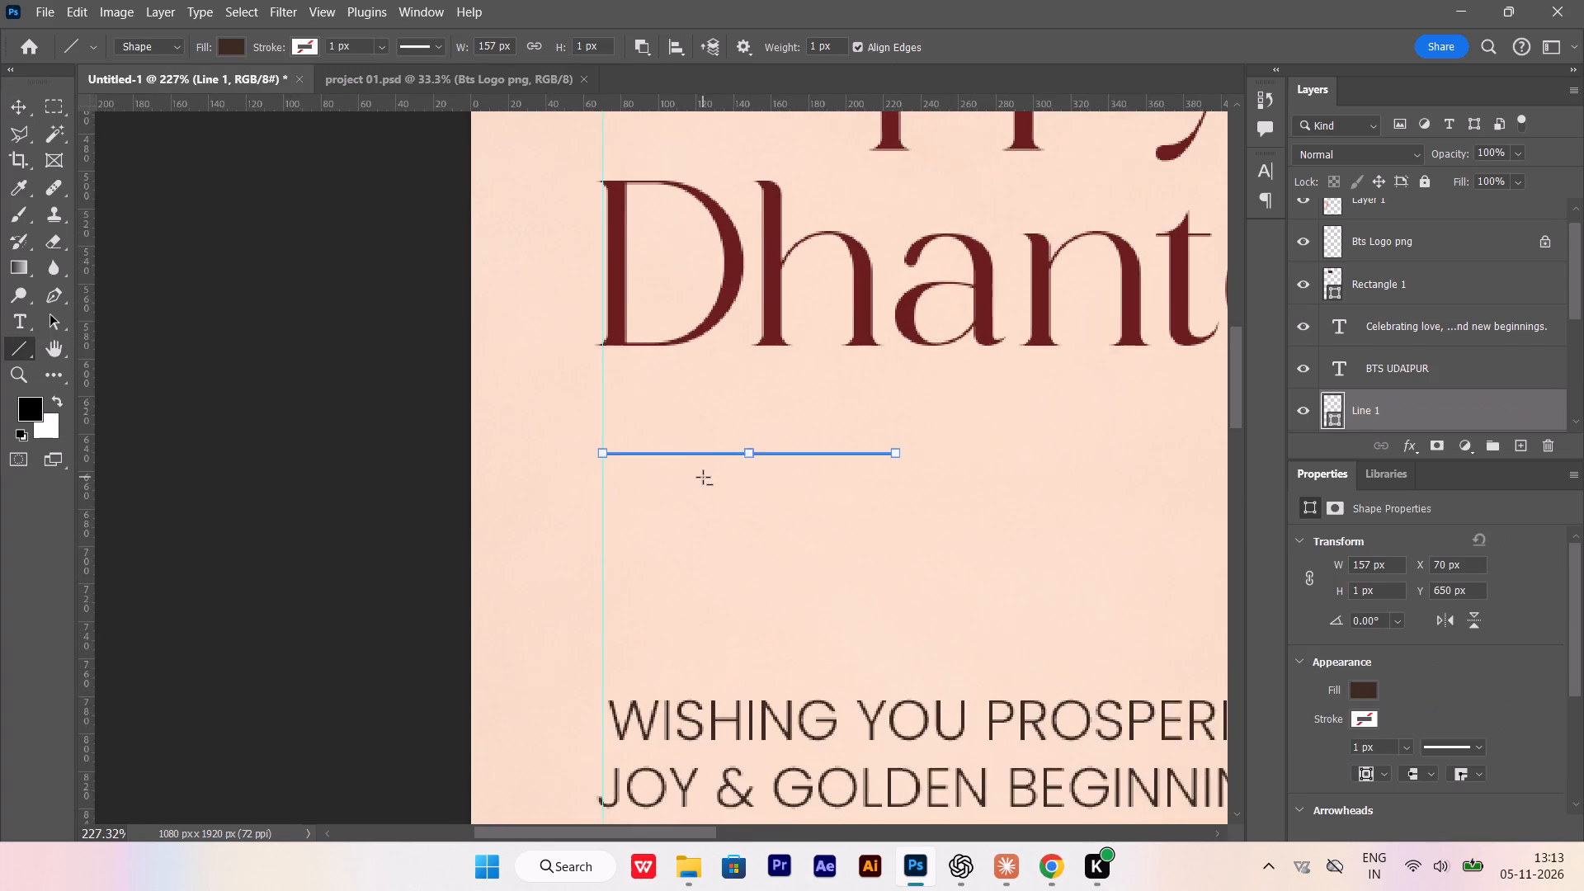
pyautogui.scroll(-7, 717, 458)
pyautogui.click(1376, 721)
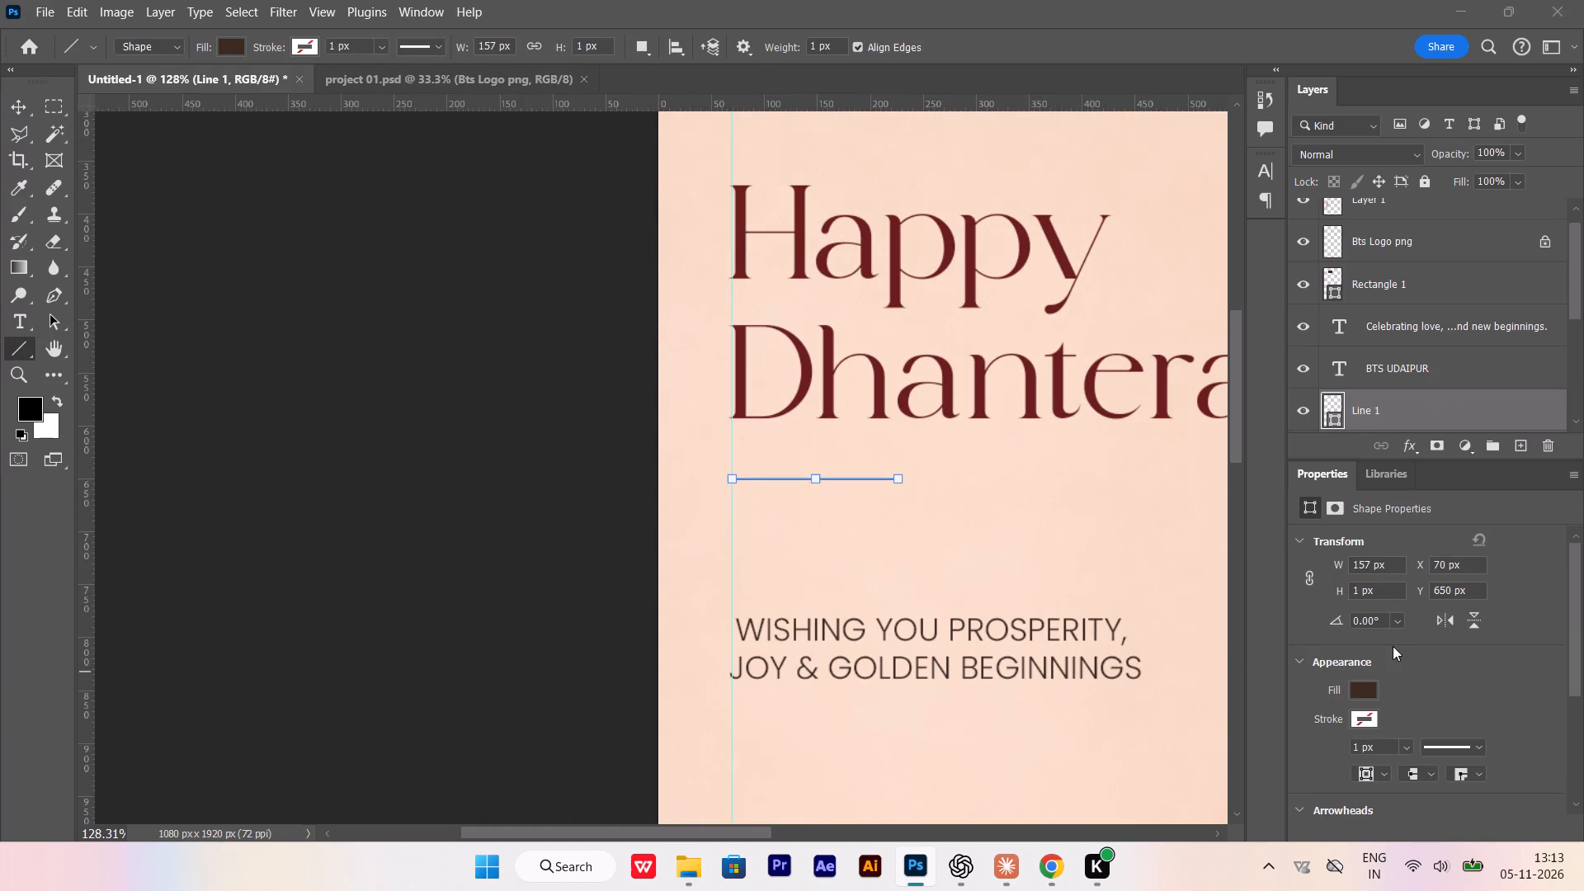
pyautogui.click(1393, 563)
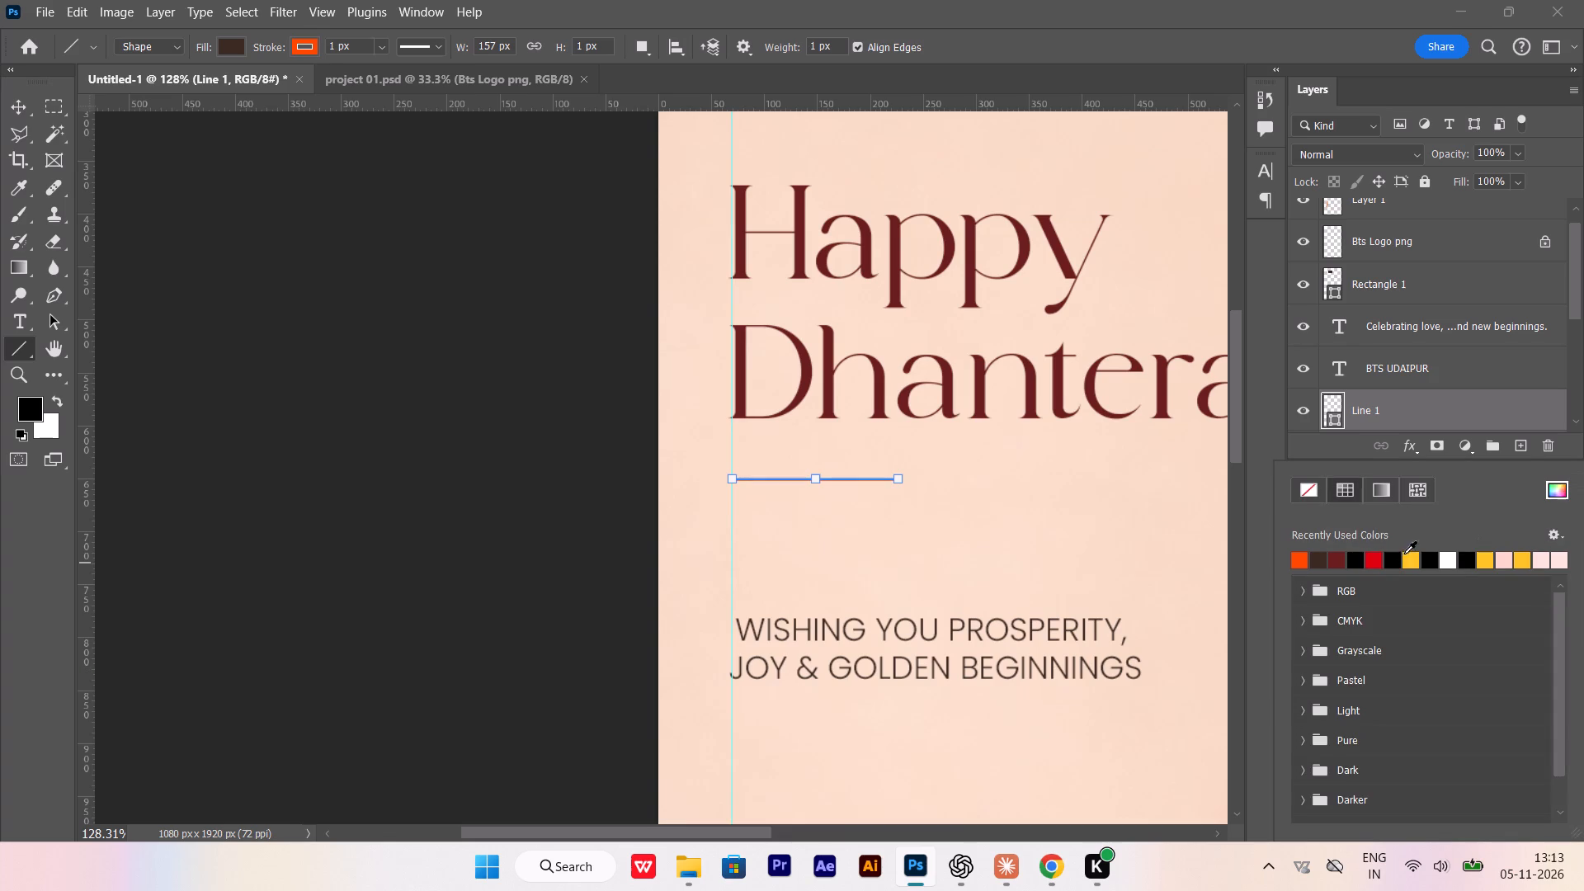
pyautogui.click(1454, 416)
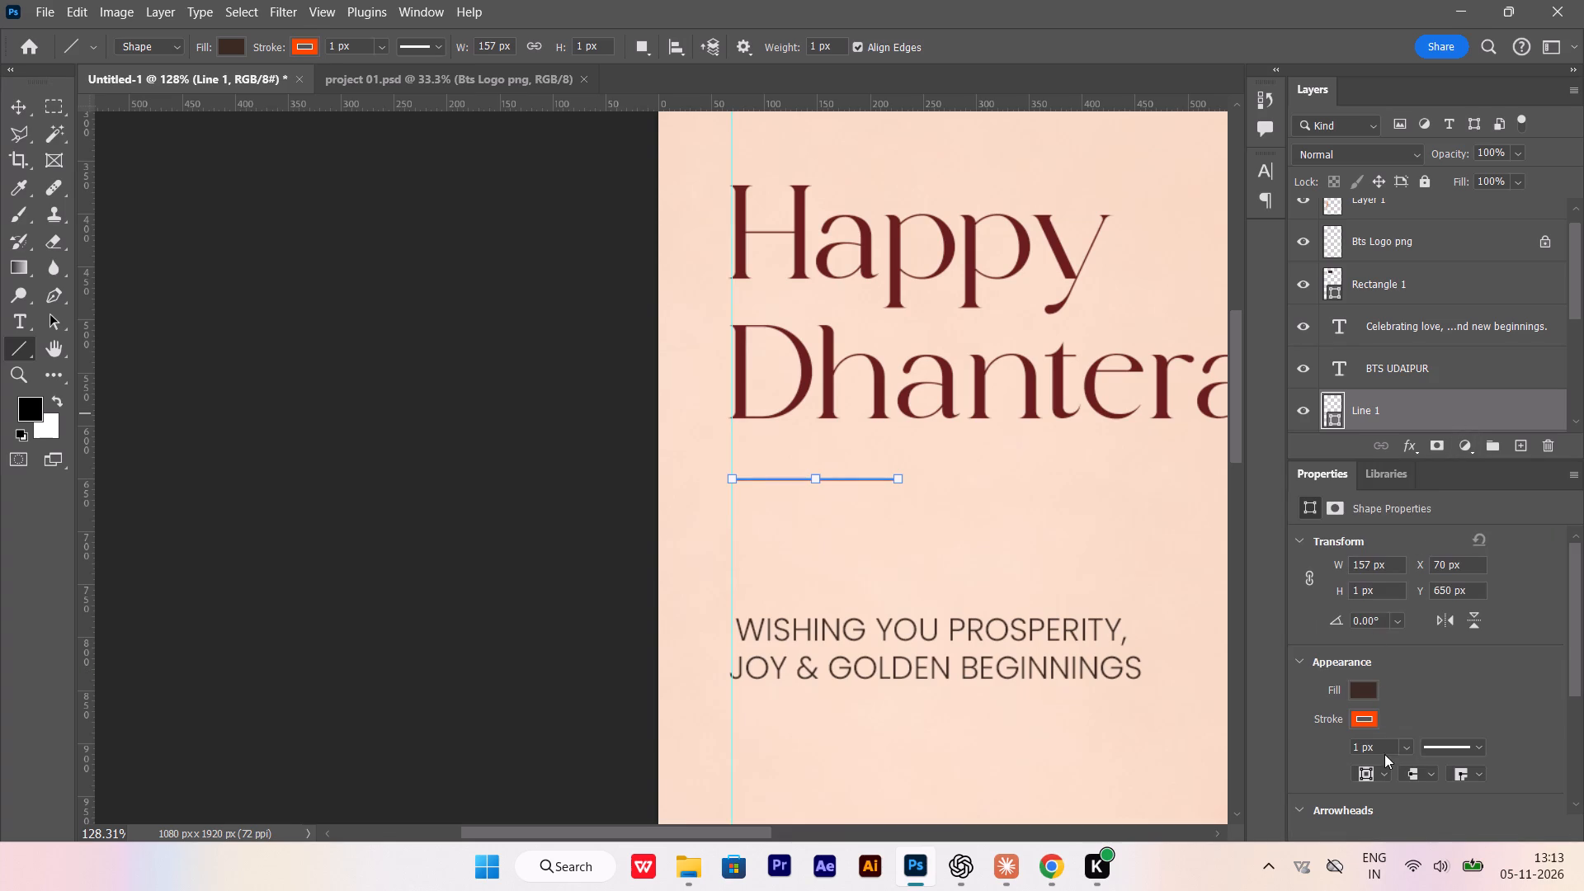
pyautogui.moveTo(1388, 745); pyautogui.dragTo(1311, 742)
pyautogui.press('4')
pyautogui.press('Return')
pyautogui.moveTo(1392, 745); pyautogui.dragTo(1241, 745)
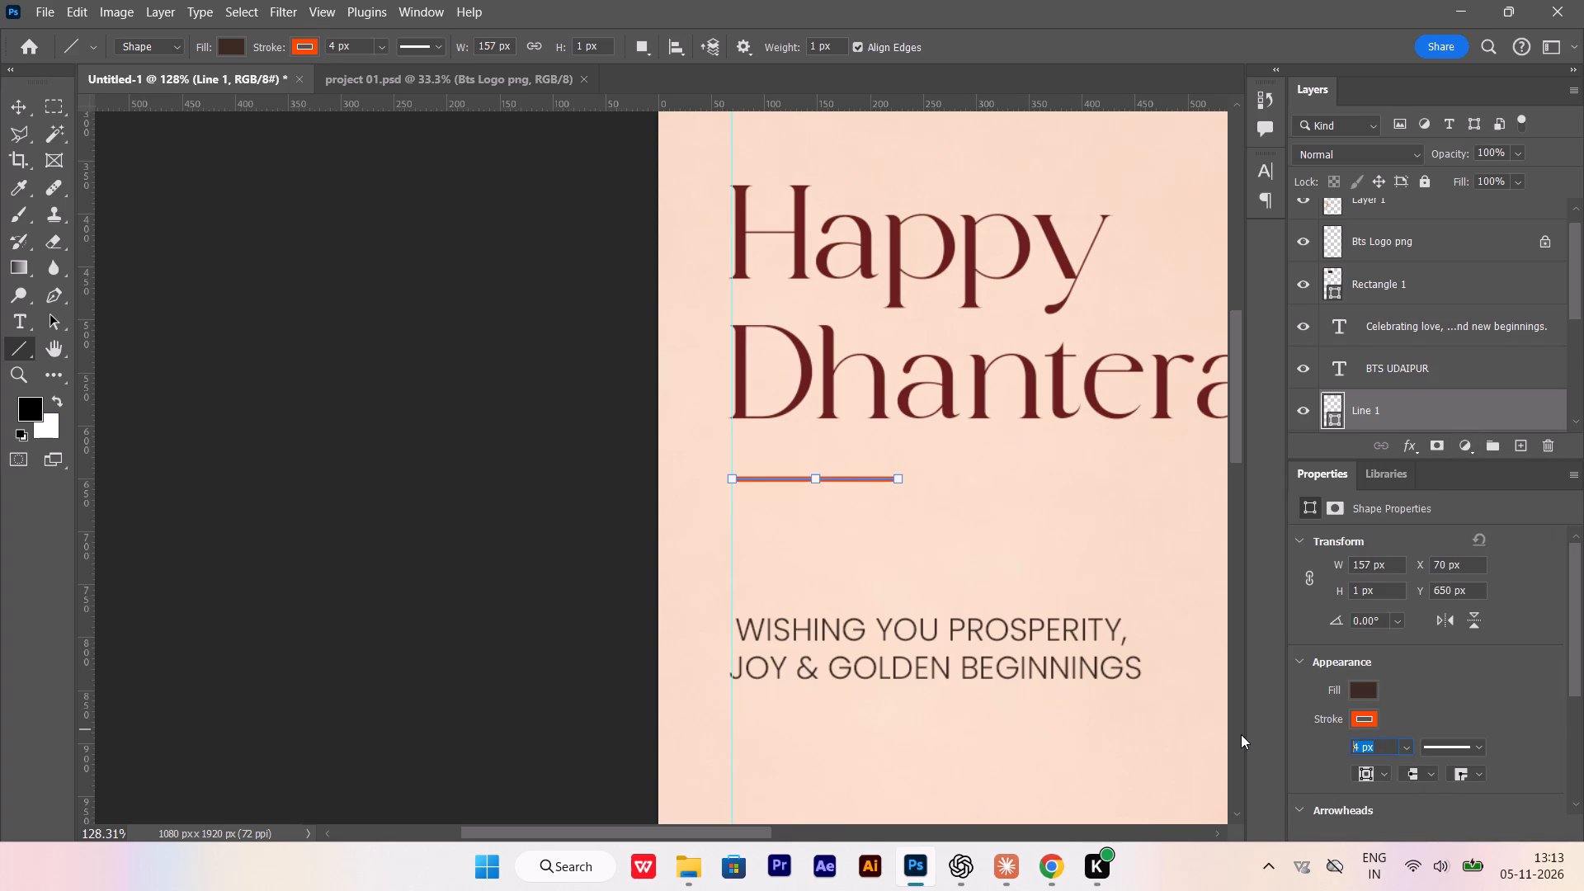
pyautogui.press('2')
pyautogui.press('Return')
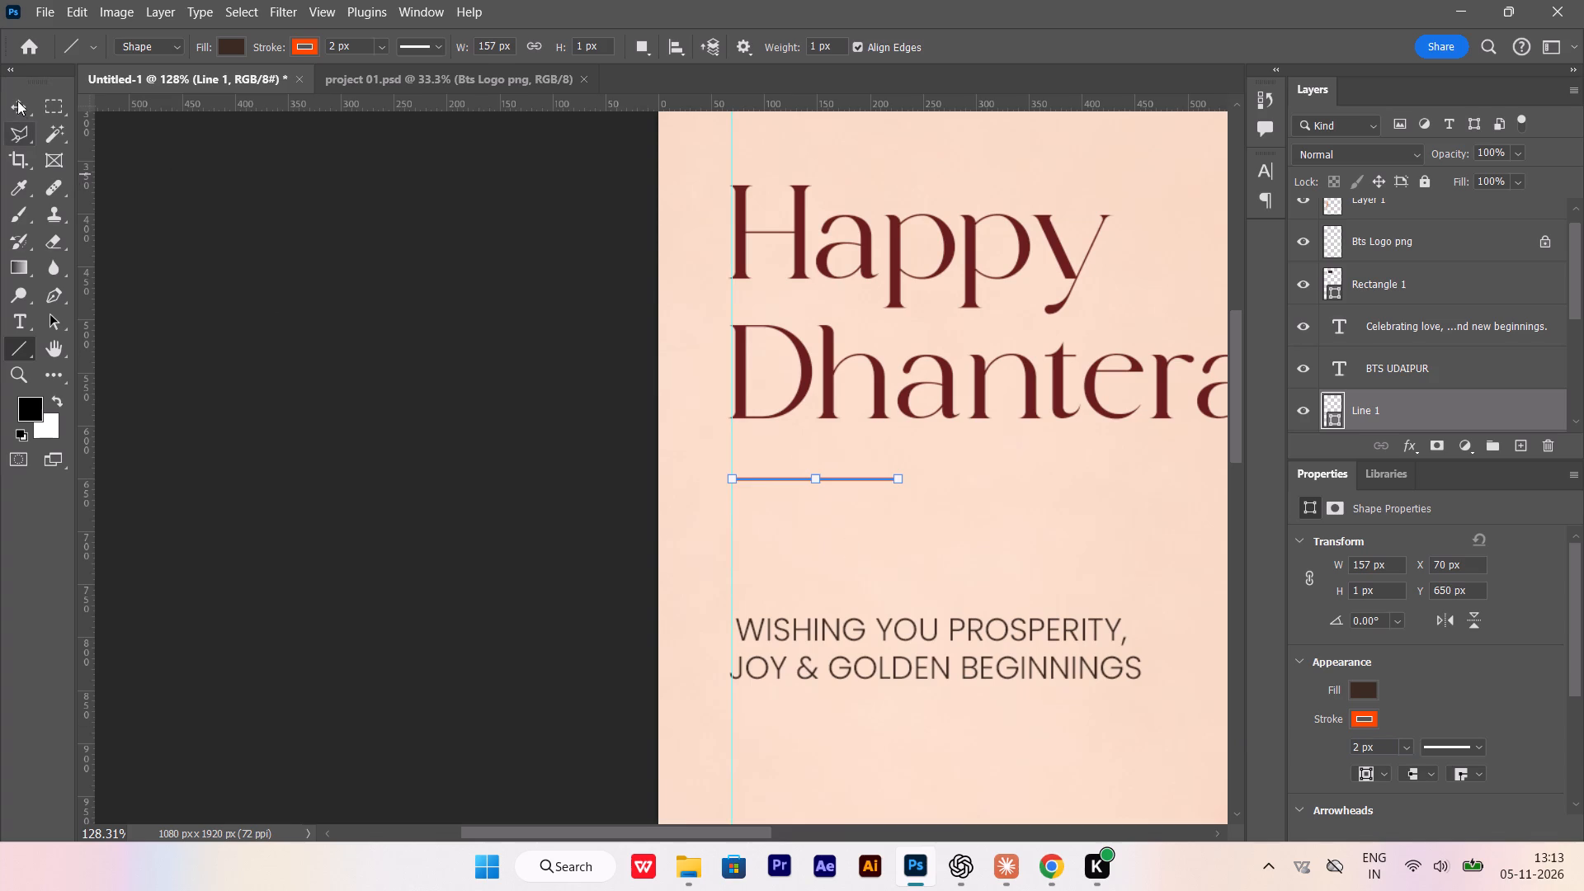
# Compare the divider line and text spacing with the pasted mock-up.
pyautogui.click(16, 98)
pyautogui.keyDown('alt'); pyautogui.scroll(-18, 298, 362); pyautogui.keyUp('alt')
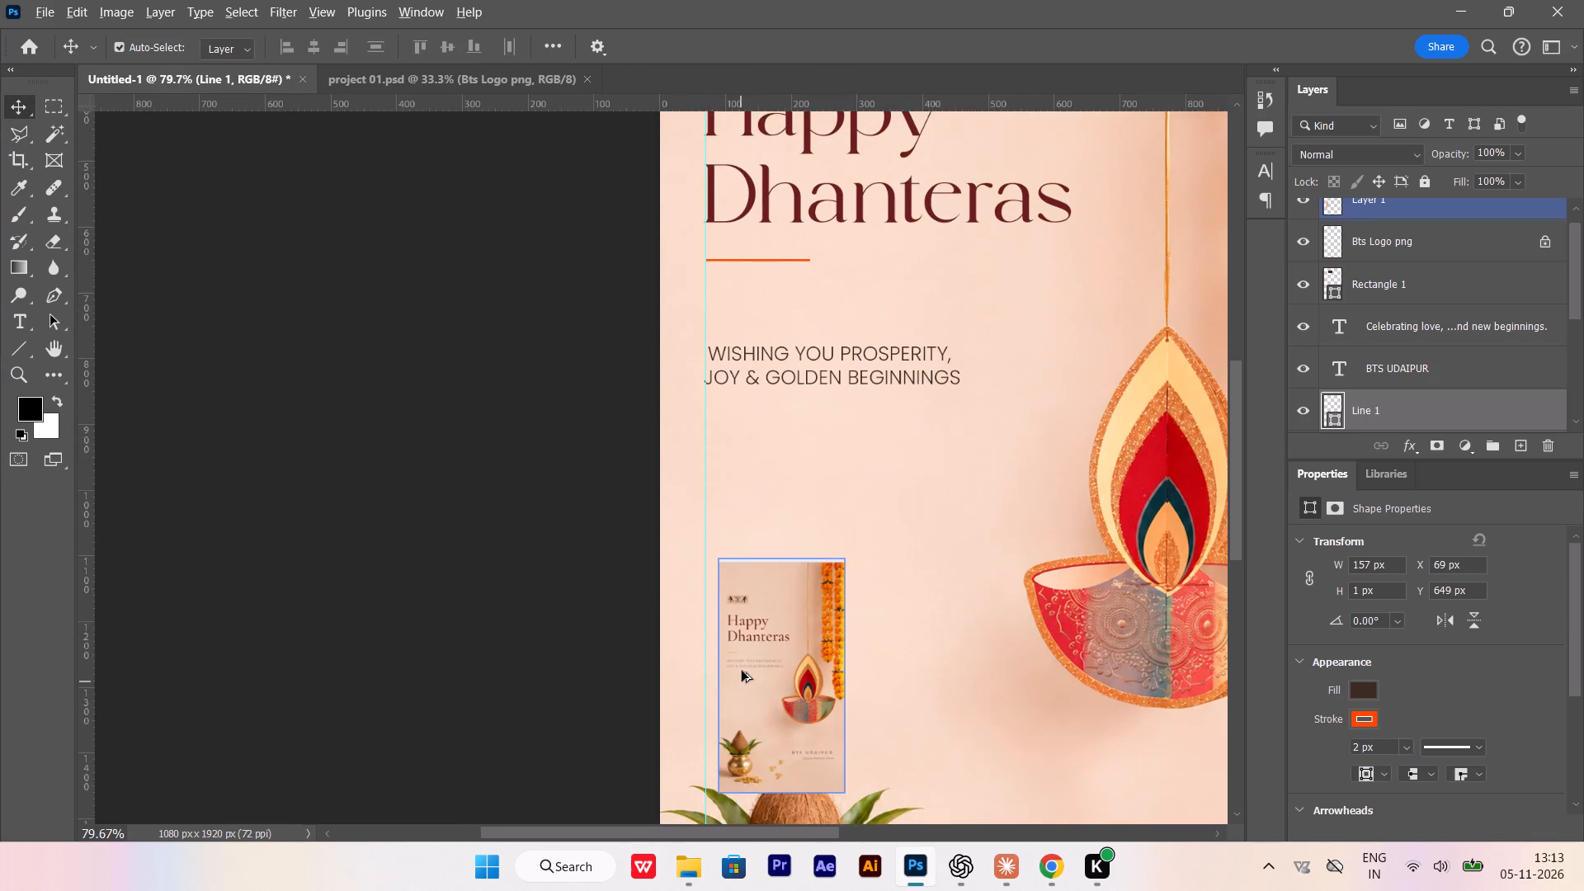
pyautogui.keyDown('alt'); pyautogui.scroll(15, 742, 662); pyautogui.keyUp('alt')
pyautogui.keyDown('alt'); pyautogui.scroll(-1, 747, 671); pyautogui.keyUp('alt')
pyautogui.keyDown('alt'); pyautogui.scroll(3, 747, 671); pyautogui.keyUp('alt')
pyautogui.keyDown('alt'); pyautogui.scroll(-10, 739, 676); pyautogui.keyUp('alt')
pyautogui.scroll(-8, 721, 656)
pyautogui.keyDown('alt'); pyautogui.scroll(-9, 733, 663); pyautogui.keyUp('alt')
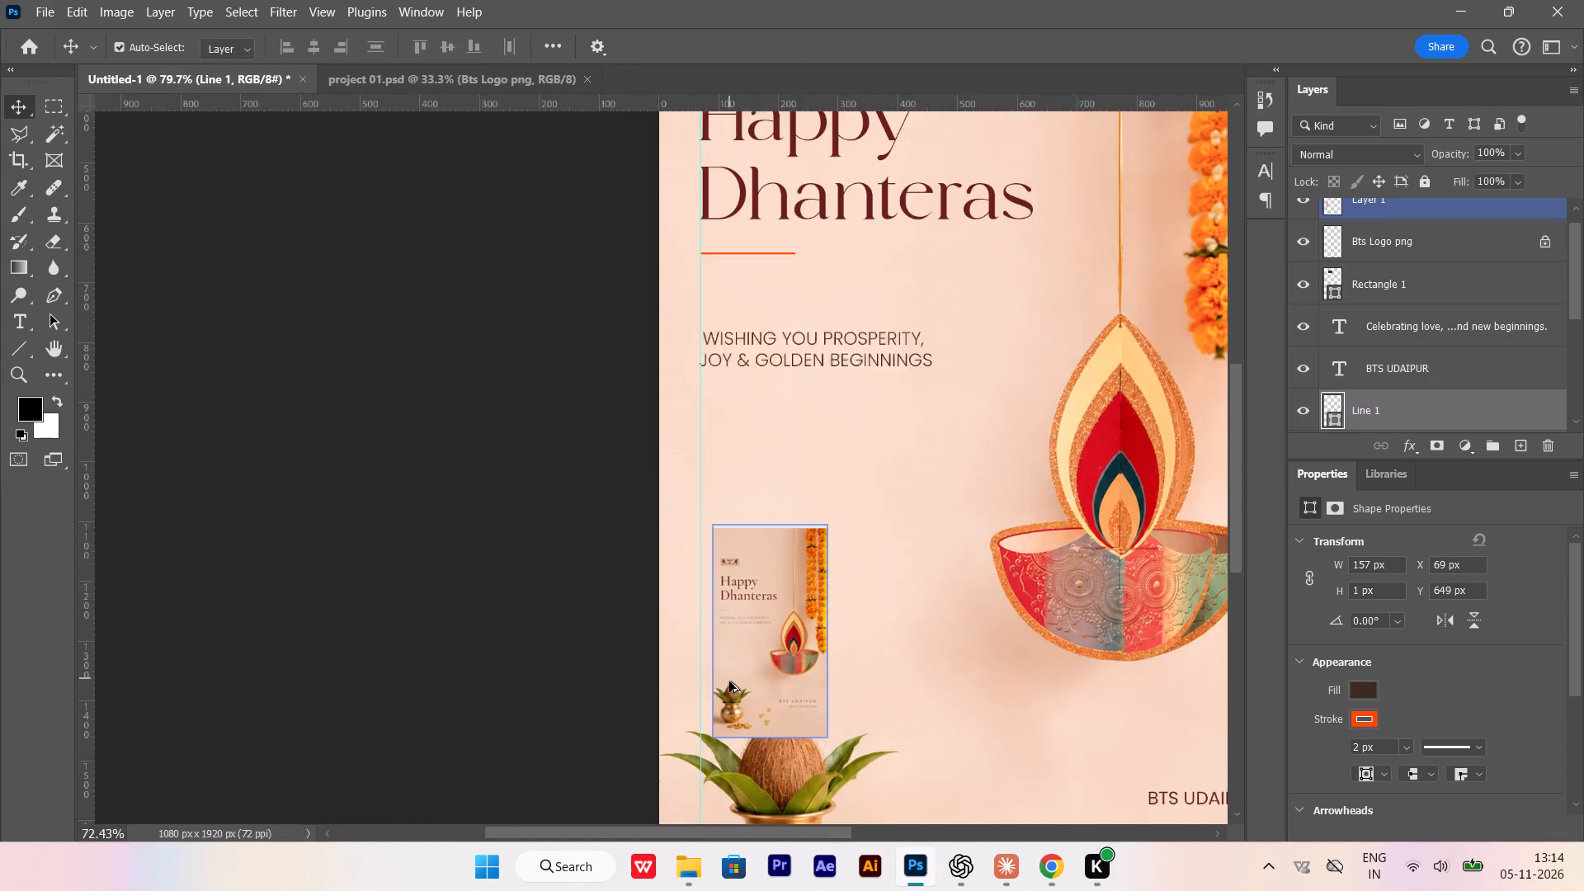
pyautogui.scroll(4, 791, 540)
pyautogui.keyDown('alt'); pyautogui.scroll(13, 775, 411); pyautogui.keyUp('alt')
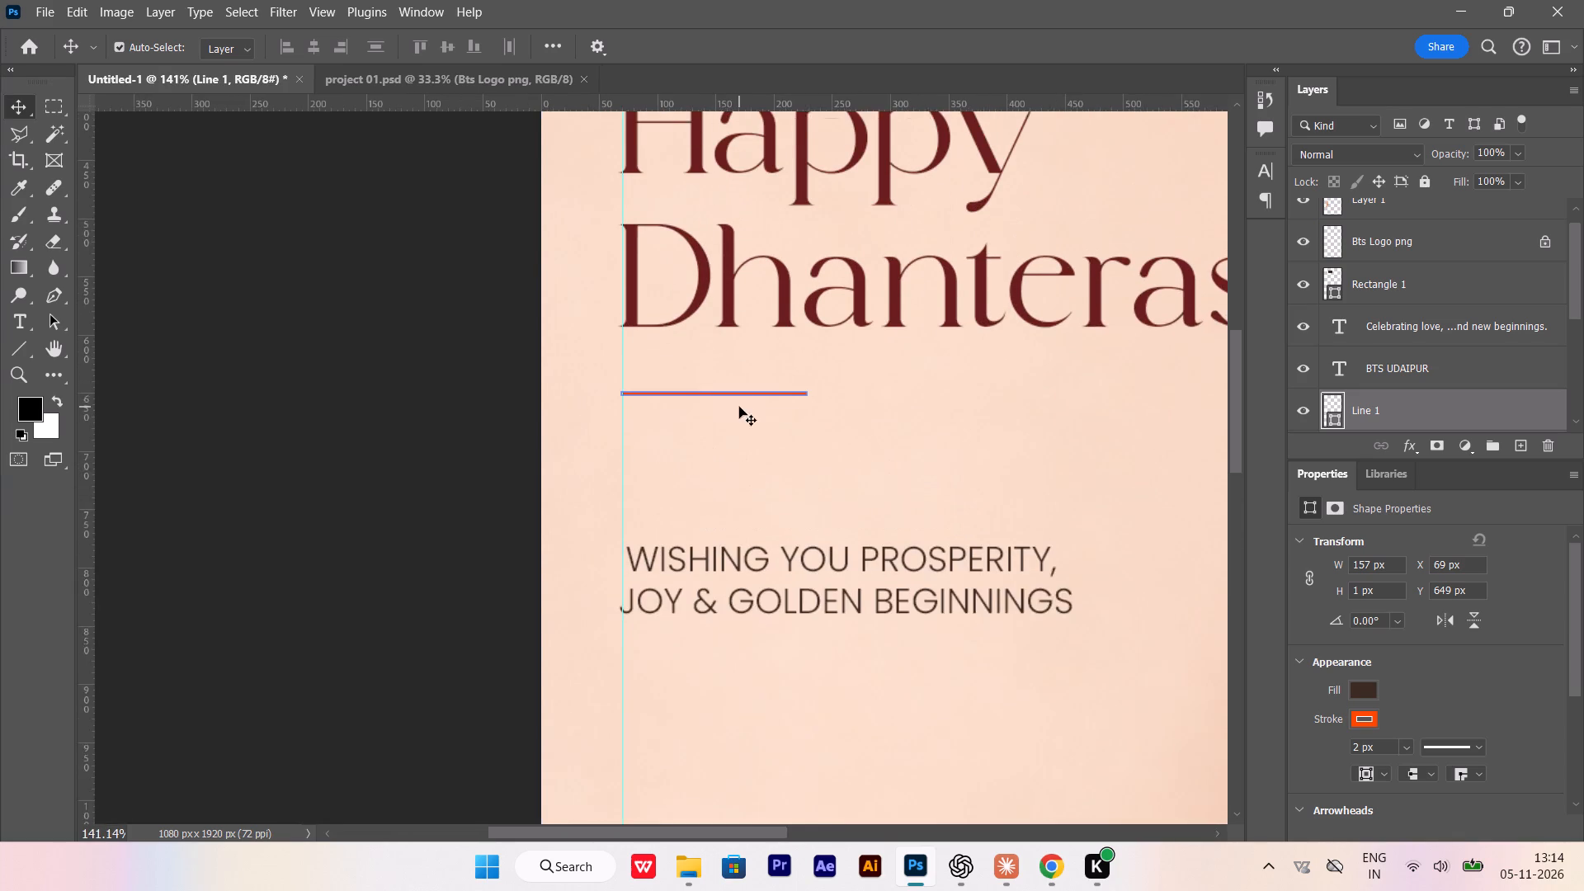
pyautogui.keyDown('alt'); pyautogui.scroll(2, 739, 407); pyautogui.keyUp('alt')
pyautogui.click(743, 426)
pyautogui.keyDown('alt'); pyautogui.scroll(-7, 714, 527); pyautogui.keyUp('alt')
pyautogui.keyDown('alt'); pyautogui.scroll(2, 1164, 478); pyautogui.keyUp('alt')
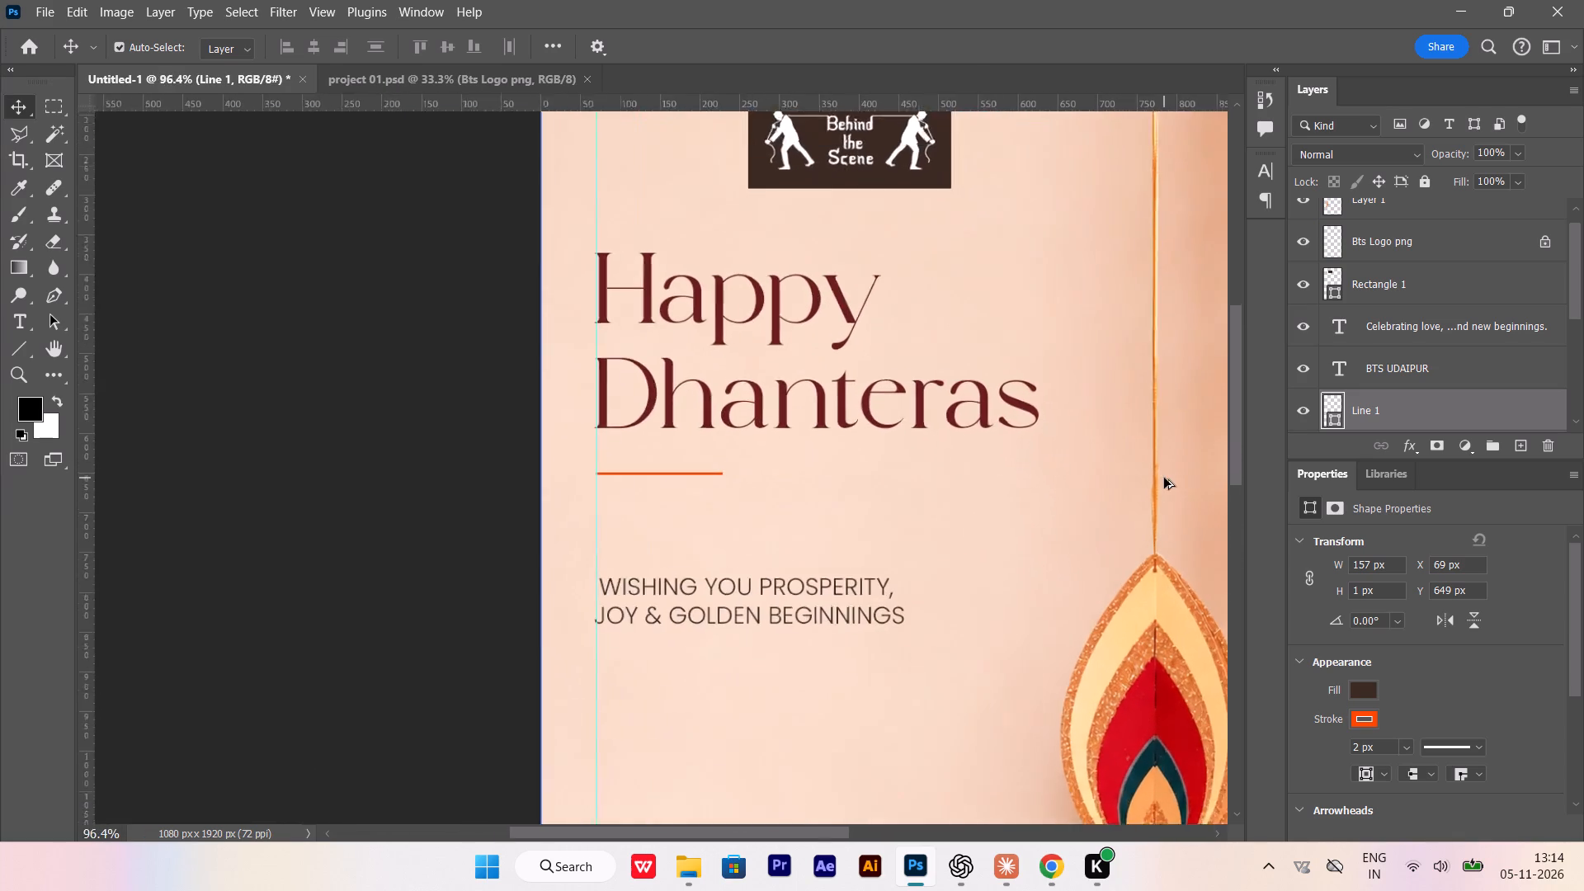
# Change the divider line's stroke to light orange ffb270, starting from a colour sampled on the diya's hanging thread.
pyautogui.keyDown('alt'); pyautogui.scroll(4, 1164, 478); pyautogui.keyUp('alt')
pyautogui.click(1376, 718)
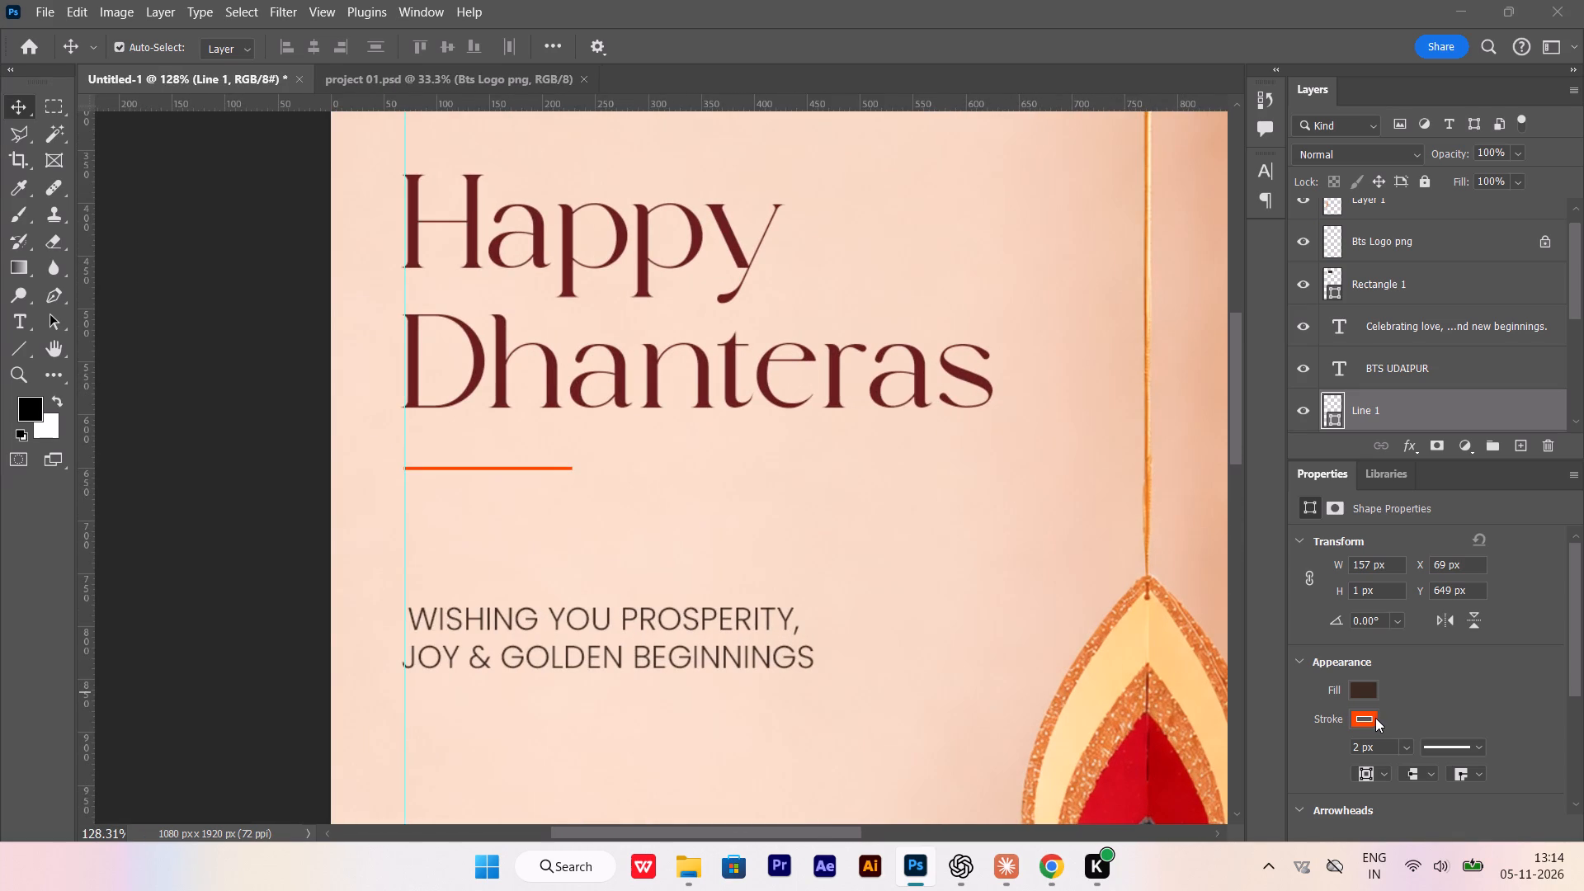
pyautogui.click(1565, 490)
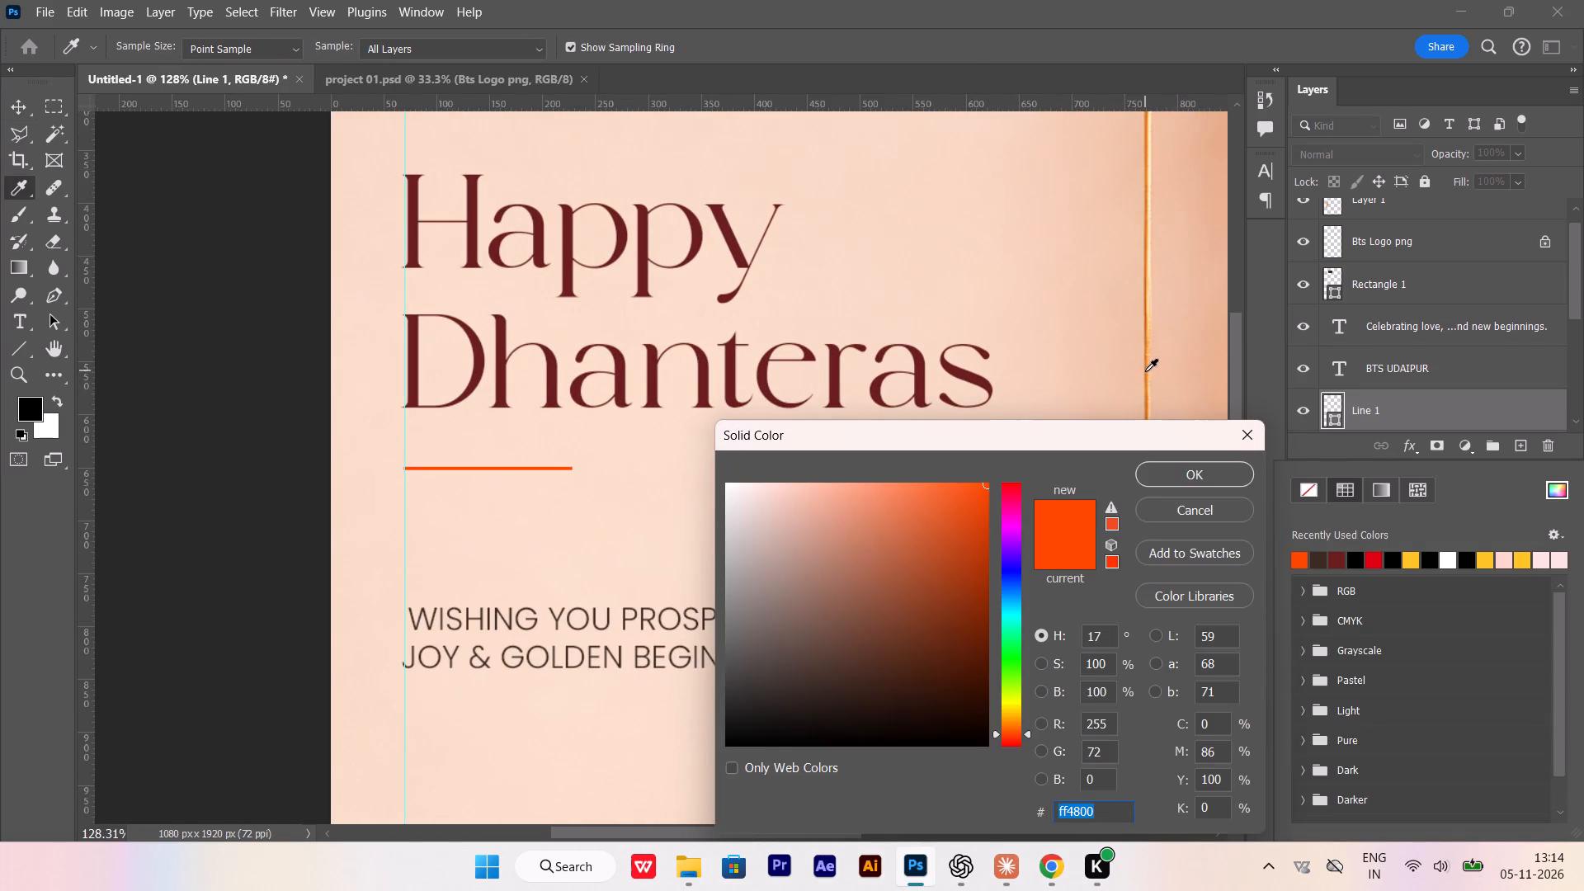
pyautogui.click(1145, 371)
pyautogui.moveTo(856, 512); pyautogui.dragTo(871, 454)
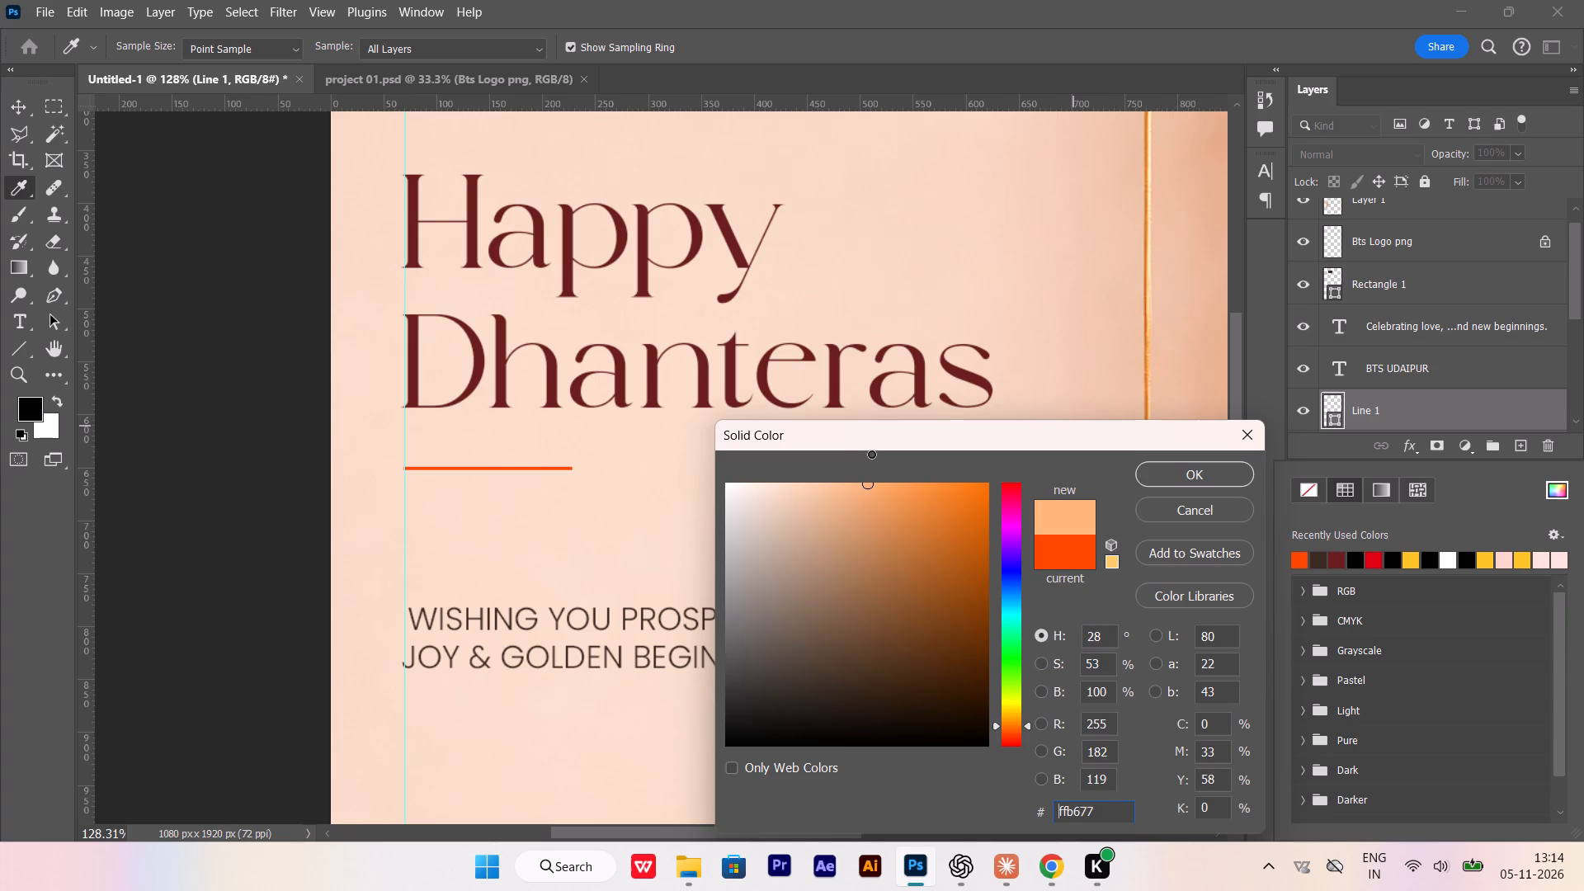
pyautogui.moveTo(871, 454); pyautogui.dragTo(874, 454)
pyautogui.click(1206, 478)
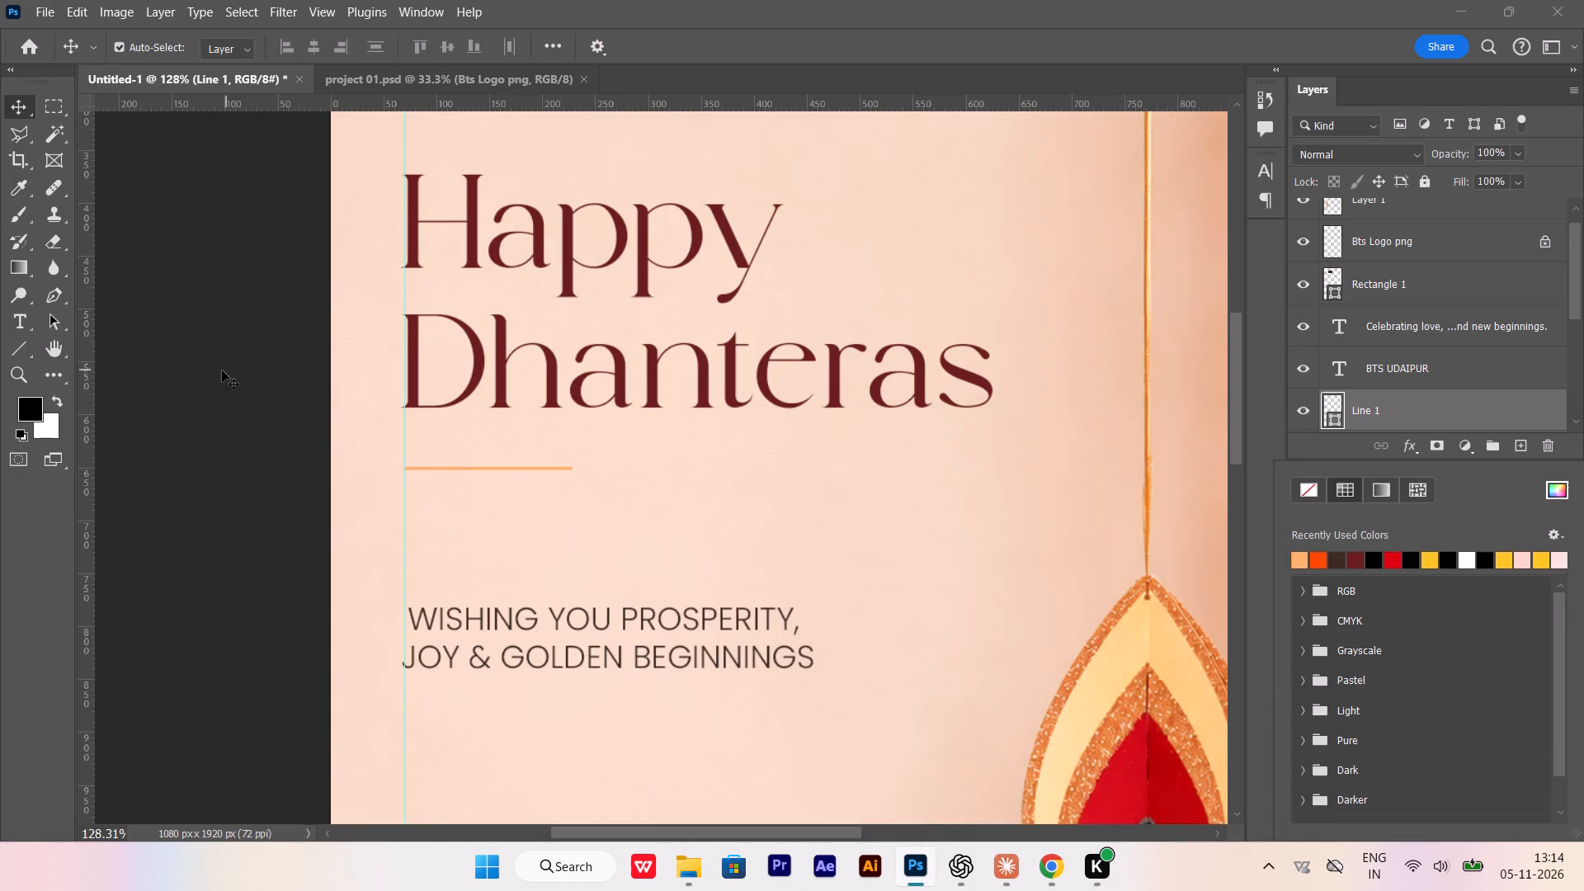
pyautogui.click(213, 375)
# Move the divider line down to Y 665 px, between the Dhanteras heading and the wishing text.
pyautogui.keyDown('alt'); pyautogui.scroll(3, 457, 465); pyautogui.keyUp('alt')
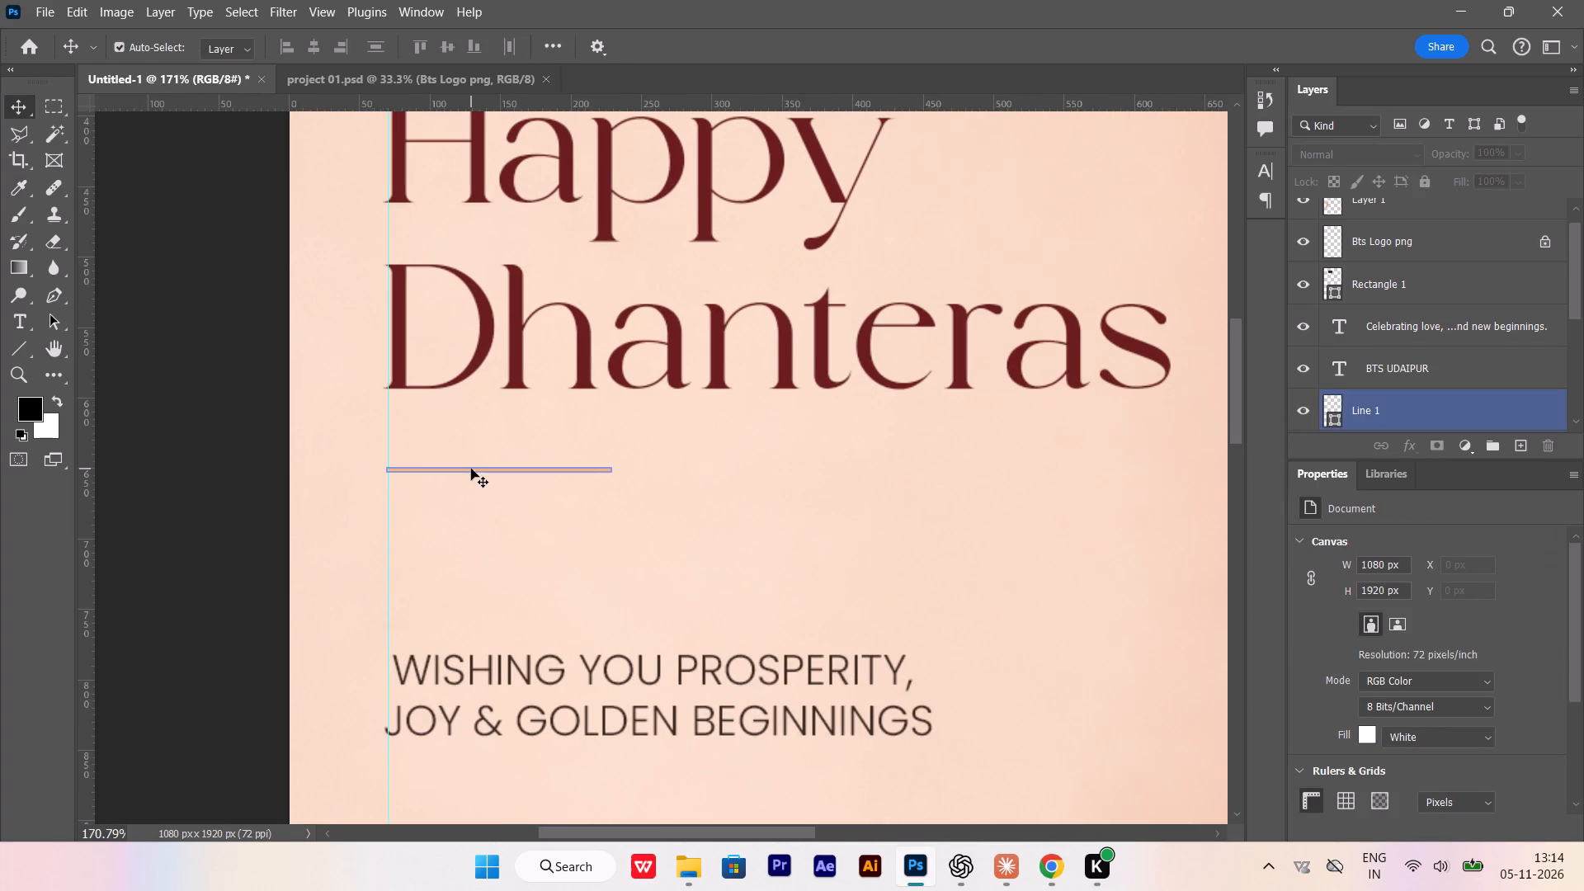
pyautogui.moveTo(471, 469); pyautogui.dragTo(468, 491)
pyautogui.keyDown('alt'); pyautogui.scroll(-7, 757, 546); pyautogui.keyUp('alt')
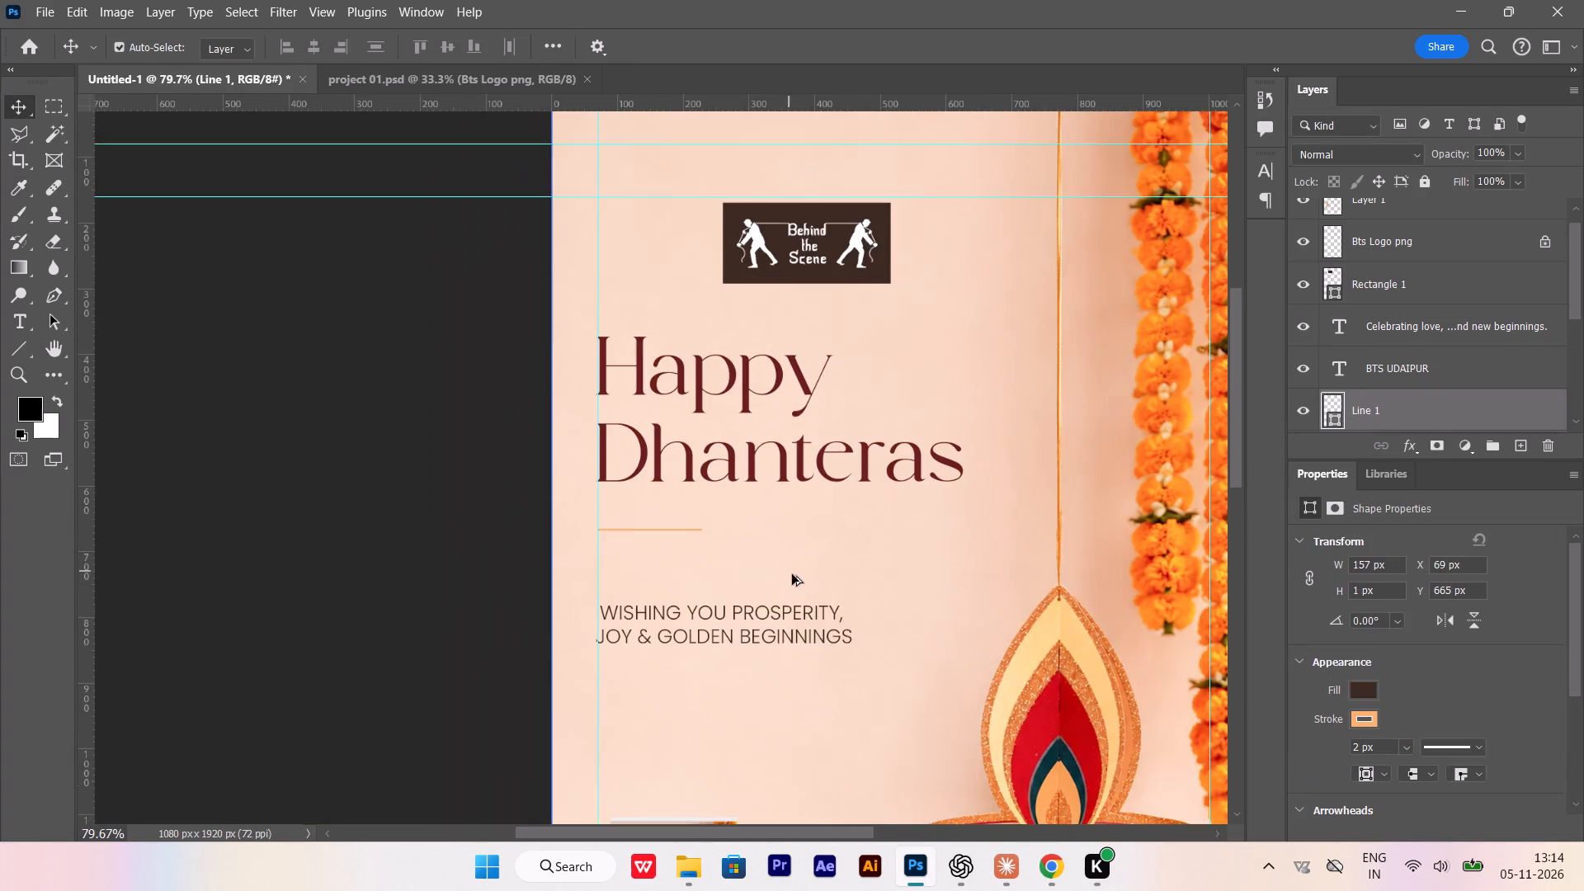
pyautogui.keyDown('alt'); pyautogui.scroll(-15, 792, 574); pyautogui.keyUp('alt')
pyautogui.keyDown('alt'); pyautogui.scroll(8, 650, 683); pyautogui.keyUp('alt')
pyautogui.scroll(20, 644, 685)
pyautogui.scroll(8, 644, 685)
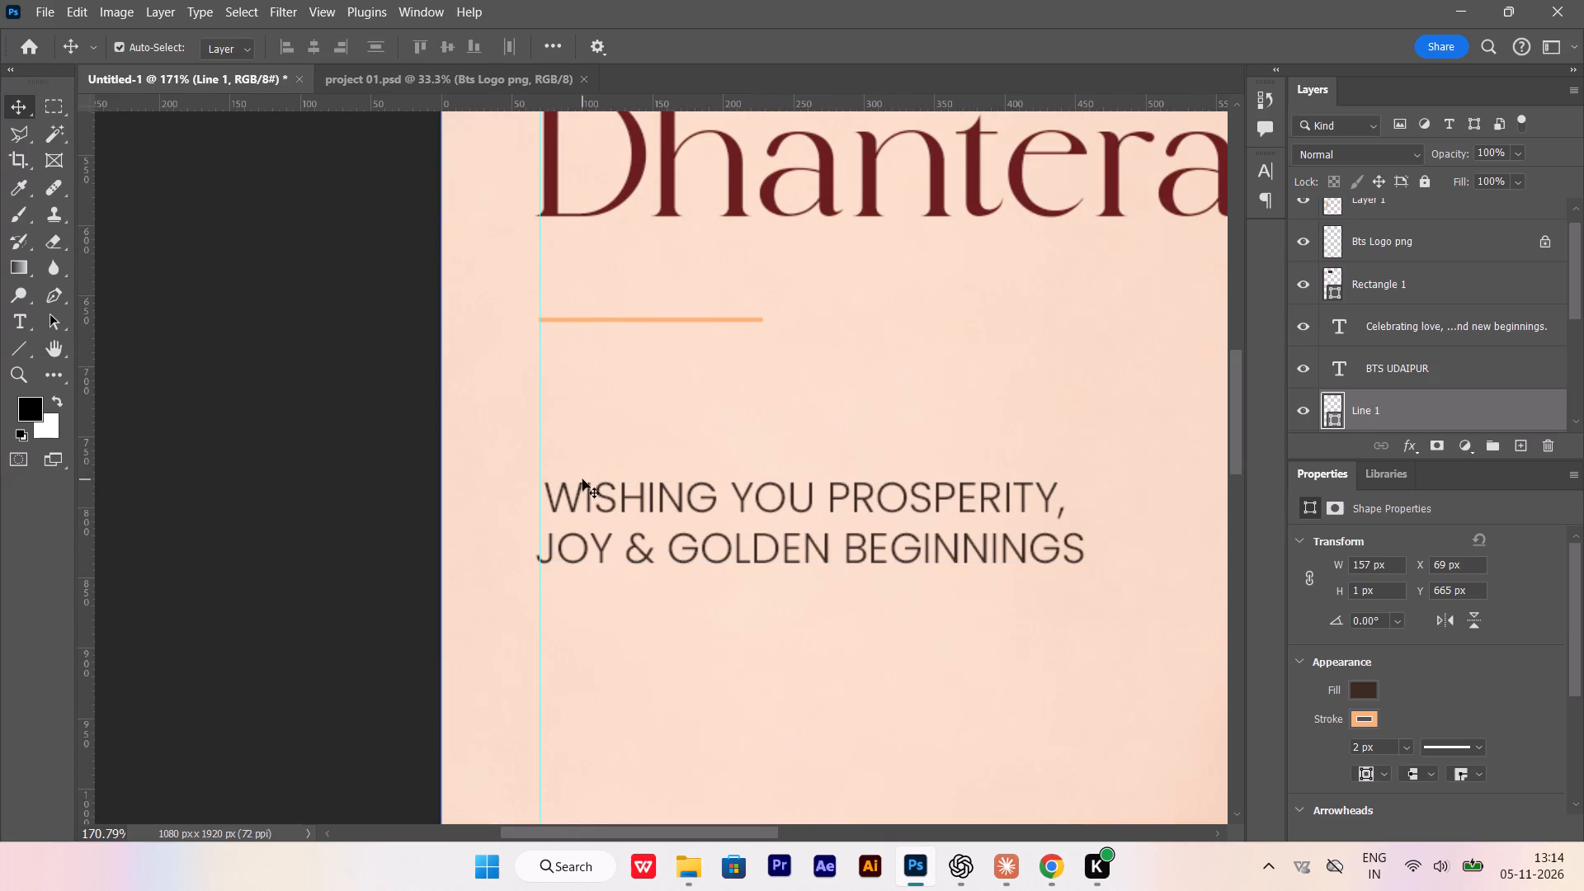
pyautogui.keyDown('alt'); pyautogui.scroll(-8, 606, 494); pyautogui.keyUp('alt')
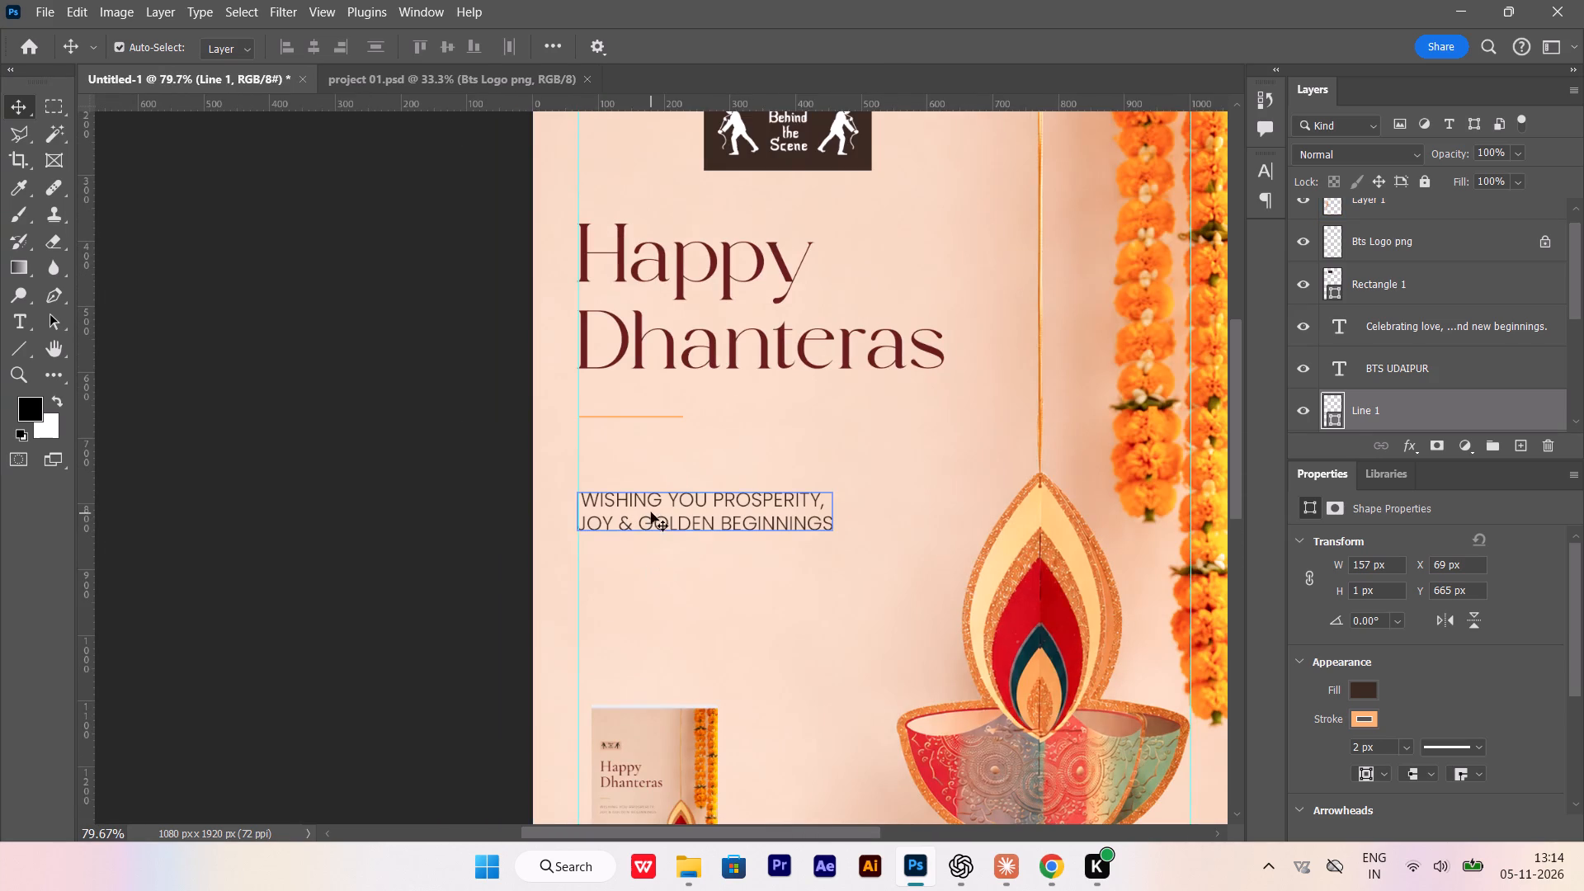
# Distribute the Happy Dhanteras heading, divider line and wishing text vertically so the line is evenly spaced between them.
pyautogui.click(640, 416)
pyautogui.keyDown('shift'); pyautogui.click(649, 514); pyautogui.keyUp('shift')
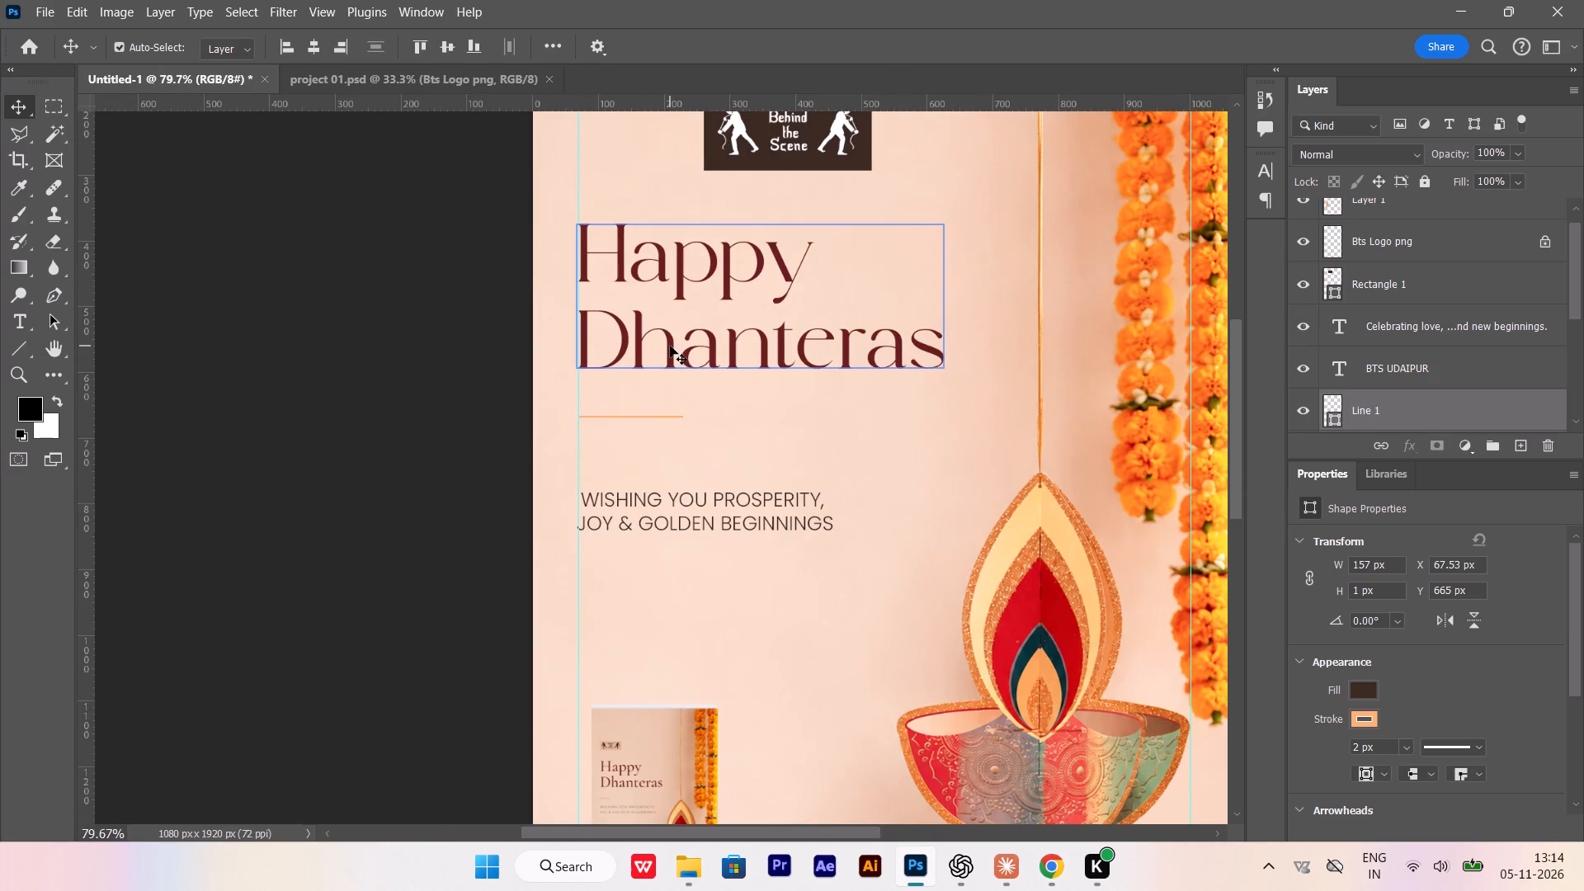
pyautogui.keyDown('shift'); pyautogui.click(670, 346); pyautogui.keyUp('shift')
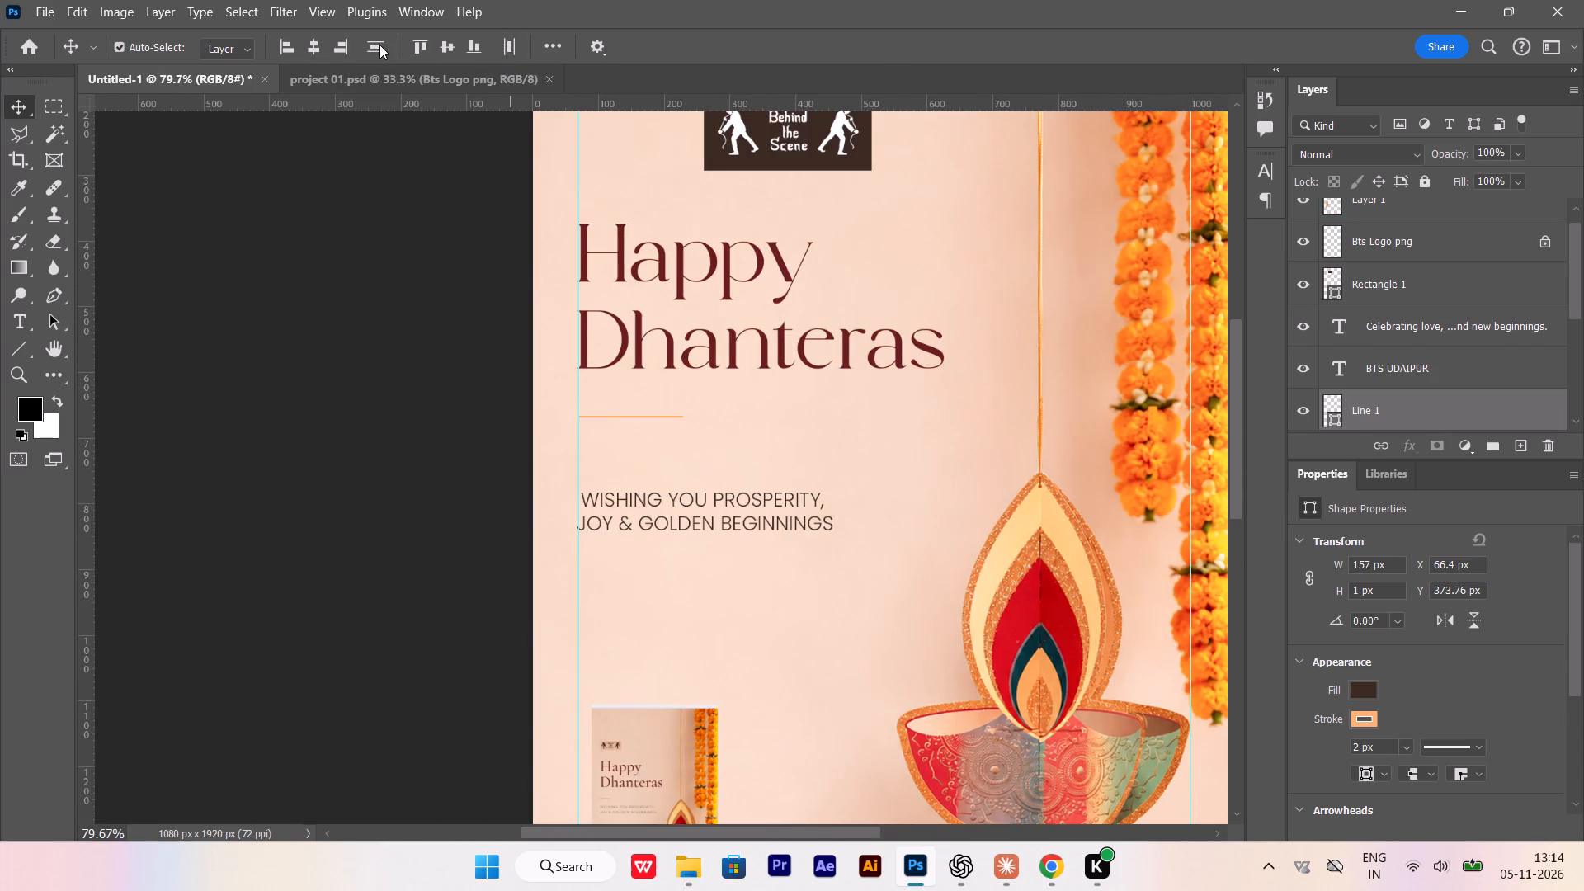
pyautogui.click(379, 45)
pyautogui.keyDown('alt'); pyautogui.scroll(-8, 408, 423); pyautogui.keyUp('alt')
pyautogui.click(530, 506)
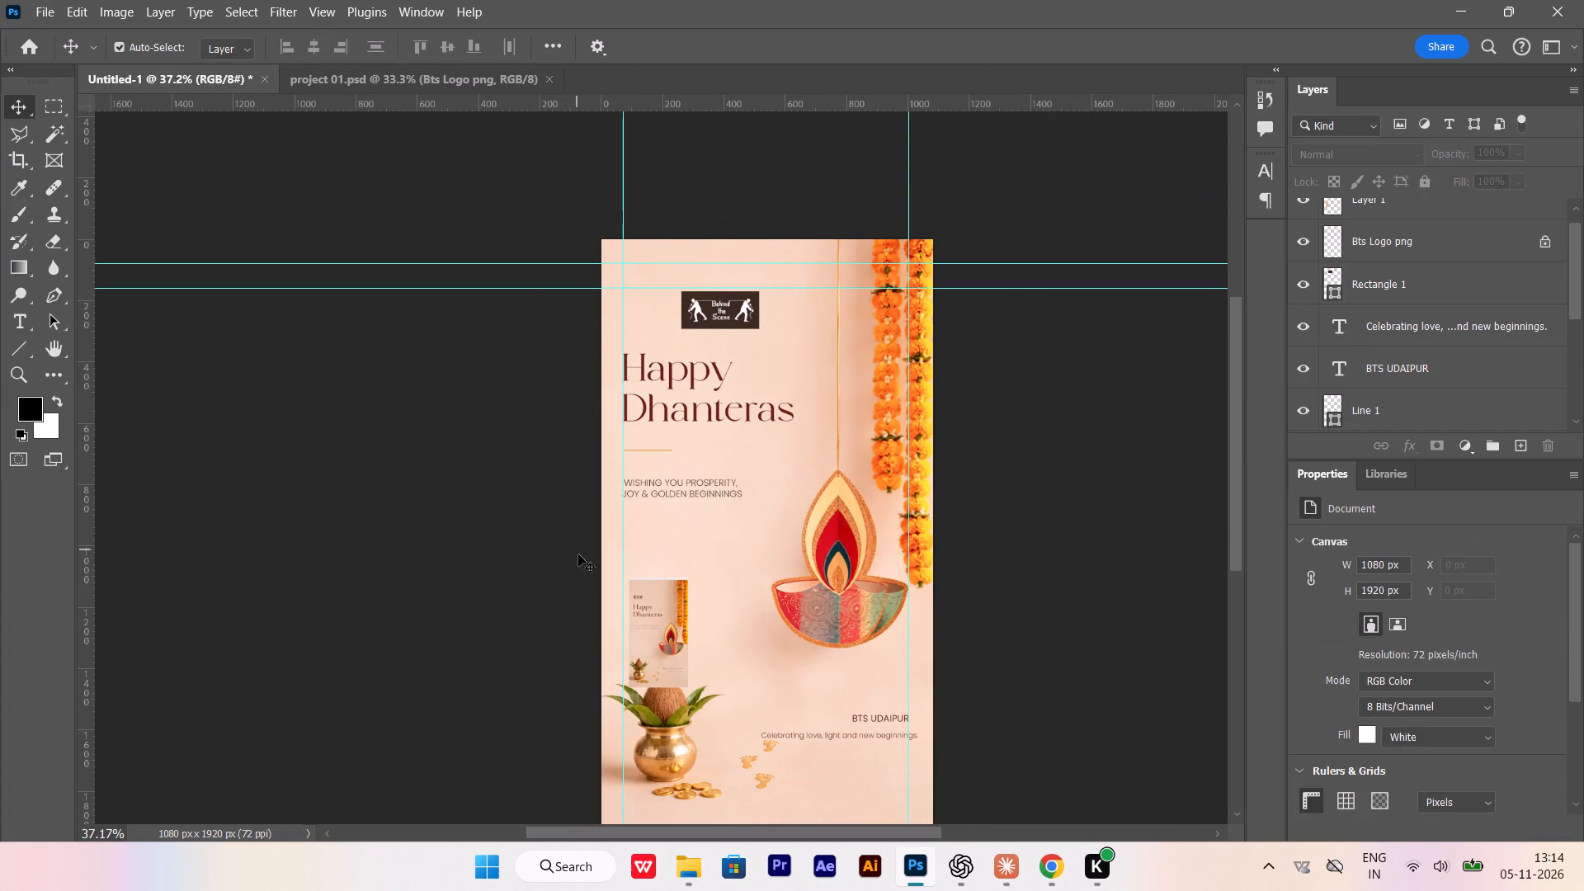
# Compare the logo, heading and divider spacing with the pasted mock-up.
pyautogui.keyDown('alt'); pyautogui.scroll(3, 662, 794); pyautogui.keyUp('alt')
pyautogui.keyDown('alt'); pyautogui.scroll(4, 676, 666); pyautogui.keyUp('alt')
pyautogui.scroll(2, 643, 537)
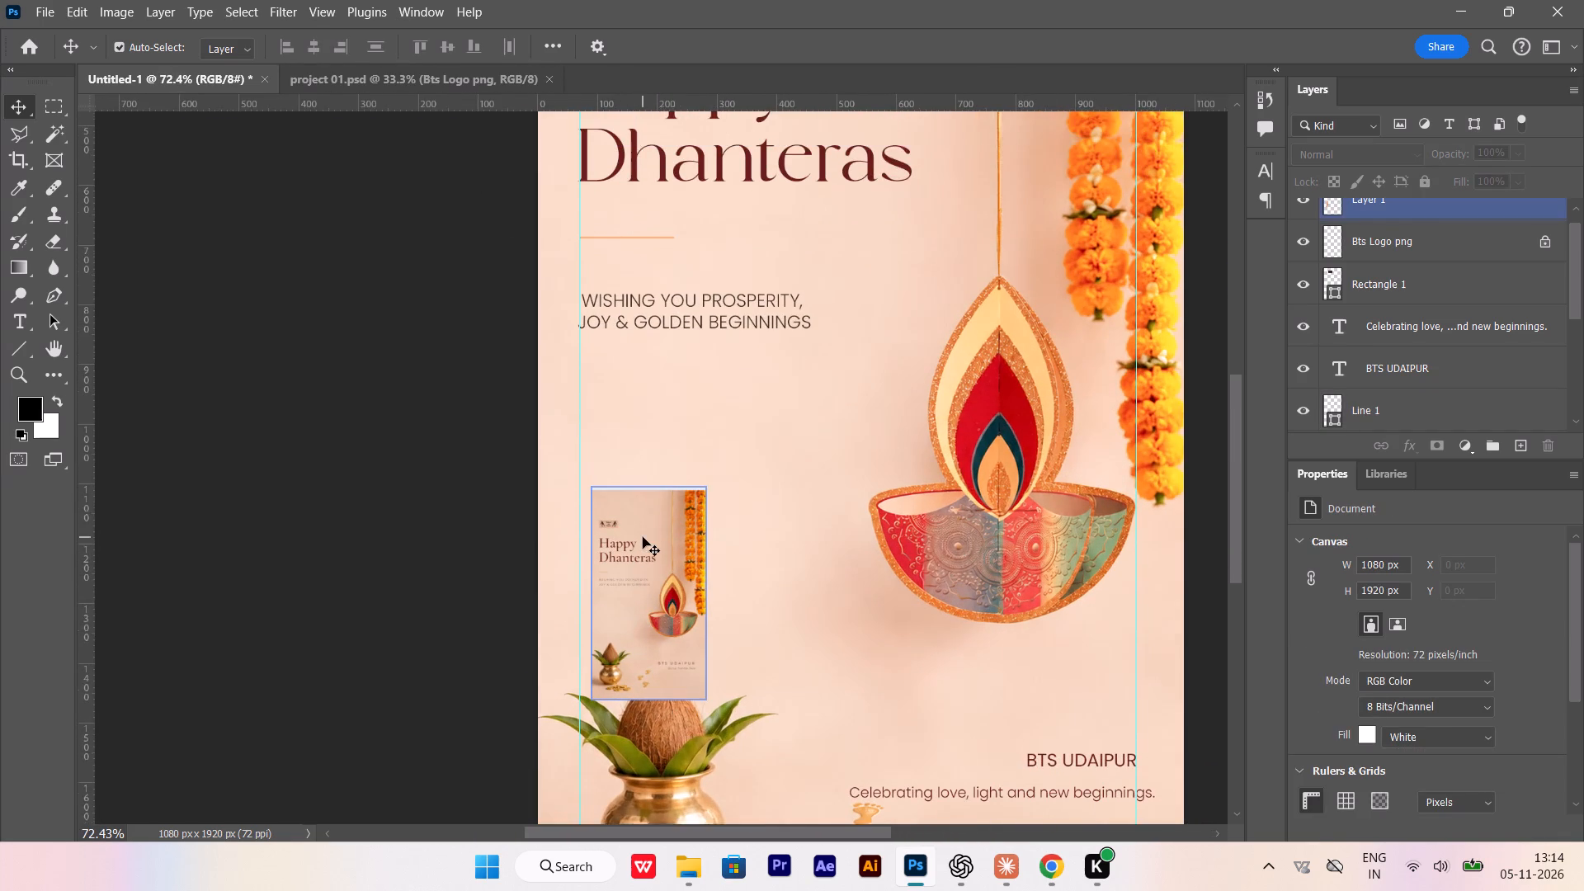
pyautogui.scroll(6, 643, 537)
pyautogui.keyDown('alt'); pyautogui.scroll(-6, 594, 509); pyautogui.keyUp('alt')
pyautogui.keyDown('alt'); pyautogui.scroll(6, 651, 323); pyautogui.keyUp('alt')
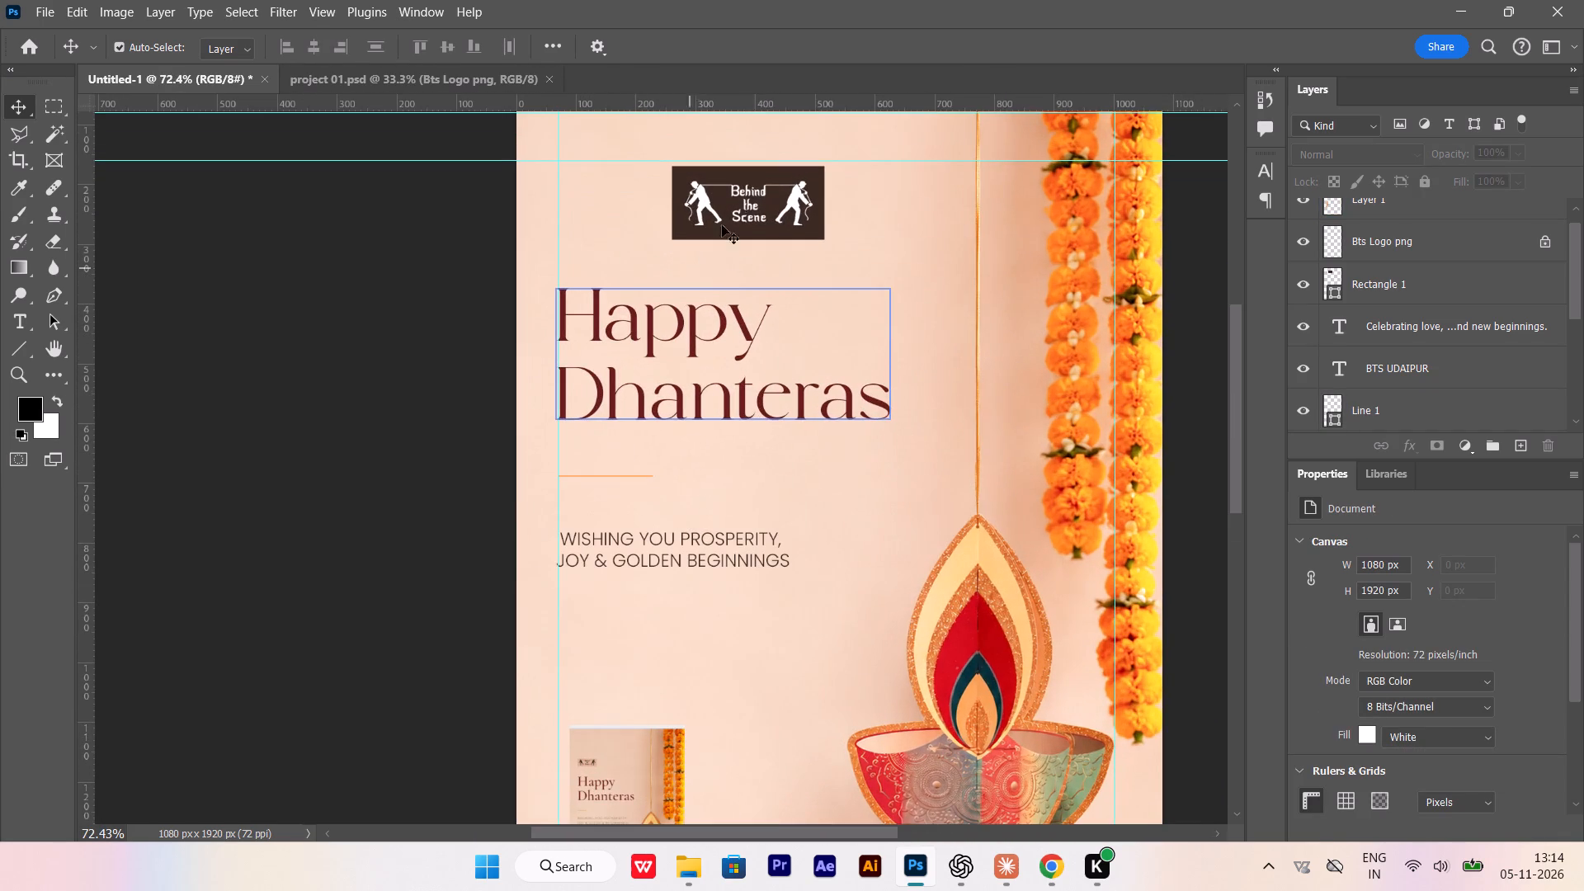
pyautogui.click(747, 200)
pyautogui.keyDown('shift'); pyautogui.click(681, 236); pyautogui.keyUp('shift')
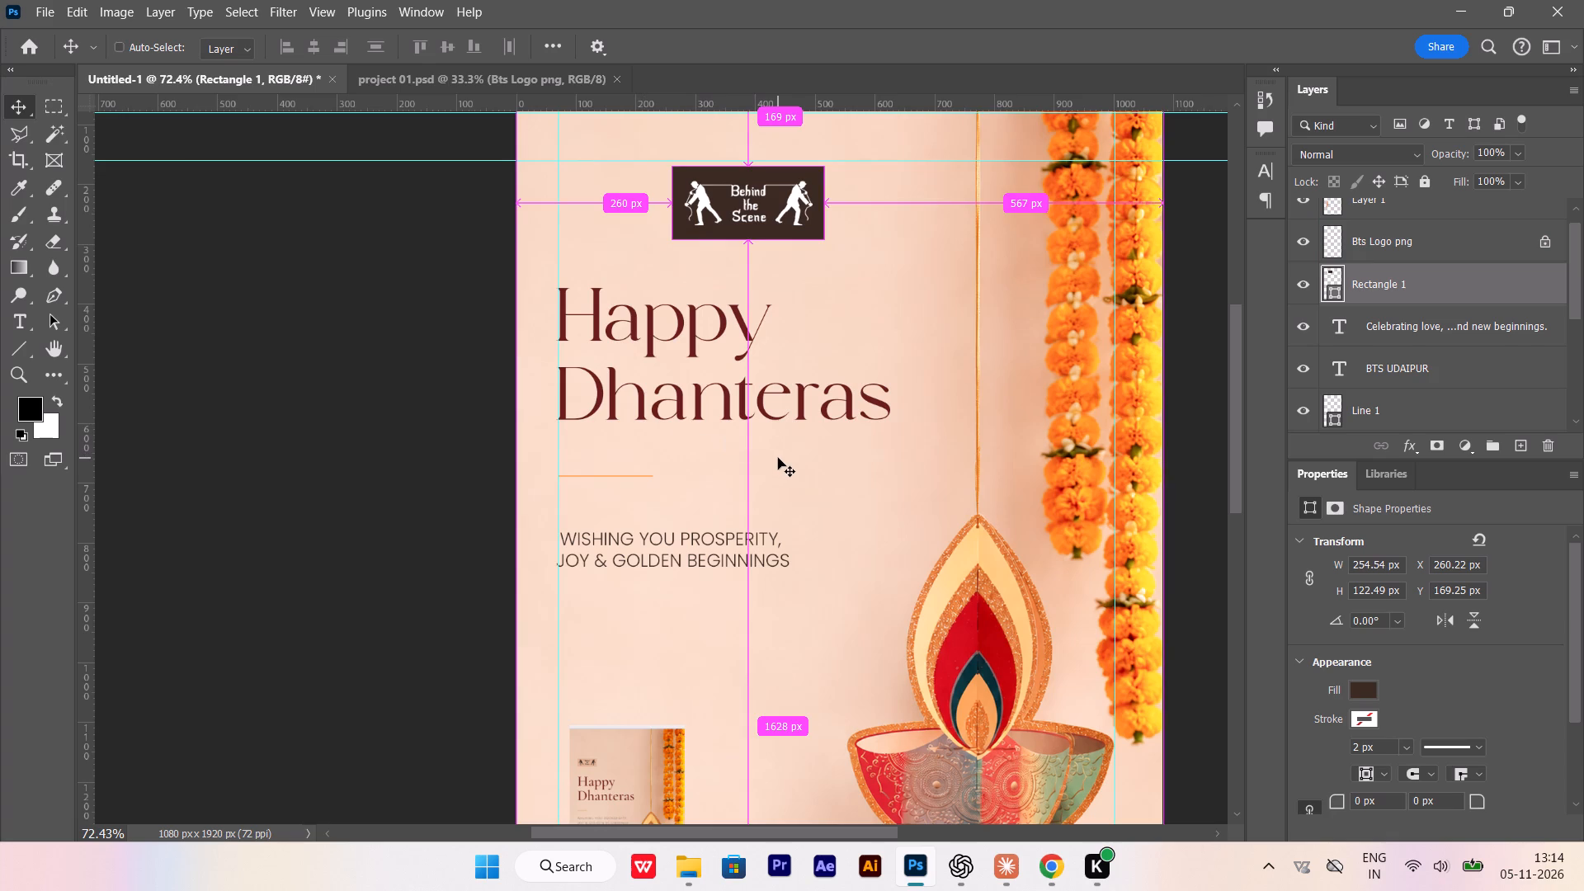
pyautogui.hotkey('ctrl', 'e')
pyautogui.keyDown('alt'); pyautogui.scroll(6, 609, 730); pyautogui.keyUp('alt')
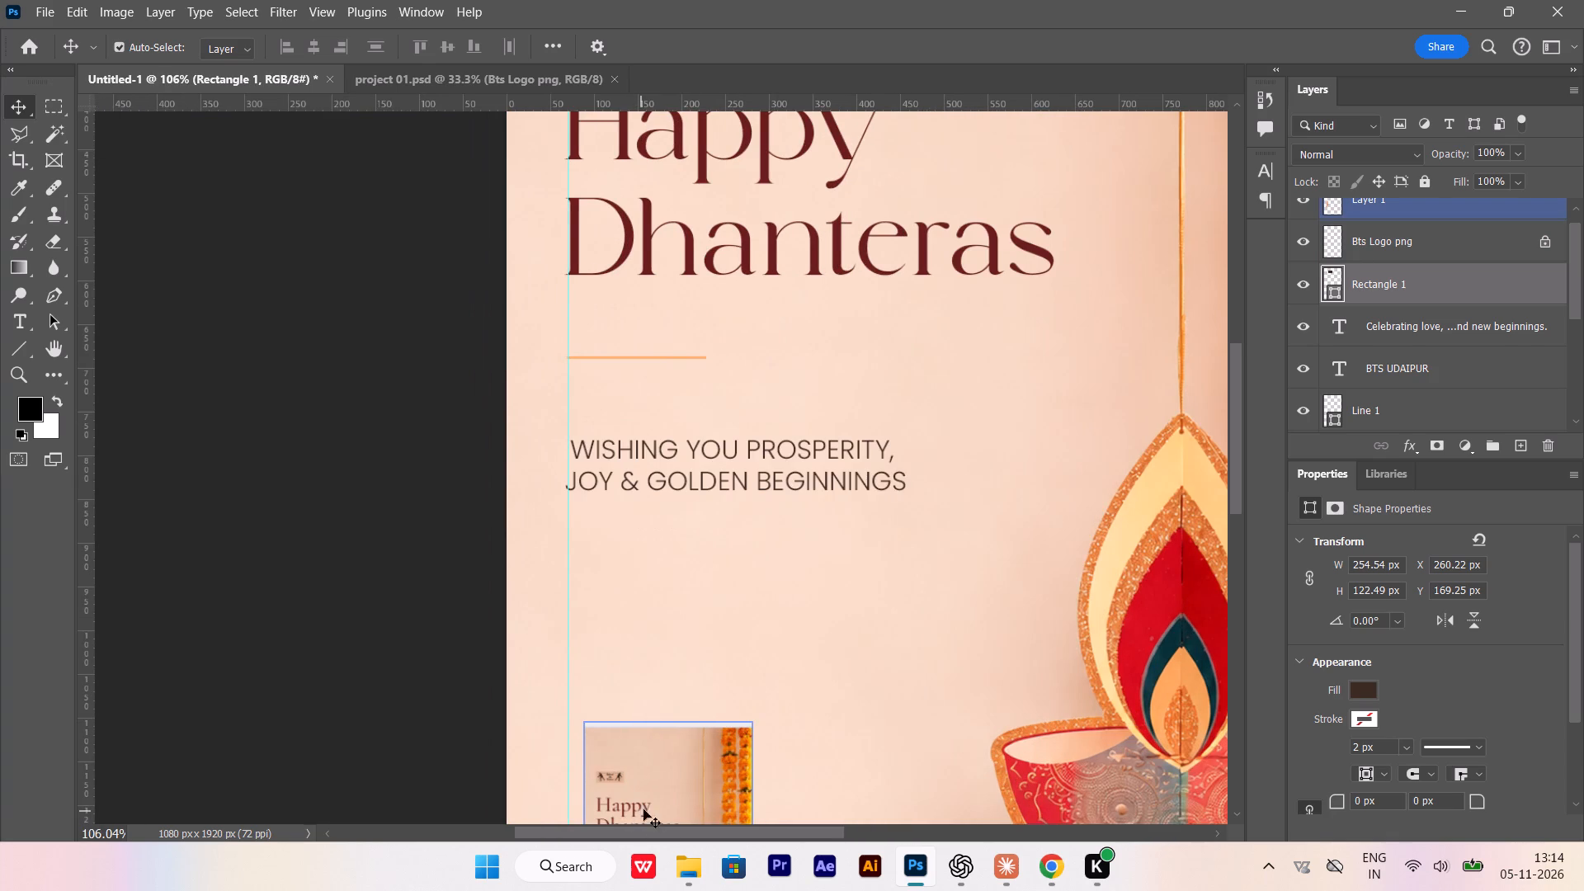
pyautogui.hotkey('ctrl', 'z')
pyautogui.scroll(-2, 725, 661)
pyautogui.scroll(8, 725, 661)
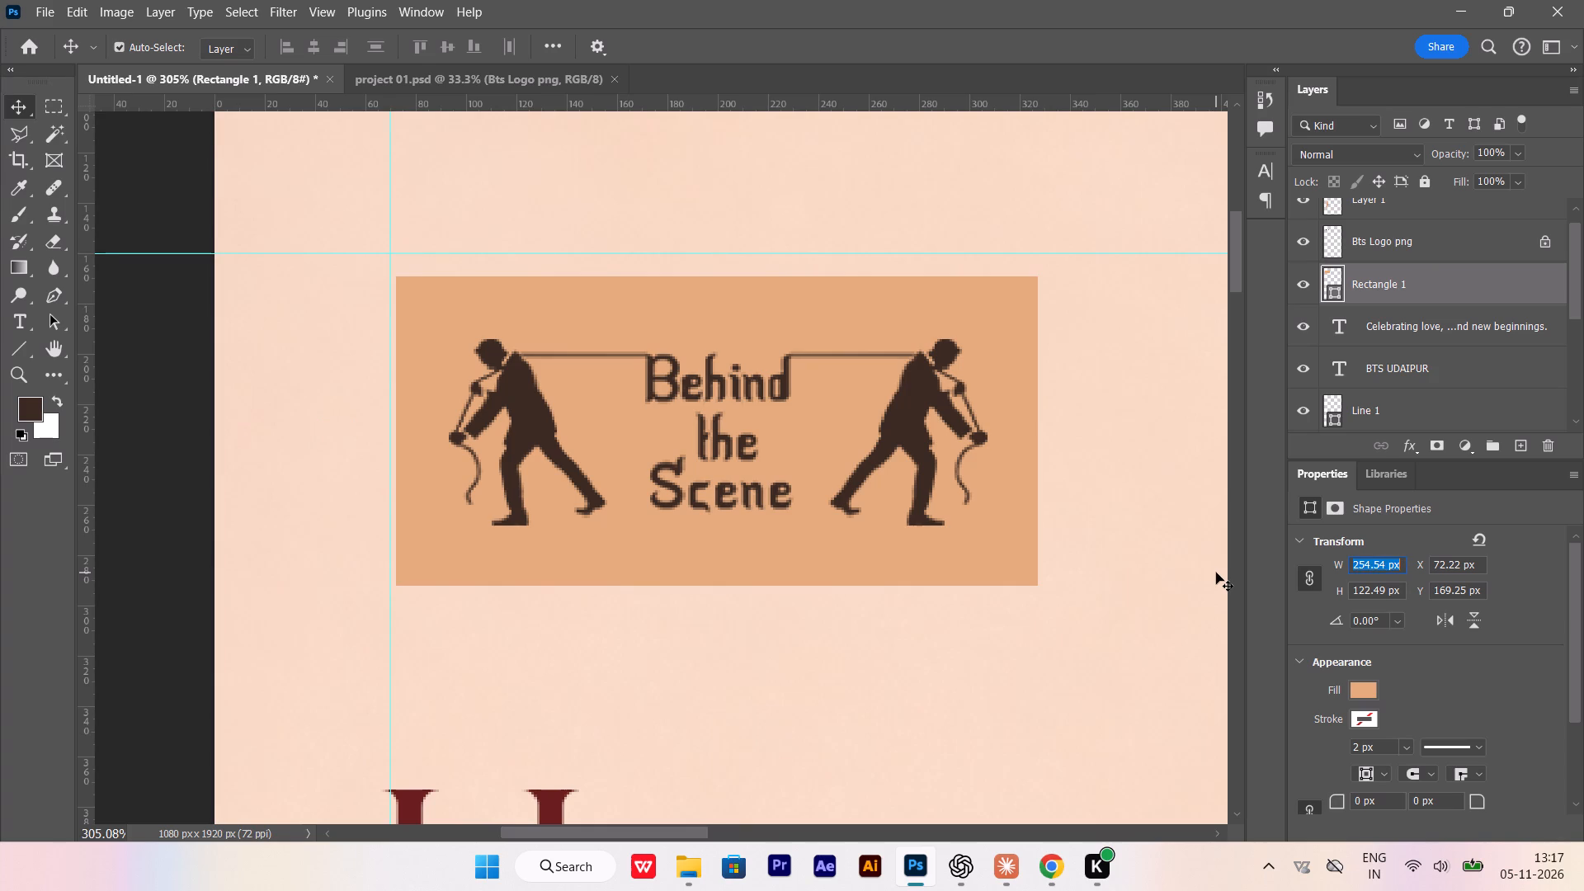
pyautogui.write('270')
pyautogui.press('Tab')
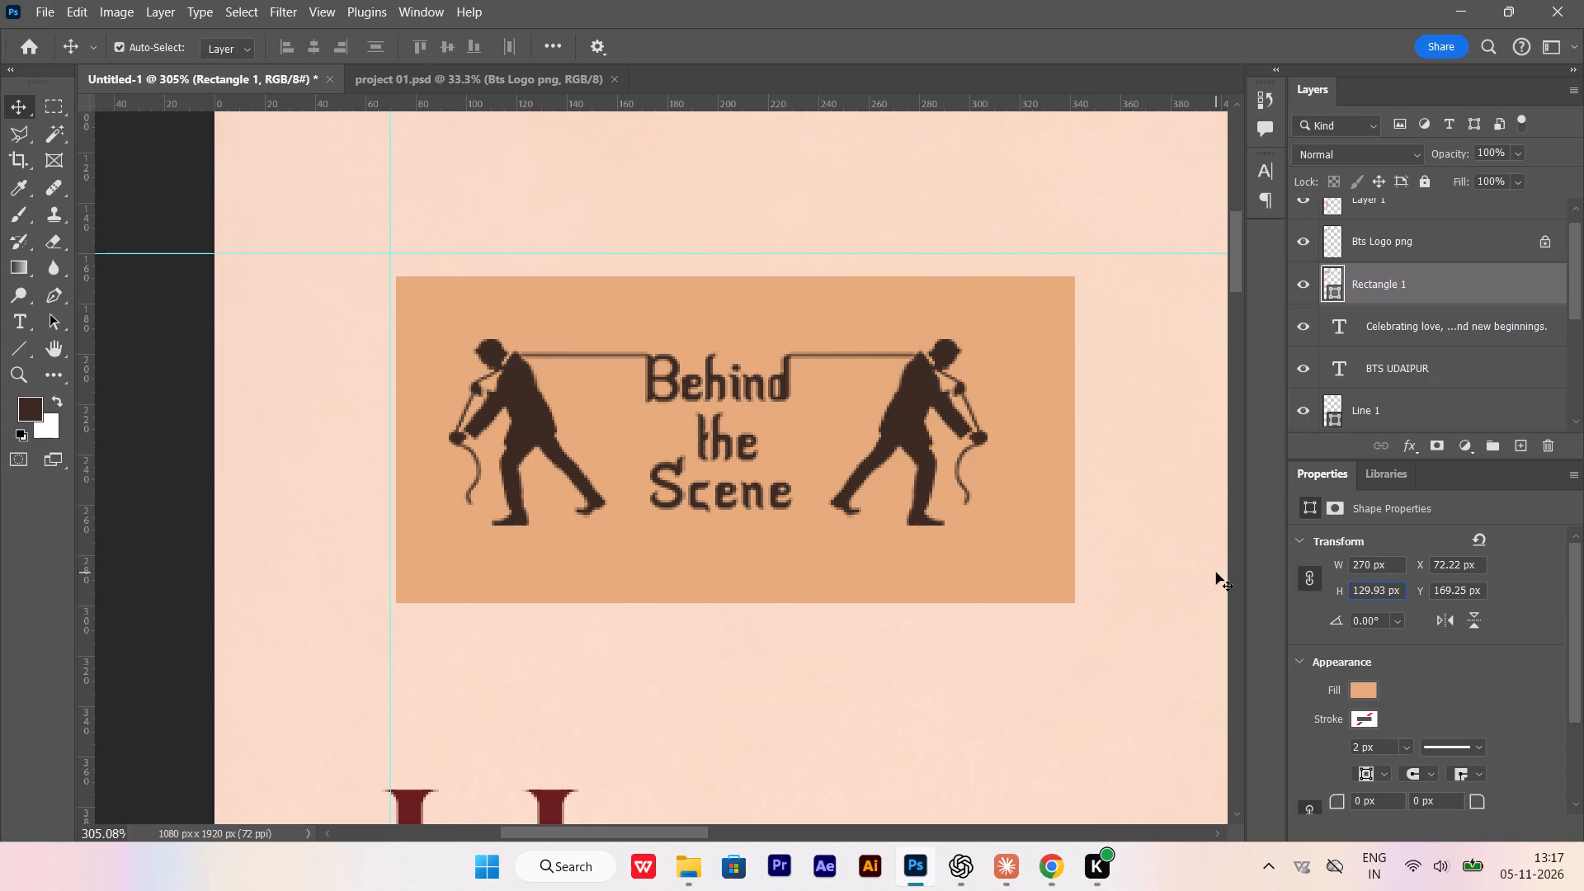
pyautogui.hotkey('ctrl', 'a')
pyautogui.write('100')
pyautogui.press('Return')
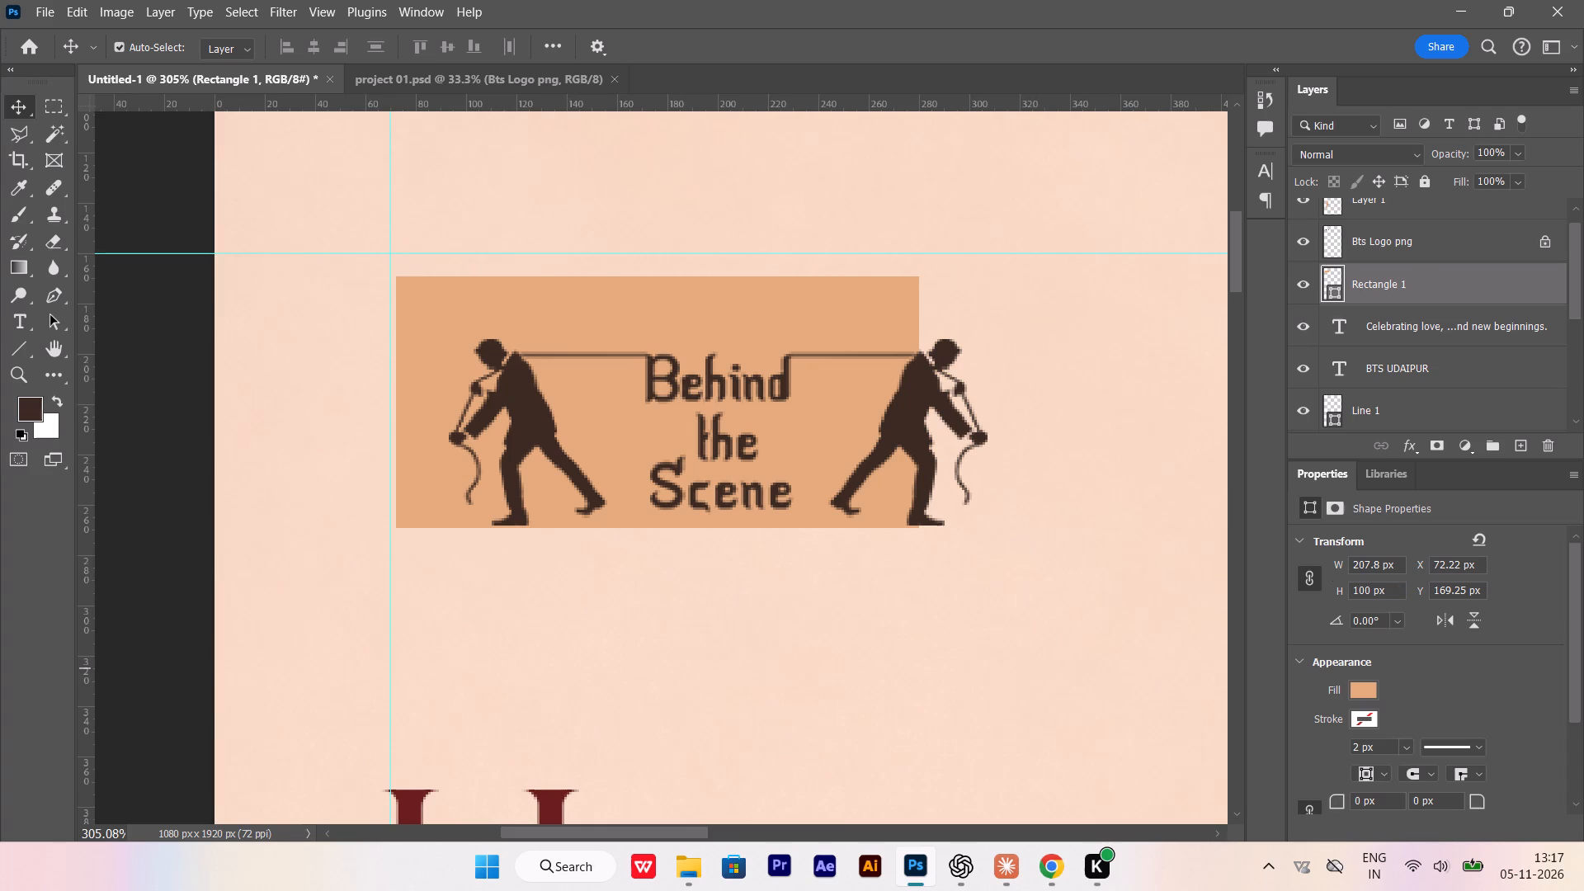
pyautogui.click(1303, 585)
pyautogui.moveTo(1400, 566); pyautogui.dragTo(1285, 559)
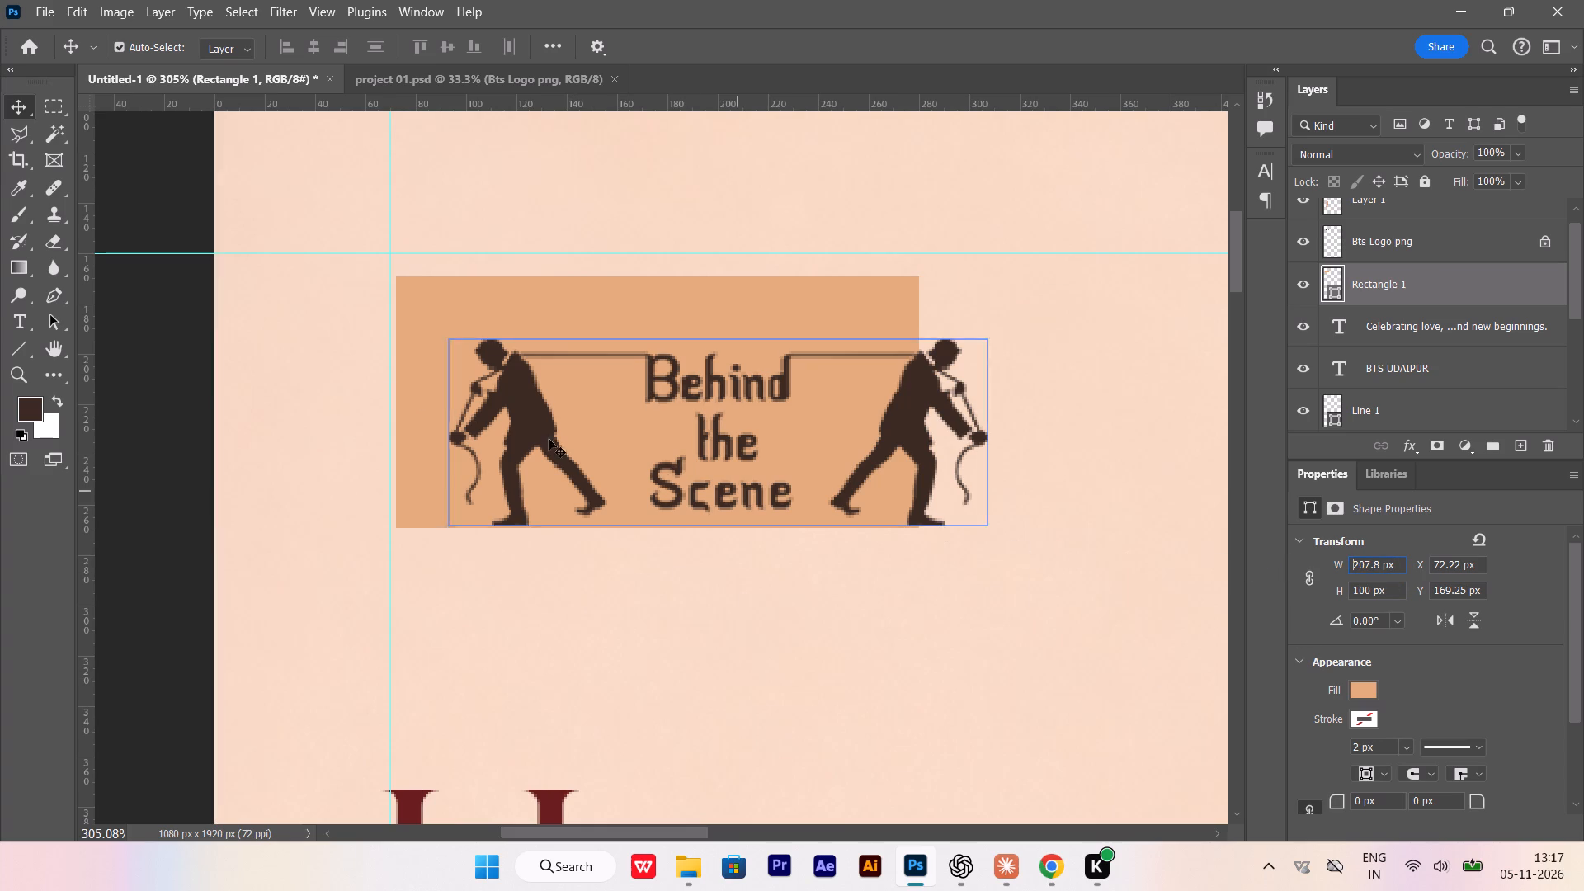
pyautogui.click(162, 319)
# Move the background rectangle to the margin guides' intersection, about X 70 px, Y 160 px, and shift the logo up over it.
pyautogui.keyDown('alt'); pyautogui.scroll(-11, 389, 410); pyautogui.keyUp('alt')
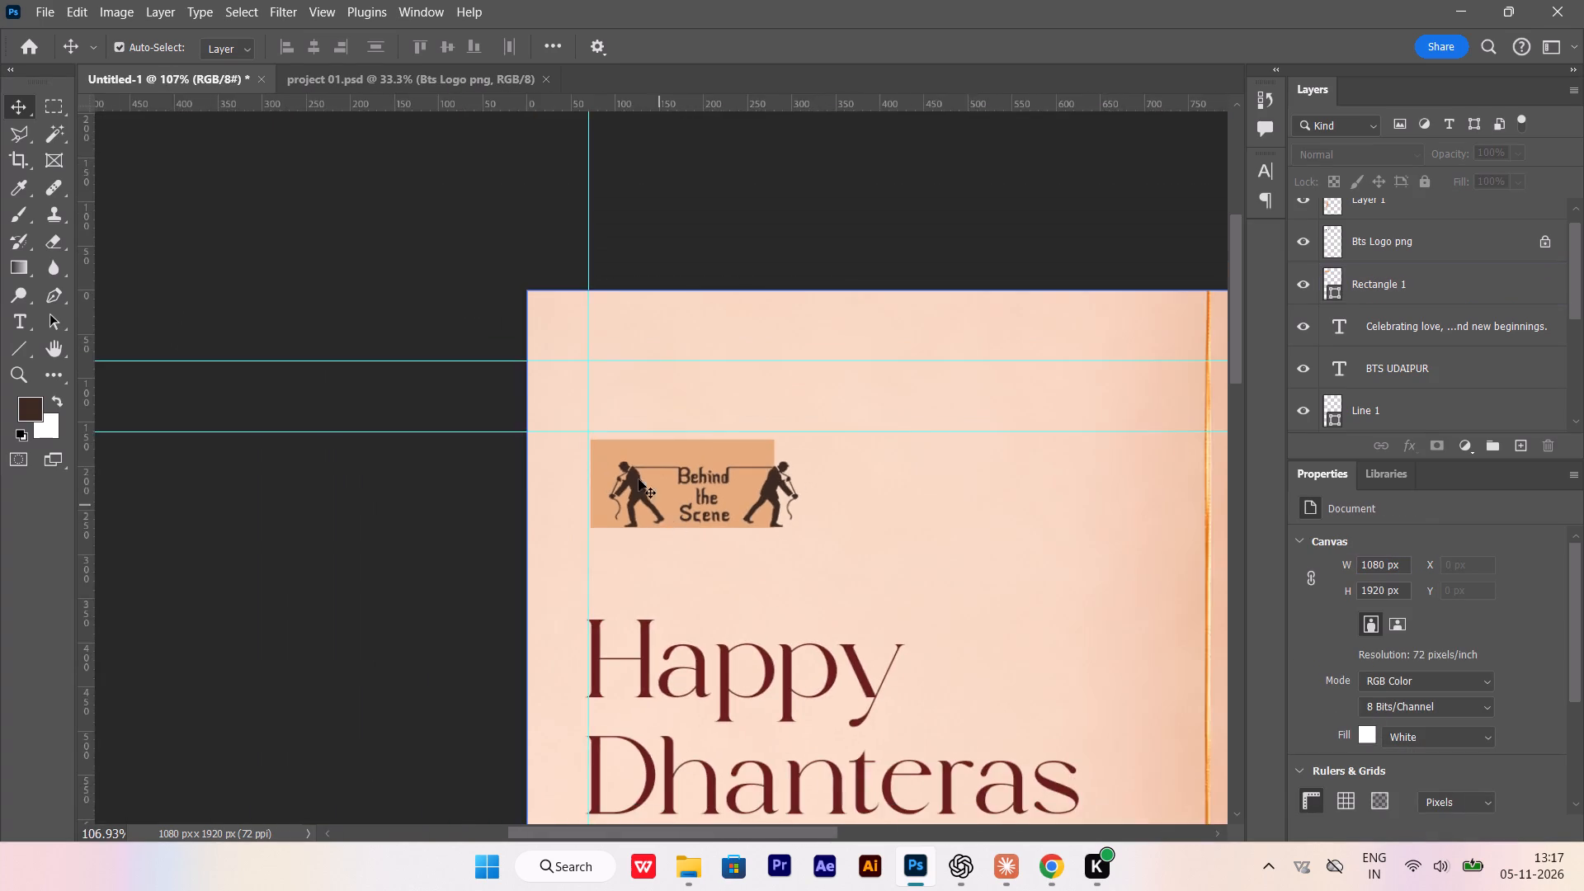
pyautogui.keyDown('alt'); pyautogui.scroll(16, 634, 476); pyautogui.keyUp('alt')
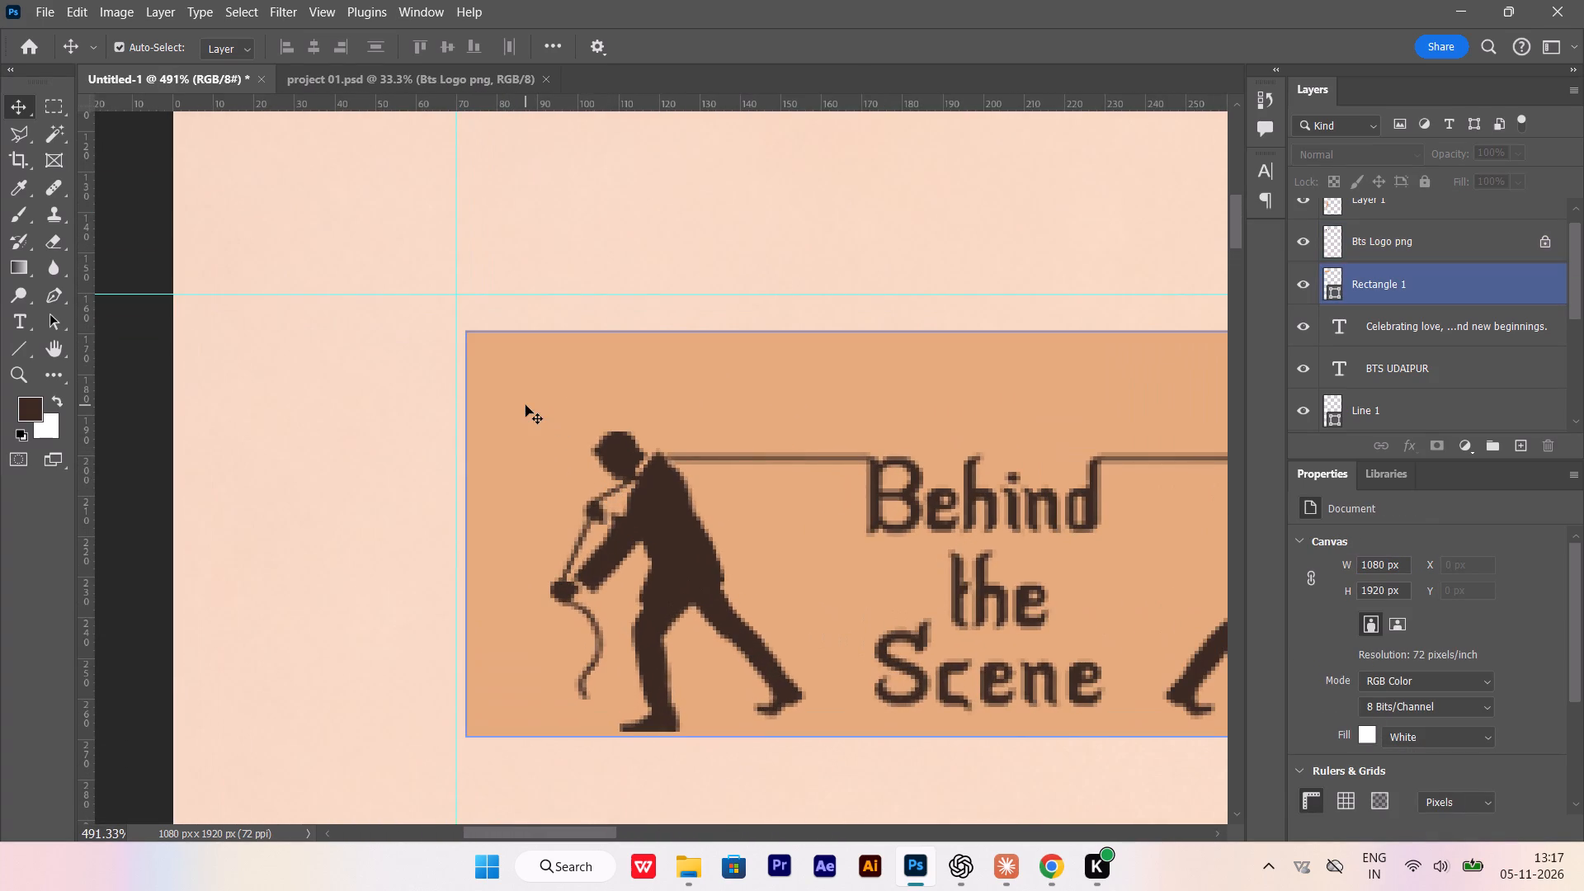
pyautogui.moveTo(526, 405); pyautogui.dragTo(505, 405)
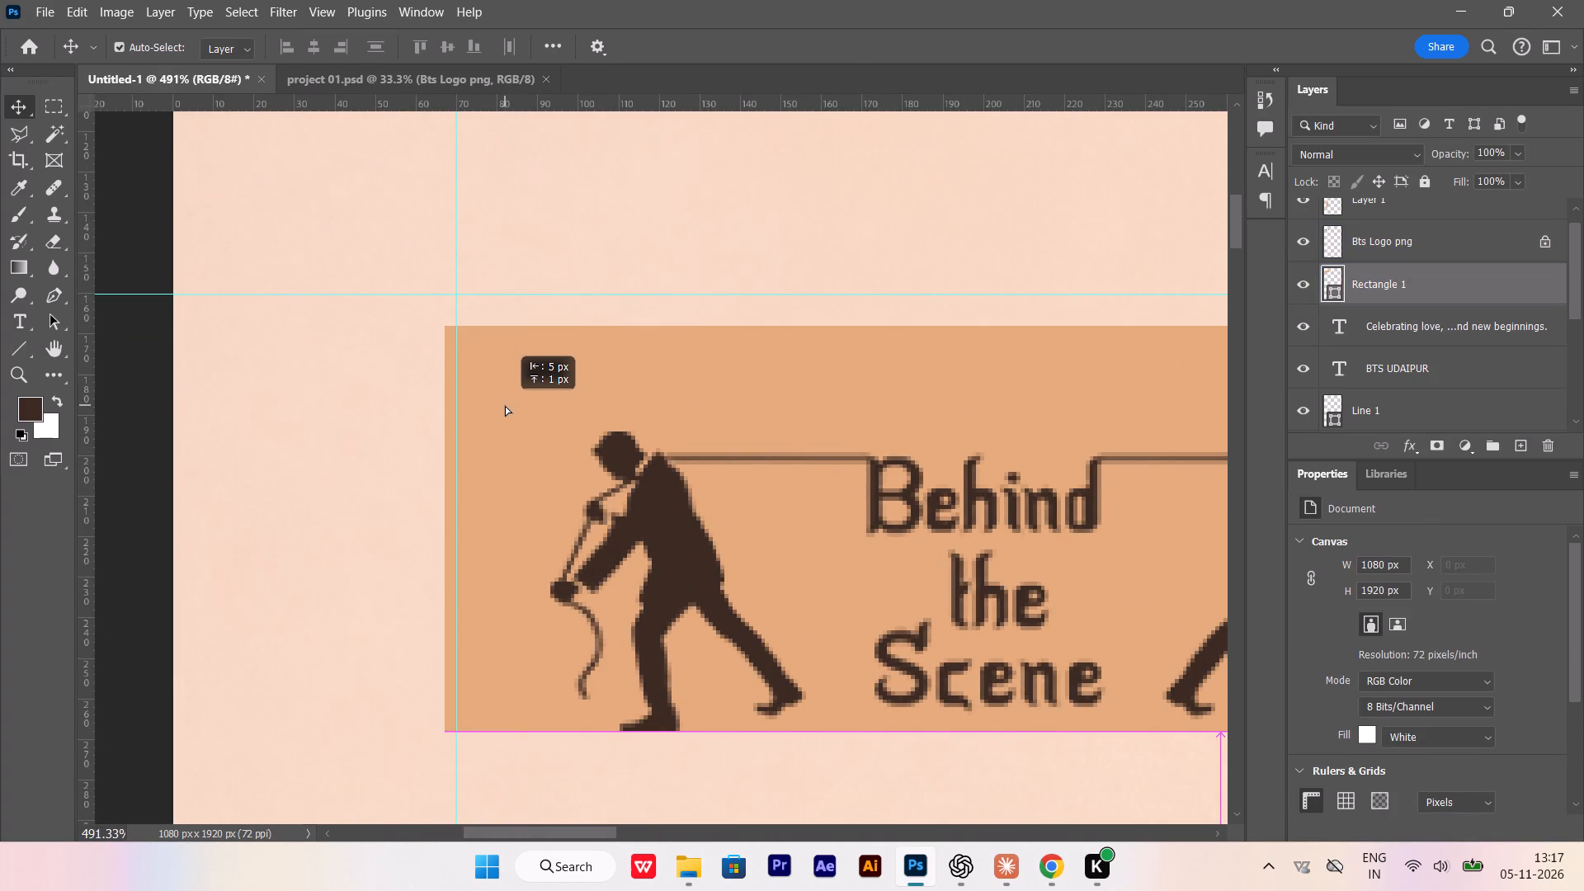
pyautogui.moveTo(505, 405); pyautogui.dragTo(515, 405)
pyautogui.moveTo(497, 390); pyautogui.dragTo(493, 360)
pyautogui.keyDown('alt'); pyautogui.scroll(-3, 487, 409); pyautogui.keyUp('alt')
pyautogui.moveTo(621, 510); pyautogui.dragTo(610, 455)
# Scale the Behind the Scene logo proportionally to about 181 × 62 px and position it inside the background rectangle.
pyautogui.keyDown('alt'); pyautogui.scroll(-9, 571, 506); pyautogui.keyUp('alt')
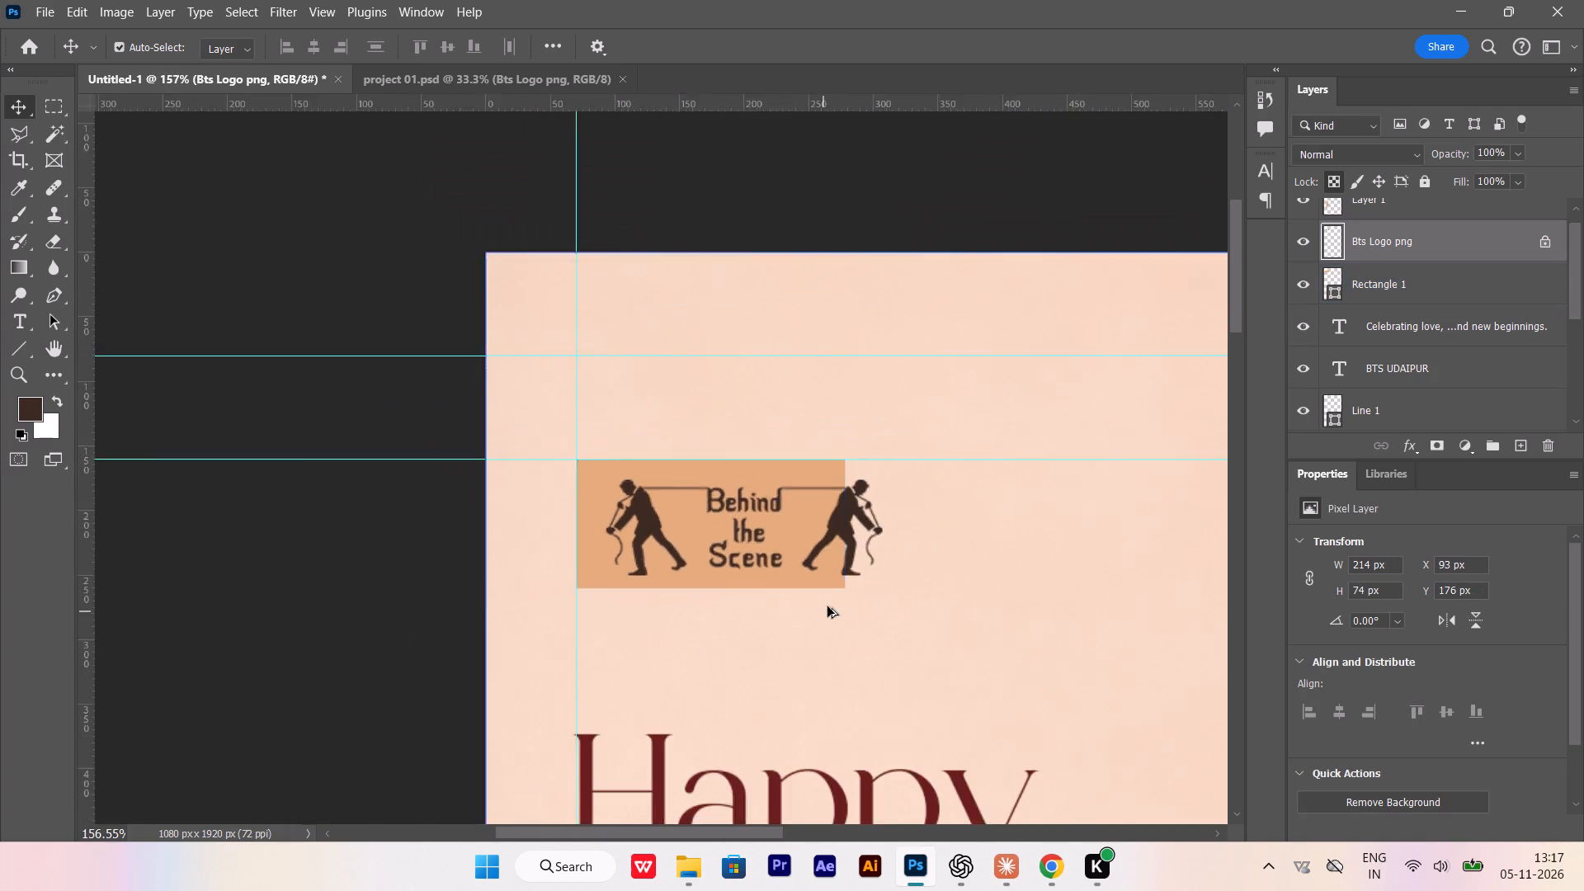
pyautogui.keyDown('alt'); pyautogui.scroll(-8, 827, 606); pyautogui.keyUp('alt')
pyautogui.keyDown('alt'); pyautogui.scroll(13, 819, 576); pyautogui.keyUp('alt')
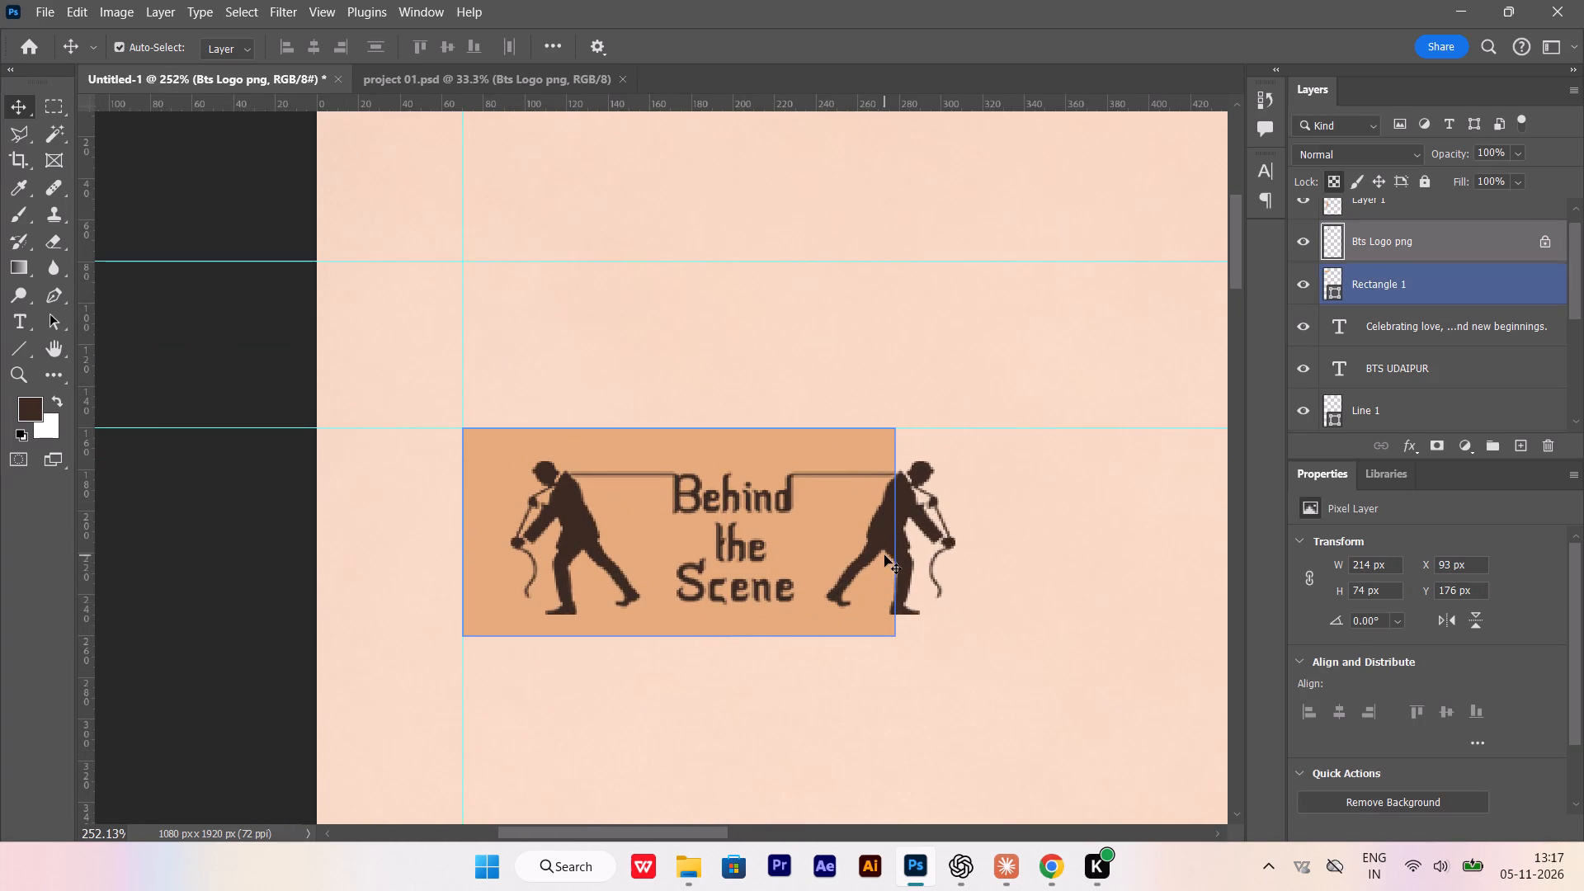
pyautogui.click(891, 540)
pyautogui.hotkey('ctrl', 't')
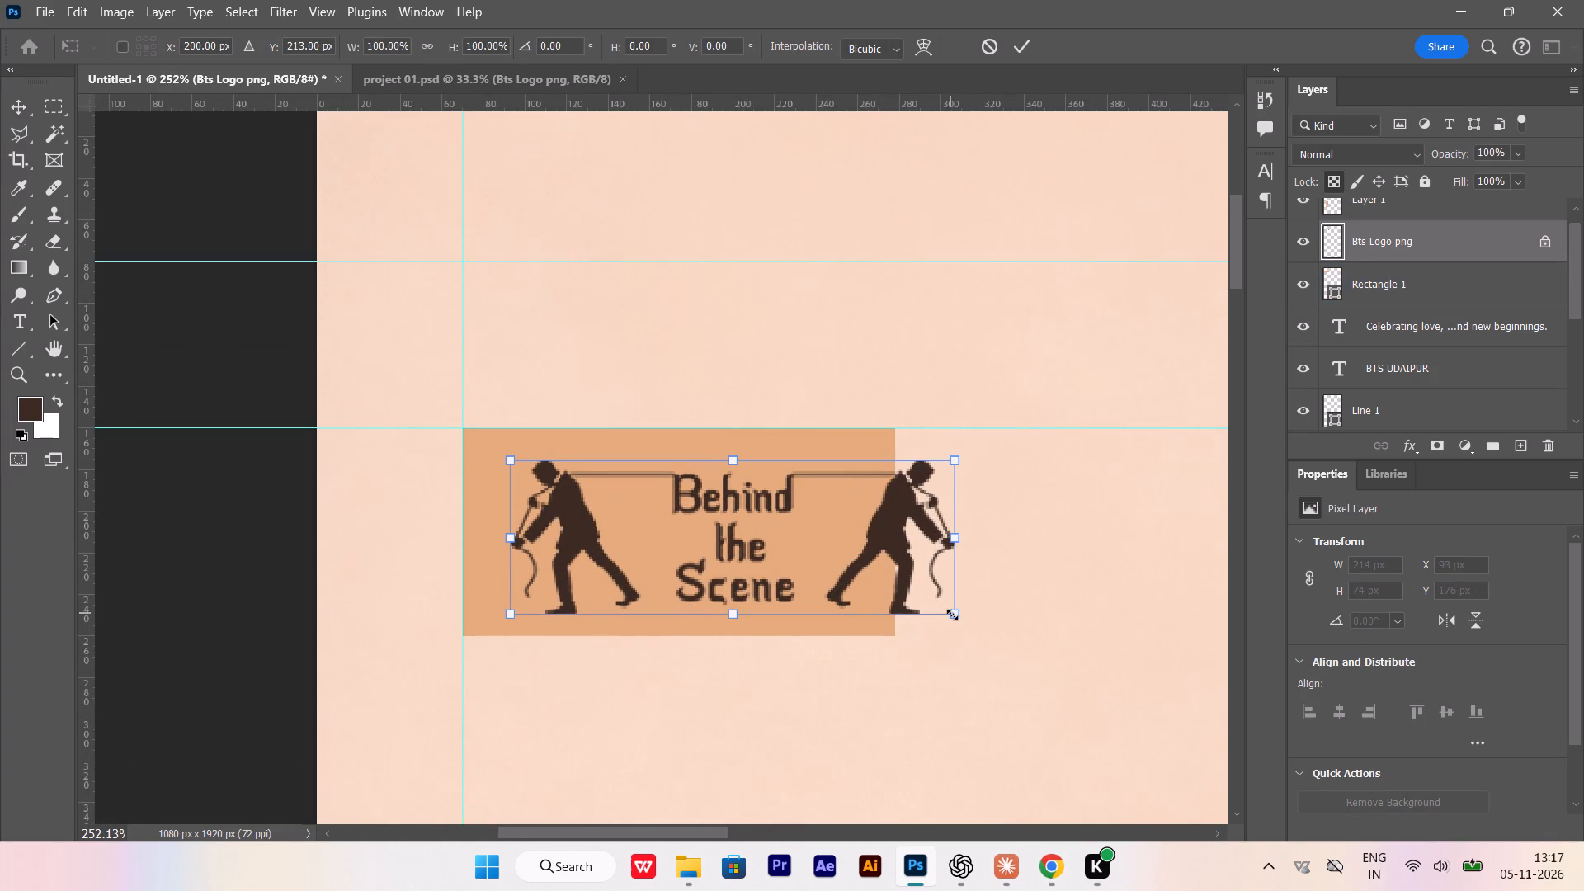
pyautogui.keyDown('shift'); pyautogui.moveTo(953, 615); pyautogui.dragTo(931, 607); pyautogui.keyUp('shift')
pyautogui.moveTo(885, 536); pyautogui.dragTo(849, 537)
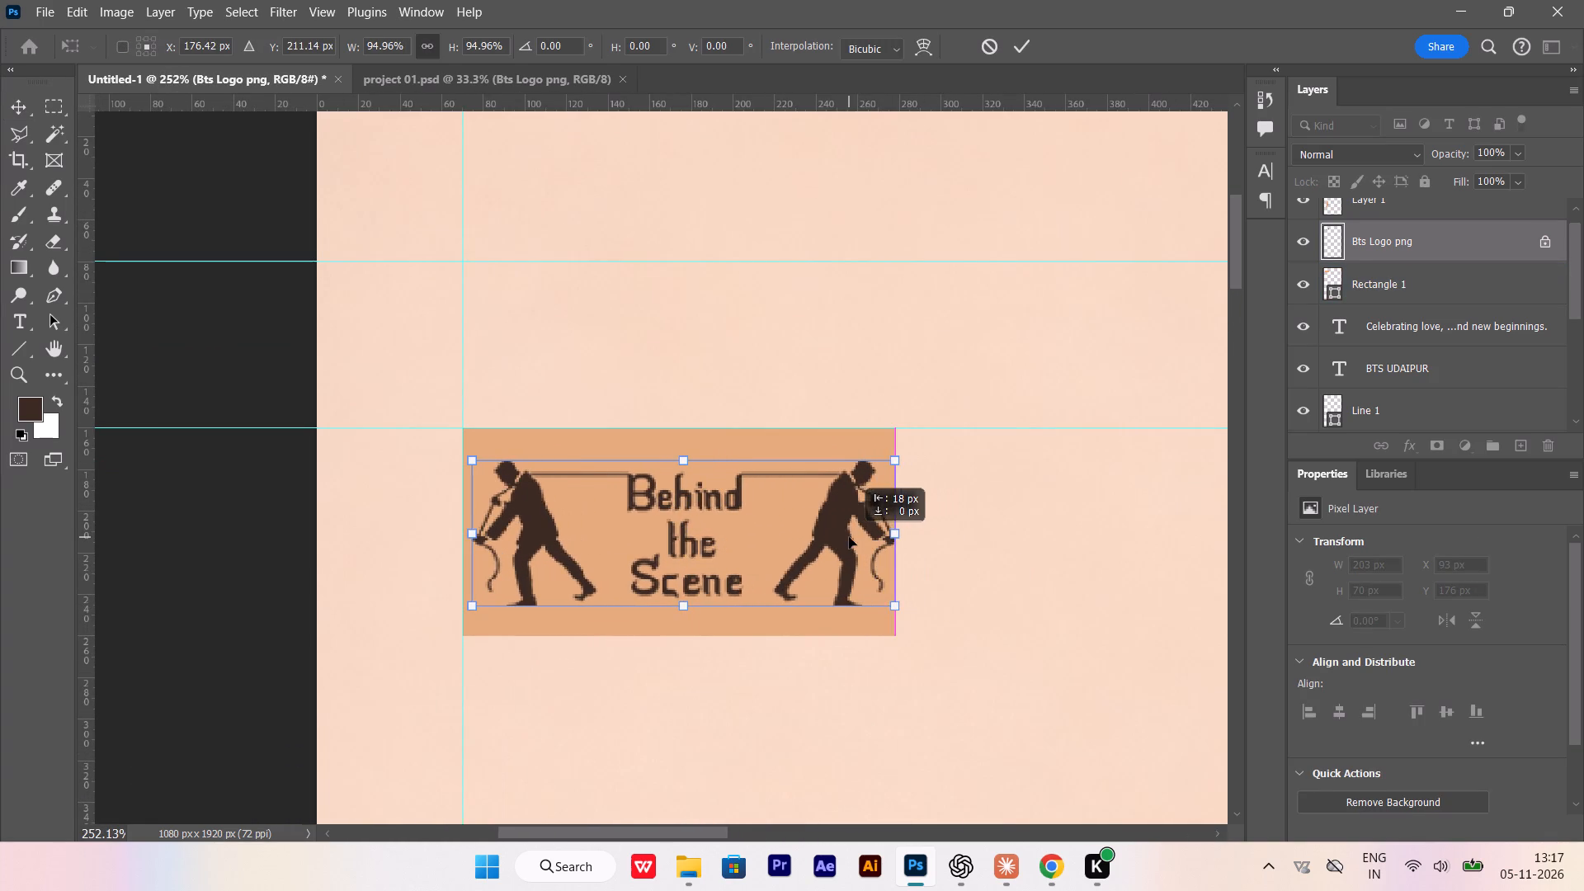
pyautogui.moveTo(849, 537); pyautogui.dragTo(856, 537)
pyautogui.keyDown('alt'); pyautogui.keyDown('shift'); pyautogui.moveTo(903, 601); pyautogui.dragTo(879, 600); pyautogui.keyUp('shift'); pyautogui.keyUp('alt')
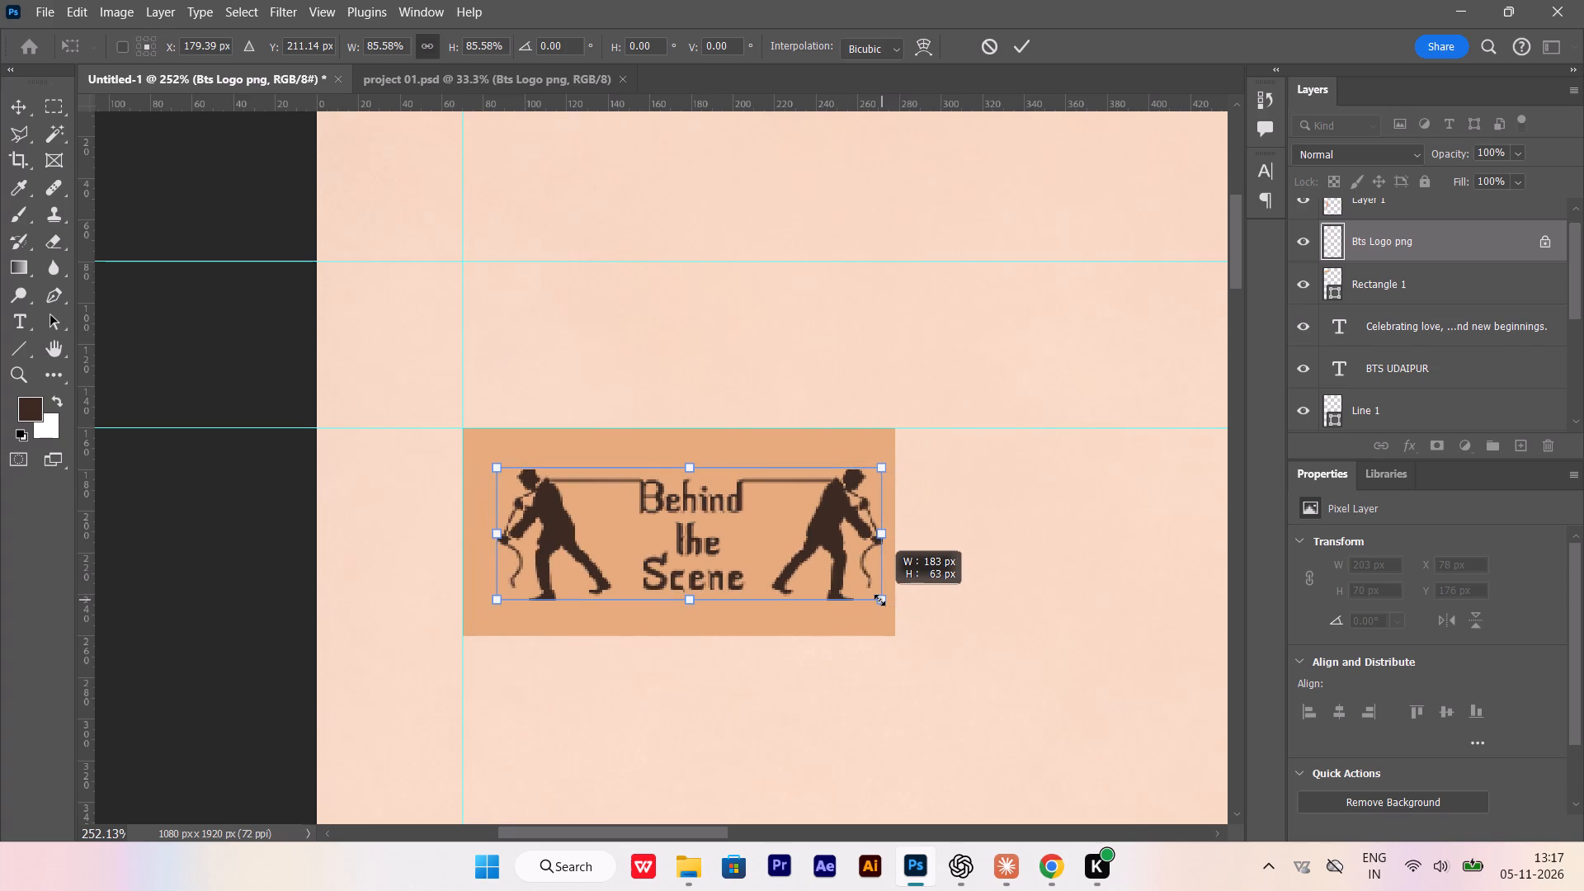
pyautogui.keyDown('alt'); pyautogui.keyDown('shift'); pyautogui.moveTo(879, 600); pyautogui.dragTo(876, 602); pyautogui.keyUp('shift'); pyautogui.keyUp('alt')
pyautogui.moveTo(826, 534); pyautogui.dragTo(815, 535)
pyautogui.press('Return')
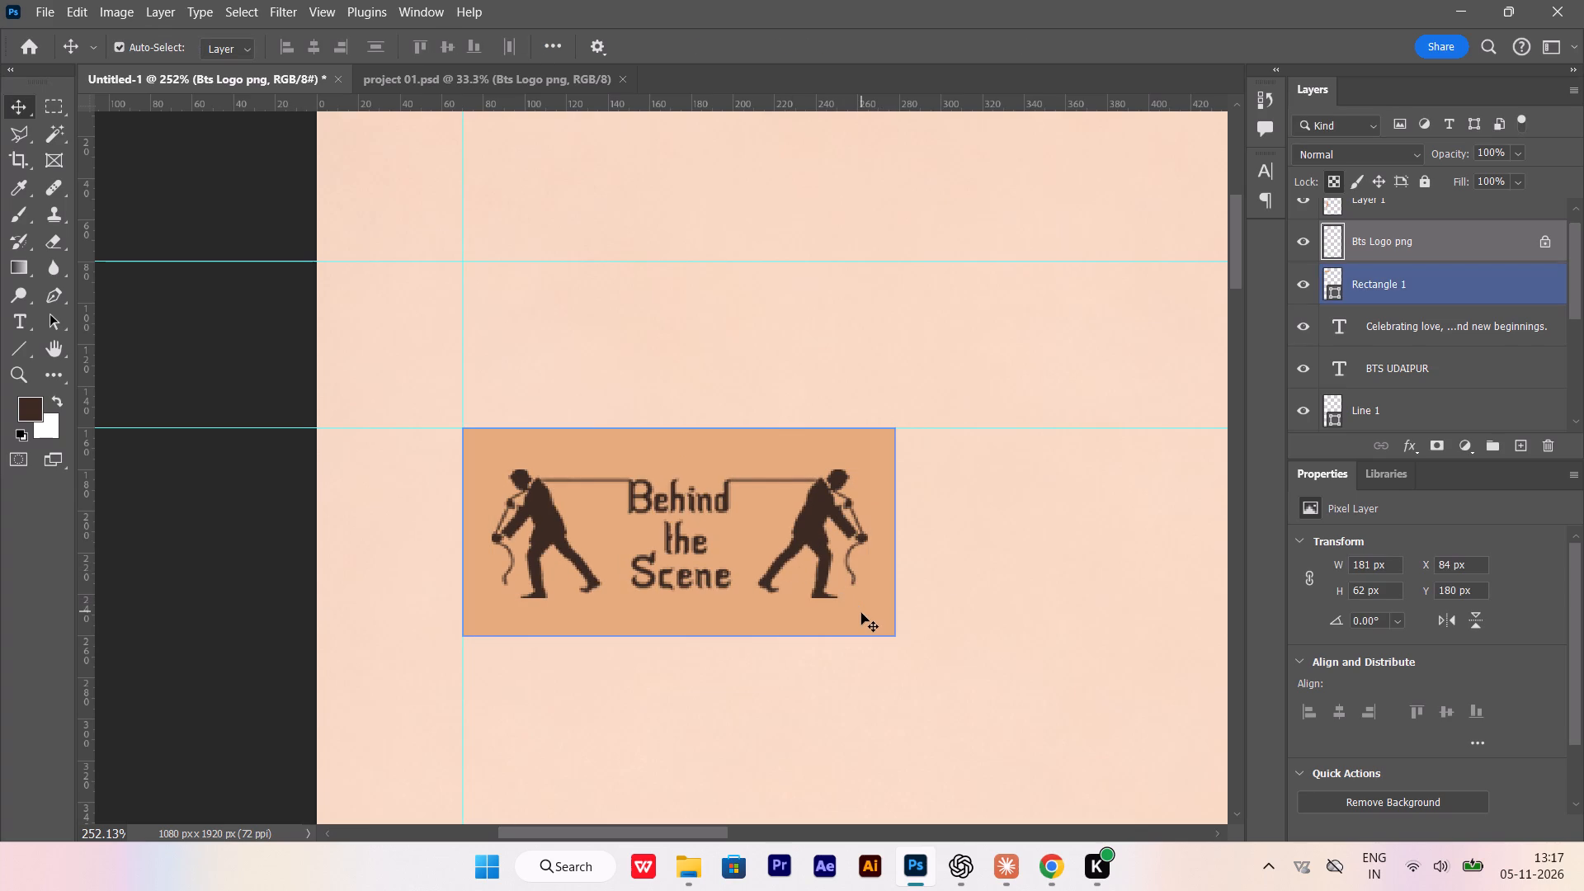
# Align the logo and its background rectangle on their horizontal and vertical centres.
pyautogui.keyDown('shift'); pyautogui.click(861, 613); pyautogui.keyUp('shift')
pyautogui.click(306, 38)
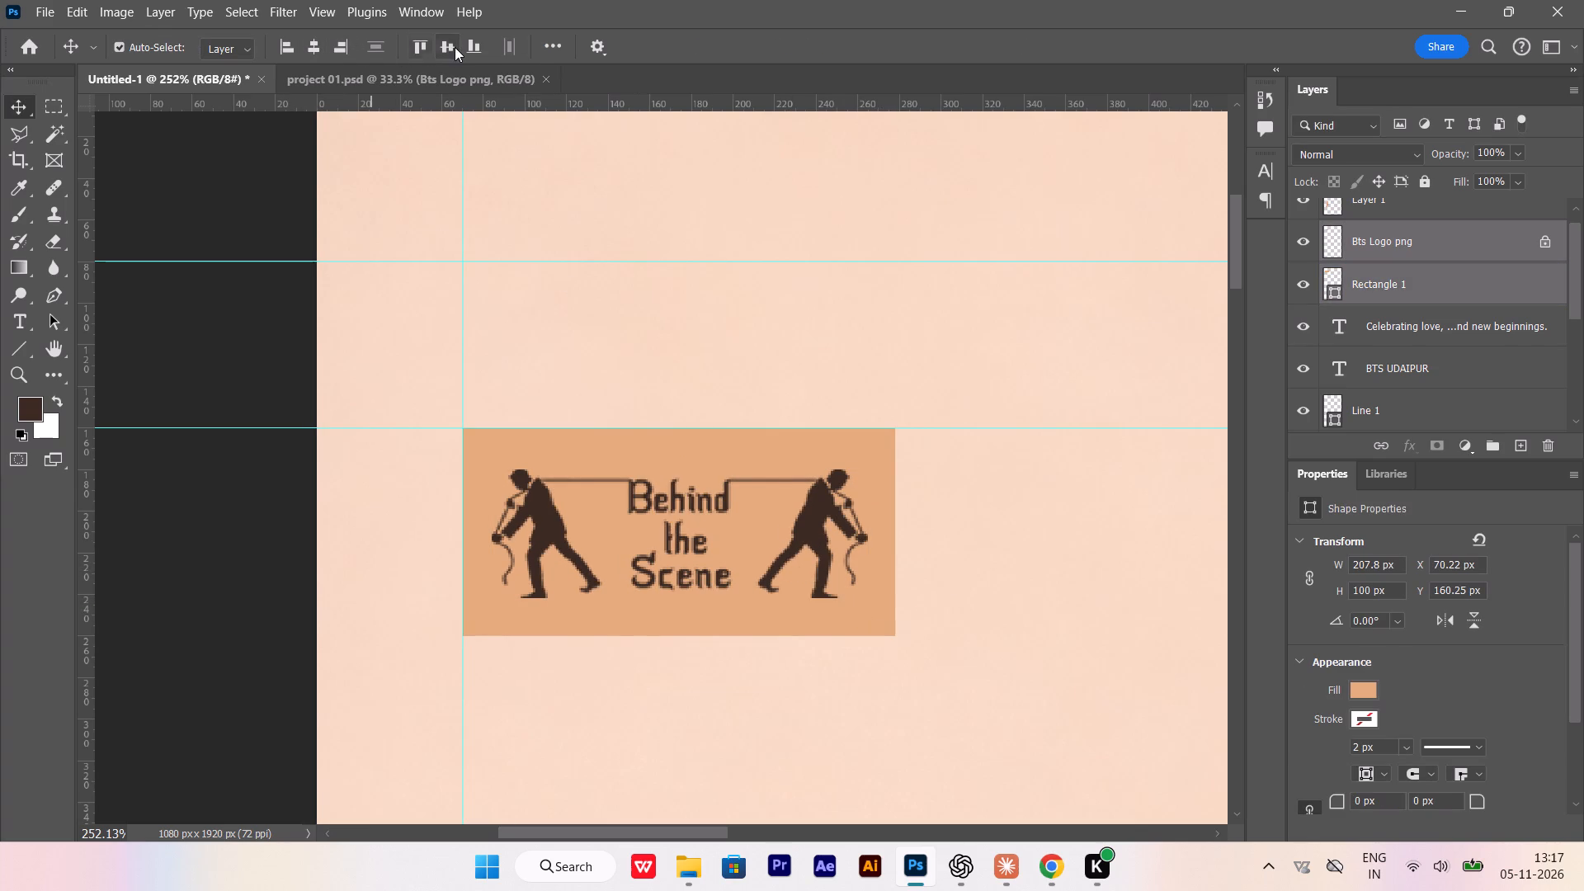
pyautogui.click(457, 46)
pyautogui.keyDown('alt'); pyautogui.scroll(-18, 519, 469); pyautogui.keyUp('alt')
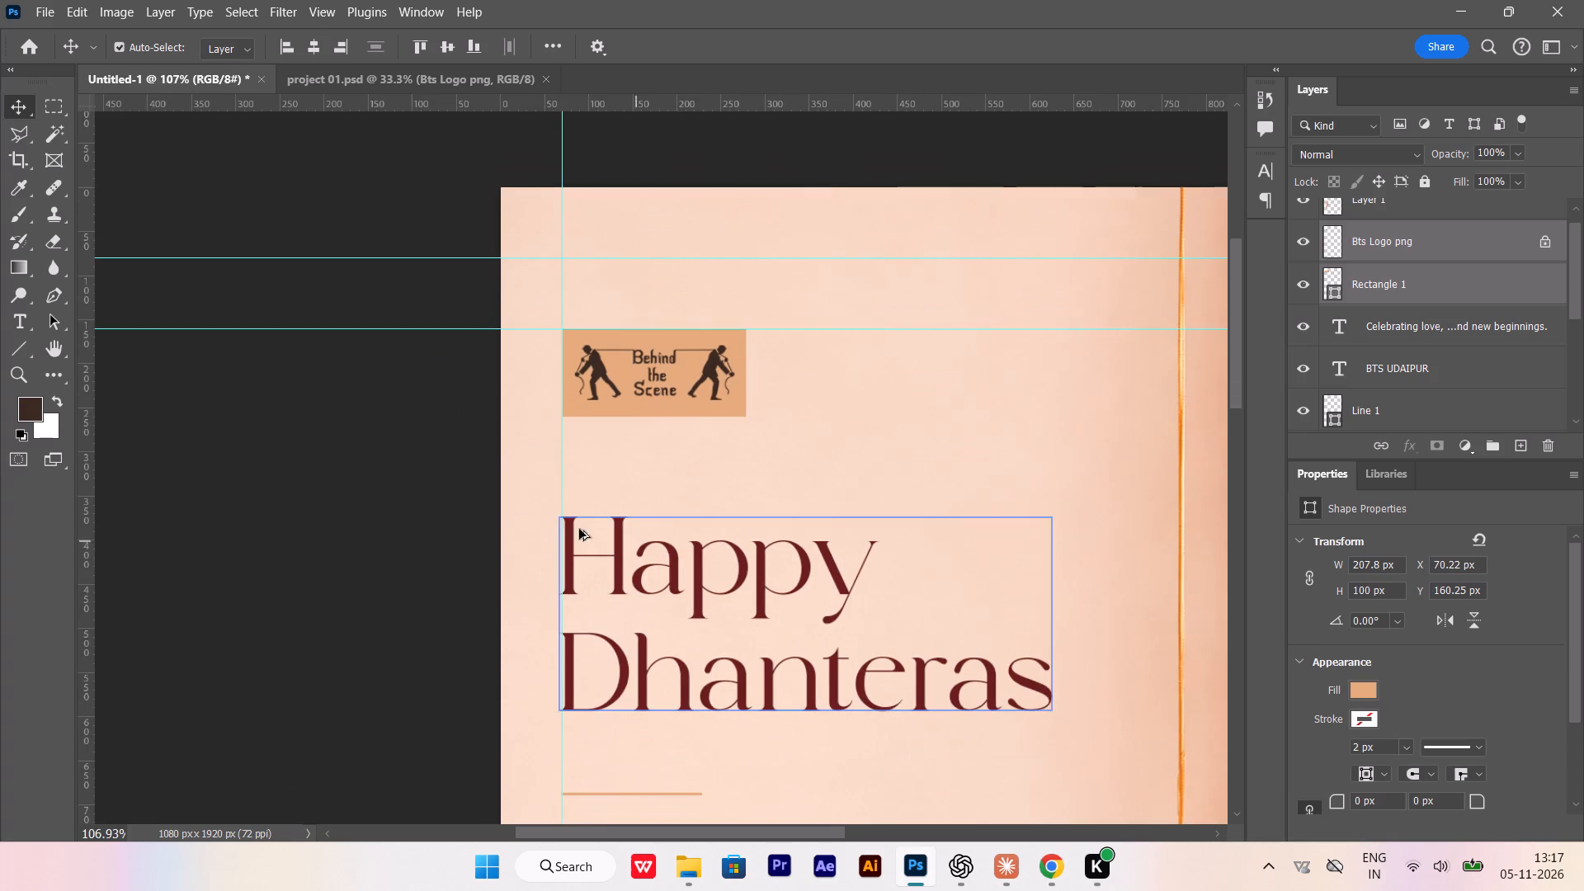
pyautogui.click(374, 457)
# Examine the resized logo's scale and placement relative to the headline and the margin guides.
pyautogui.keyDown('alt'); pyautogui.scroll(-13, 478, 460); pyautogui.keyUp('alt')
pyautogui.keyDown('alt'); pyautogui.scroll(6, 633, 483); pyautogui.keyUp('alt')
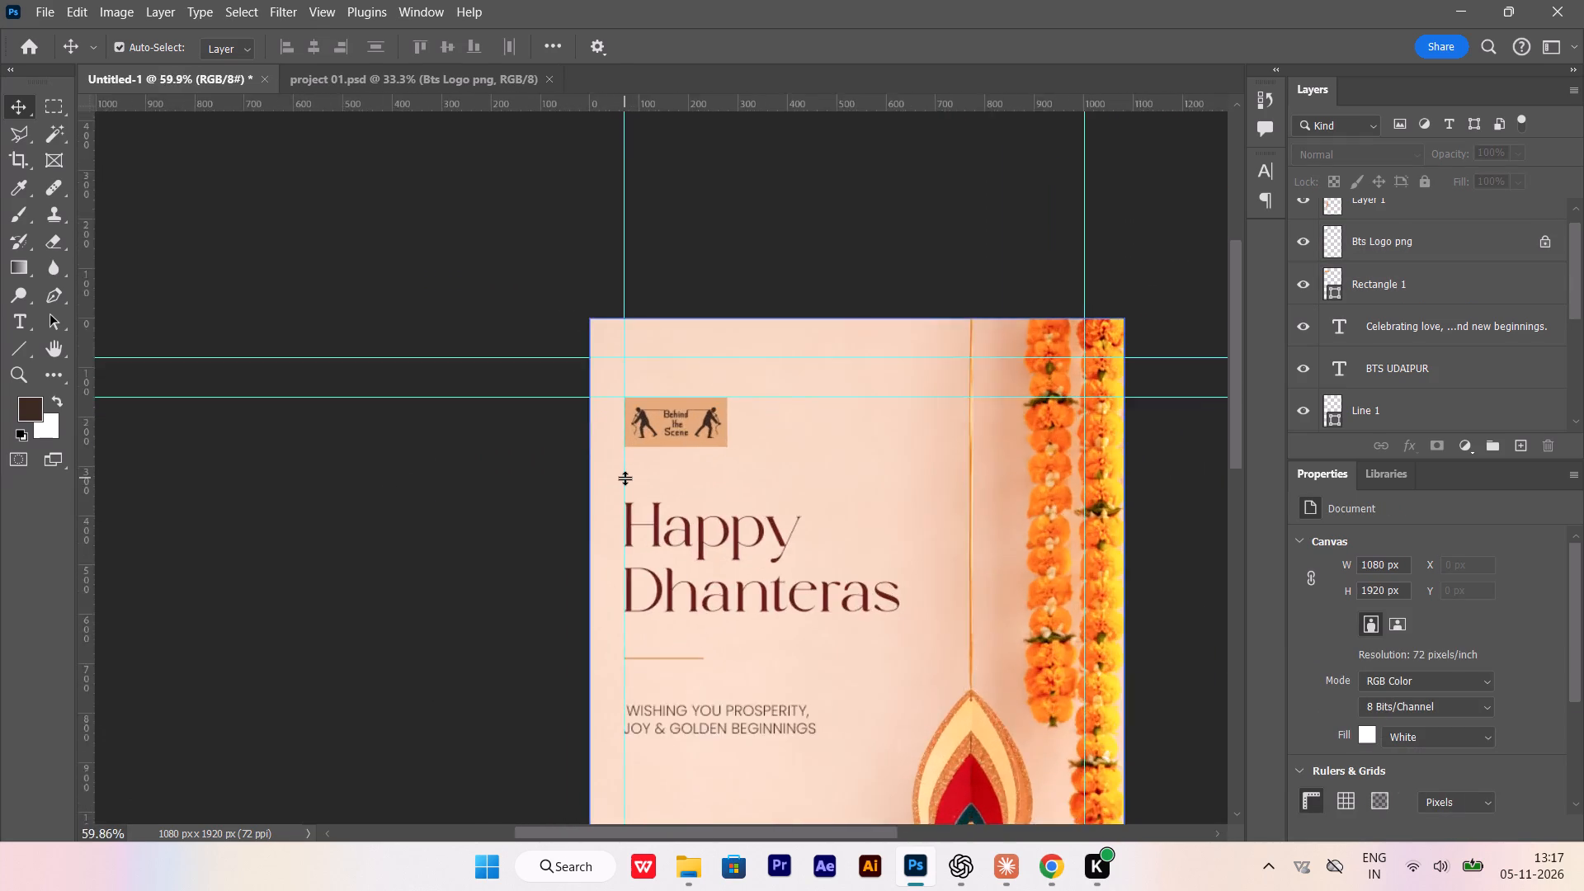
pyautogui.keyDown('alt'); pyautogui.scroll(10, 625, 478); pyautogui.keyUp('alt')
pyautogui.keyDown('alt'); pyautogui.scroll(4, 755, 440); pyautogui.keyUp('alt')
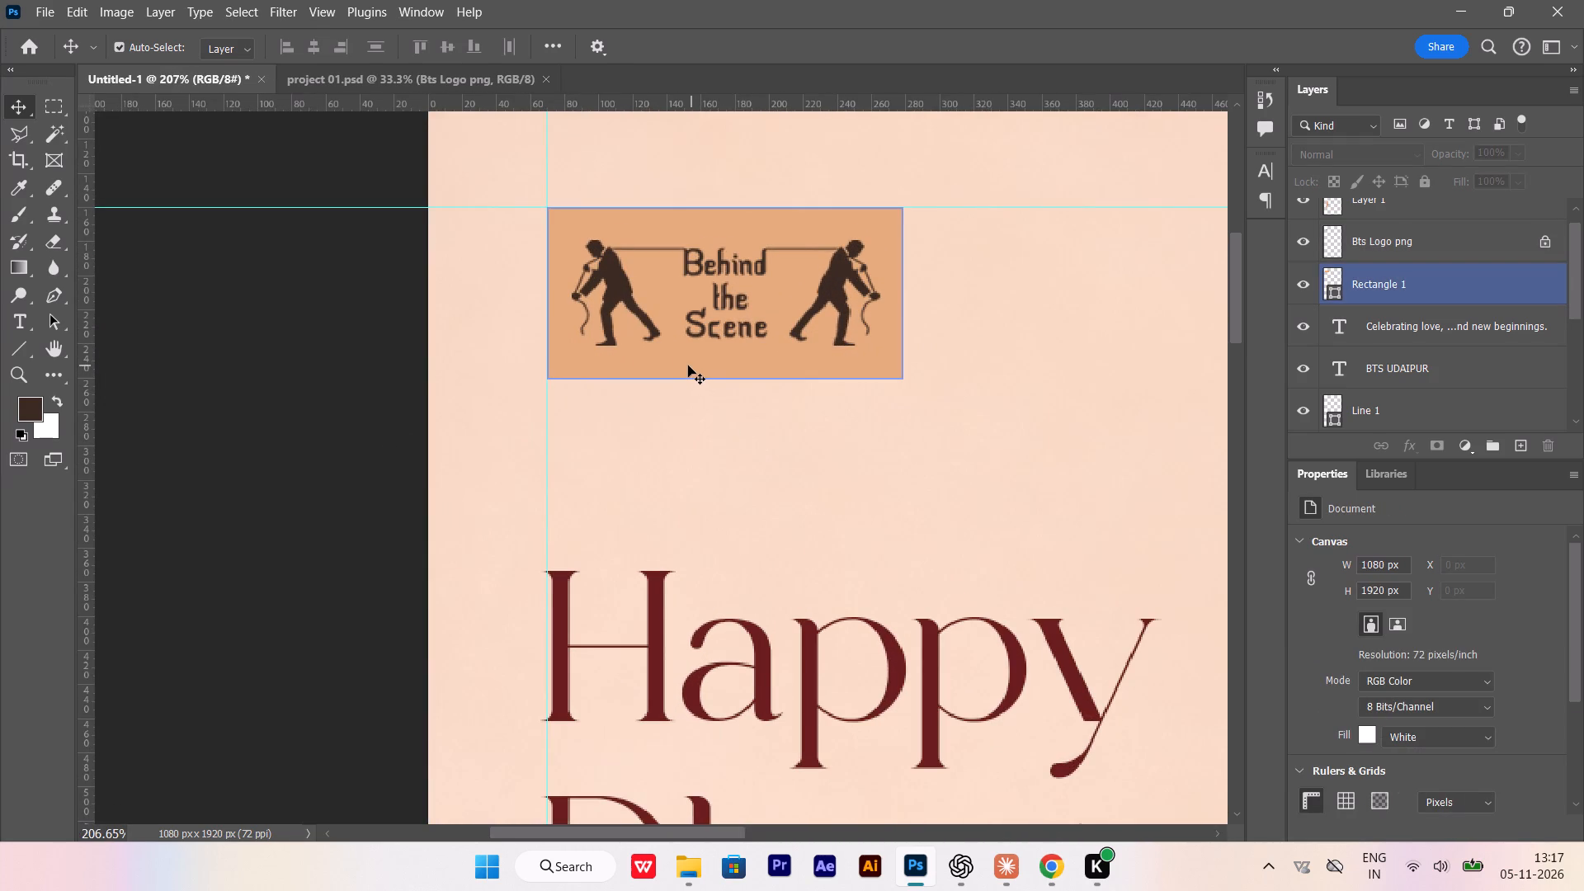
pyautogui.scroll(3, 688, 365)
pyautogui.keyDown('alt'); pyautogui.scroll(1, 688, 365); pyautogui.keyUp('alt')
pyautogui.keyDown('alt'); pyautogui.scroll(-4, 663, 390); pyautogui.keyUp('alt')
pyautogui.keyDown('alt'); pyautogui.scroll(3, 713, 378); pyautogui.keyUp('alt')
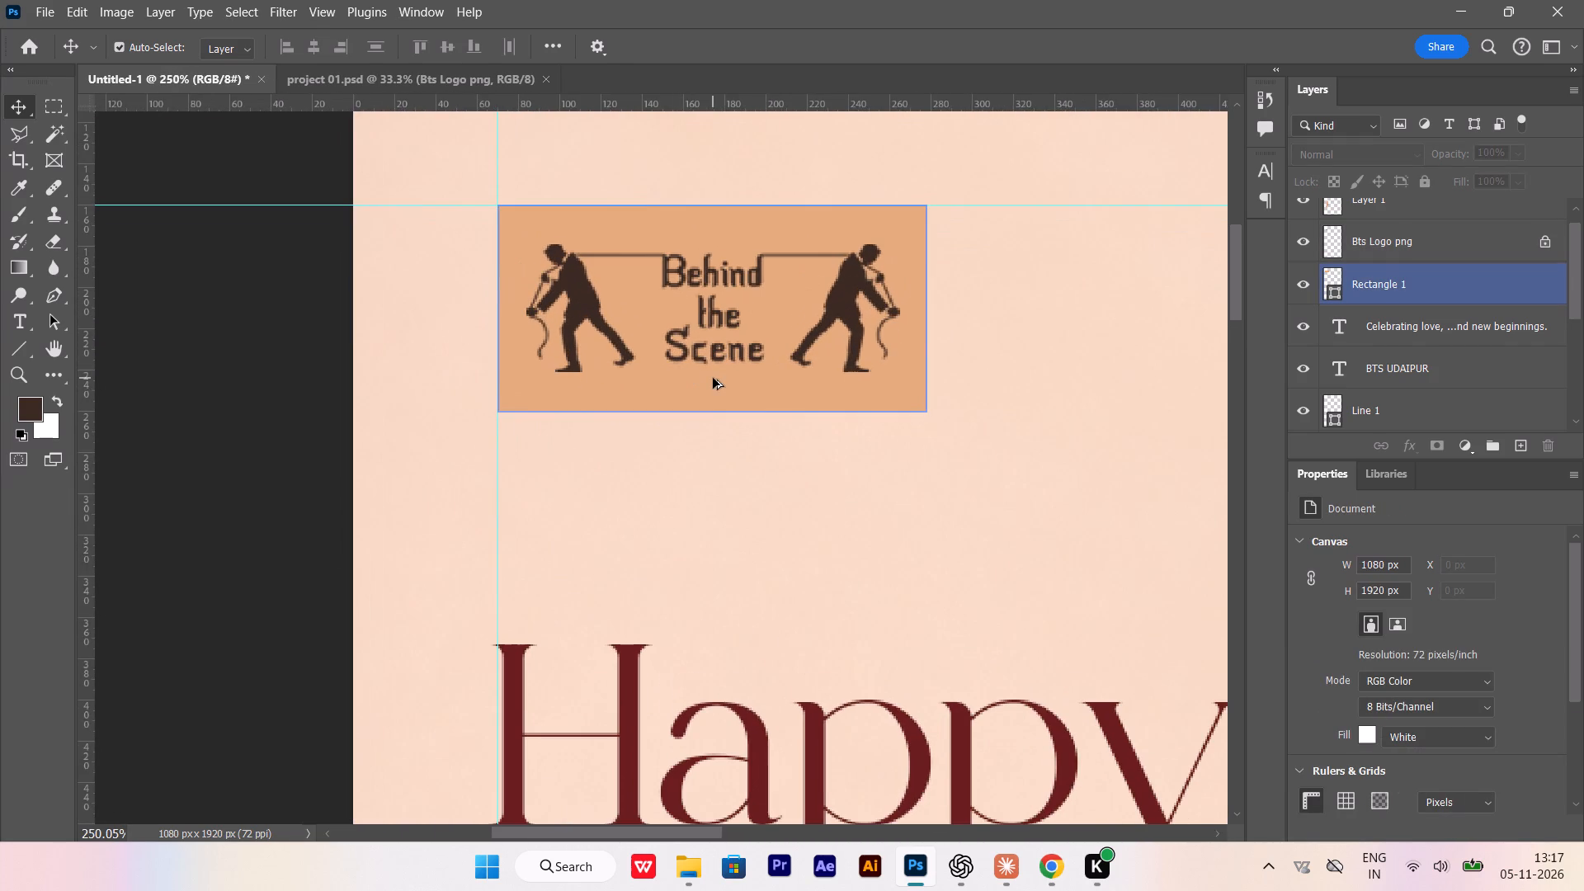
pyautogui.keyDown('alt'); pyautogui.scroll(-13, 620, 443); pyautogui.keyUp('alt')
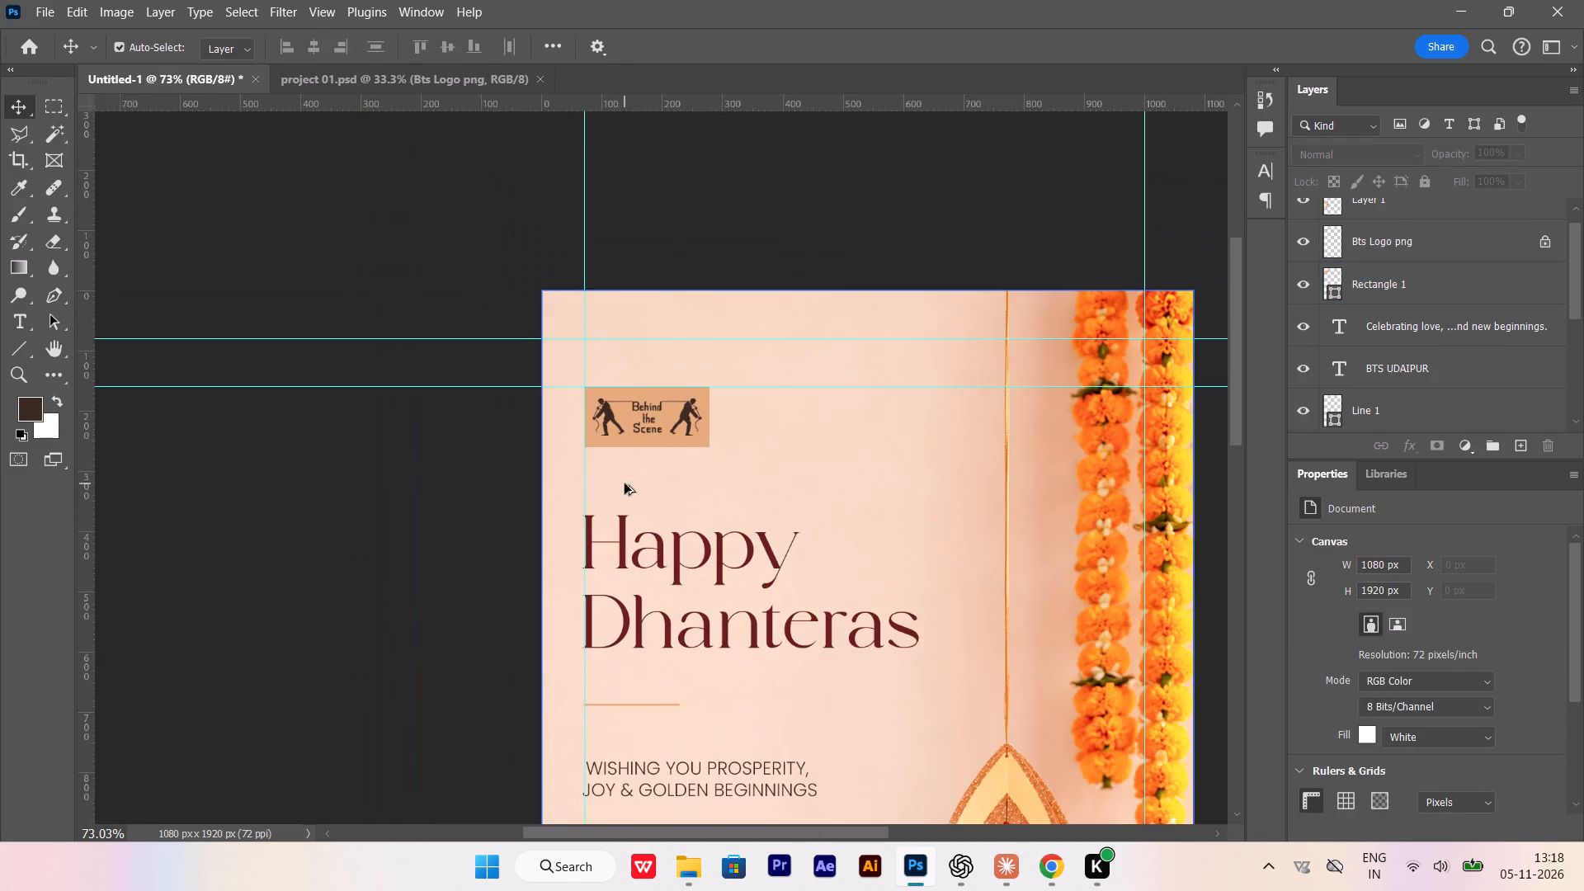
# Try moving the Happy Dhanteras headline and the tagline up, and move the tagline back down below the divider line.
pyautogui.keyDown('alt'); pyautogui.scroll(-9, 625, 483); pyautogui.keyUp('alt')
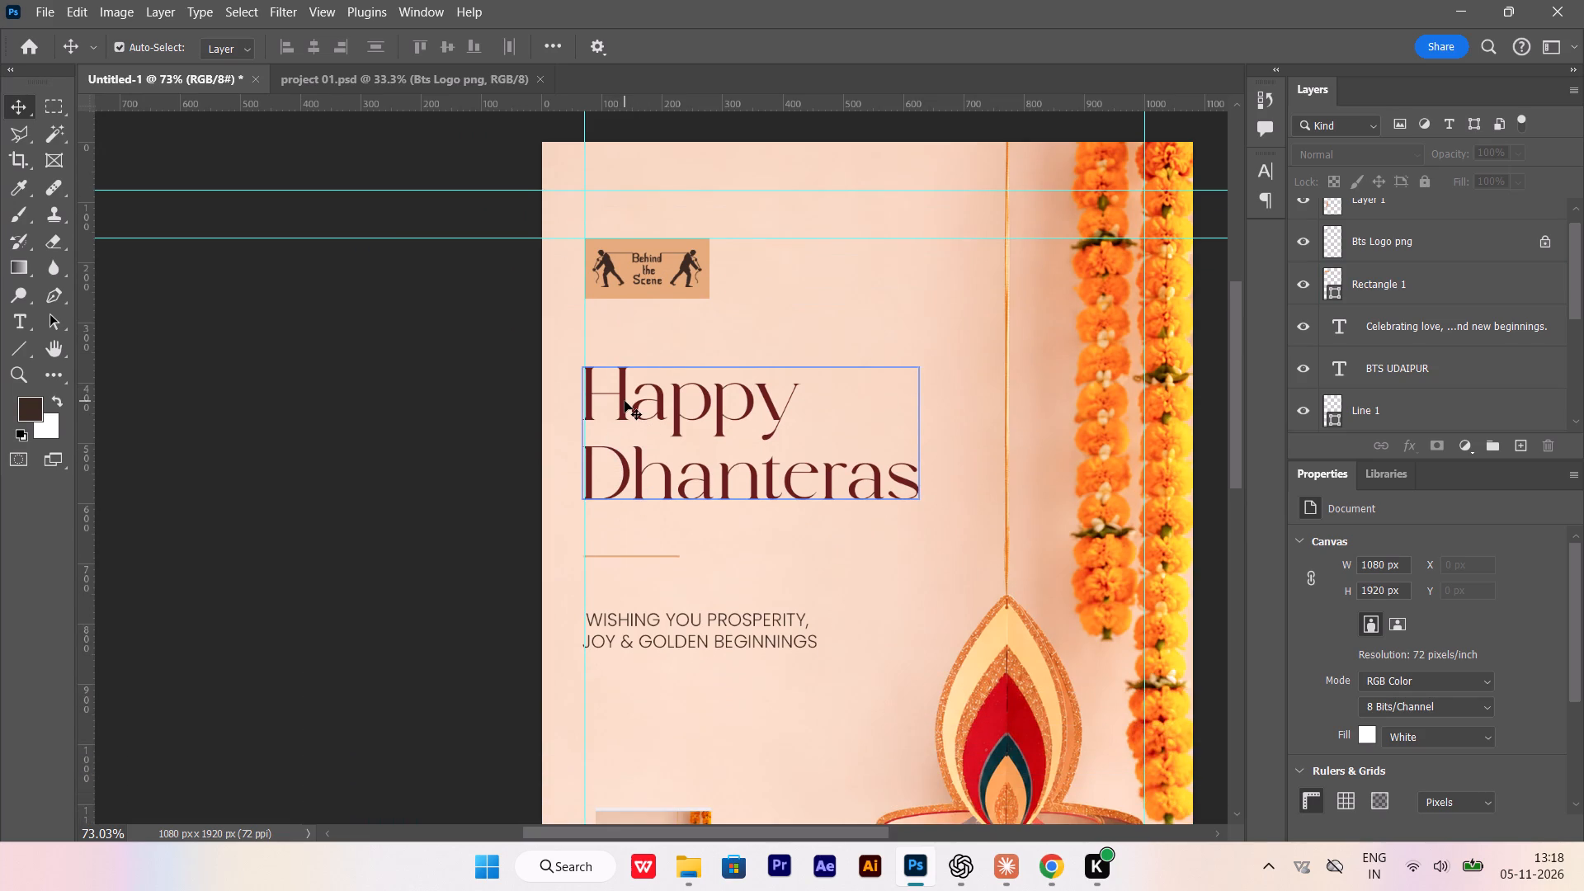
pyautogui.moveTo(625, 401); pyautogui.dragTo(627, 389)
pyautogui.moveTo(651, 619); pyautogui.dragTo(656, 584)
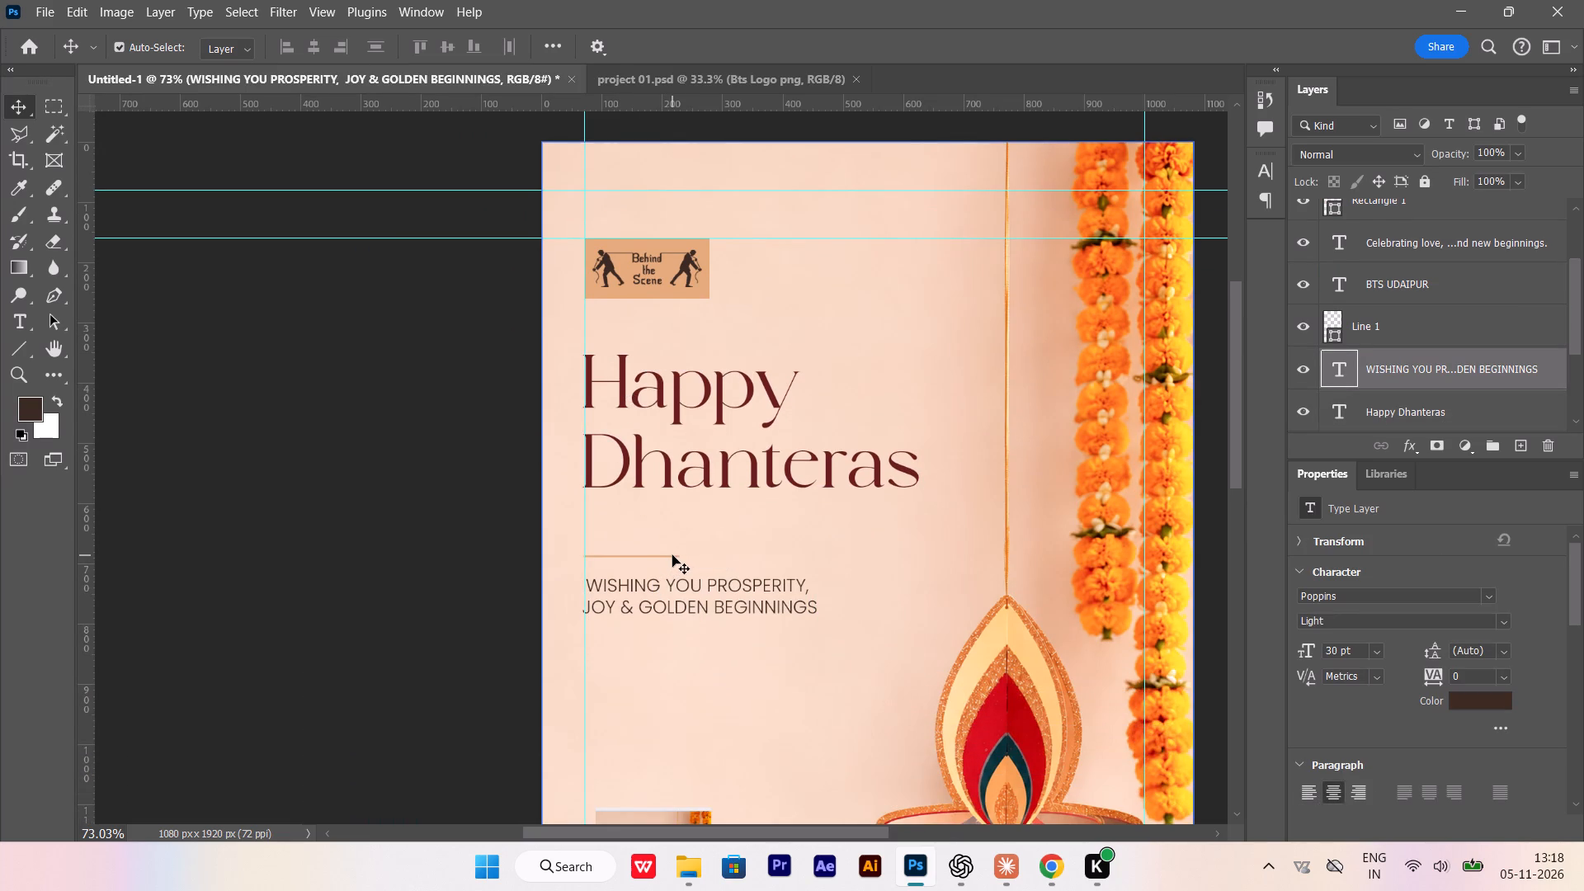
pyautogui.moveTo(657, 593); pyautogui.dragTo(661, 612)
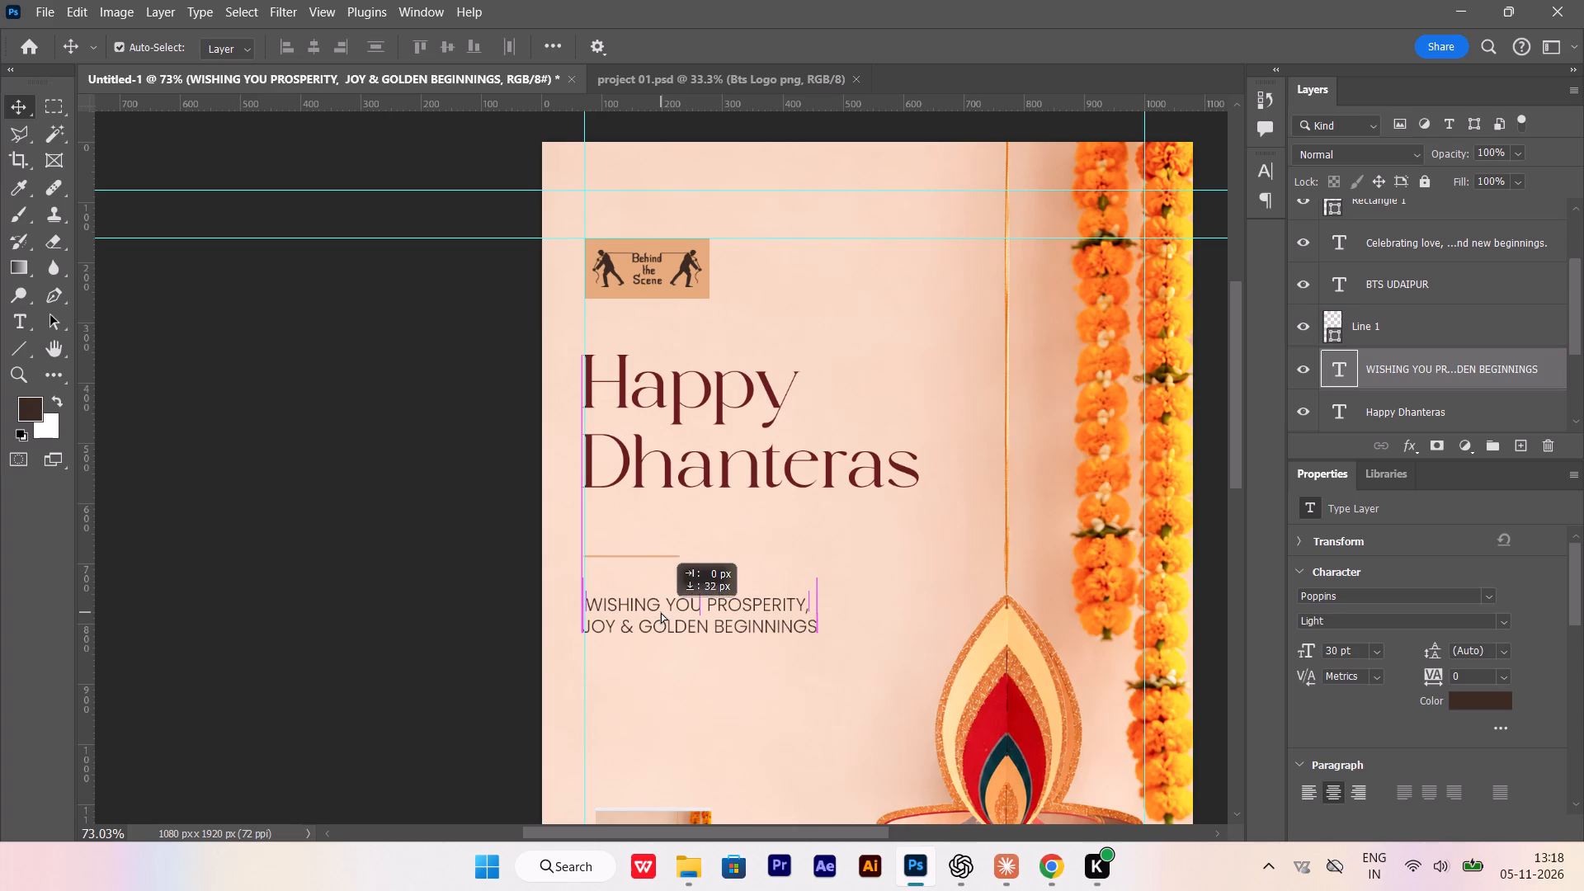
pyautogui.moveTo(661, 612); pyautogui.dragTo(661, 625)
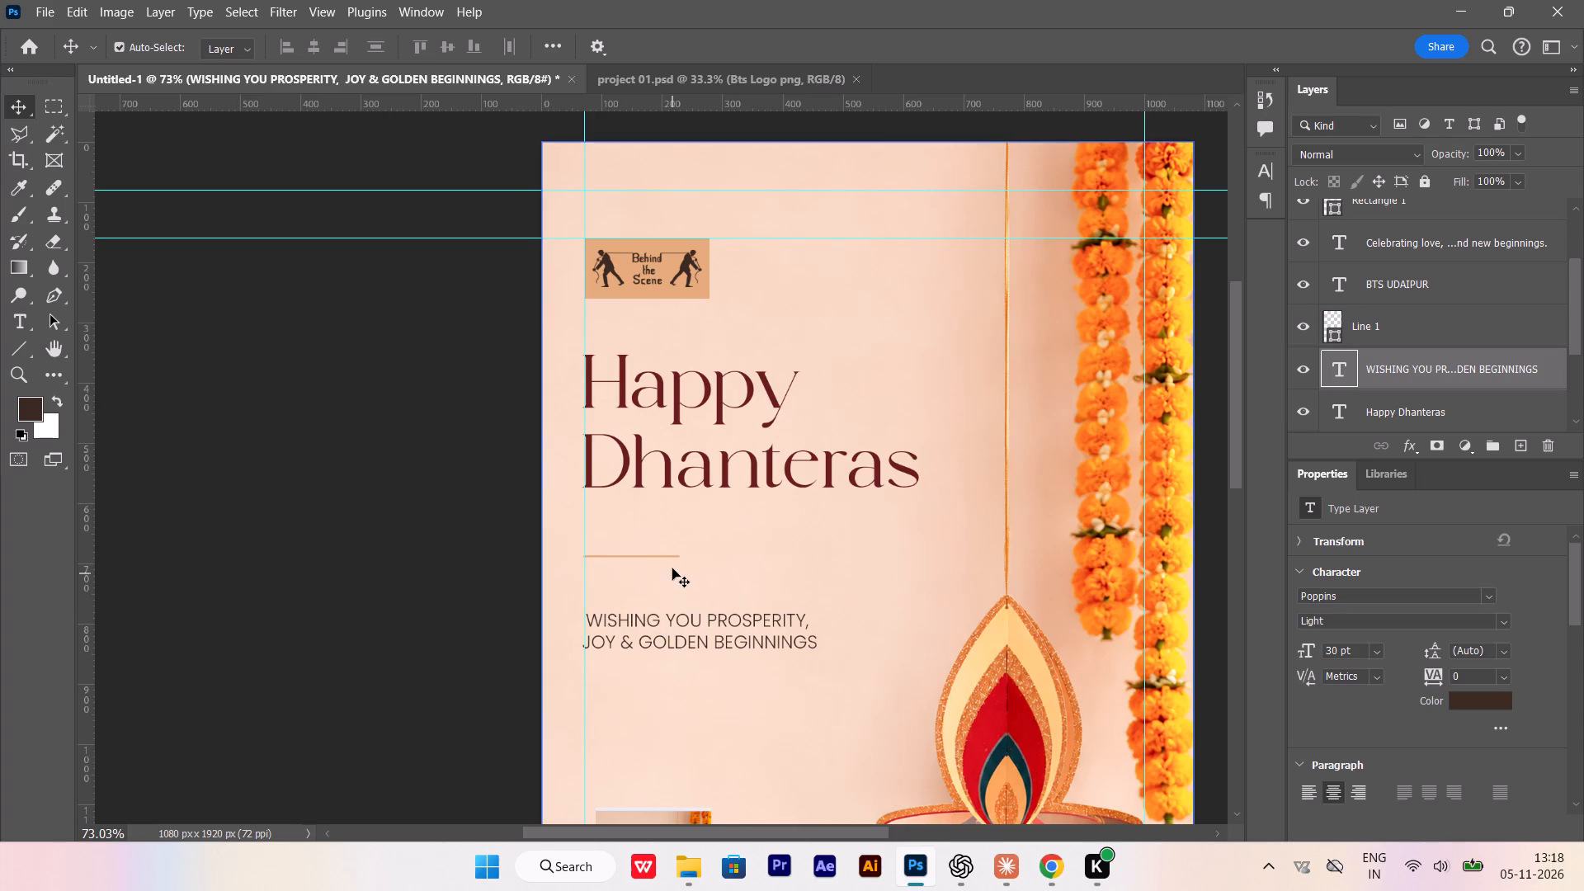
# Move the divider line down to about Y 717 px and the Happy Dhanteras headline down to about Y 420 px.
pyautogui.moveTo(671, 557); pyautogui.dragTo(667, 579)
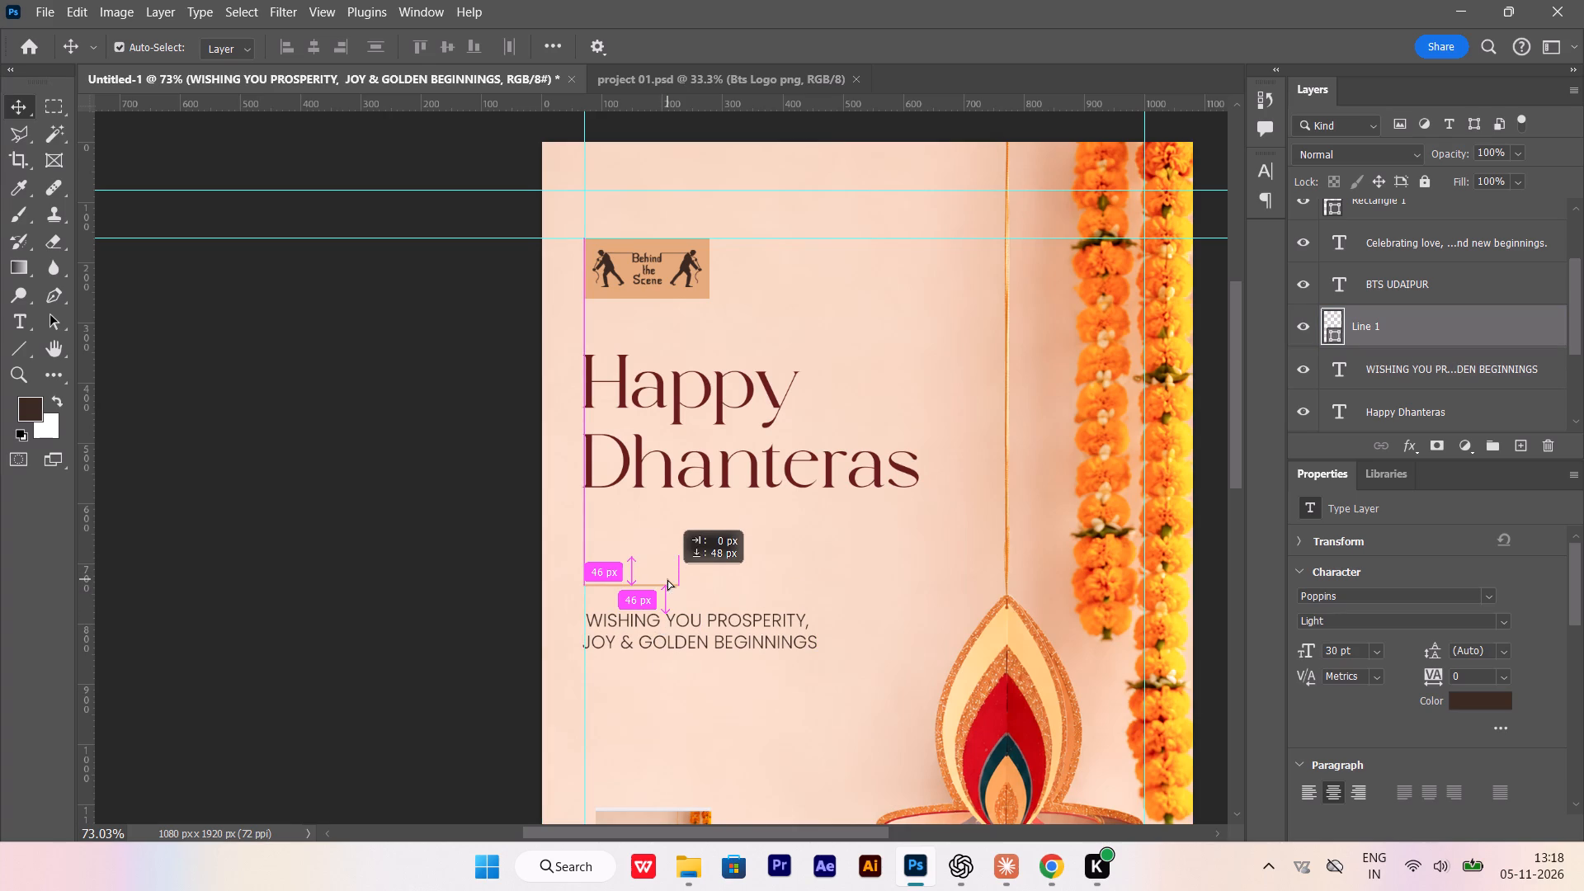
pyautogui.moveTo(667, 579); pyautogui.dragTo(667, 576)
pyautogui.moveTo(667, 466); pyautogui.dragTo(666, 508)
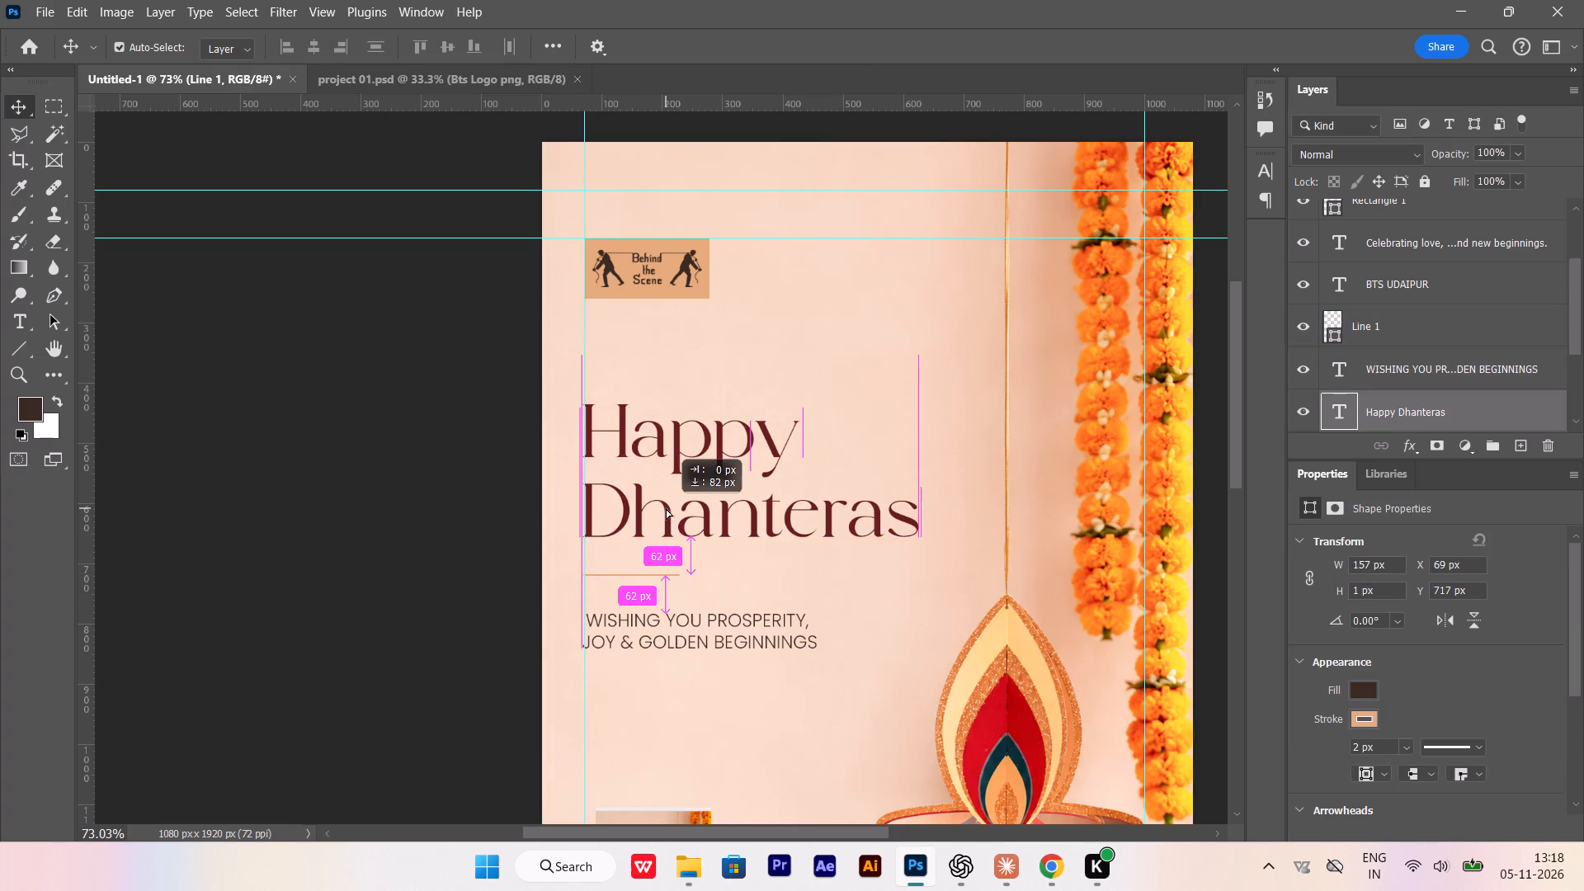
pyautogui.moveTo(666, 508); pyautogui.dragTo(666, 506)
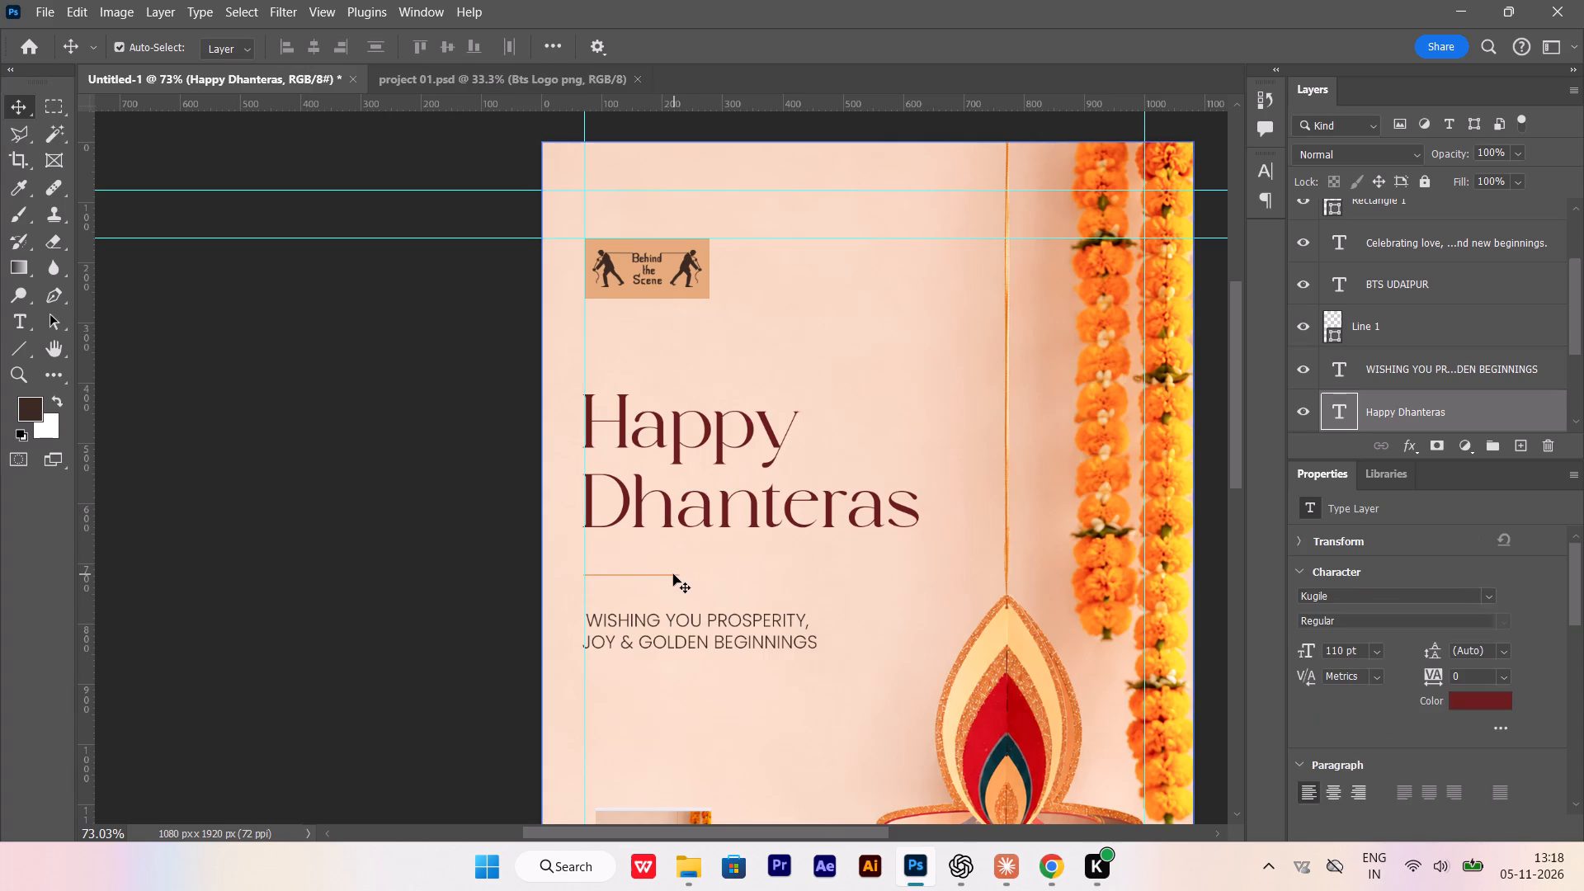
# Distribute the headline, divider line and tagline with equal vertical spacing.
pyautogui.keyDown('shift'); pyautogui.click(667, 576); pyautogui.keyUp('shift')
pyautogui.keyDown('shift'); pyautogui.click(686, 621); pyautogui.keyUp('shift')
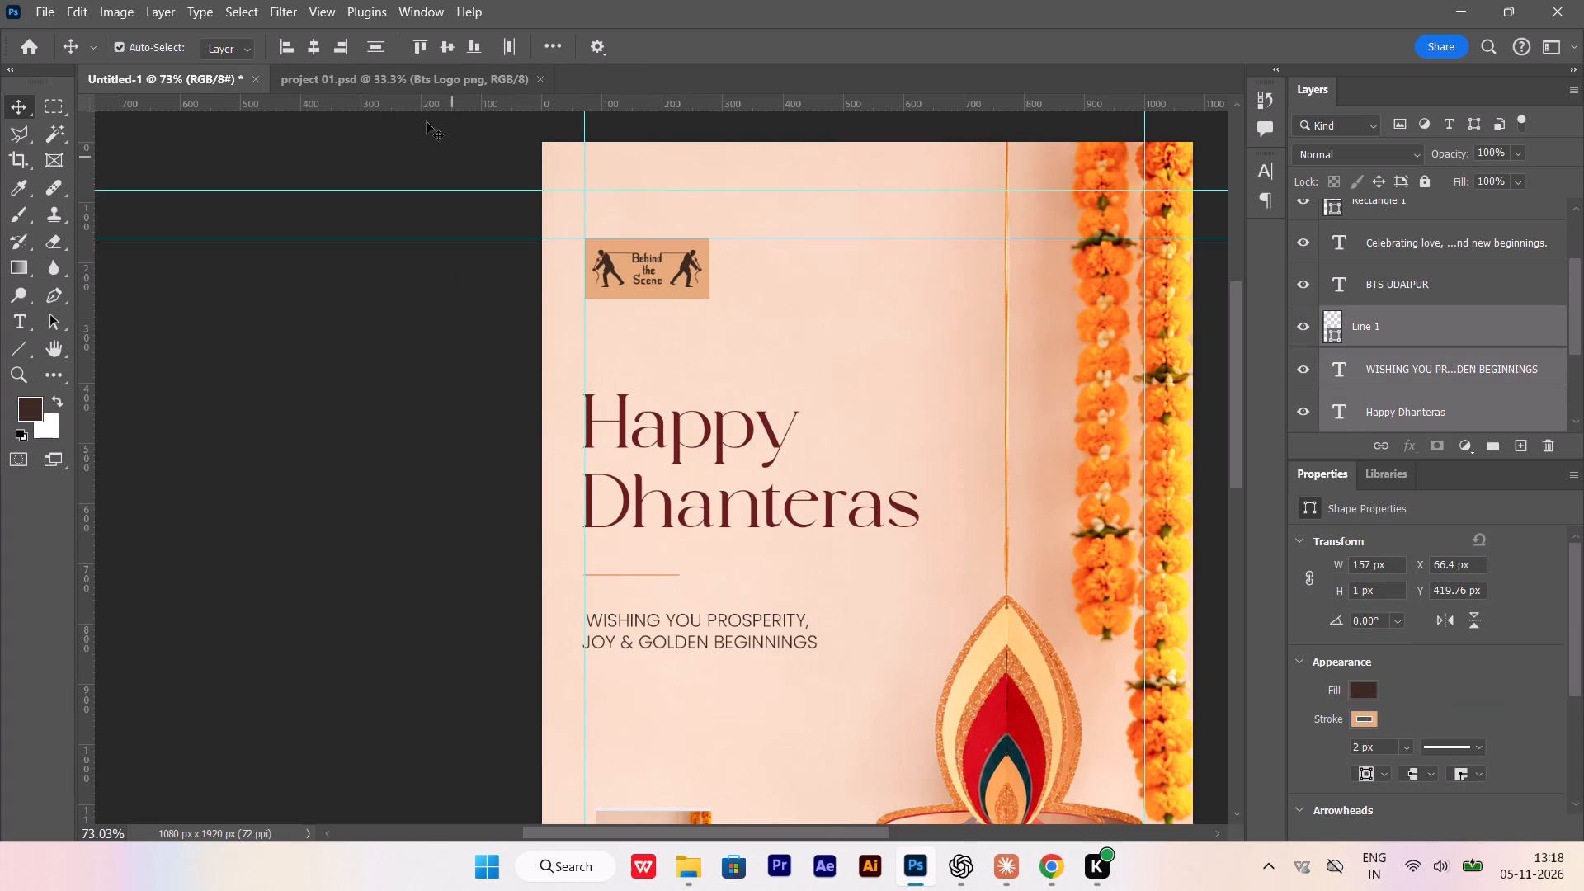
pyautogui.click(379, 49)
pyautogui.click(382, 251)
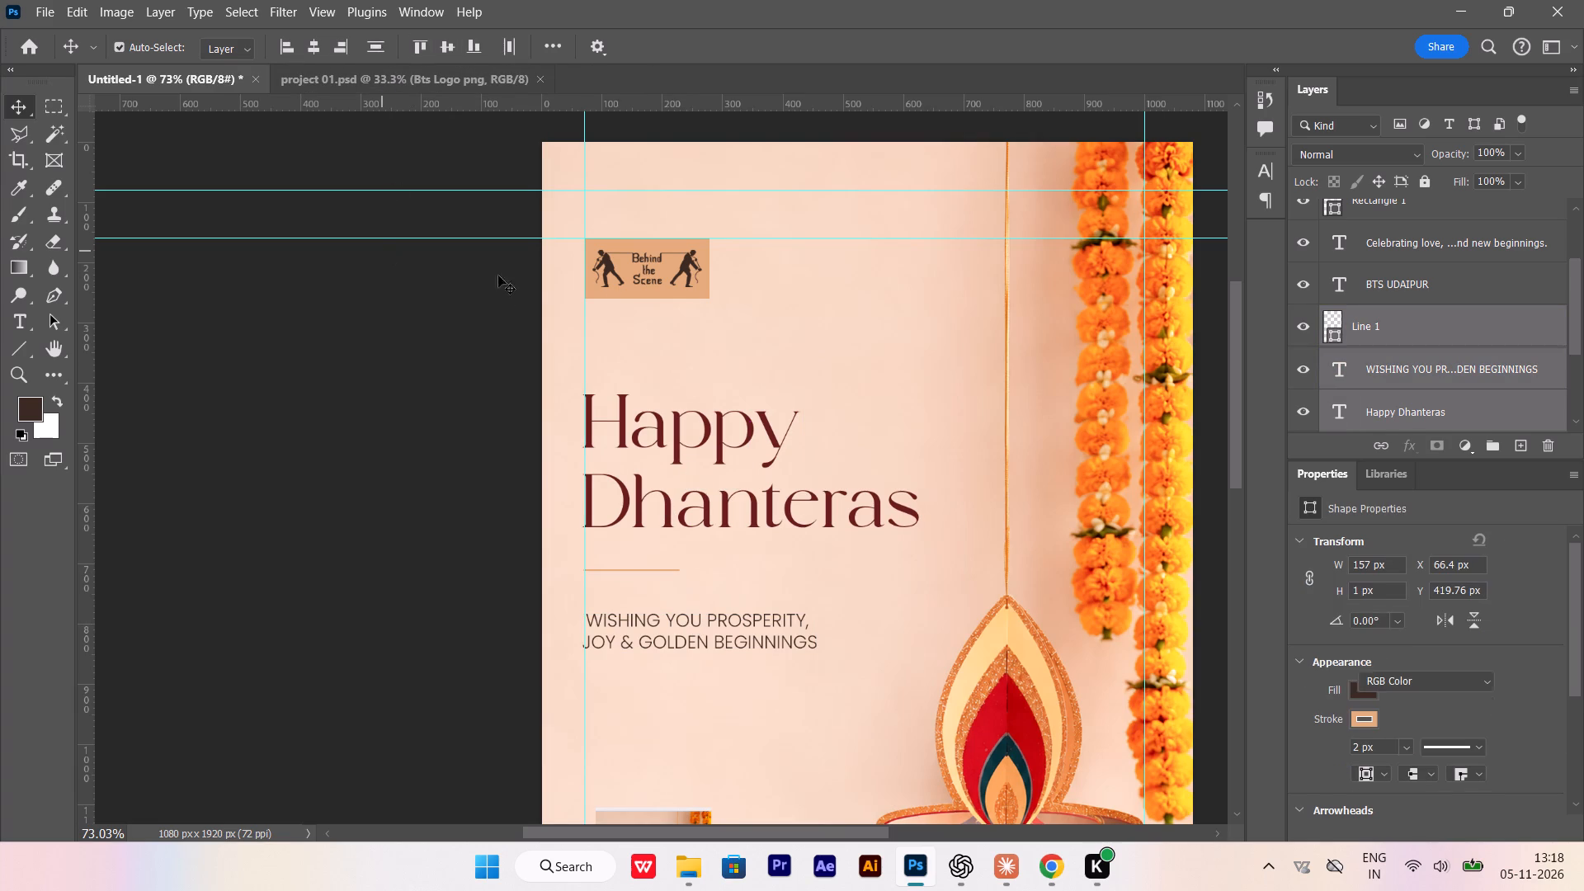
# Group the logo with its background rectangle and move the group down about 70 px, between the upper margin guide and the headline.
pyautogui.click(643, 265)
pyautogui.keyDown('shift'); pyautogui.click(596, 290); pyautogui.keyUp('shift')
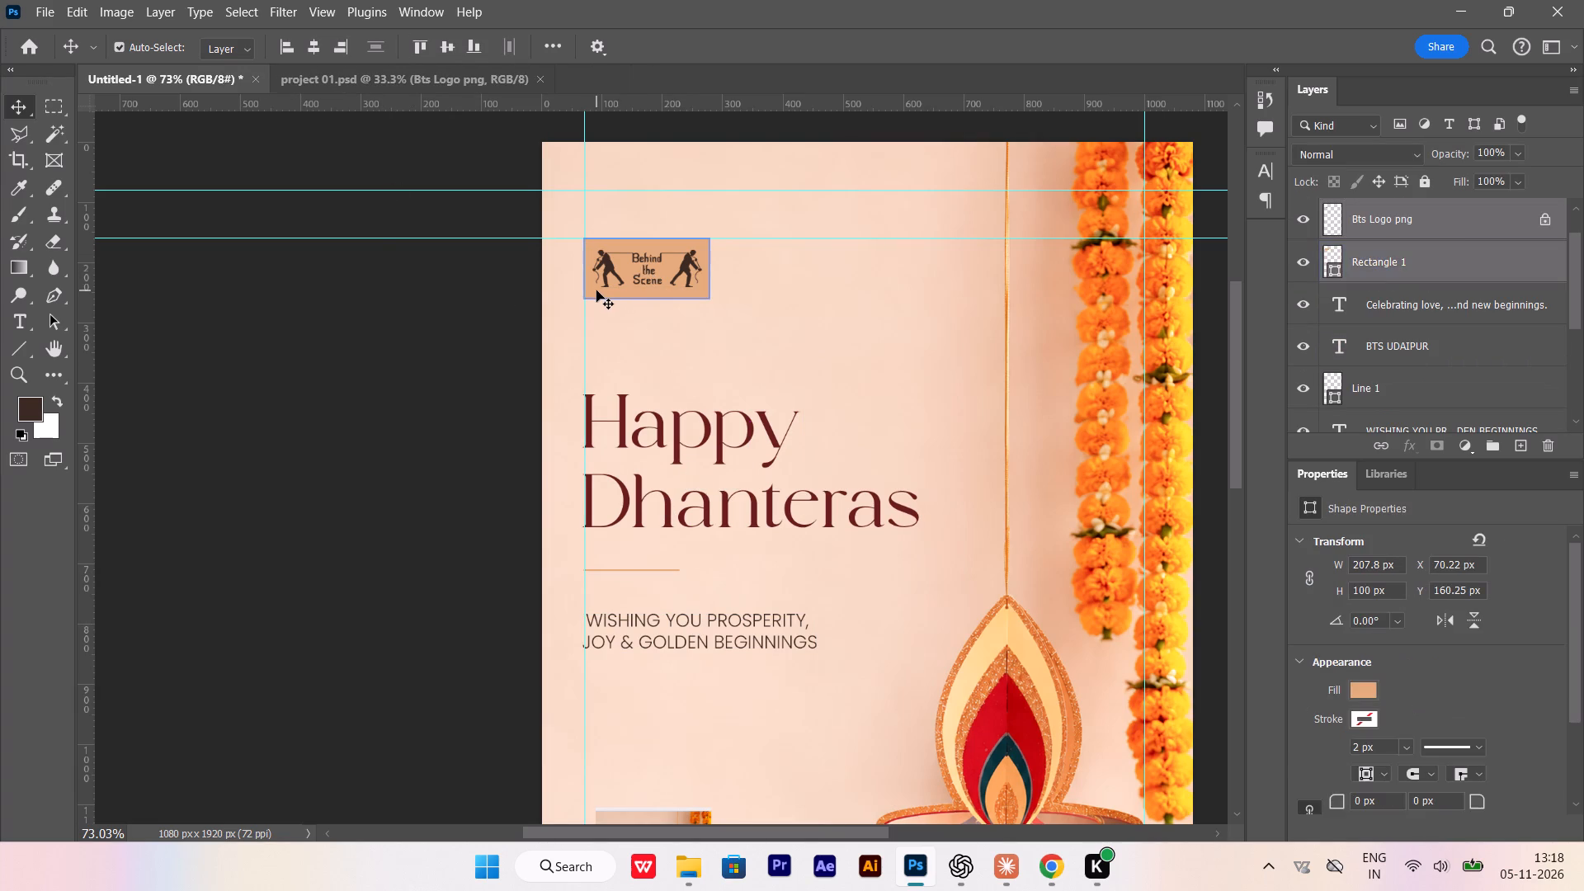
pyautogui.hotkey('ctrl', 'g')
pyautogui.hotkey('shift', 'Down')
pyautogui.hotkey('shift', 'Down')
pyautogui.hotkey('shift', 'Down')
pyautogui.hotkey('shift', 'Down')
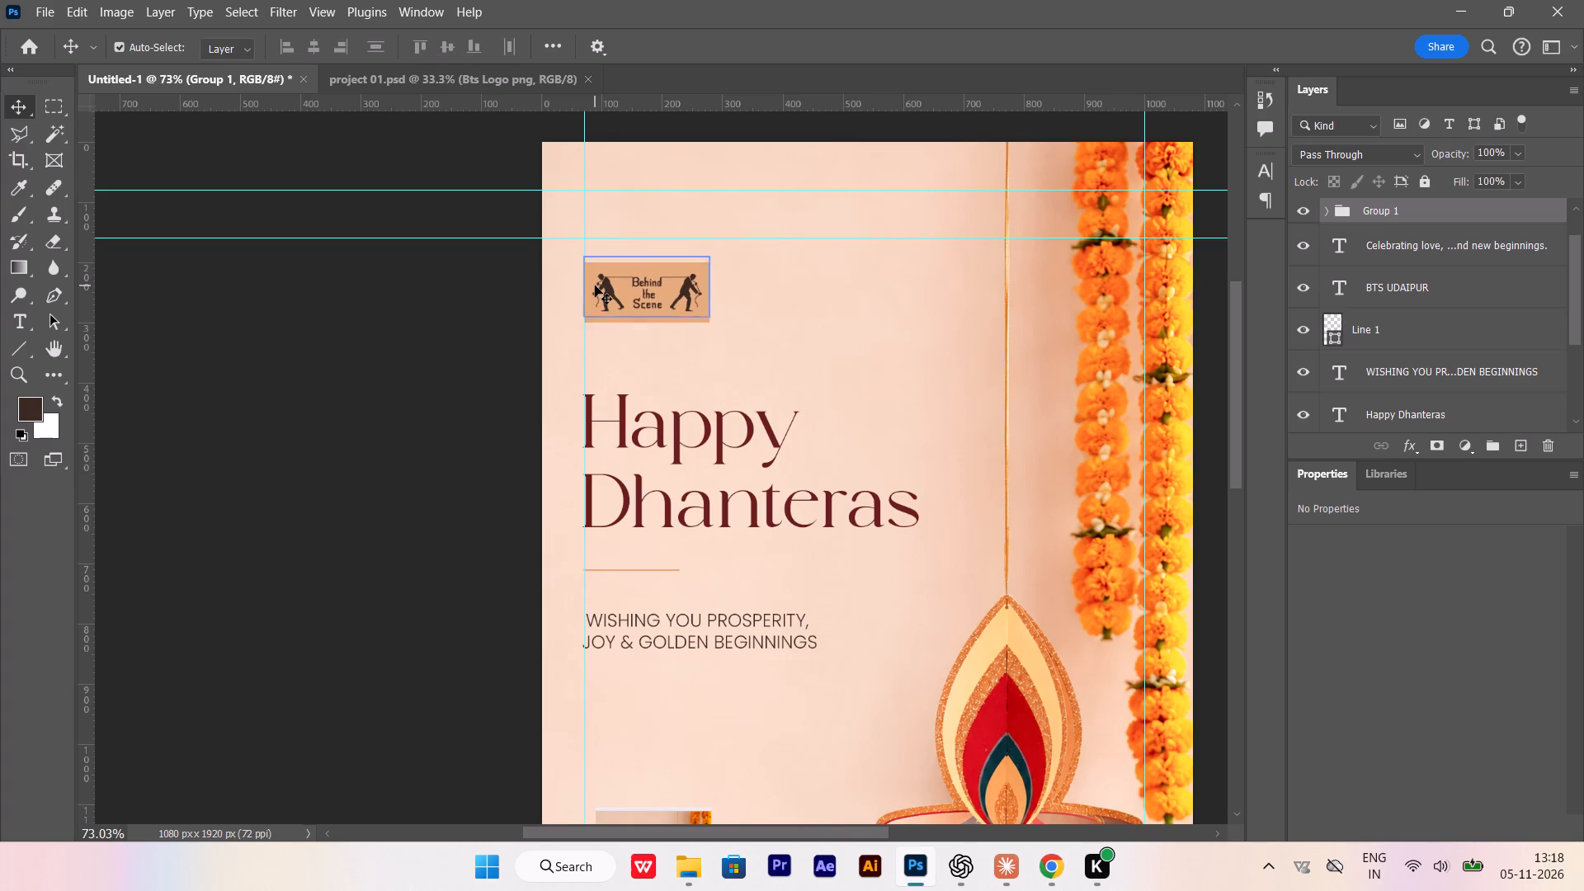
pyautogui.hotkey('shift', 'Down')
pyautogui.hotkey('shift', 'Down')
pyautogui.hotkey('shift', 'Down')
pyautogui.hotkey('shift', 'Down')
pyautogui.hotkey('shift', 'Down')
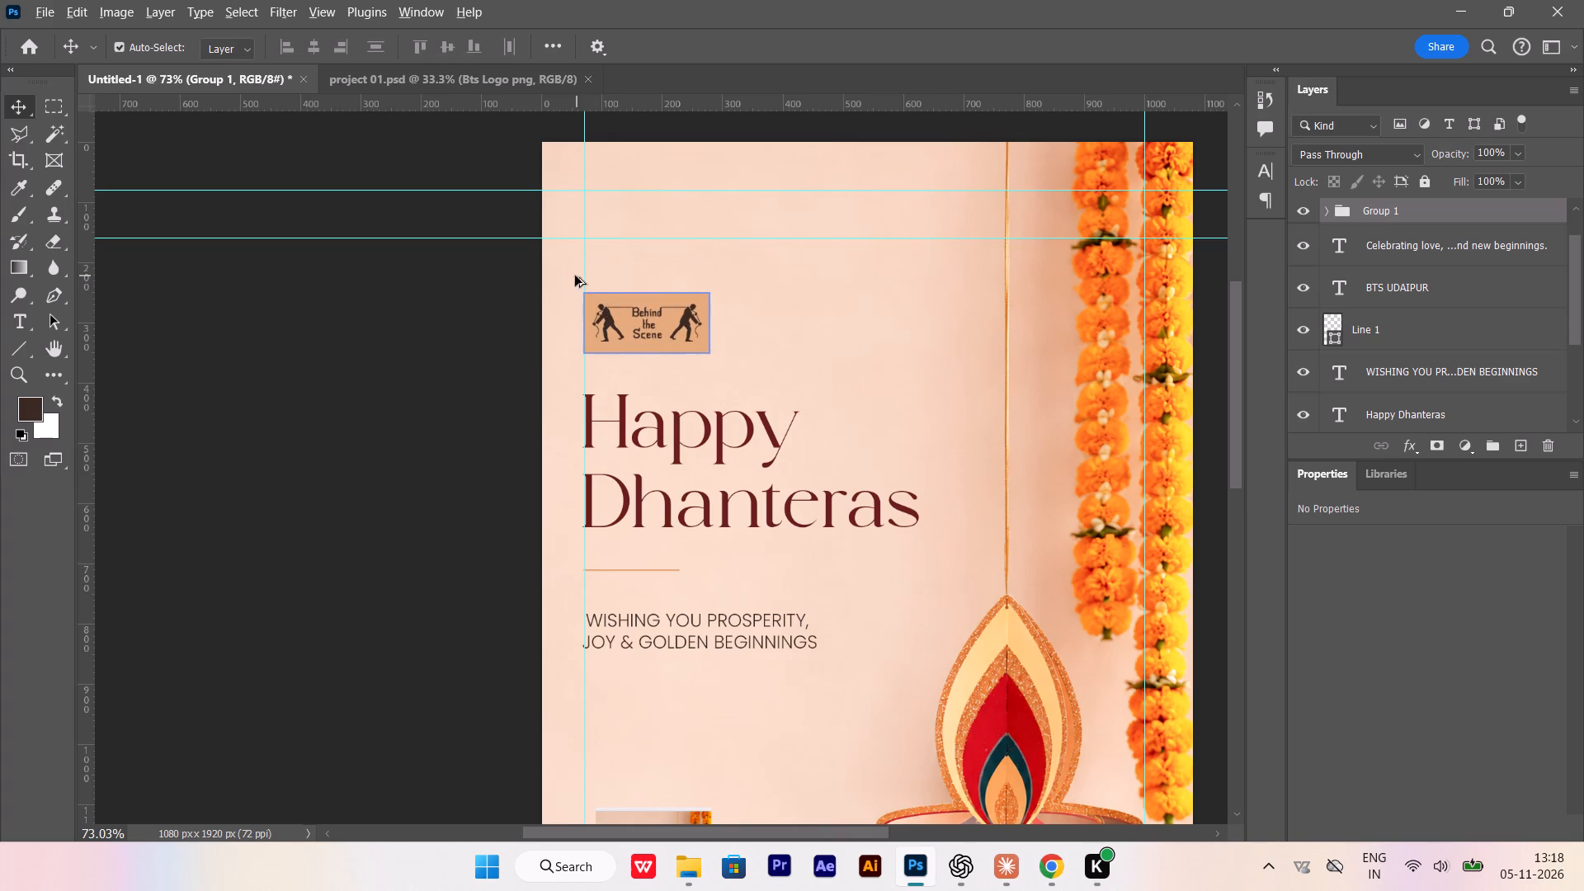
pyautogui.keyDown('alt'); pyautogui.scroll(6, 615, 259); pyautogui.keyUp('alt')
pyautogui.hotkey('shift', 'Up')
pyautogui.hotkey('shift', 'Up')
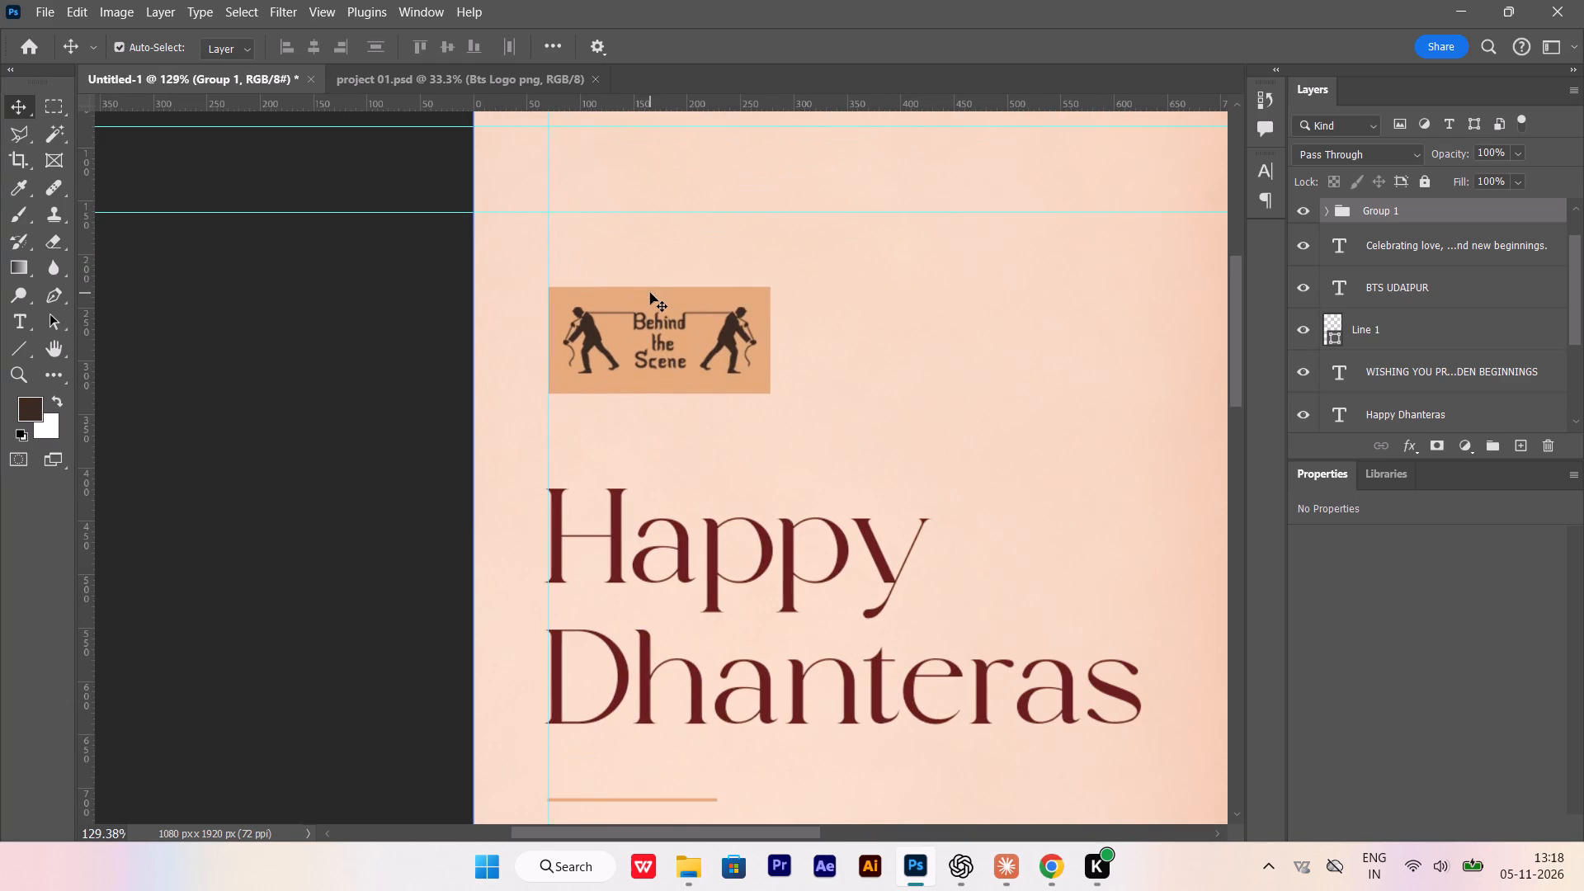
pyautogui.keyDown('alt'); pyautogui.scroll(9, 636, 249); pyautogui.keyUp('alt')
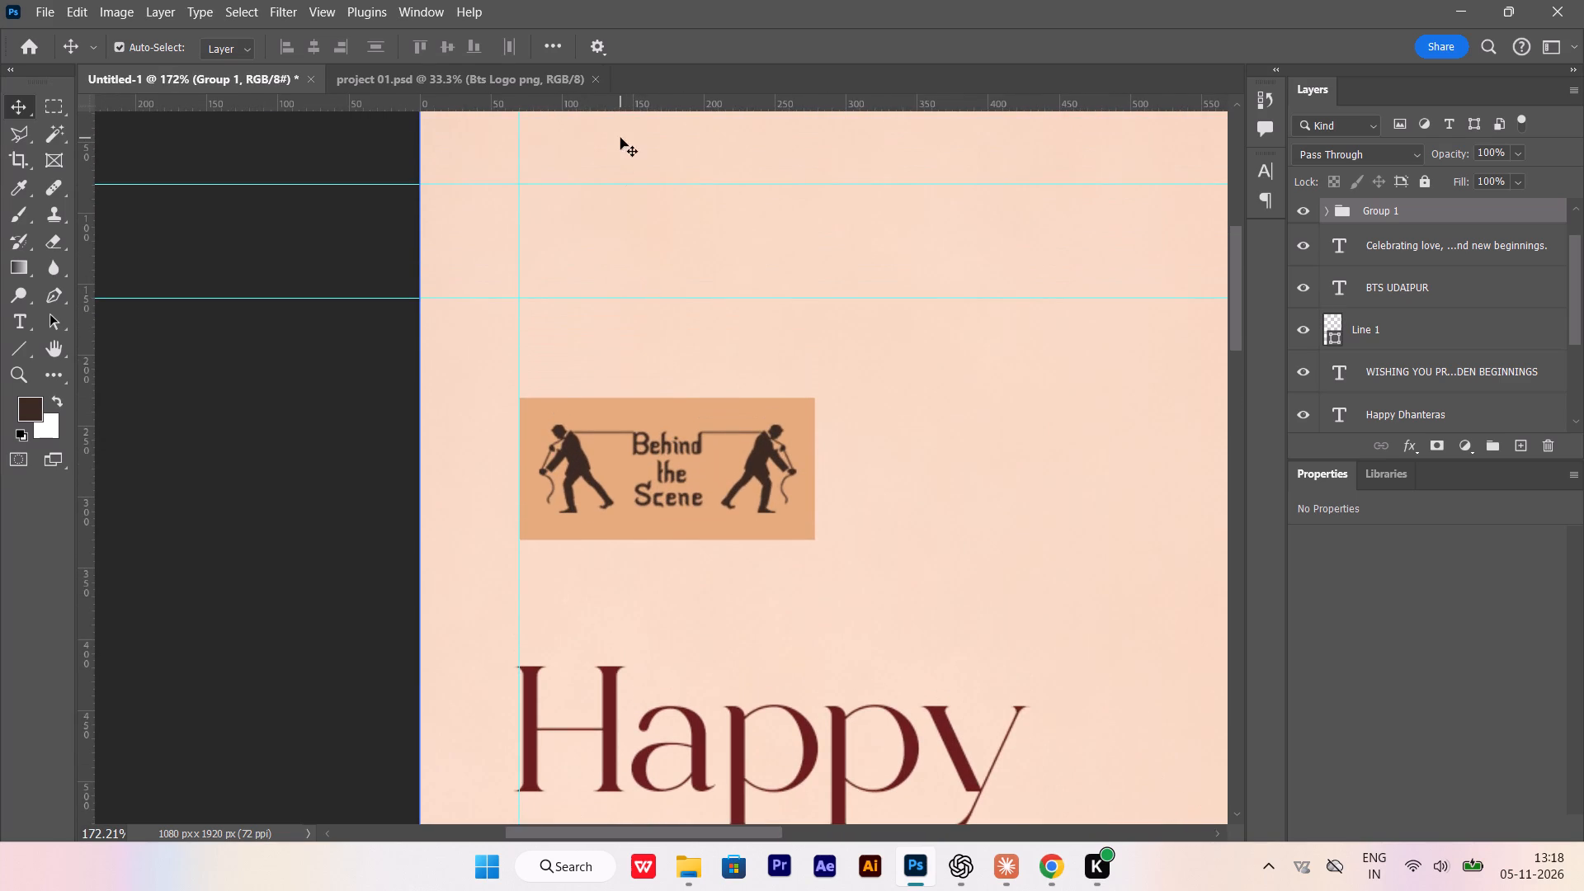
pyautogui.keyDown('alt'); pyautogui.scroll(-4, 649, 259); pyautogui.keyUp('alt')
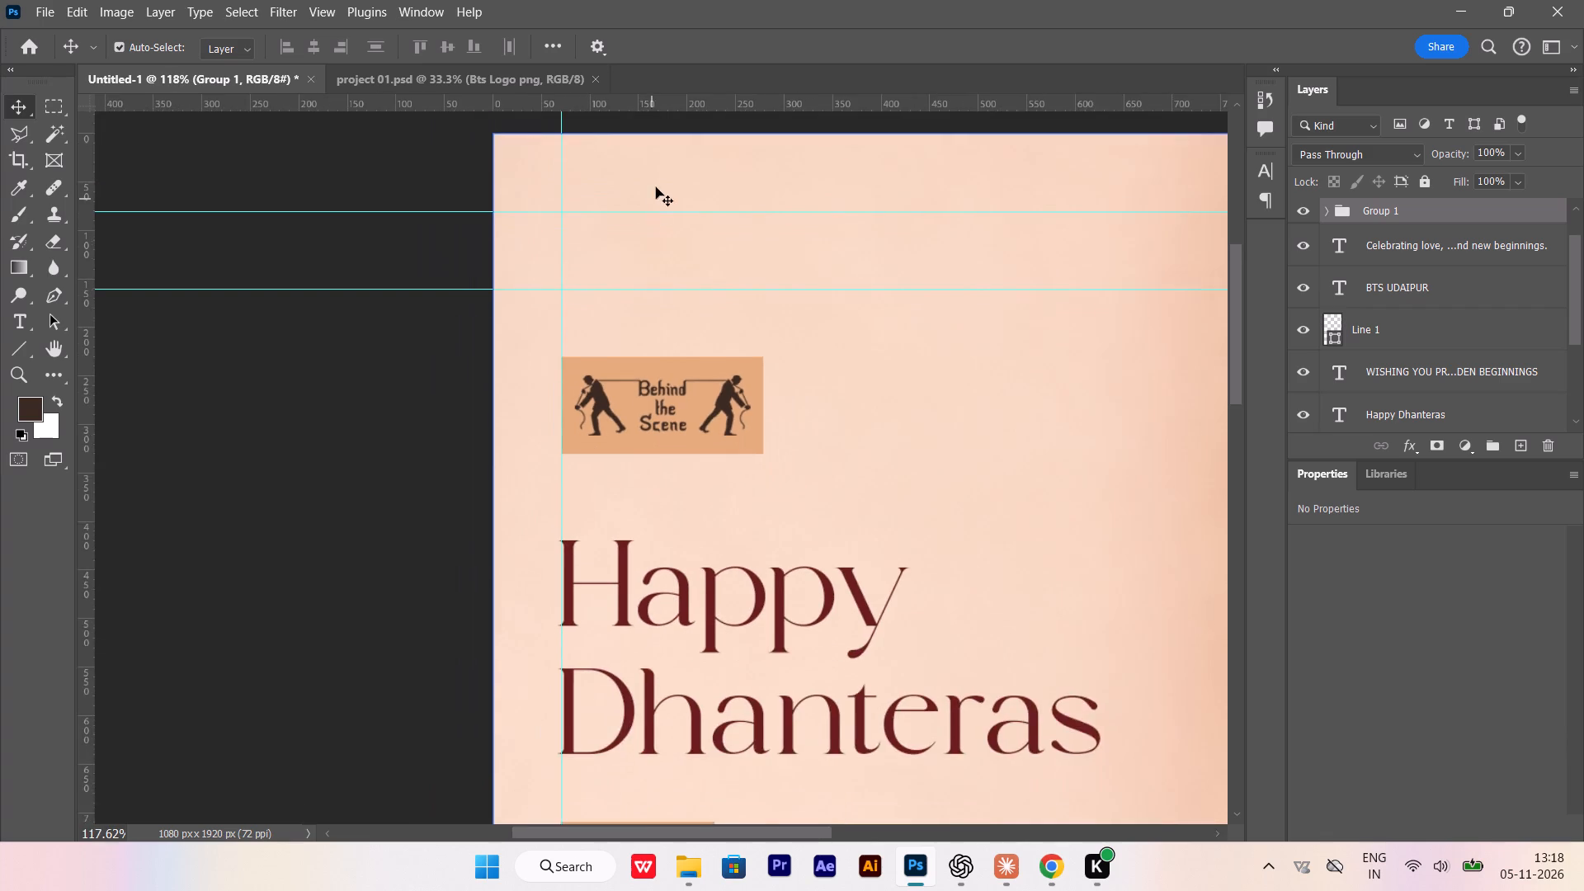
# Move the two upper horizontal guides up to about Y 70 px and Y 140 px.
pyautogui.scroll(6, 659, 181)
pyautogui.keyDown('alt'); pyautogui.scroll(2, 634, 237); pyautogui.keyUp('alt')
pyautogui.moveTo(556, 289); pyautogui.dragTo(561, 267)
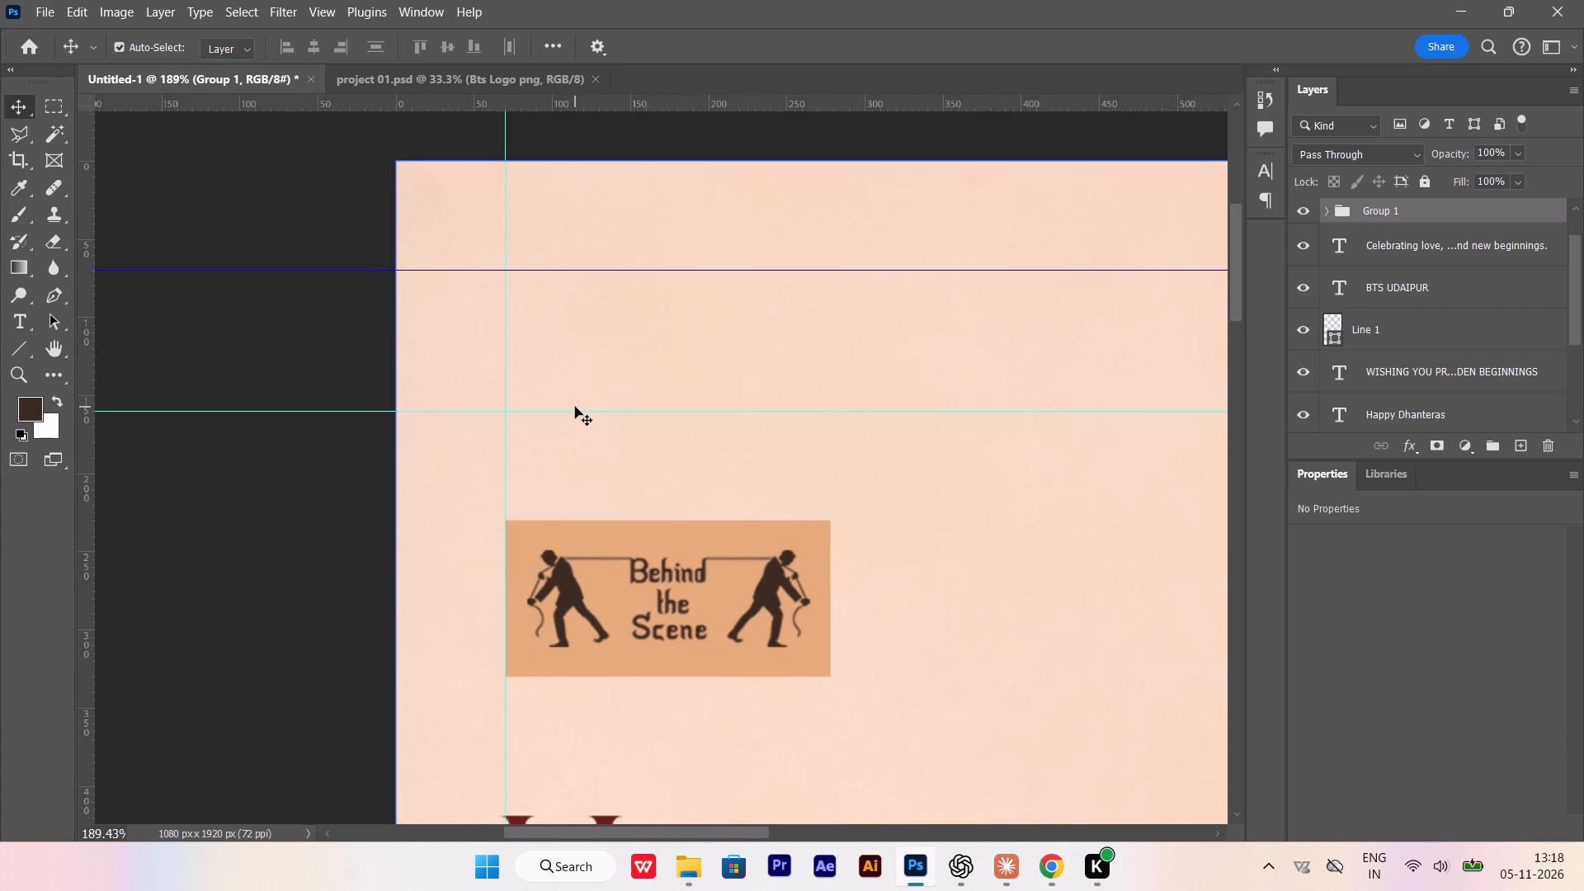
pyautogui.moveTo(577, 412); pyautogui.dragTo(579, 382)
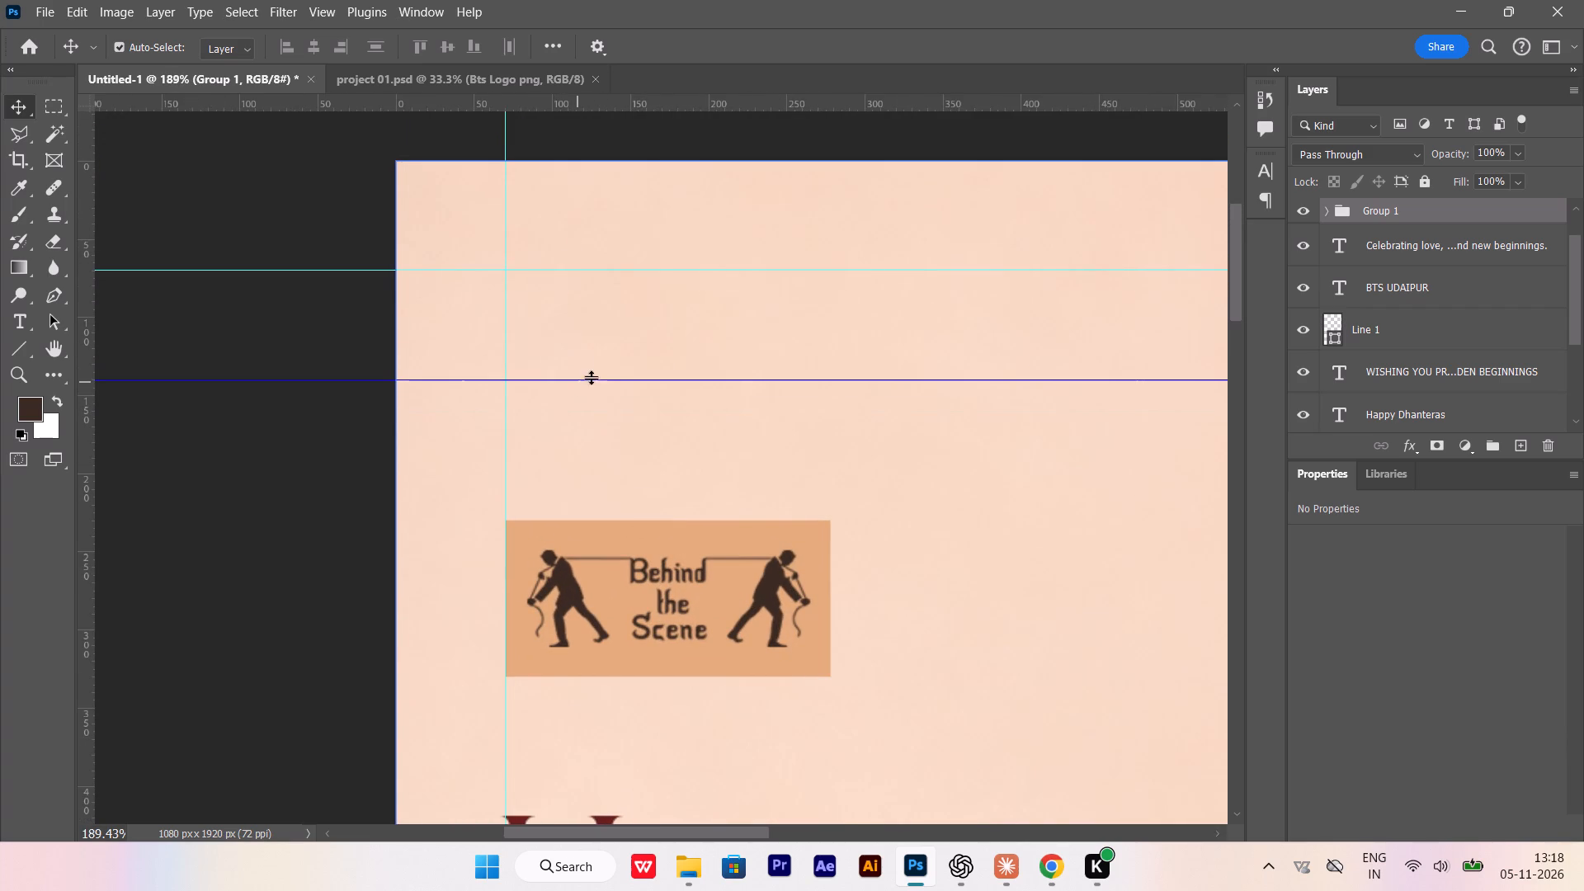
# Add a third horizontal guide just above the logo, at about Y 205 px.
pyautogui.keyDown('alt'); pyautogui.moveTo(616, 103); pyautogui.dragTo(577, 380); pyautogui.keyUp('alt')
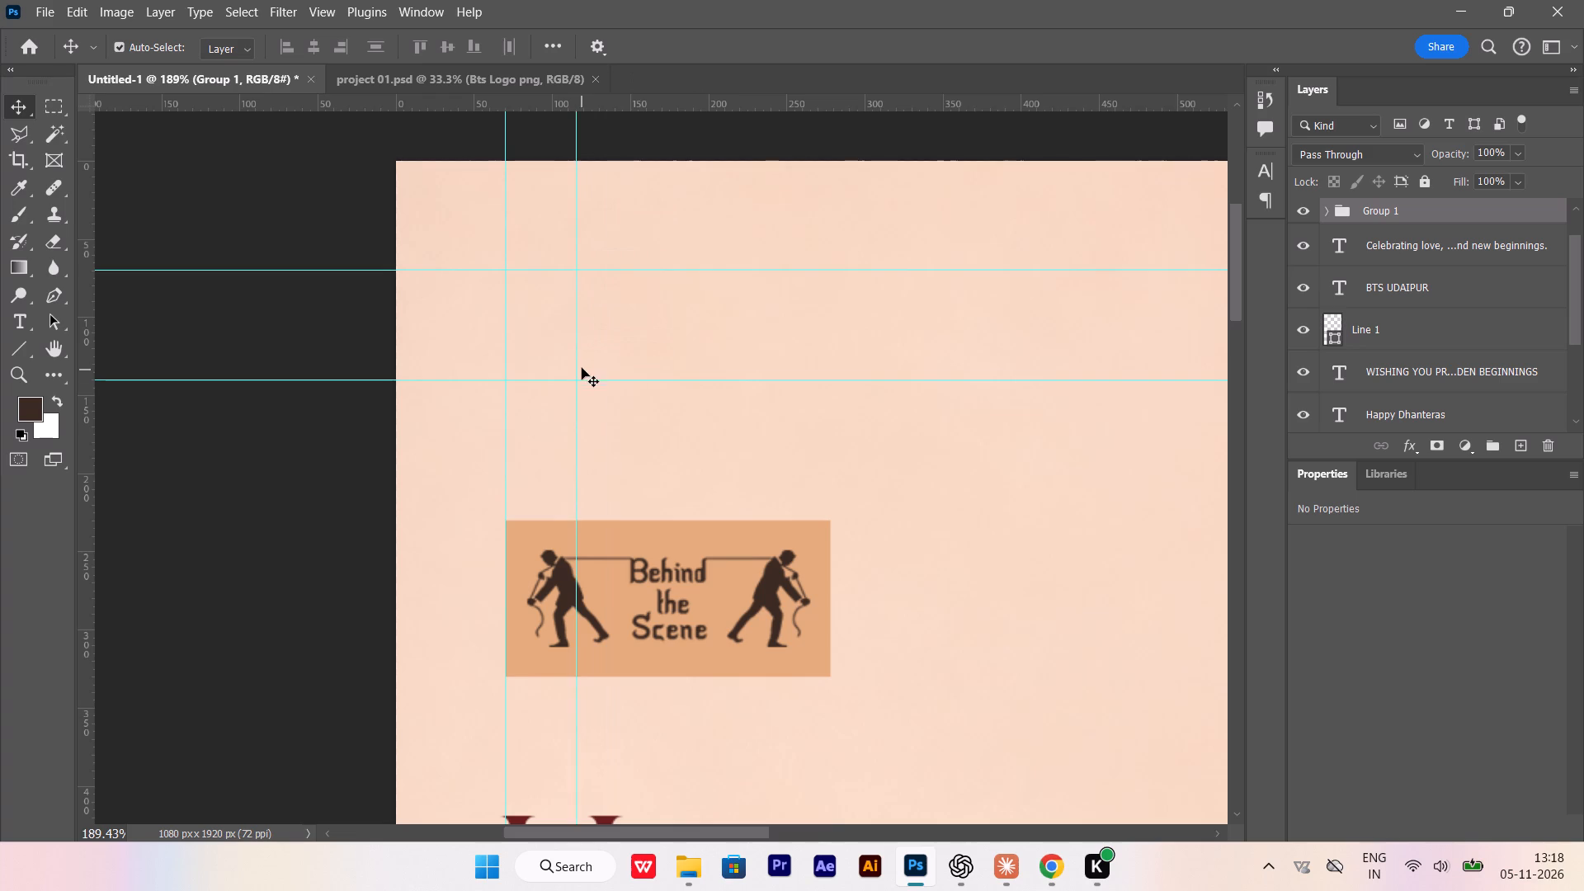
pyautogui.hotkey('ctrl', 'z')
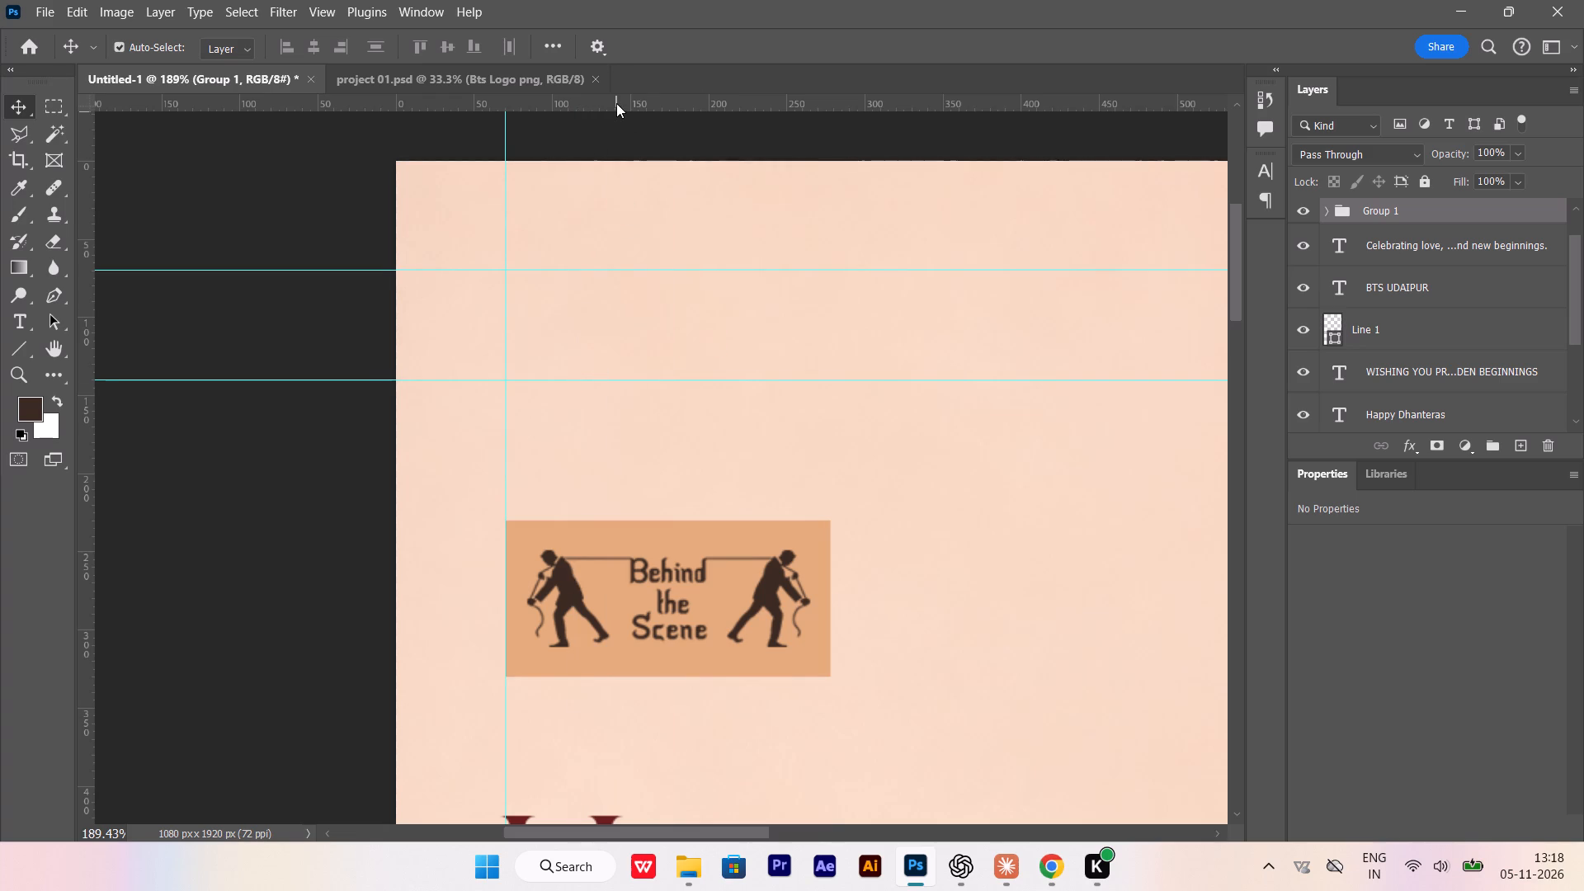
pyautogui.moveTo(616, 103); pyautogui.dragTo(605, 460)
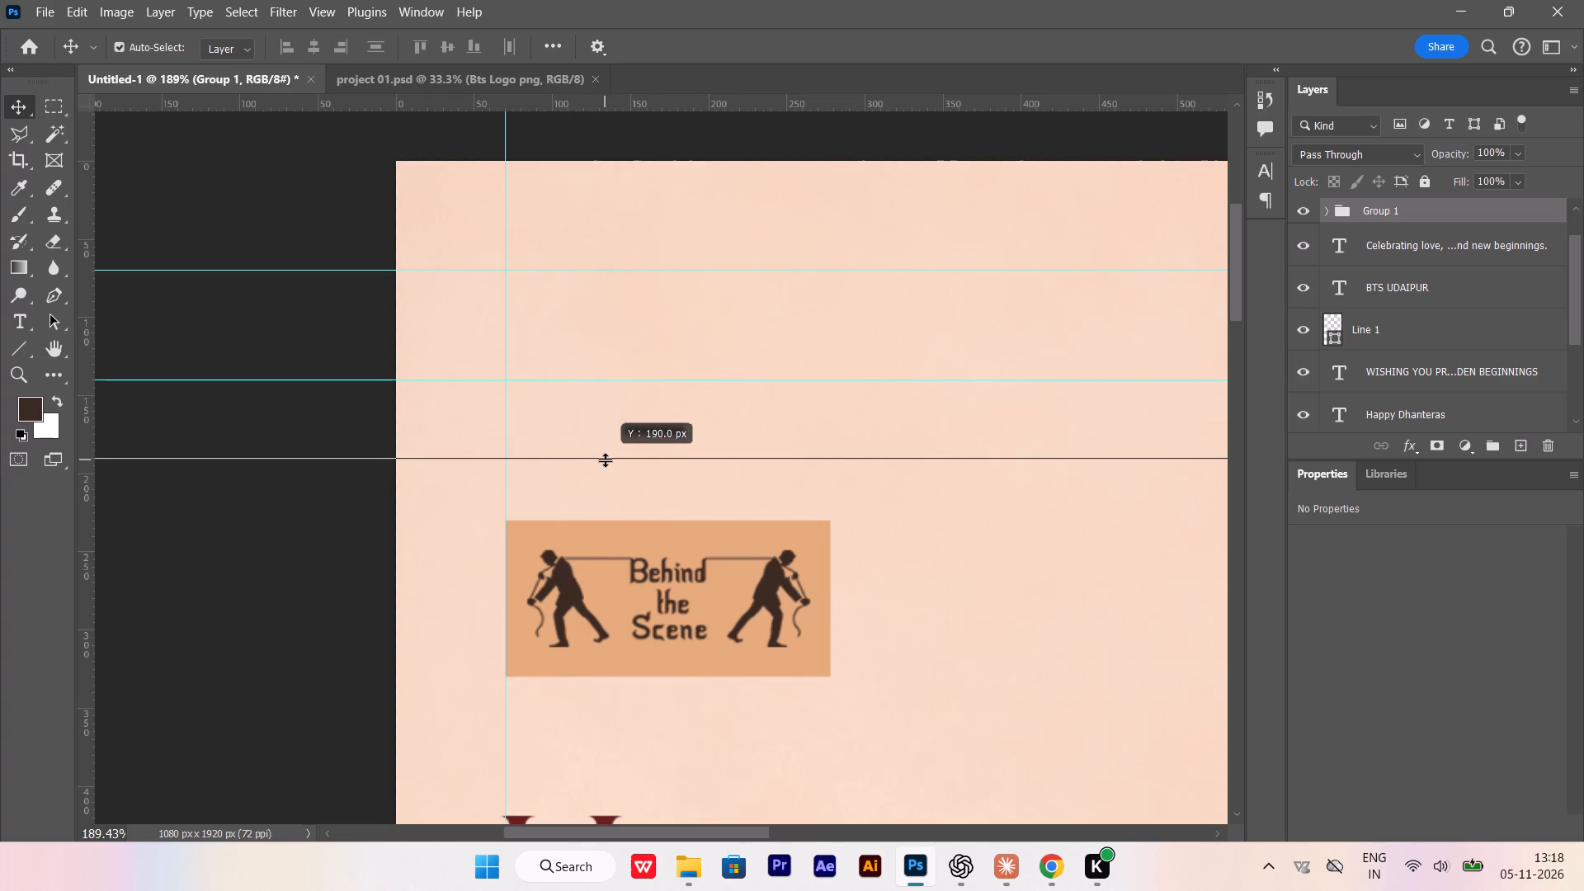
pyautogui.moveTo(605, 460); pyautogui.dragTo(607, 478)
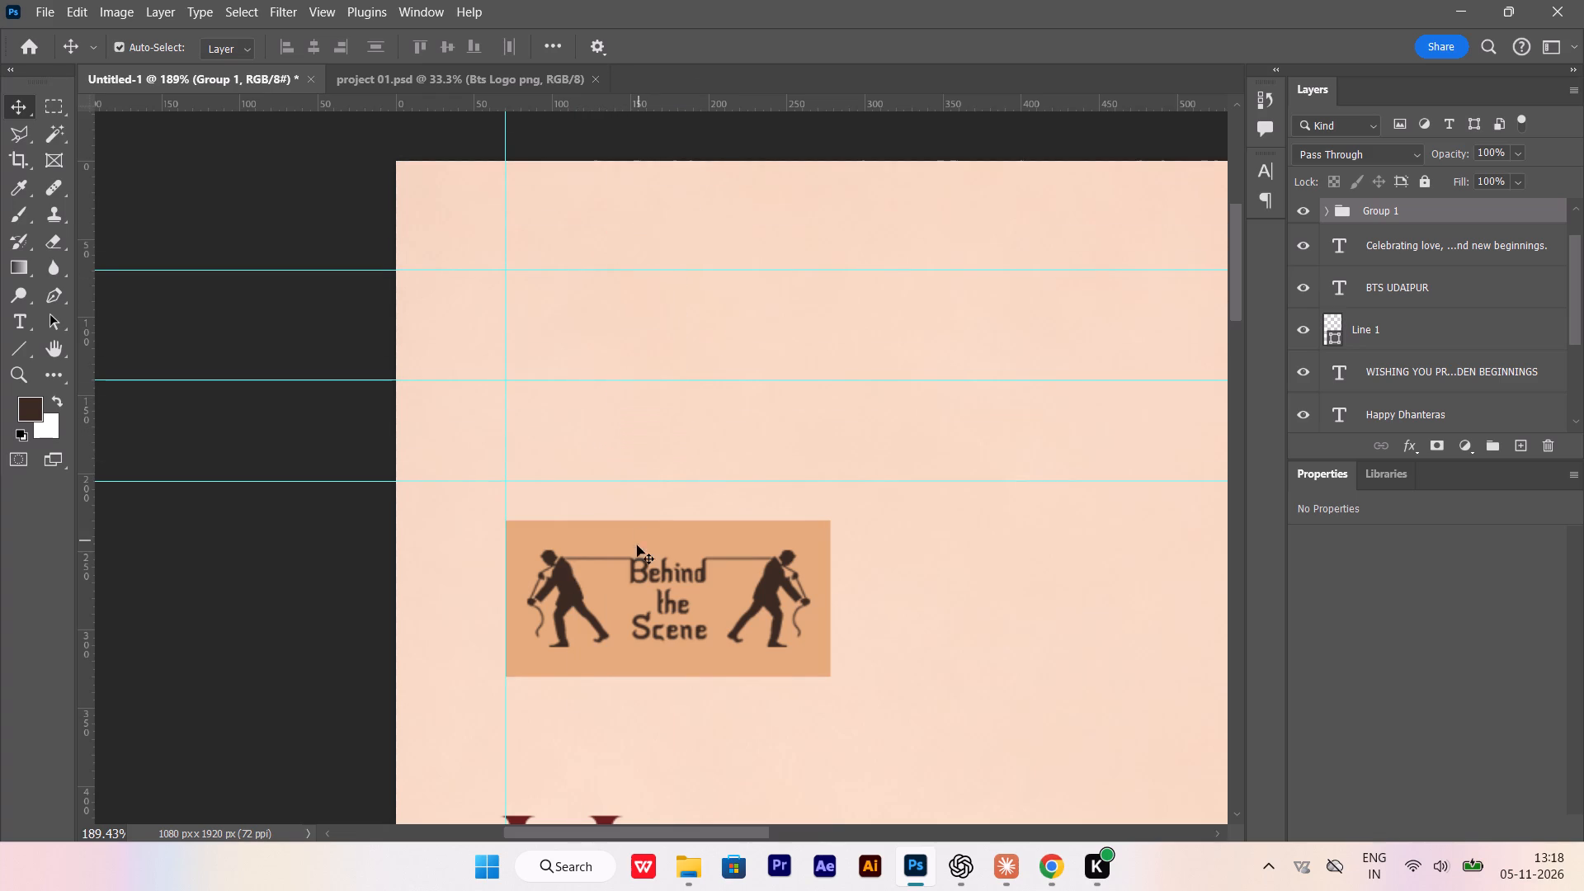
# Move the logo and its background rectangle up to the lowest upper guide, at about Y 206 px.
pyautogui.click(633, 563)
pyautogui.keyDown('shift'); pyautogui.click(606, 540); pyautogui.keyUp('shift')
pyautogui.hotkey('shift', 'Up')
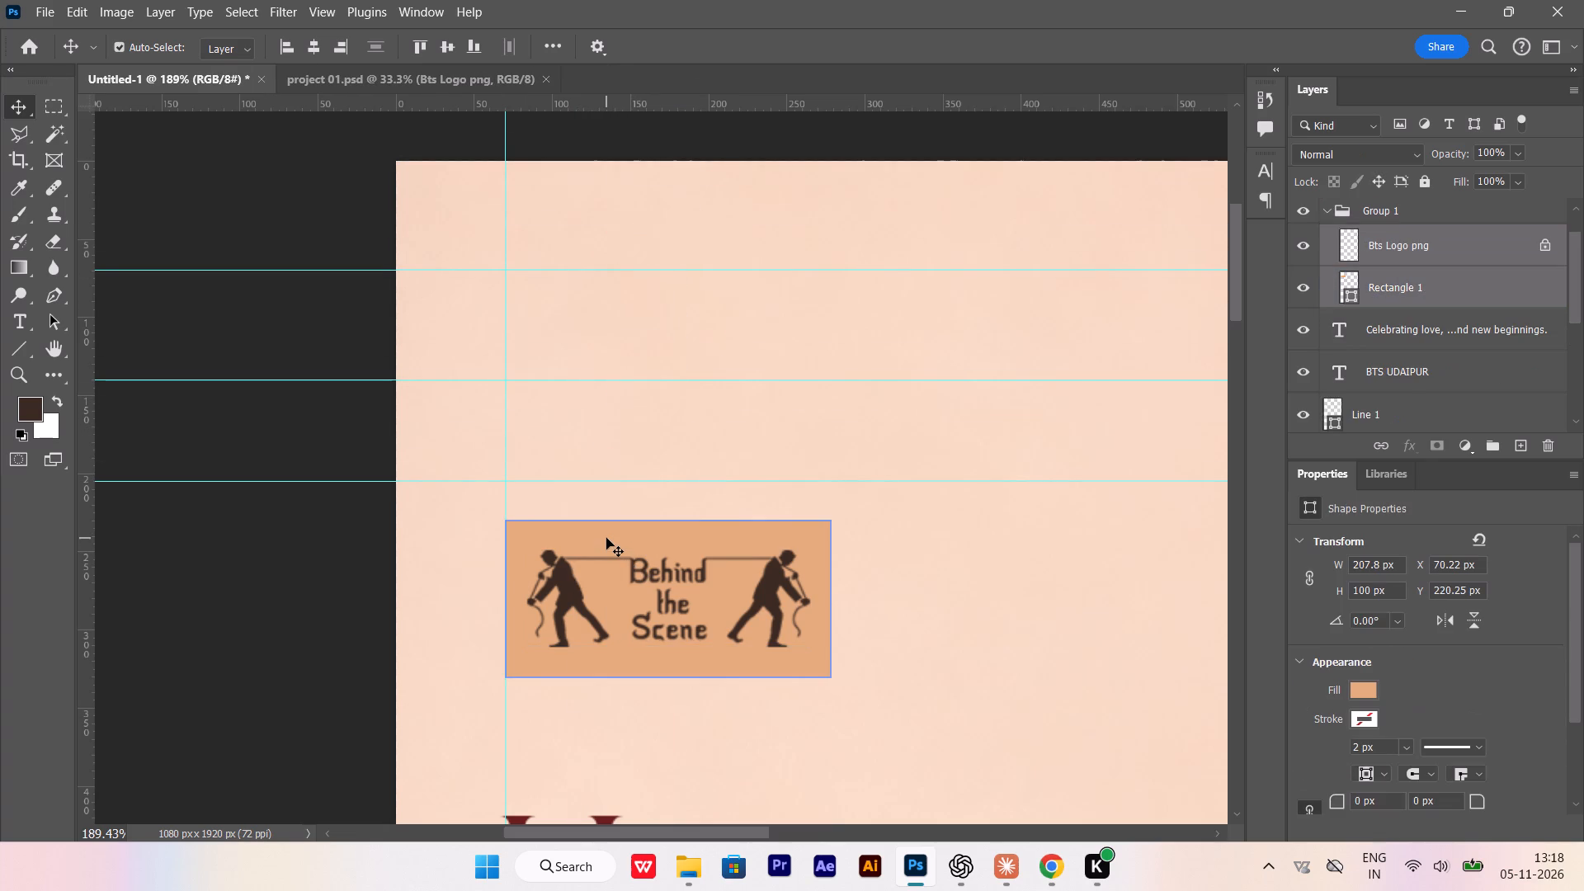
pyautogui.hotkey('shift', 'Up')
pyautogui.hotkey('shift', 'Up')
pyautogui.press('Down')
pyautogui.press('Down')
pyautogui.press('Down')
pyautogui.press('Down')
pyautogui.press('Down')
pyautogui.press('Down')
pyautogui.press('Down')
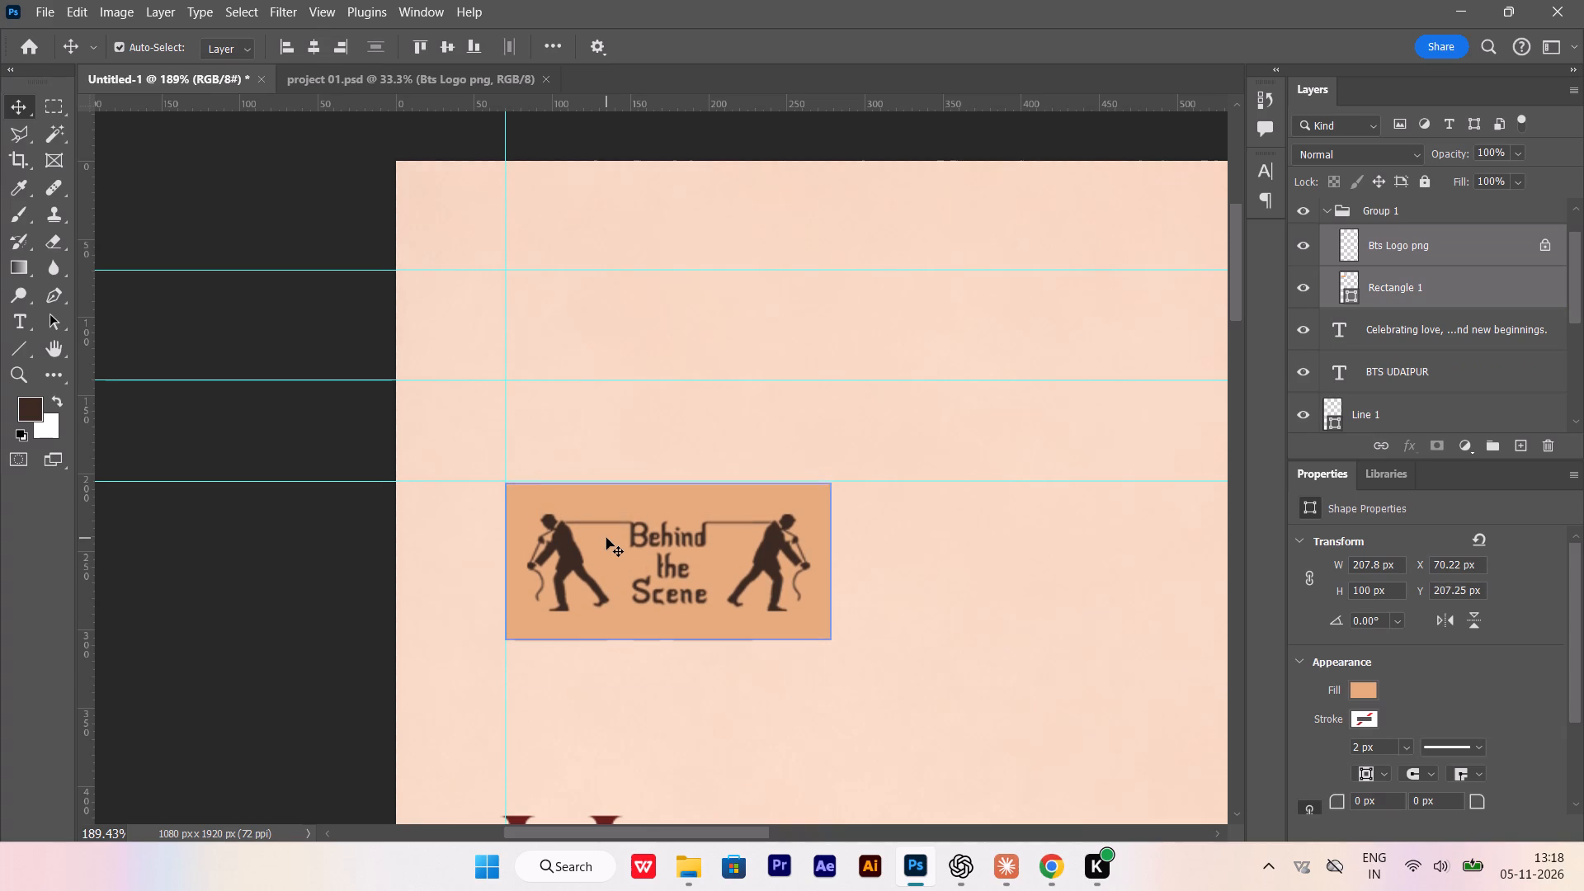
pyautogui.press('Down')
pyautogui.press('Up')
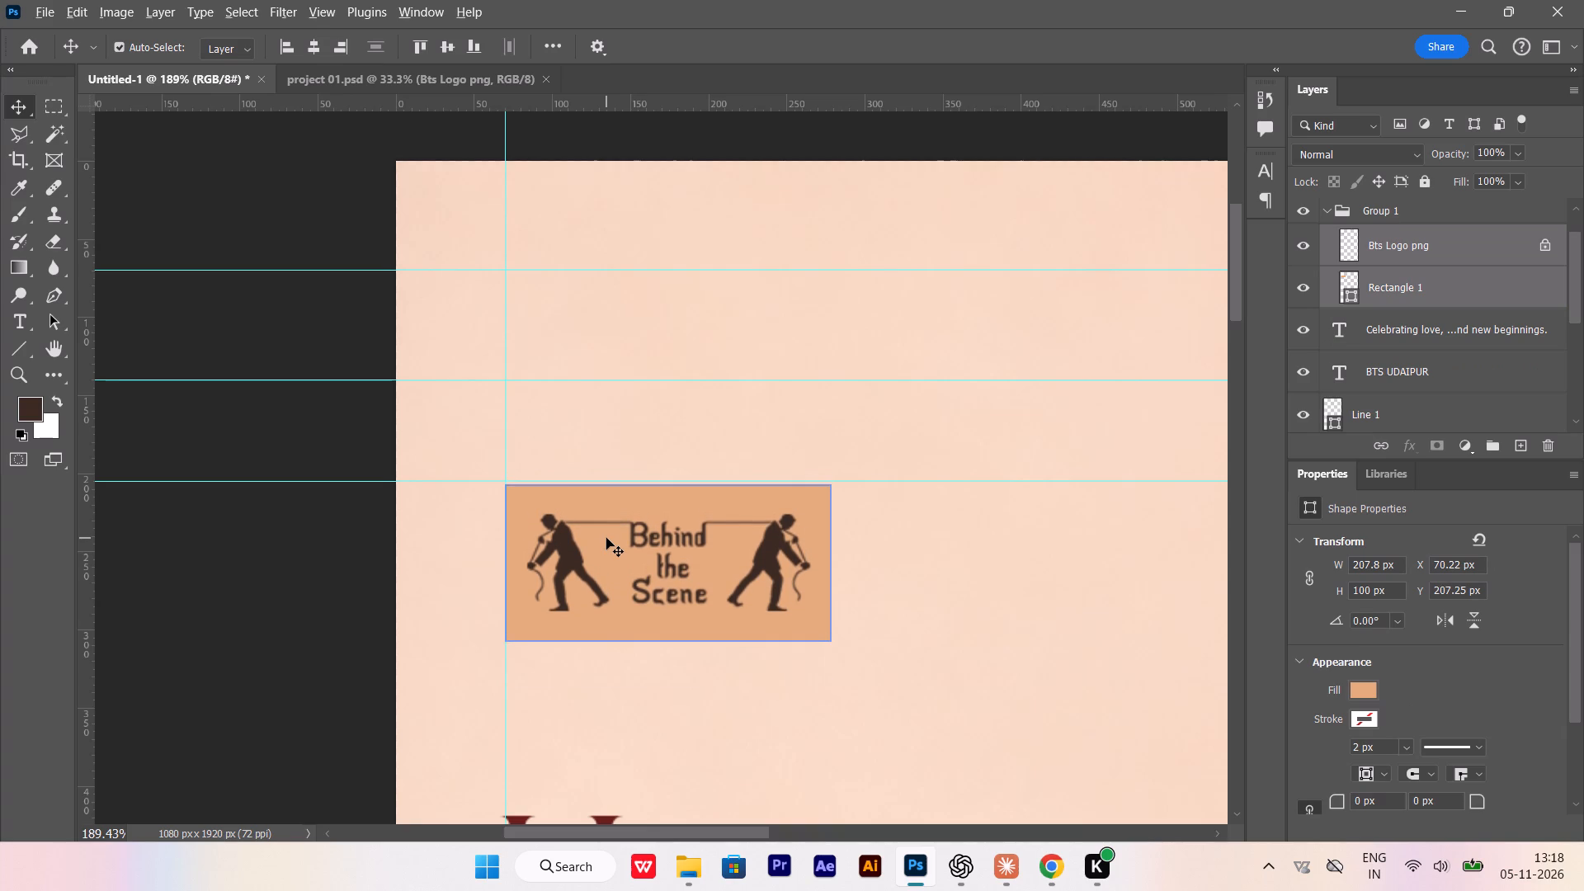
pyautogui.press('Up')
pyautogui.keyDown('alt'); pyautogui.scroll(-7, 600, 458); pyautogui.keyUp('alt')
pyautogui.keyDown('alt'); pyautogui.scroll(1, 616, 477); pyautogui.keyUp('alt')
pyautogui.keyDown('alt'); pyautogui.scroll(-3, 612, 485); pyautogui.keyUp('alt')
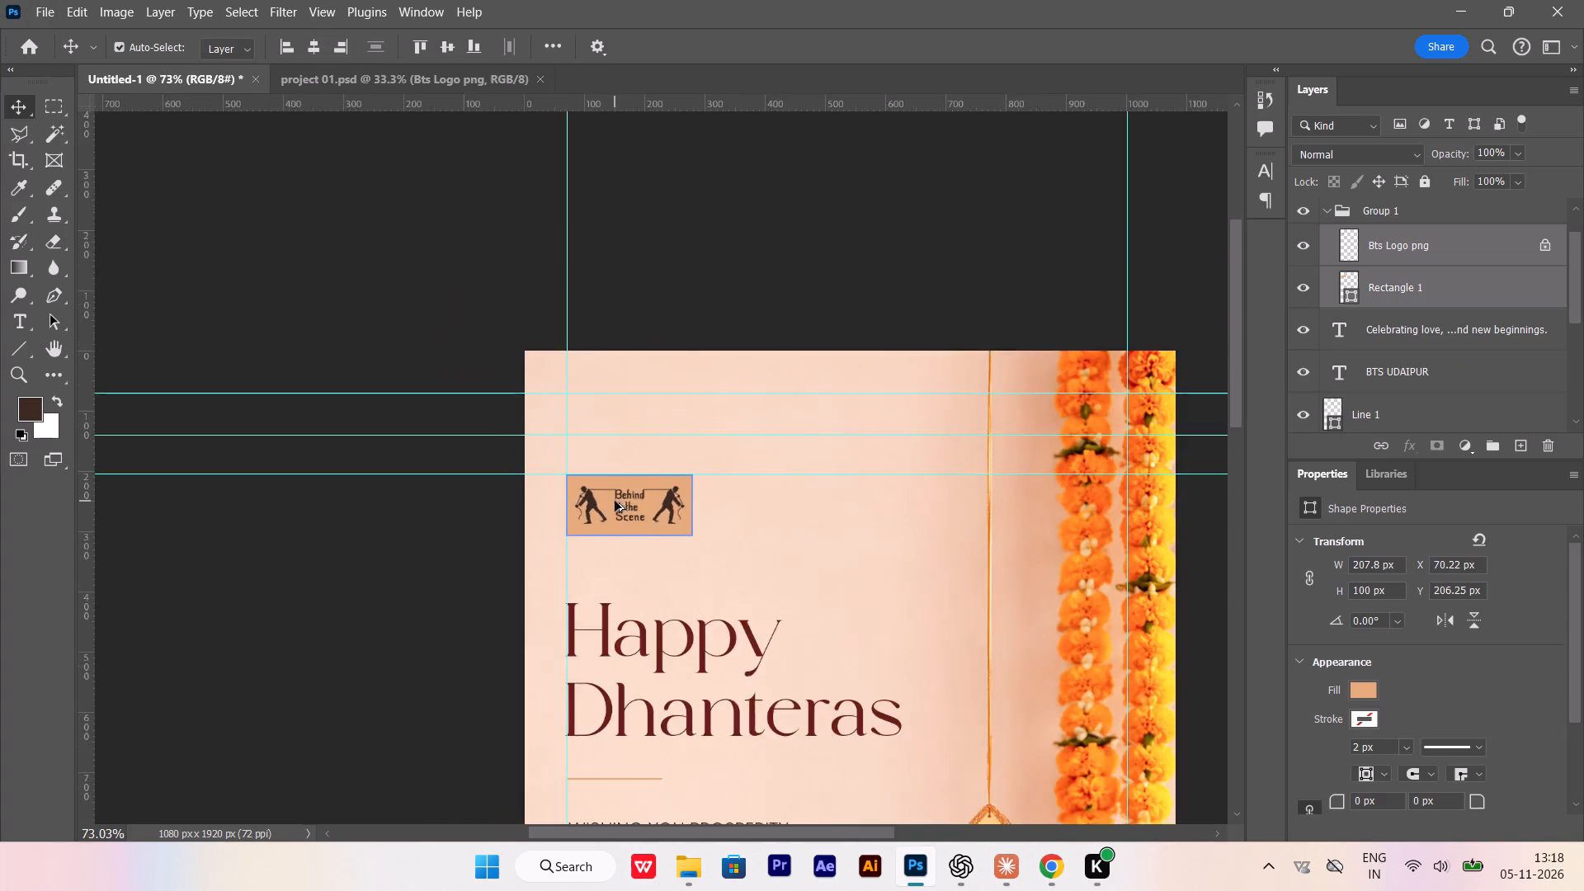
pyautogui.keyDown('alt'); pyautogui.scroll(-5, 615, 501); pyautogui.keyUp('alt')
pyautogui.click(429, 620)
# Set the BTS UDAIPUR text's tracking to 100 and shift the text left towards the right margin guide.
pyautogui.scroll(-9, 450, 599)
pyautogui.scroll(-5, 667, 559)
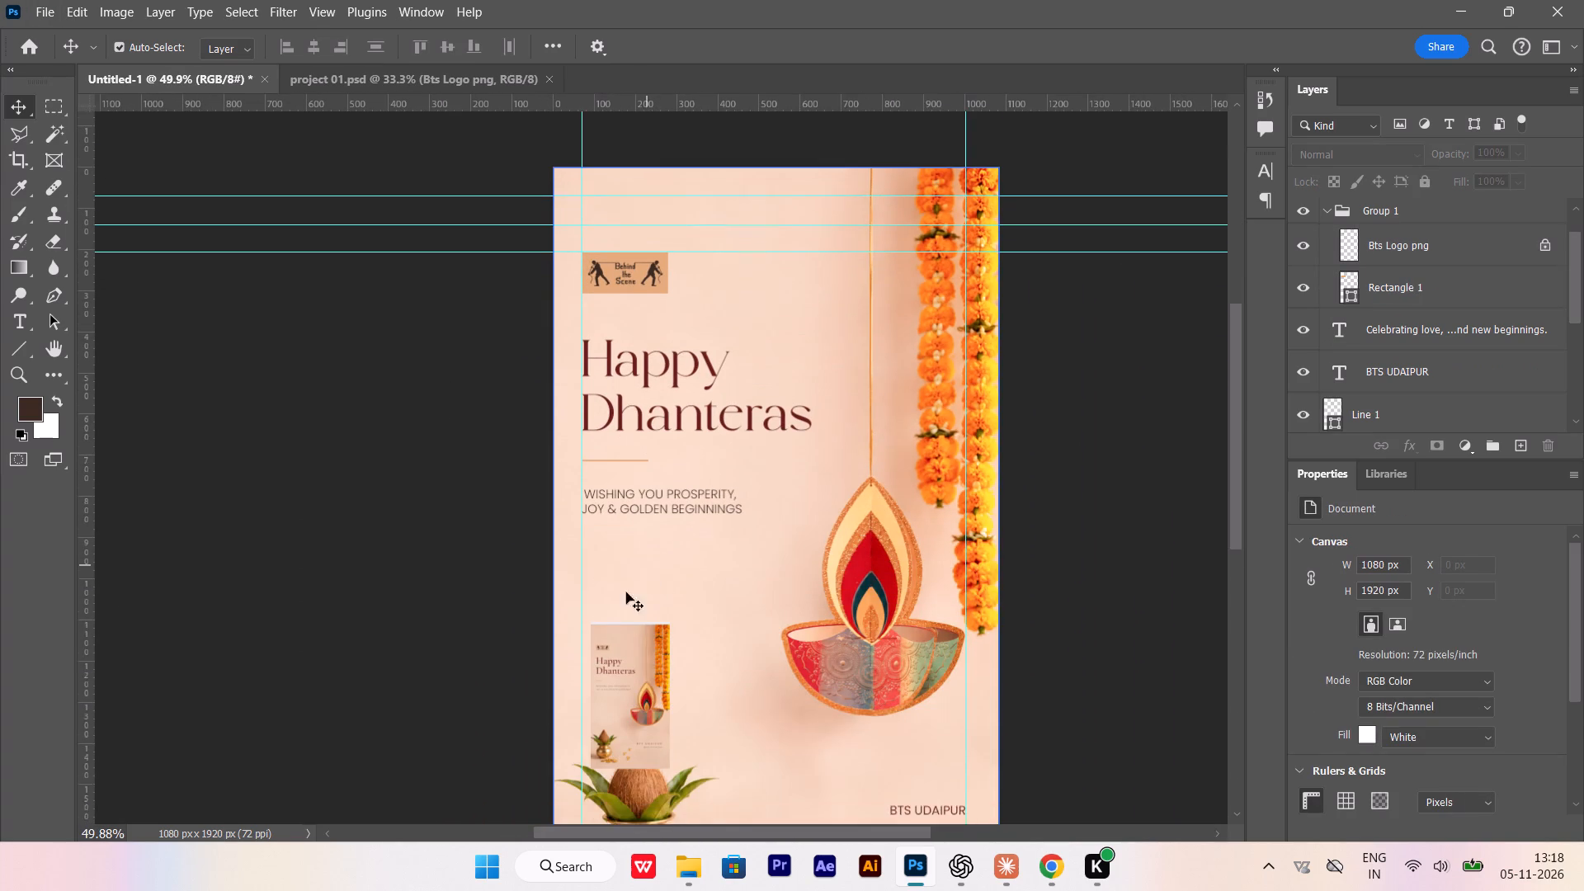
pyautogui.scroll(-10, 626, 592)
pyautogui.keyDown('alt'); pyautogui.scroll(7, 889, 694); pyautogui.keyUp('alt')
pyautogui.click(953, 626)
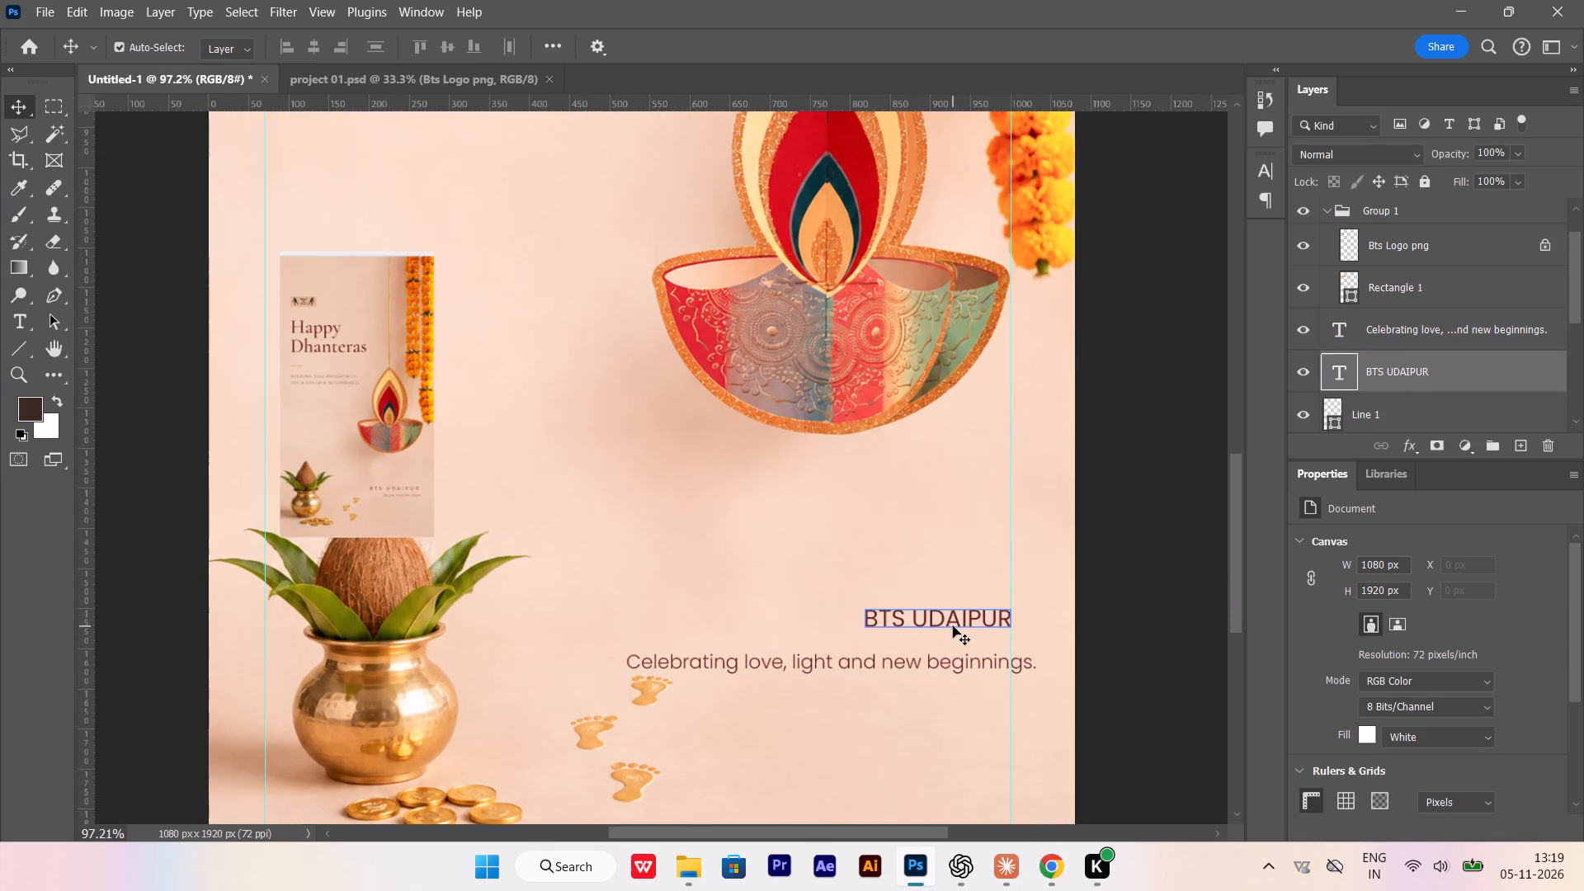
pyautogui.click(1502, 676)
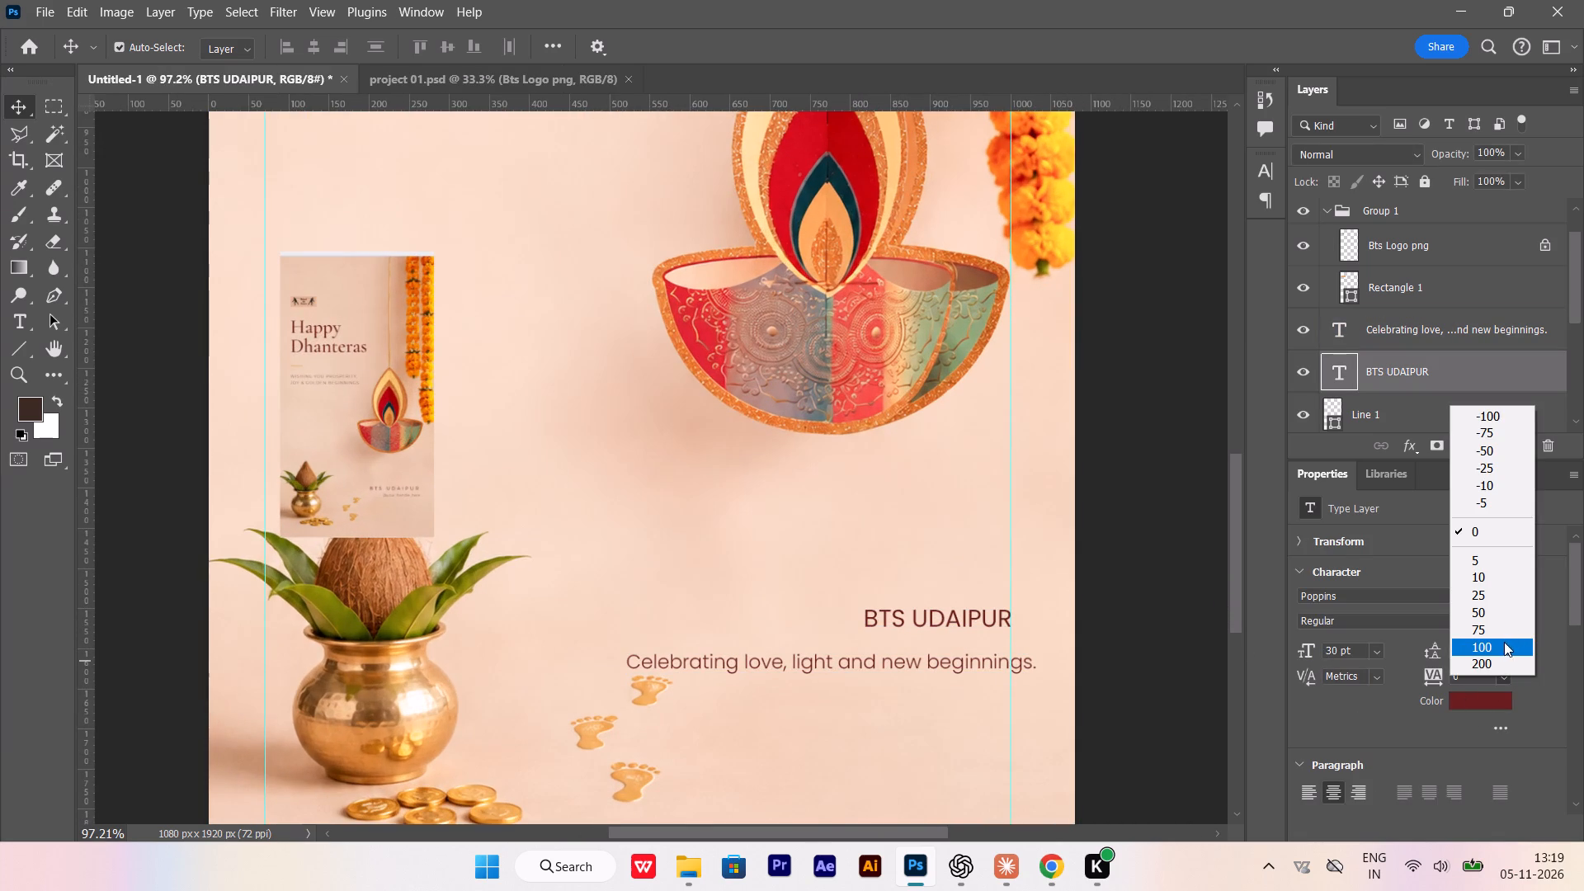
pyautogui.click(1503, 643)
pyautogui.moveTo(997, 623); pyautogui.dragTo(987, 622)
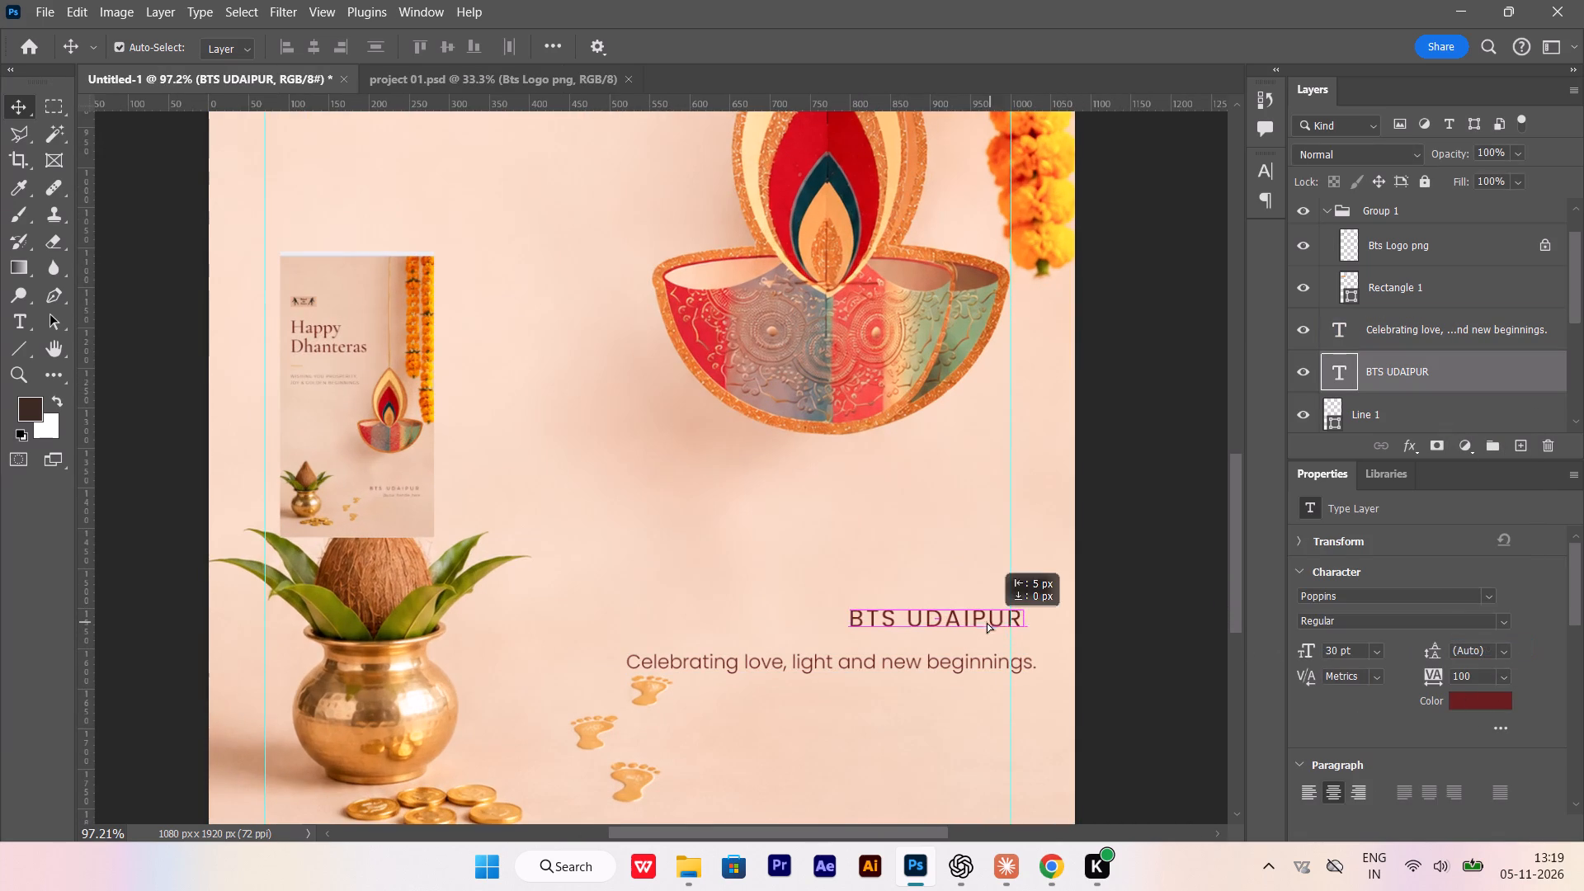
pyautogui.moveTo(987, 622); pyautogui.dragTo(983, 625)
# Set the BTS UDAIPUR text's tracking to 200 and move it left so it ends at the right margin guide.
pyautogui.keyDown('alt'); pyautogui.scroll(7, 273, 436); pyautogui.keyUp('alt')
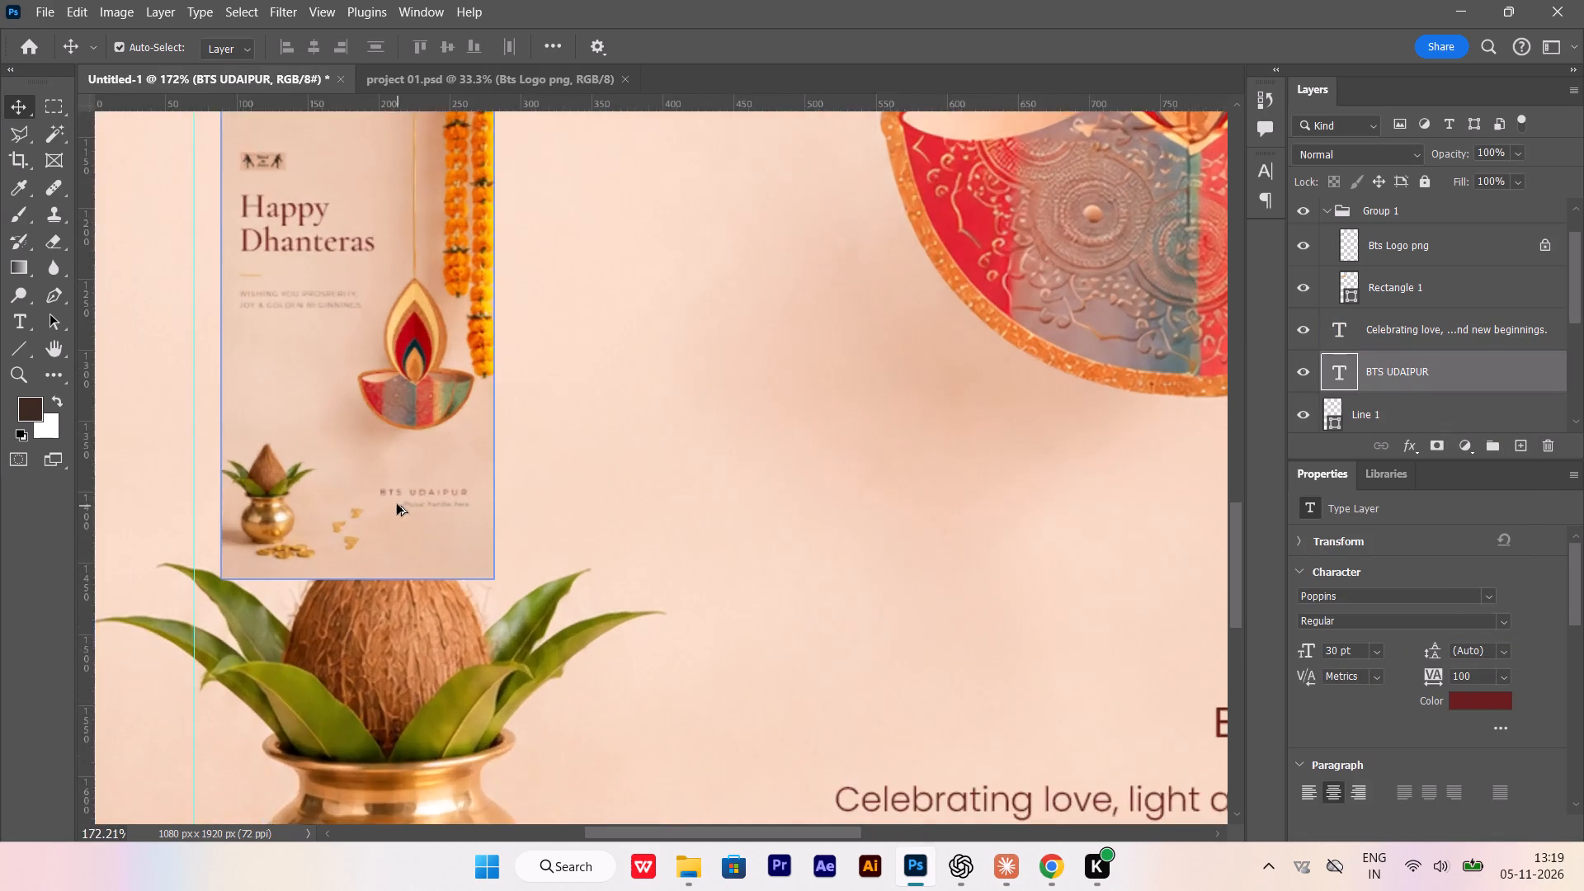
pyautogui.keyDown('alt'); pyautogui.scroll(6, 397, 504); pyautogui.keyUp('alt')
pyautogui.keyDown('alt'); pyautogui.scroll(-8, 387, 510); pyautogui.keyUp('alt')
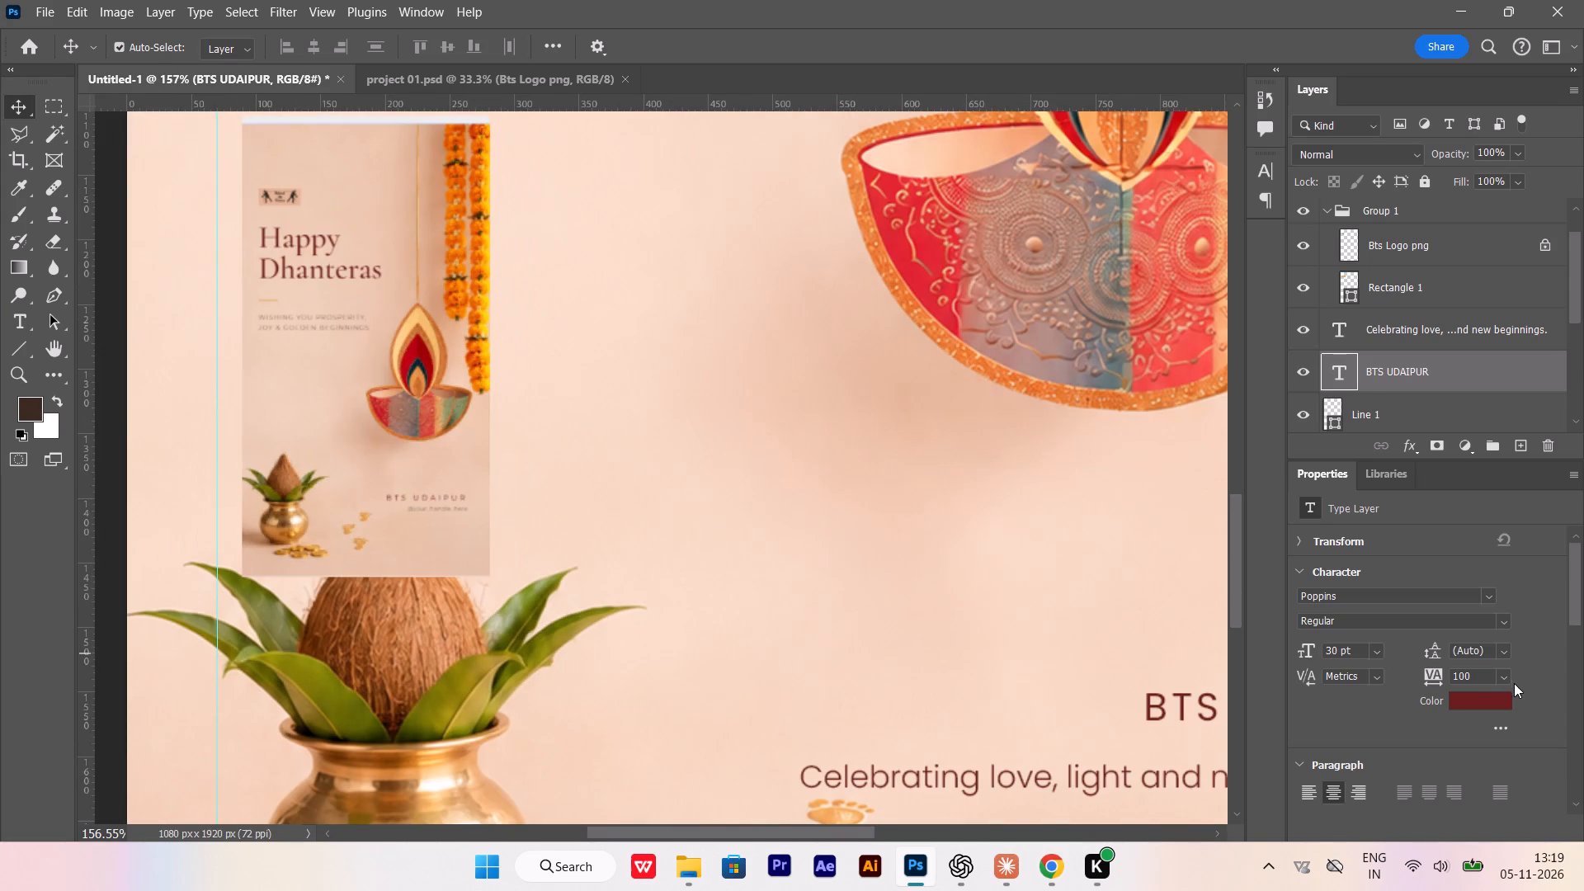
pyautogui.click(1509, 676)
pyautogui.click(1493, 659)
pyautogui.keyDown('alt'); pyautogui.scroll(-6, 647, 654); pyautogui.keyUp('alt')
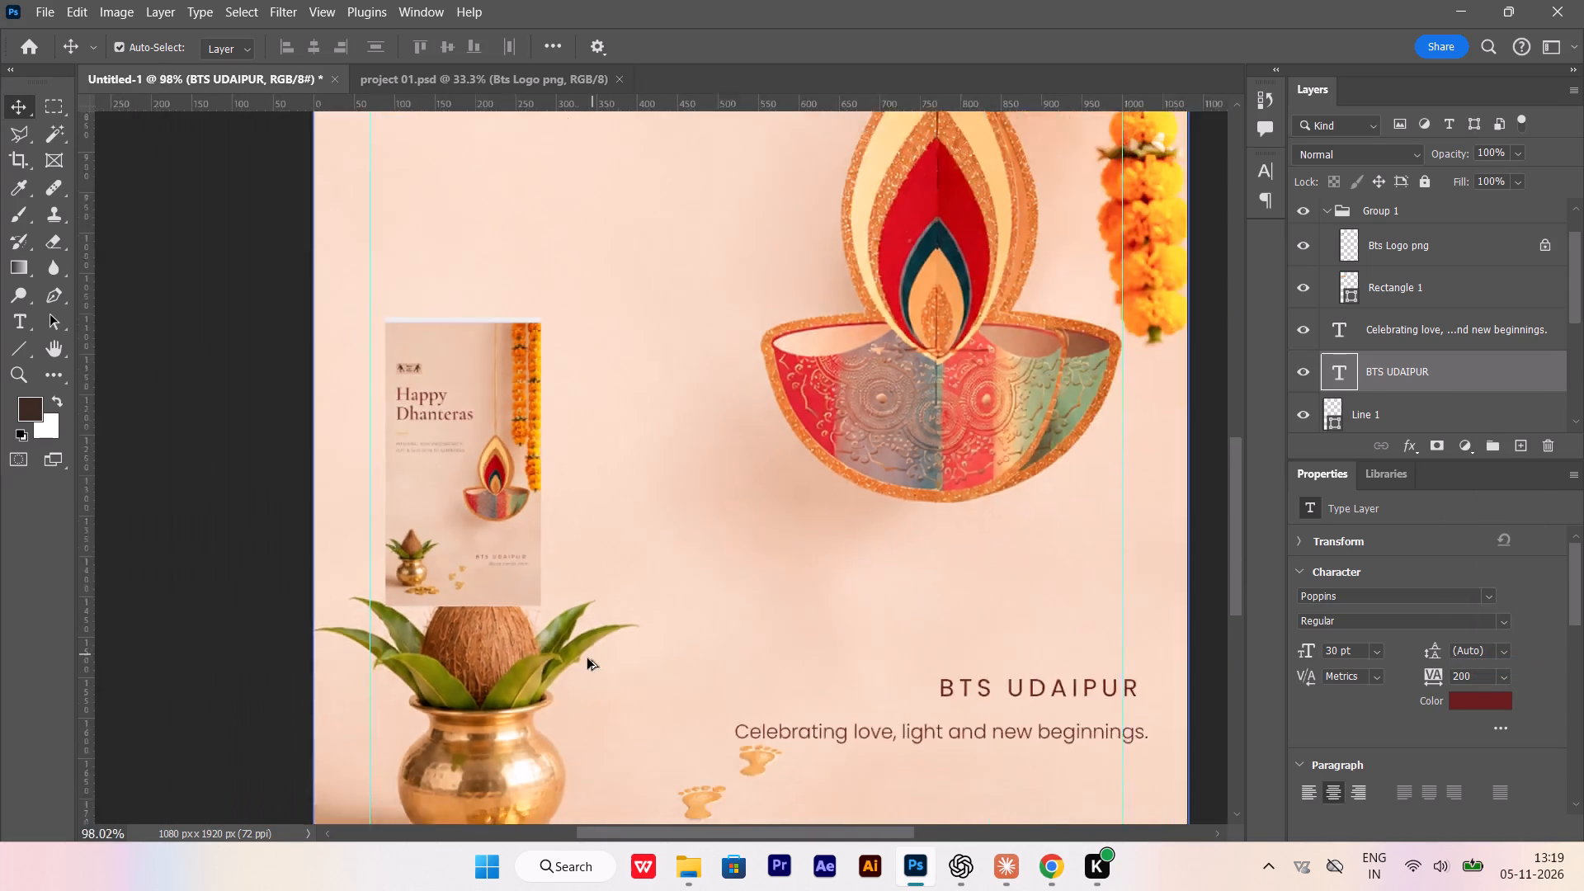
pyautogui.keyDown('alt'); pyautogui.scroll(-2, 587, 658); pyautogui.keyUp('alt')
pyautogui.keyDown('alt'); pyautogui.scroll(7, 922, 660); pyautogui.keyUp('alt')
pyautogui.moveTo(959, 689); pyautogui.dragTo(944, 695)
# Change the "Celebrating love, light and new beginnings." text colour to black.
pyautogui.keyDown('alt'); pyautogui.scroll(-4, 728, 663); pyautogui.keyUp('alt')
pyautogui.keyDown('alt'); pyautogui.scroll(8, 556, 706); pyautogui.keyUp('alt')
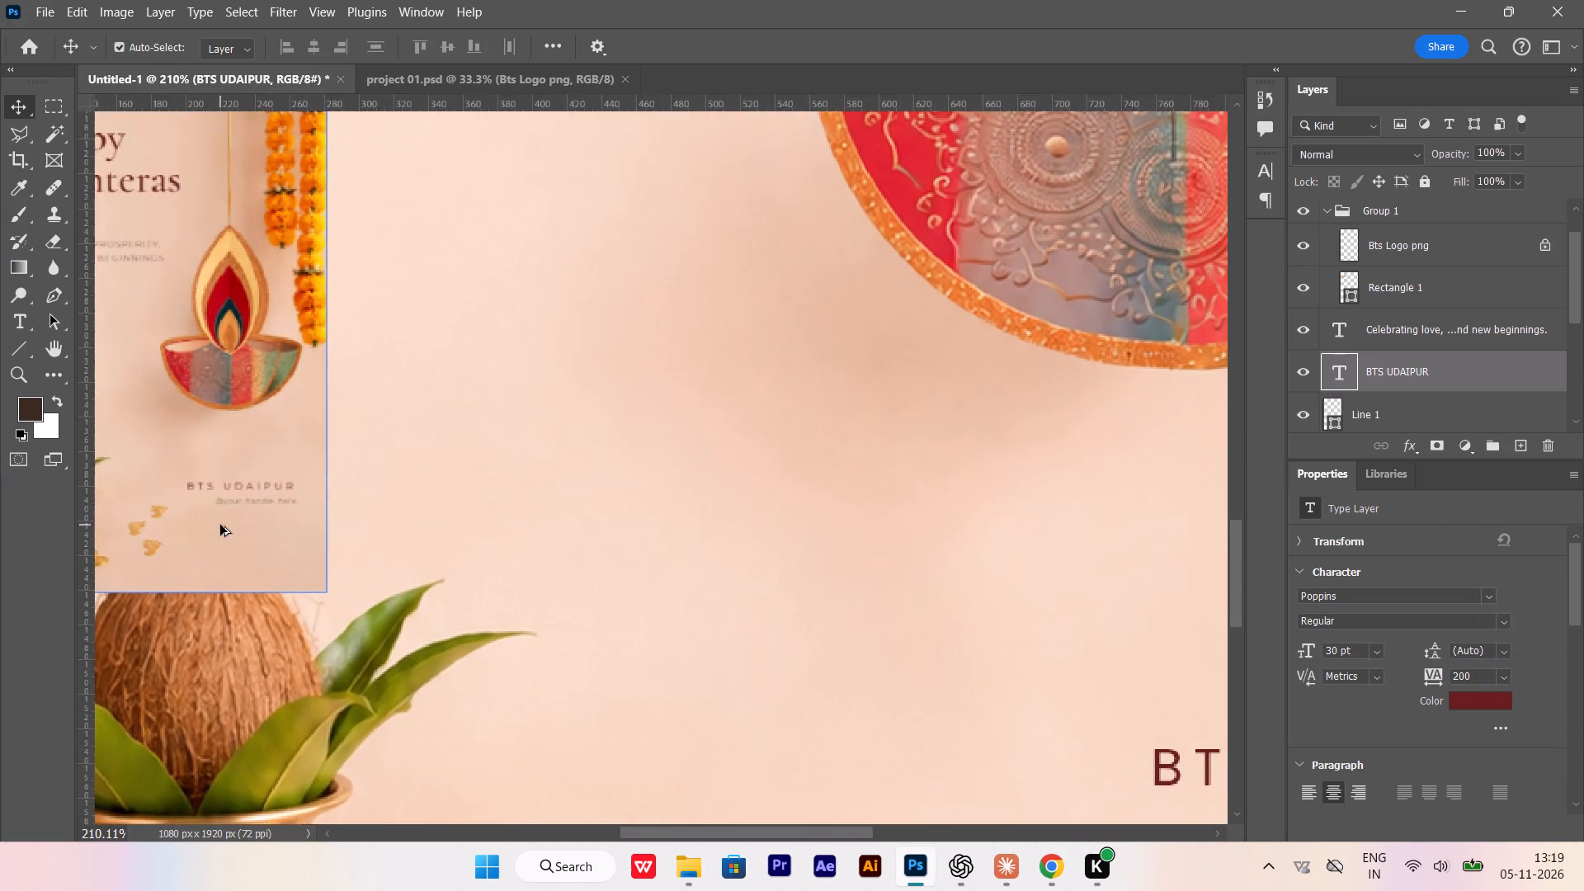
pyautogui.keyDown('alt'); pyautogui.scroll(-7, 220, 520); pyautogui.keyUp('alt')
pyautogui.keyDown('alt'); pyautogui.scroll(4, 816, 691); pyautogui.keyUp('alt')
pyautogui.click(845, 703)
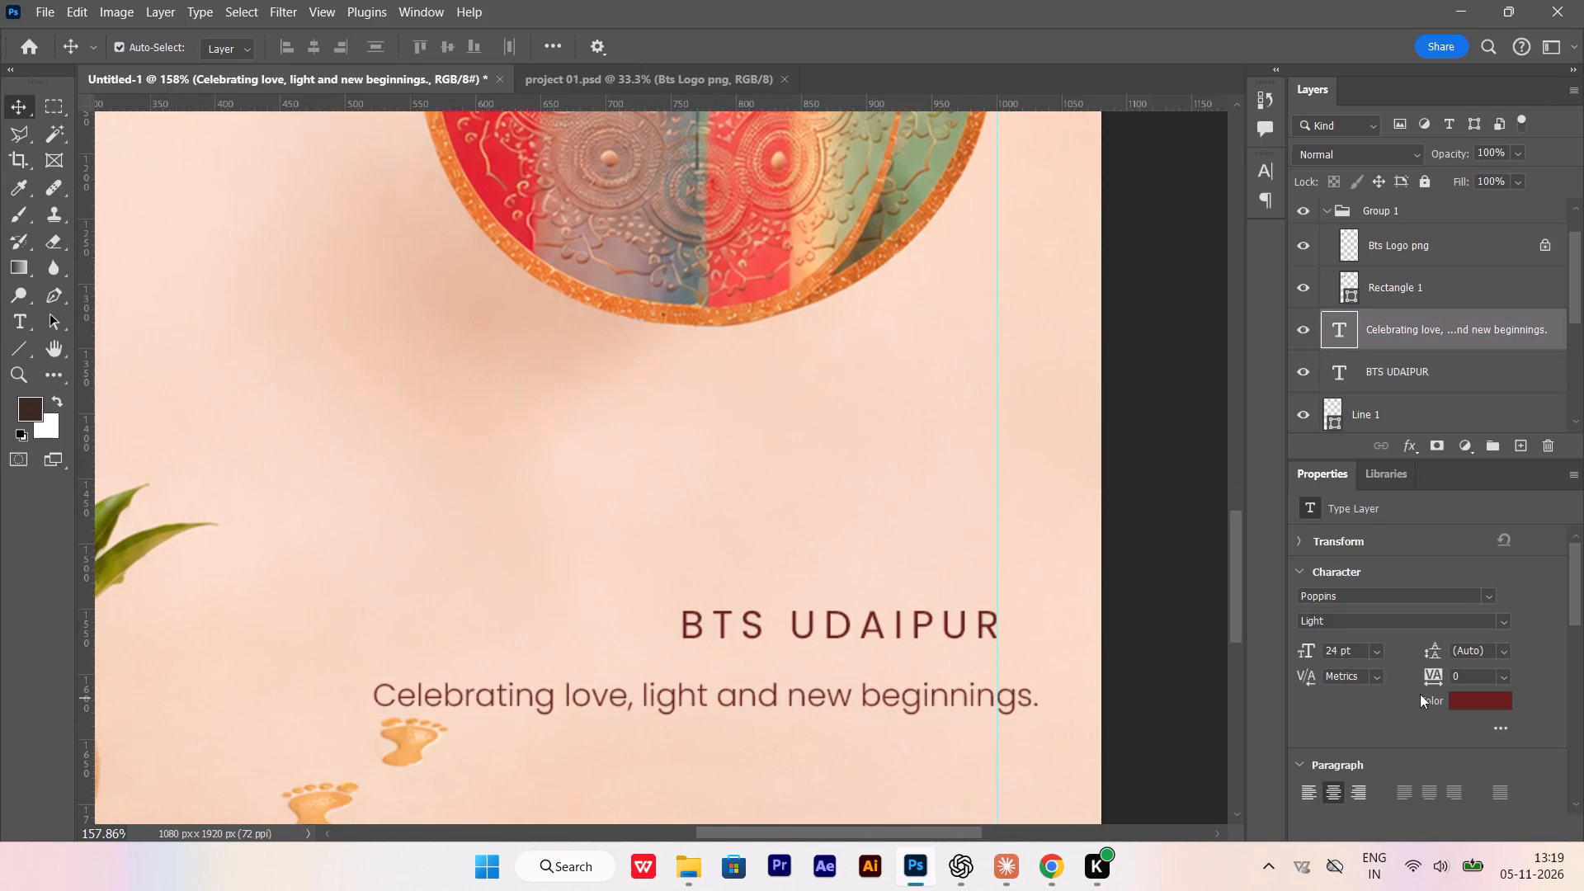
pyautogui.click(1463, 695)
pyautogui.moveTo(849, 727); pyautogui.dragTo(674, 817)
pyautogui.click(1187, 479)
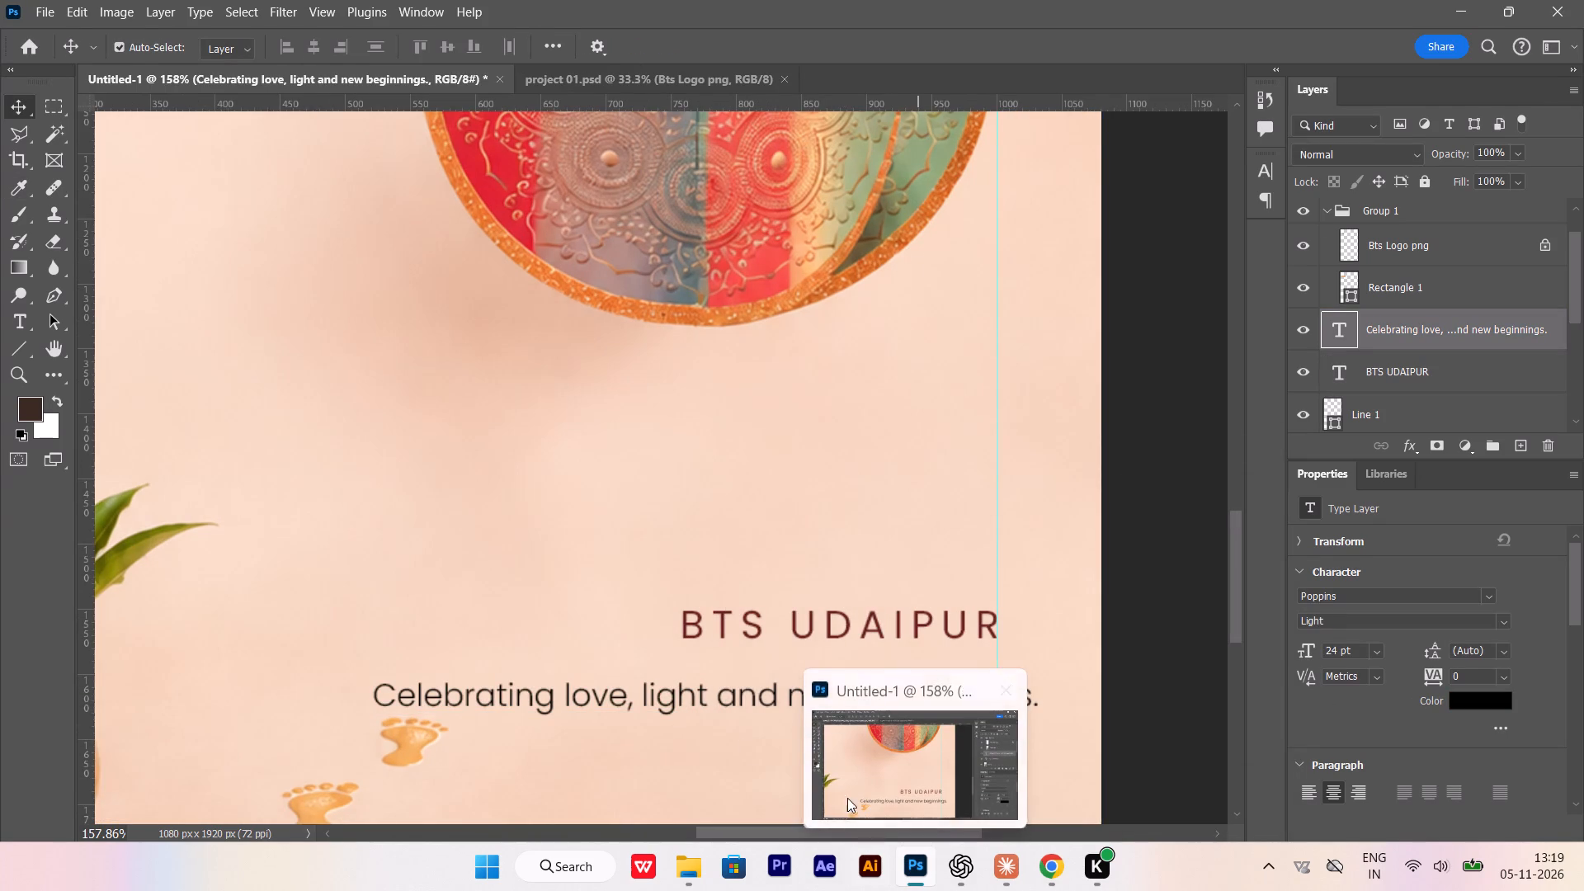
# Move the "Celebrating love" line about 244 px left and 244 px down, near the canvas bottom below the coins and footprints.
pyautogui.keyDown('alt'); pyautogui.scroll(-14, 743, 635); pyautogui.keyUp('alt')
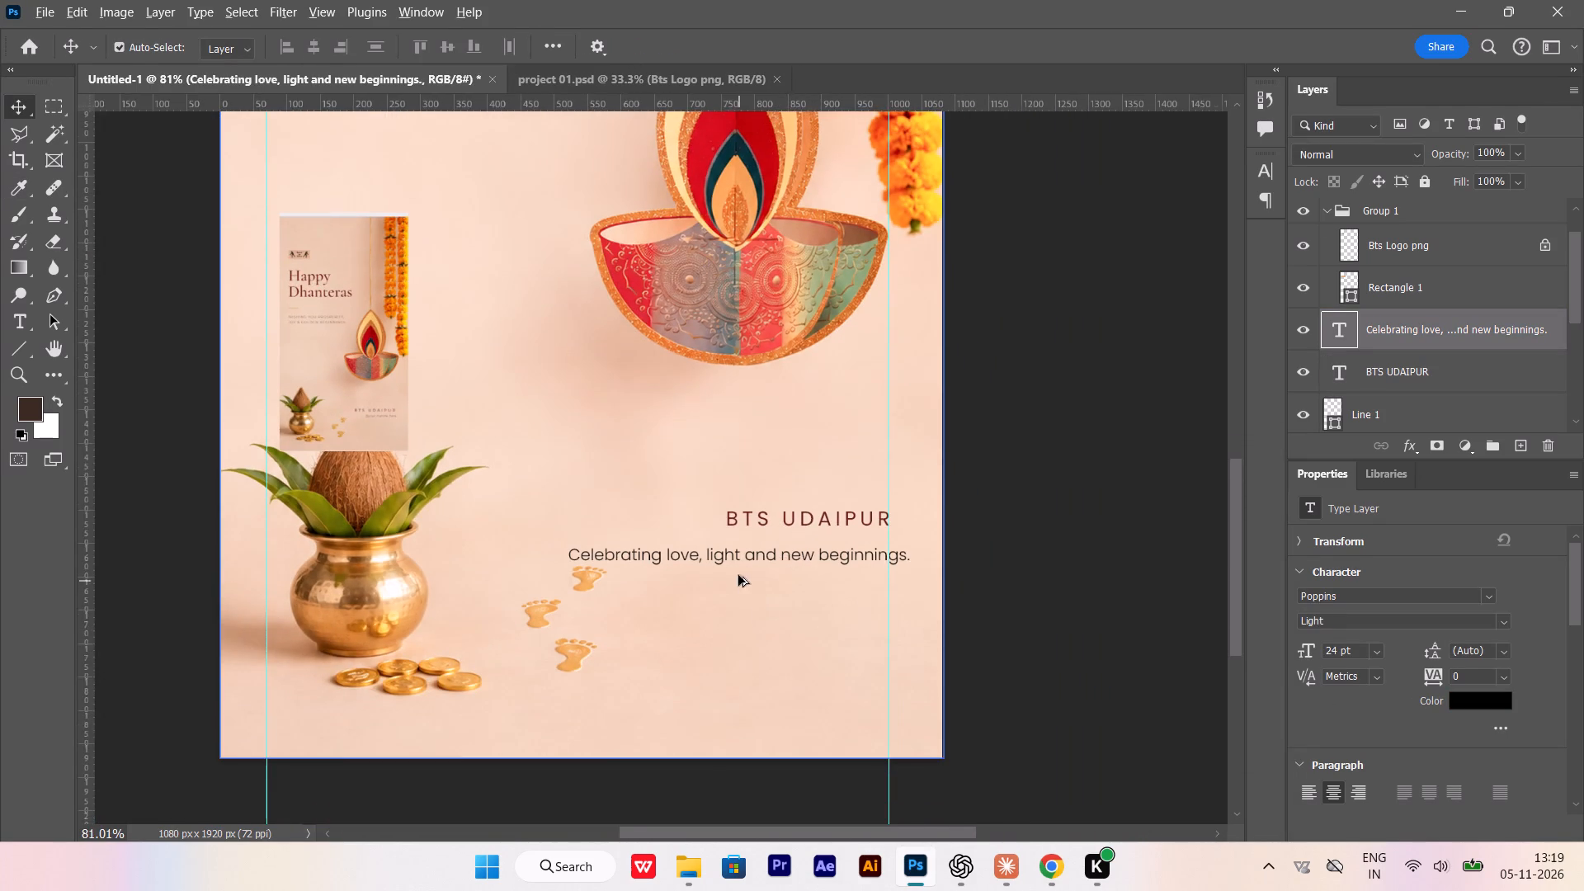
pyautogui.keyDown('alt'); pyautogui.scroll(2, 738, 573); pyautogui.keyUp('alt')
pyautogui.moveTo(728, 554); pyautogui.dragTo(530, 761)
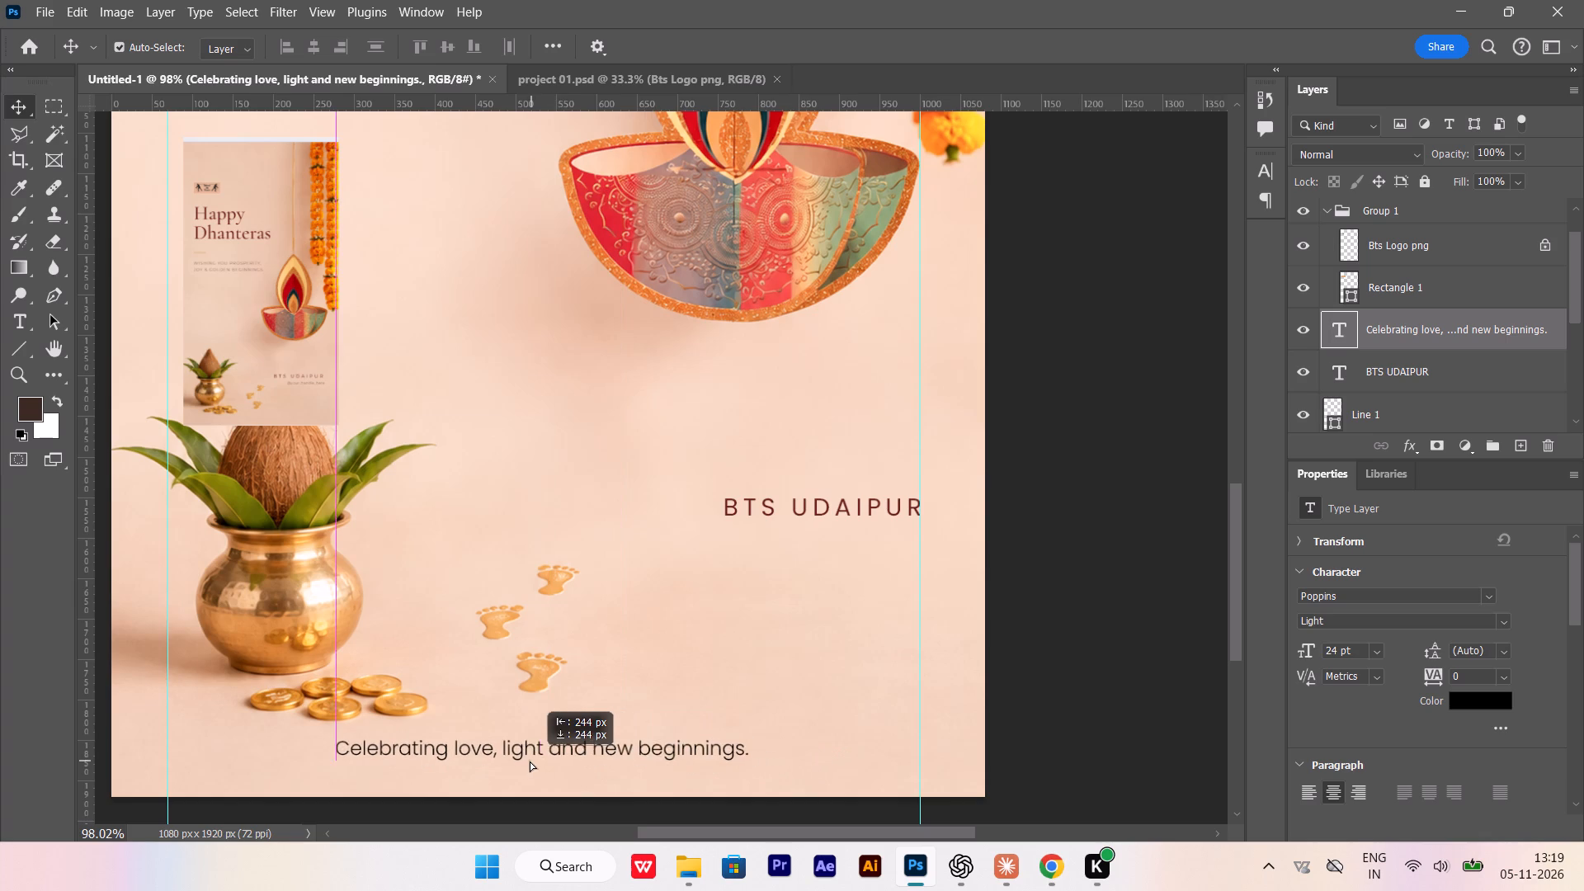
pyautogui.moveTo(530, 761); pyautogui.dragTo(511, 761)
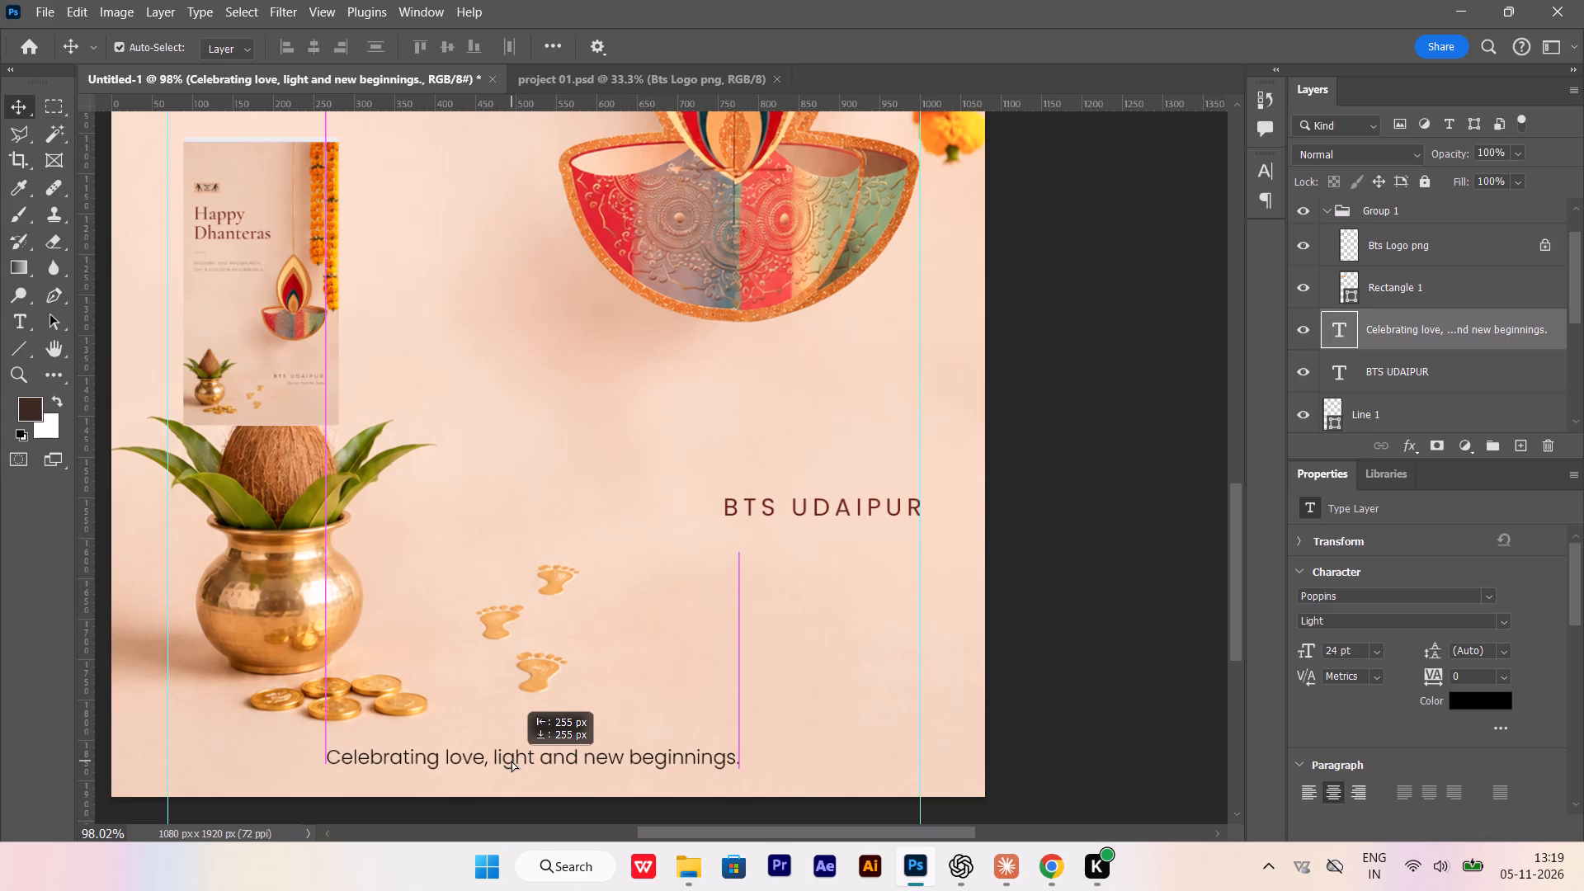
pyautogui.moveTo(511, 761); pyautogui.dragTo(528, 766)
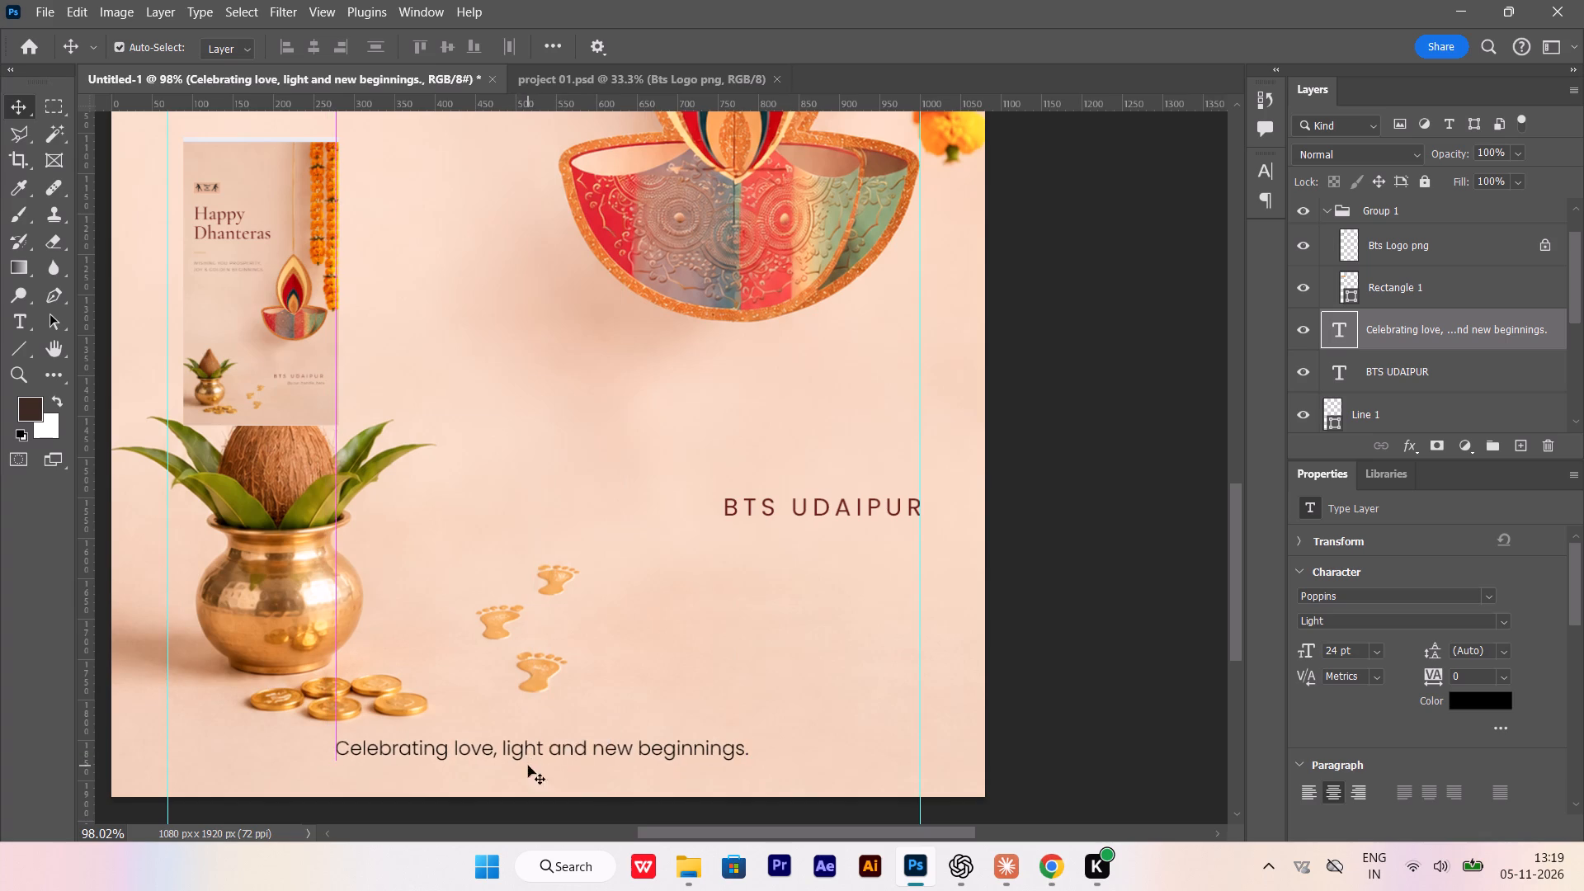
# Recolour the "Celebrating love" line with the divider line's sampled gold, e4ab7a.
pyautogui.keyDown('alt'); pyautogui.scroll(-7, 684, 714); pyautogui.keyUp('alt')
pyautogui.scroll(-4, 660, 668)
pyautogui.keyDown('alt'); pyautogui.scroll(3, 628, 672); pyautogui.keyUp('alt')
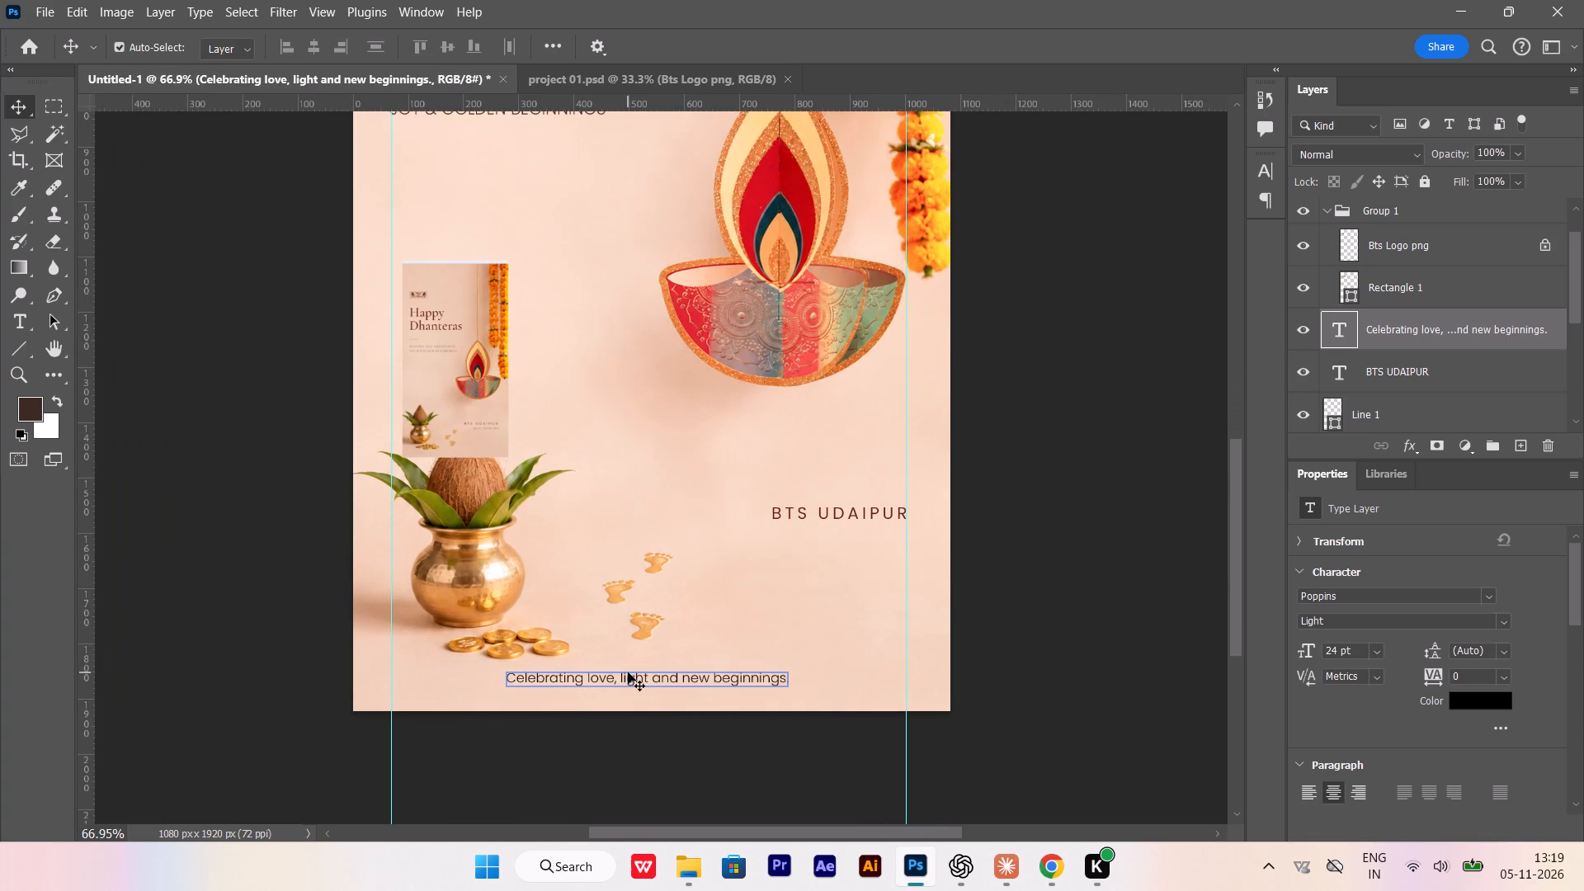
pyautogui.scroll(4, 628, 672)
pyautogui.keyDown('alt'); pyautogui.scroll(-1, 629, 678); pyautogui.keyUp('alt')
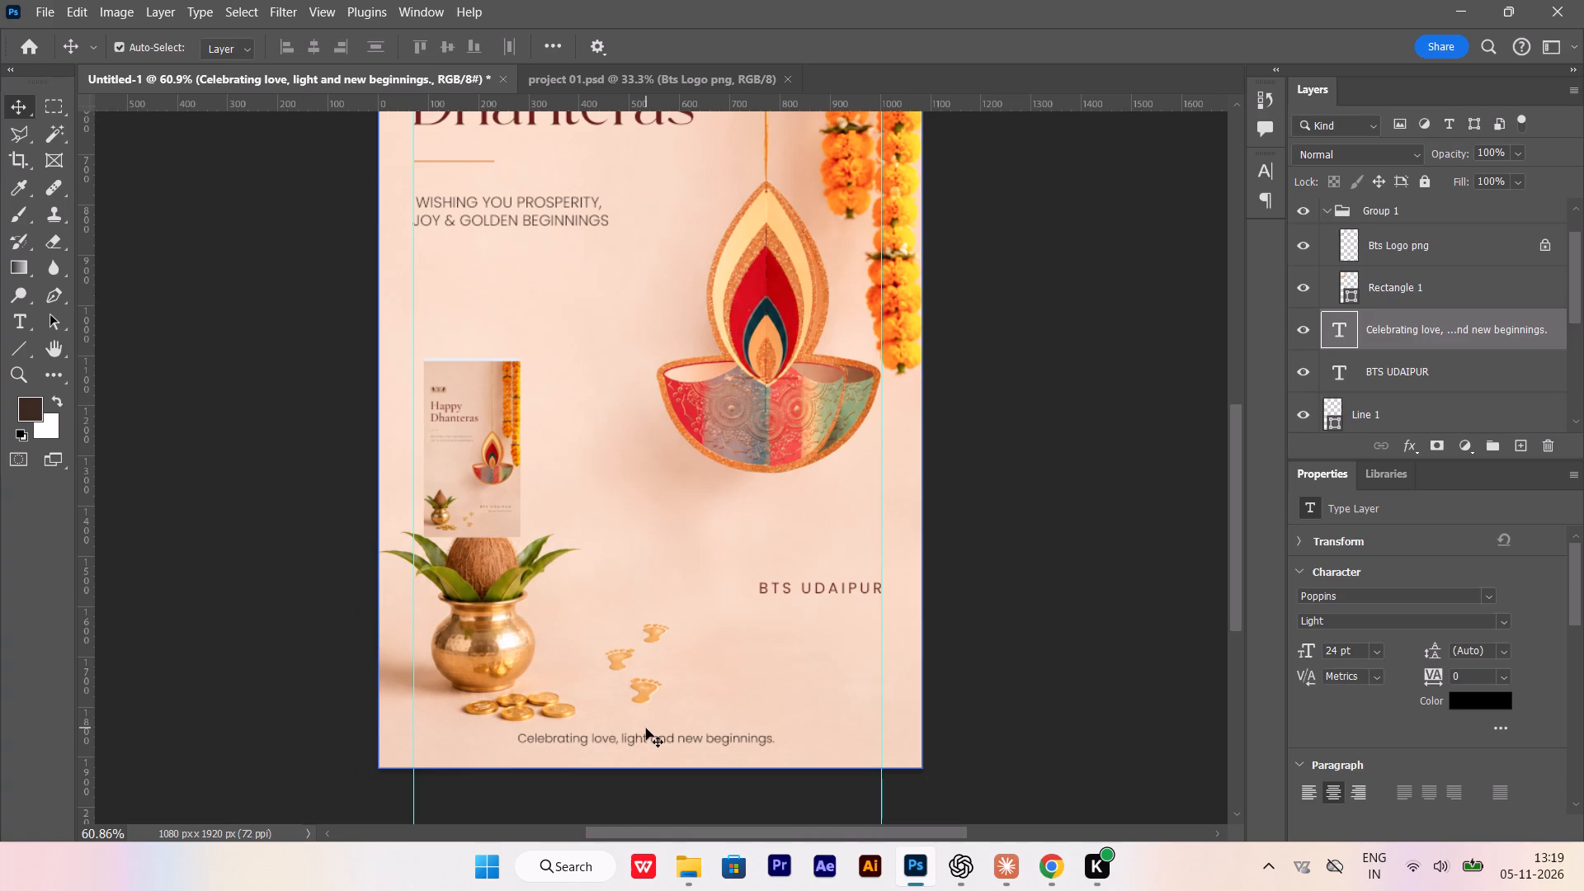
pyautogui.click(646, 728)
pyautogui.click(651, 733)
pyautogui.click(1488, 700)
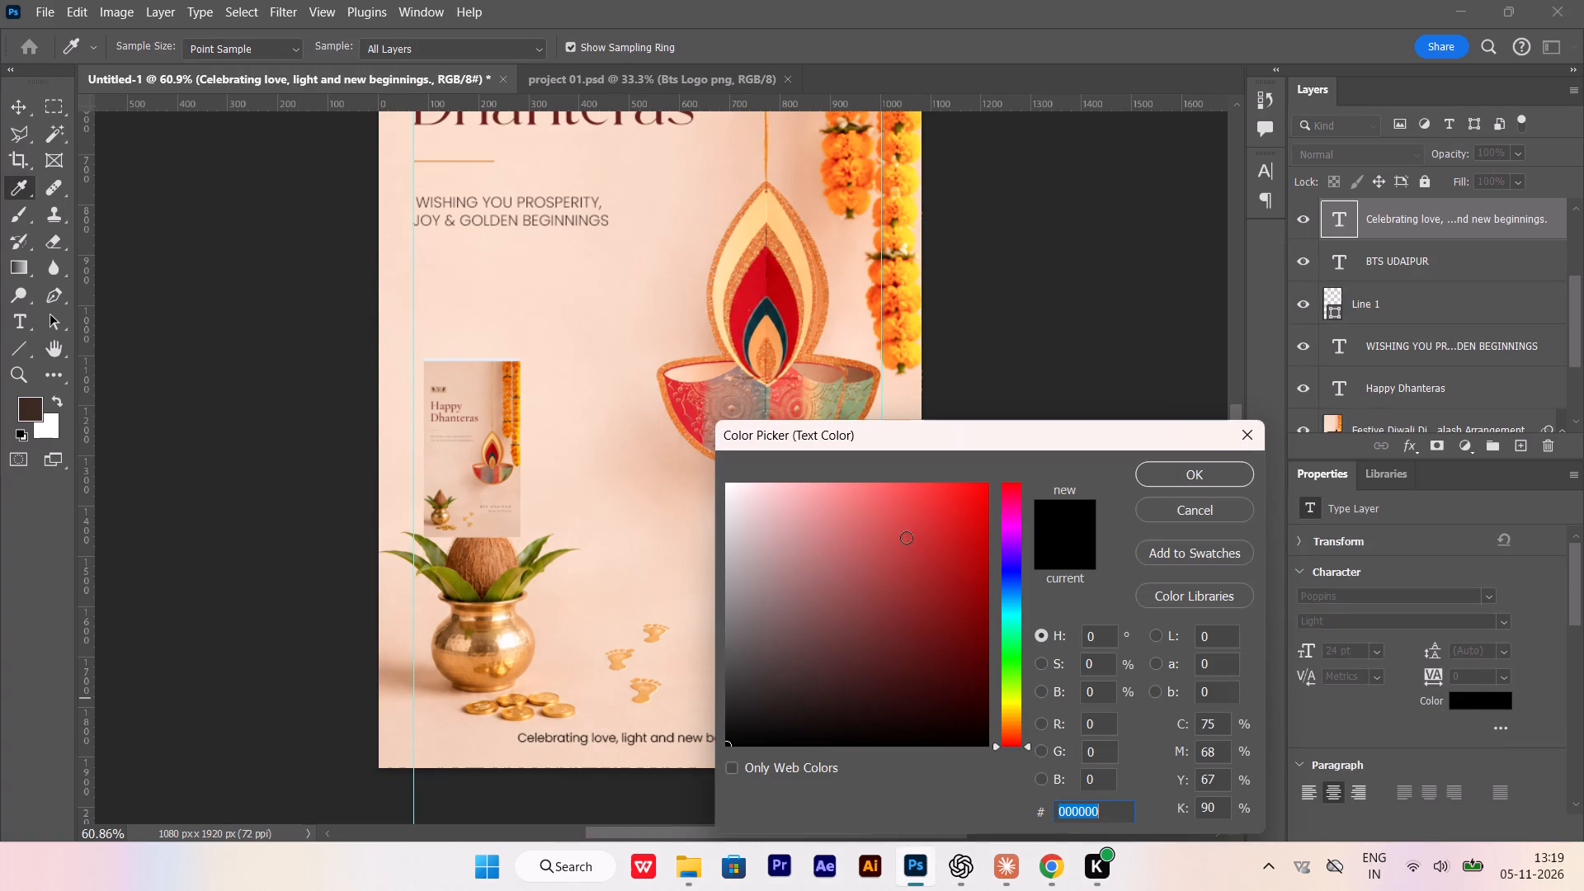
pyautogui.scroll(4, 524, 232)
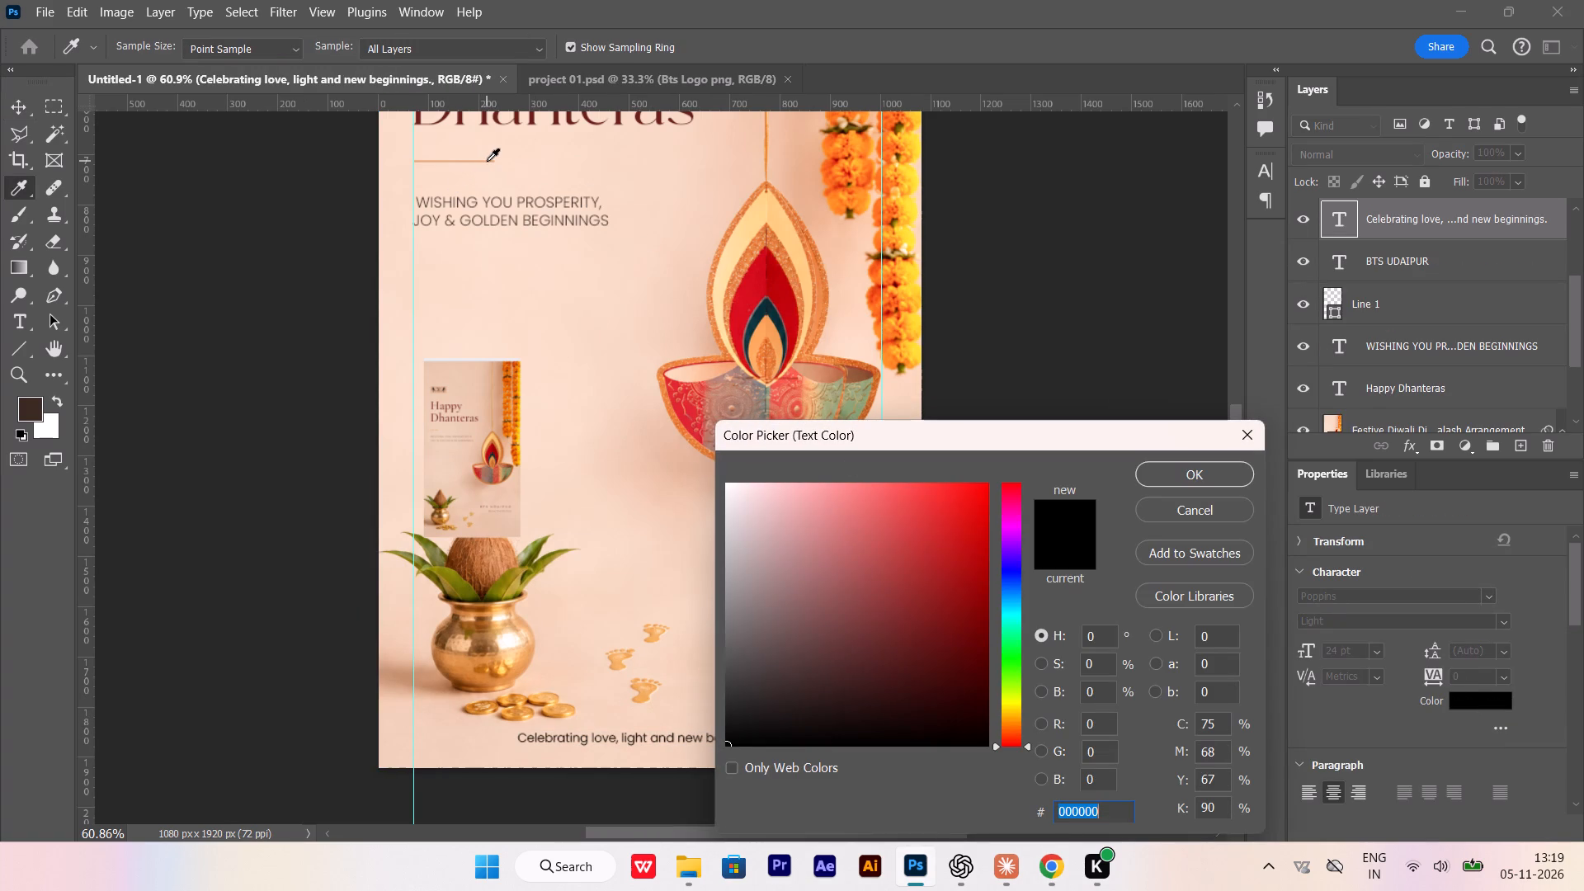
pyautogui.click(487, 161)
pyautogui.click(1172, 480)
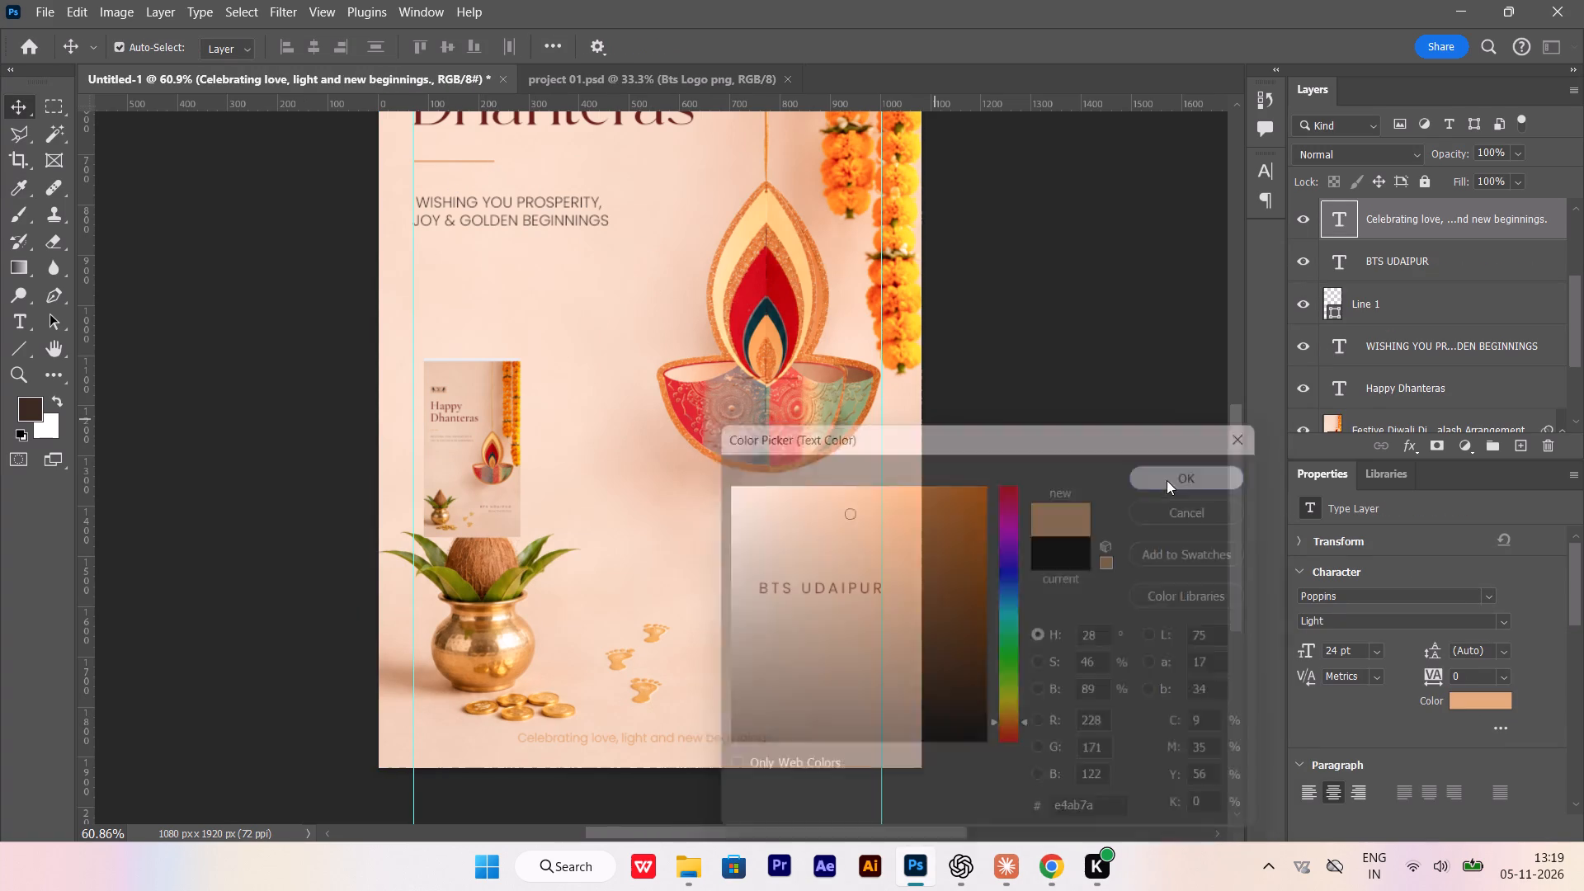
# Recolour the "Celebrating love" line with the dark maroon sampled from the Happy Dhanteras headline.
pyautogui.keyDown('alt'); pyautogui.scroll(6, 678, 747); pyautogui.keyUp('alt')
pyautogui.keyDown('alt'); pyautogui.scroll(-5, 699, 741); pyautogui.keyUp('alt')
pyautogui.keyDown('alt'); pyautogui.scroll(8, 643, 752); pyautogui.keyUp('alt')
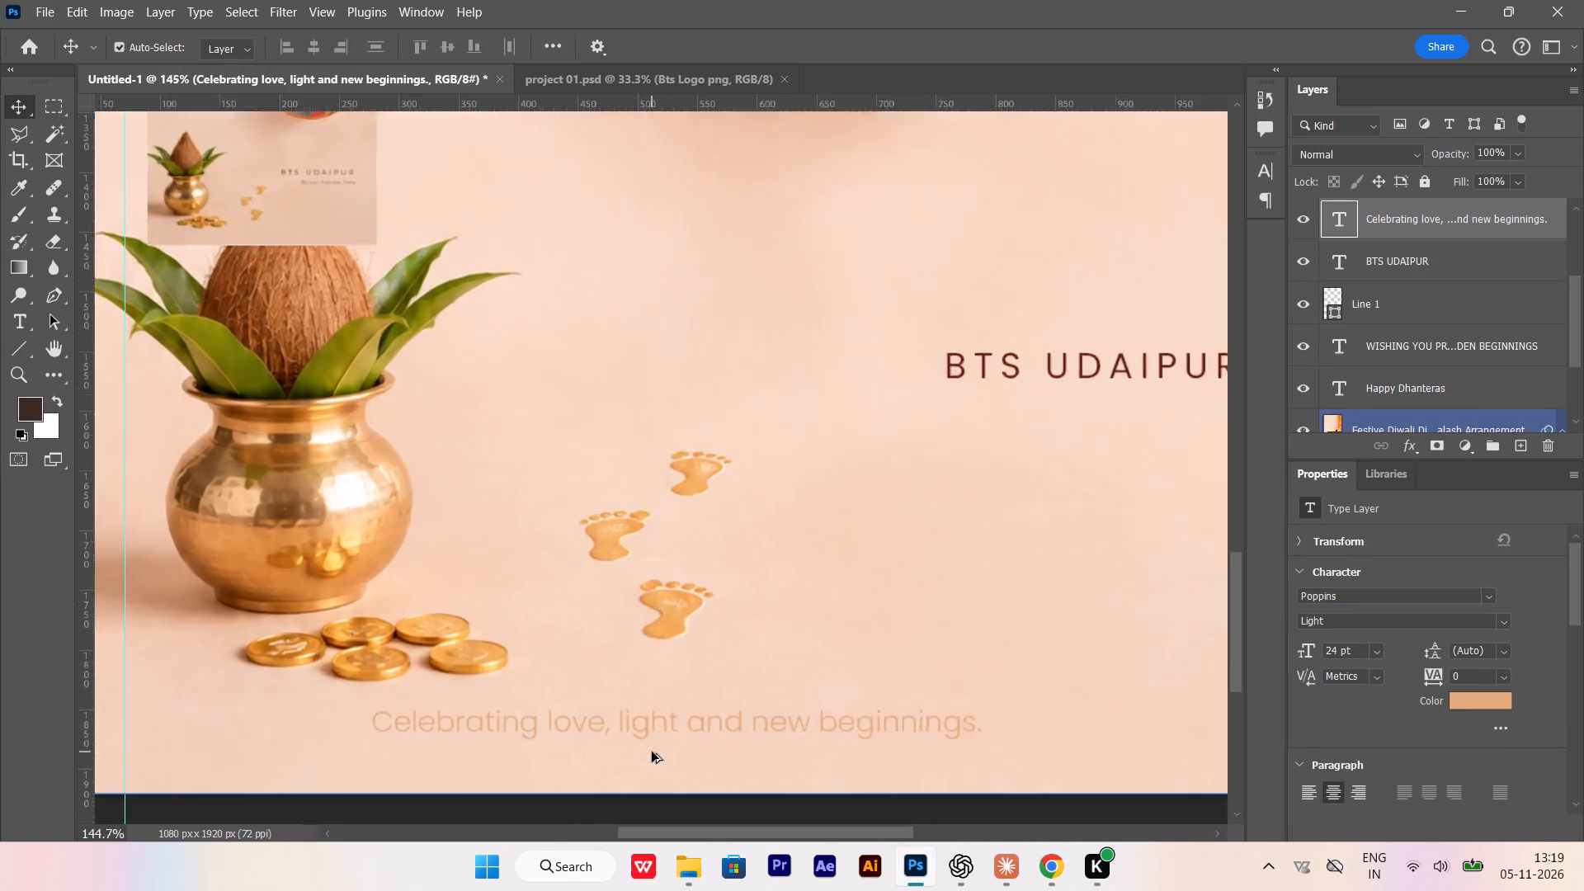
pyautogui.click(658, 734)
pyautogui.keyDown('alt'); pyautogui.scroll(-11, 731, 734); pyautogui.keyUp('alt')
pyautogui.scroll(7, 725, 693)
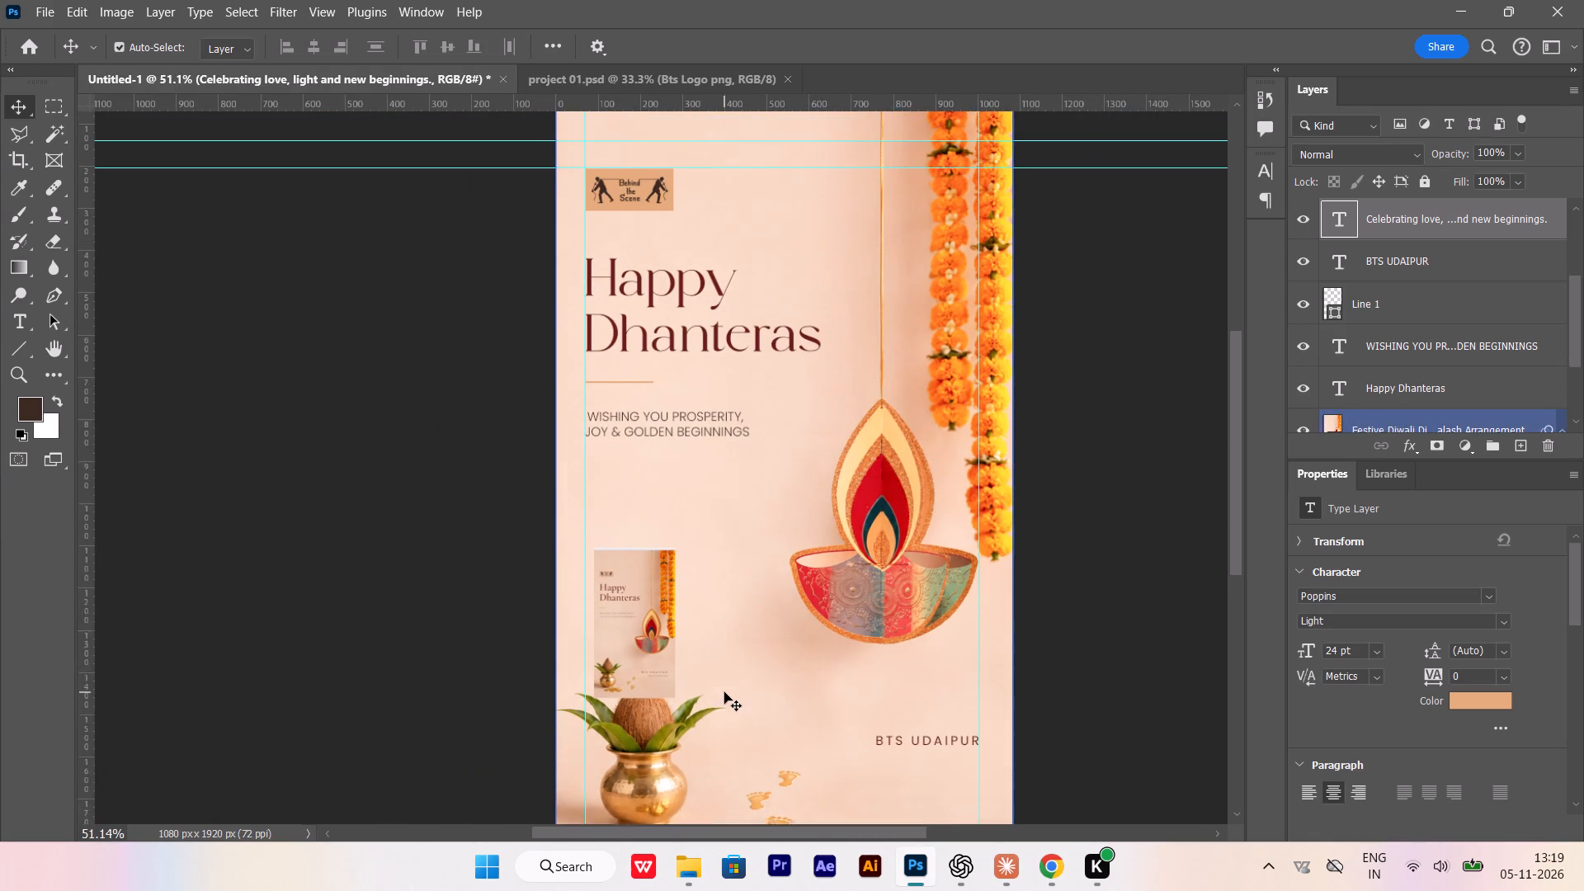
pyautogui.scroll(2, 724, 692)
pyautogui.click(1461, 701)
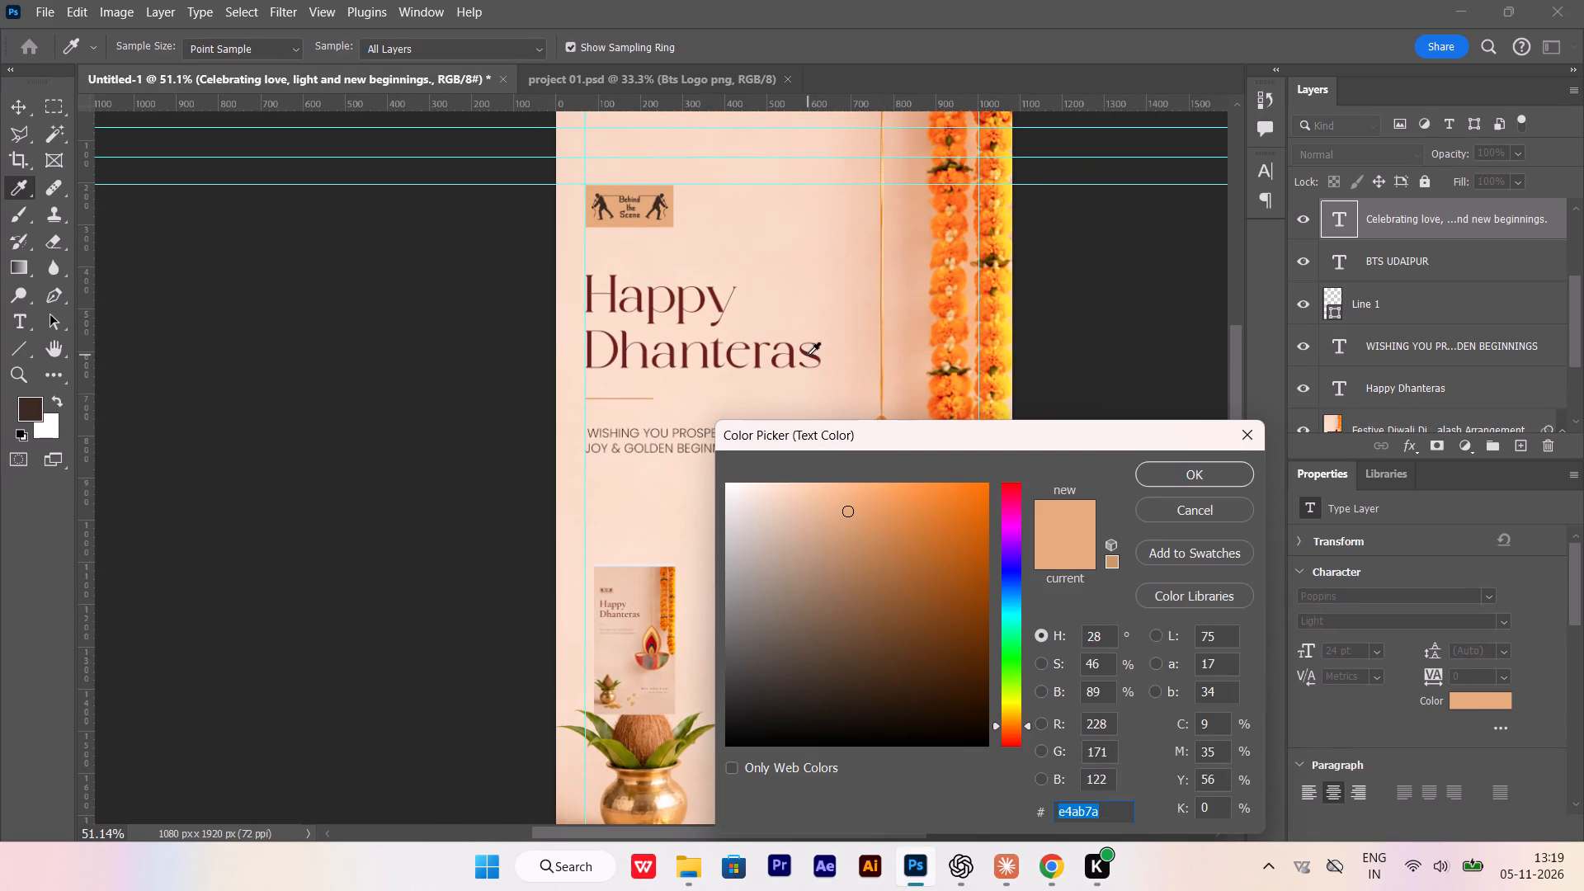
pyautogui.click(808, 356)
pyautogui.click(1149, 481)
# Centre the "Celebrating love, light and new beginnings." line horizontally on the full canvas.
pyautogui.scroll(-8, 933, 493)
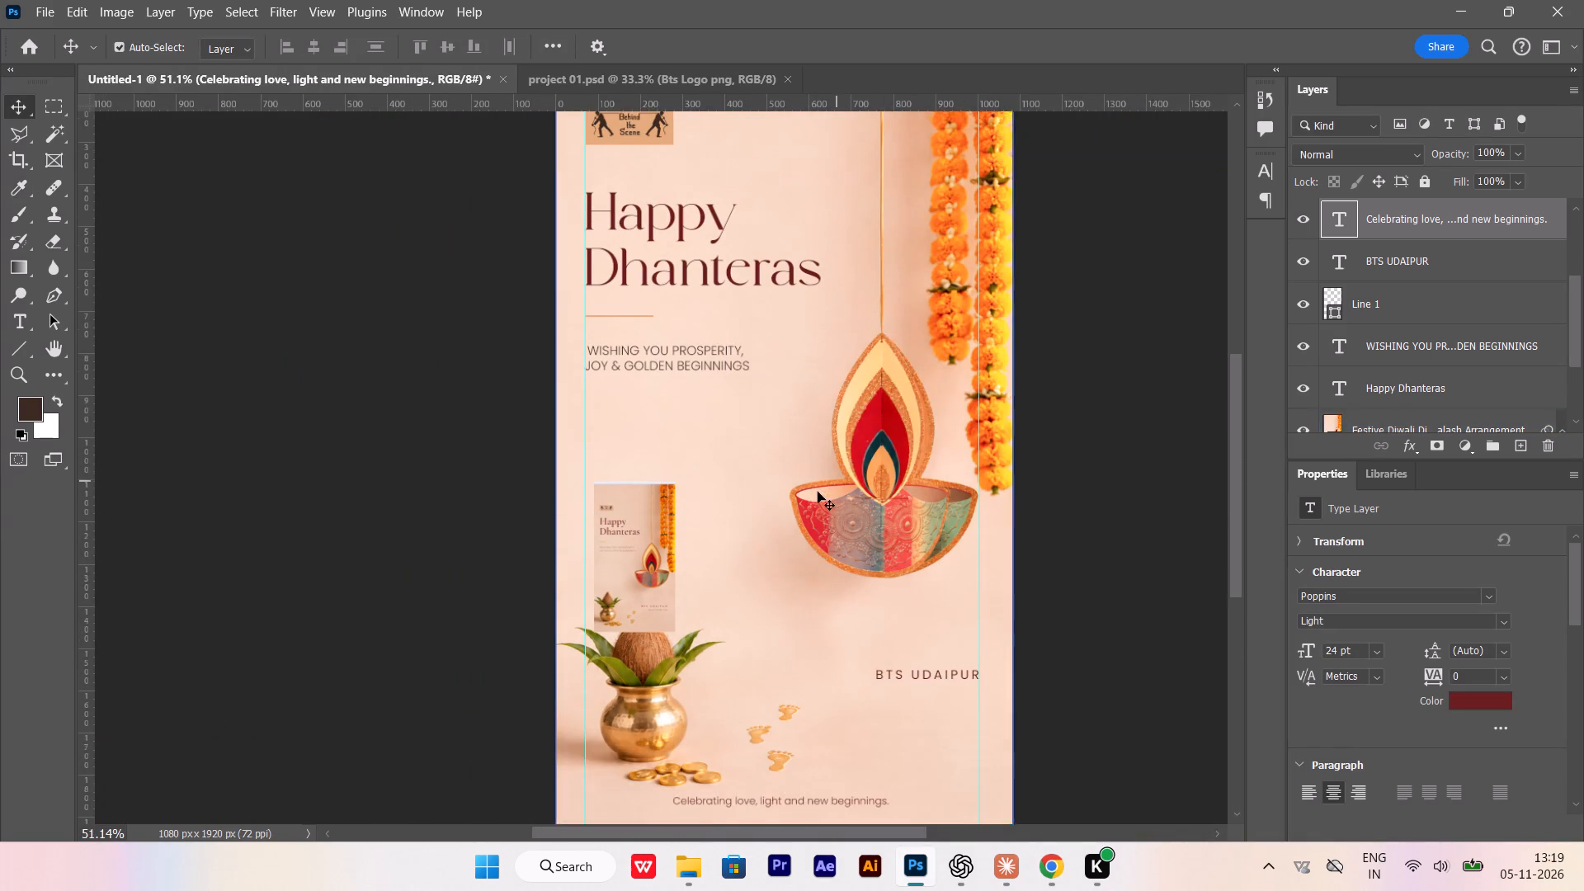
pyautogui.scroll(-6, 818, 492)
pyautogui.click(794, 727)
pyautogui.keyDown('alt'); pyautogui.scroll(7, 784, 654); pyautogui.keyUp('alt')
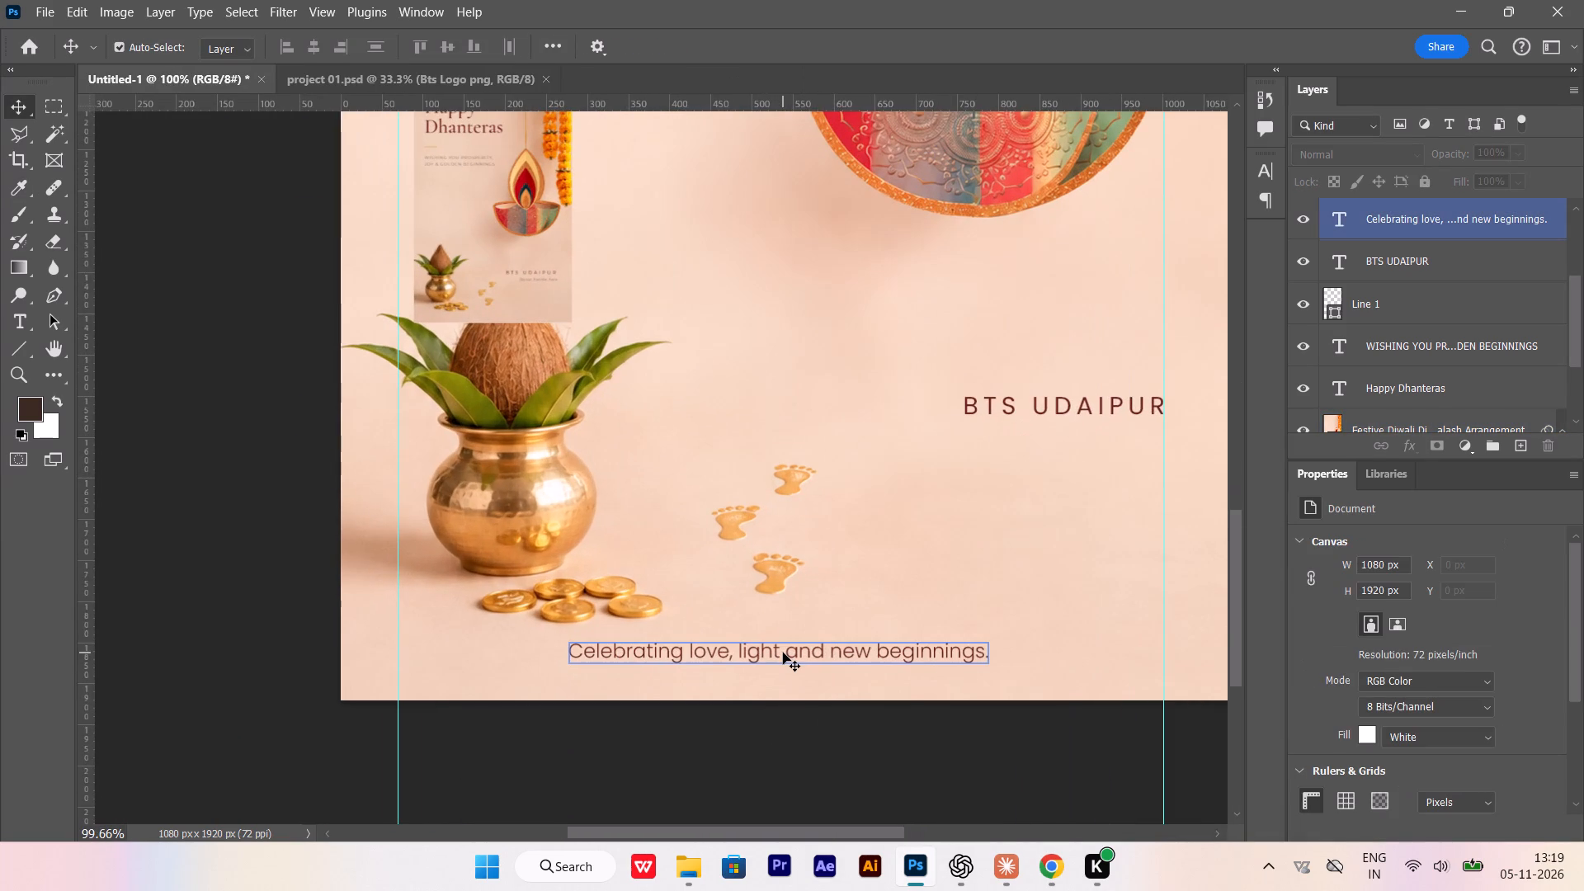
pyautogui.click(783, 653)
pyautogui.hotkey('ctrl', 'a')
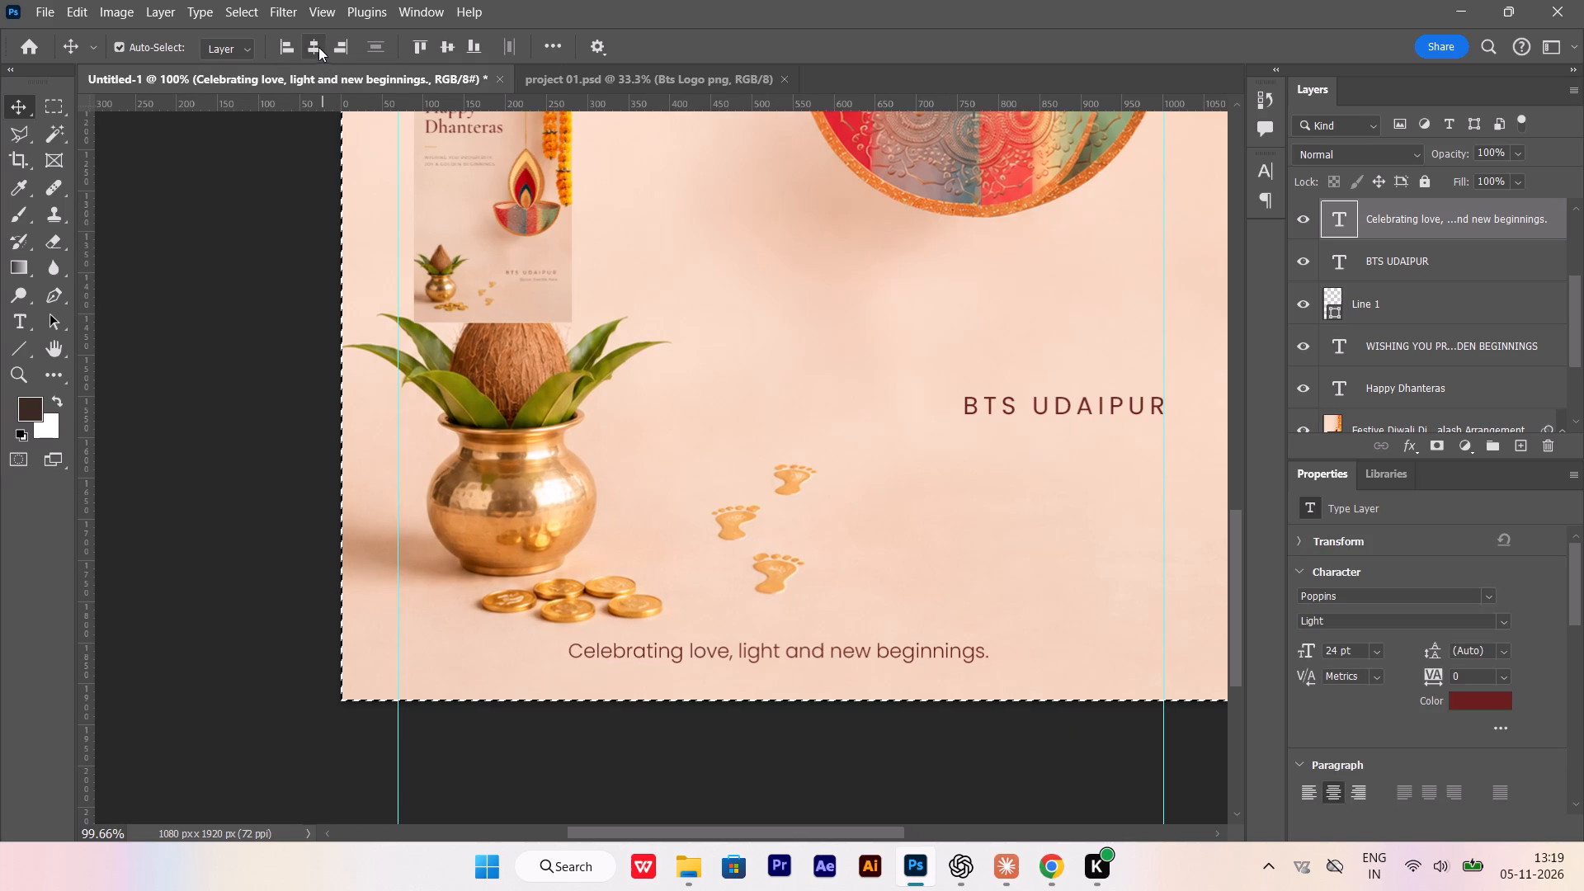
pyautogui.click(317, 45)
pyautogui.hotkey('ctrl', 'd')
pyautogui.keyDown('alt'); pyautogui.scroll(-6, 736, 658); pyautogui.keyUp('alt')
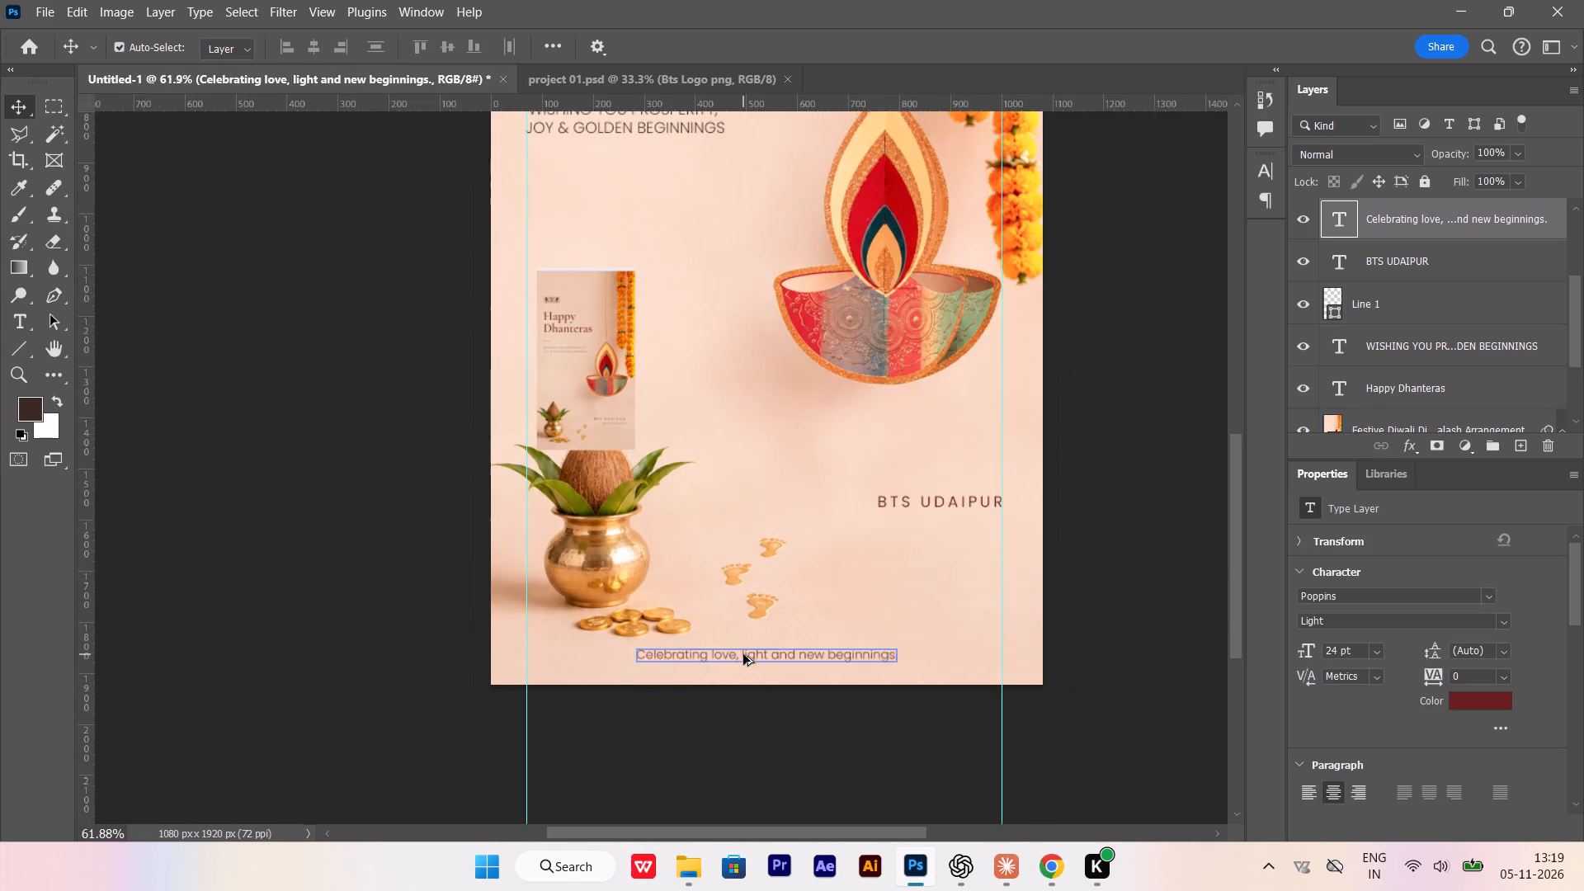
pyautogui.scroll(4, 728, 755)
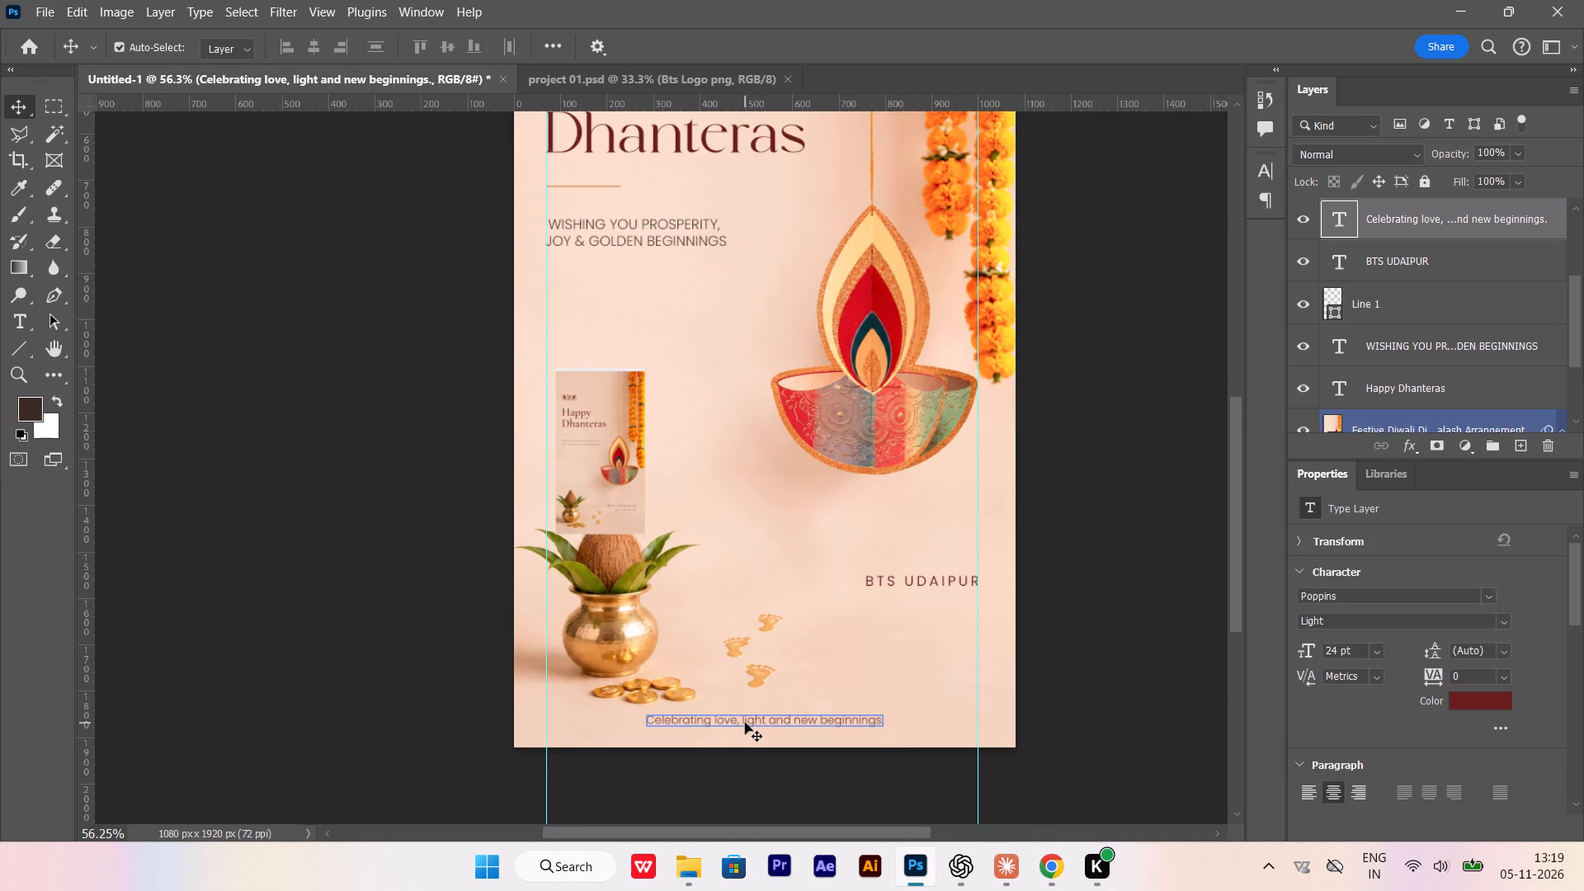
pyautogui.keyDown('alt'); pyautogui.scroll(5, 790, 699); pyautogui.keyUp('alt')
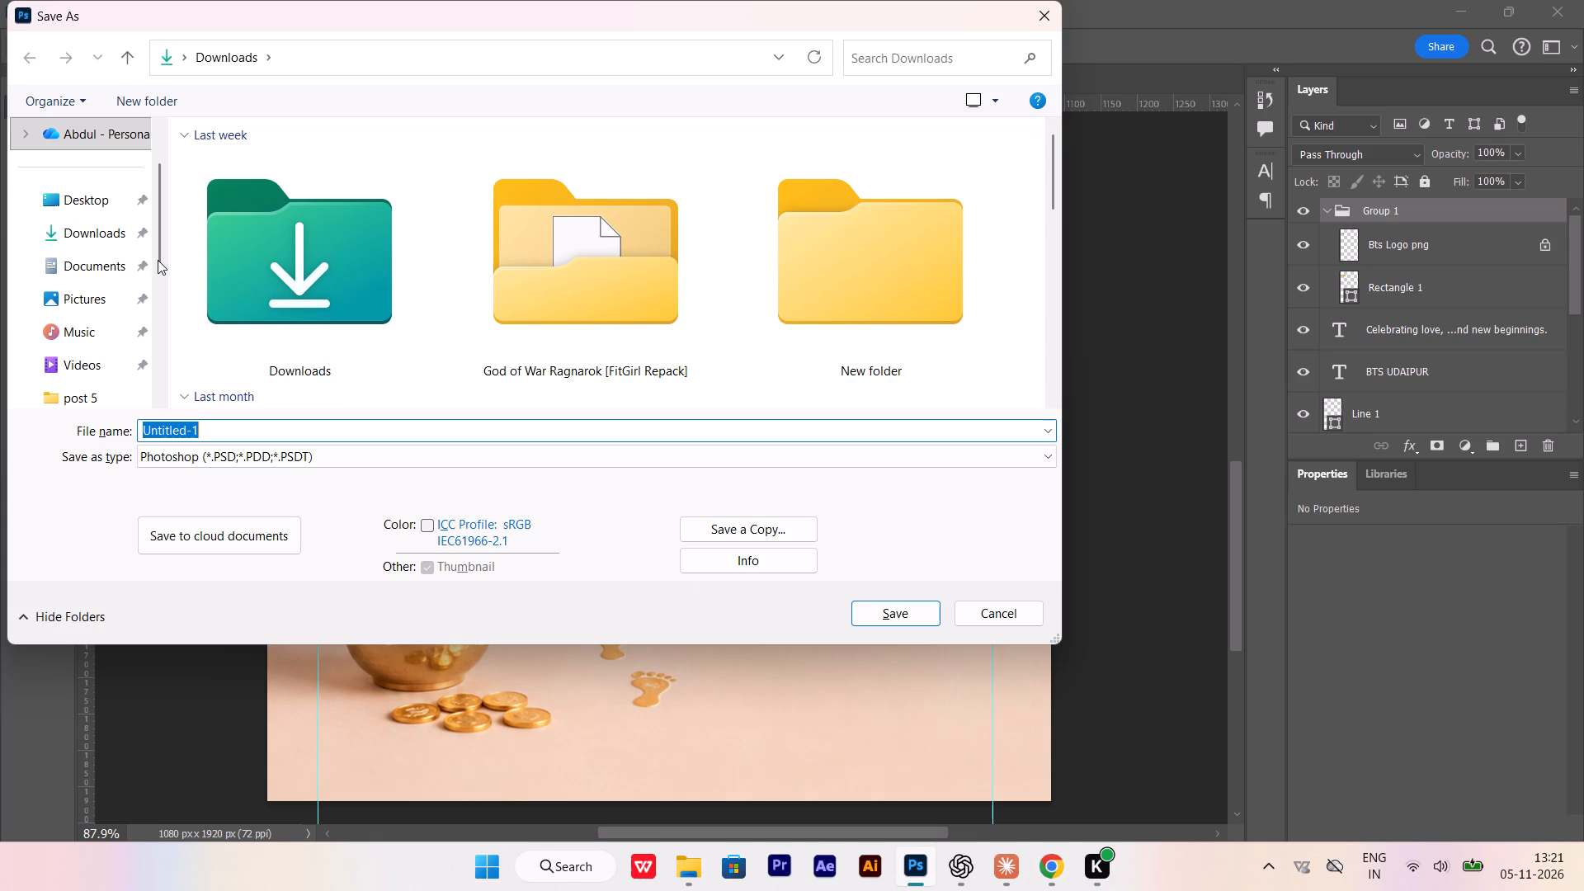
pyautogui.click(158, 255)
pyautogui.click(158, 255)
pyautogui.moveTo(158, 255); pyautogui.dragTo(153, 310)
pyautogui.doubleClick(101, 323)
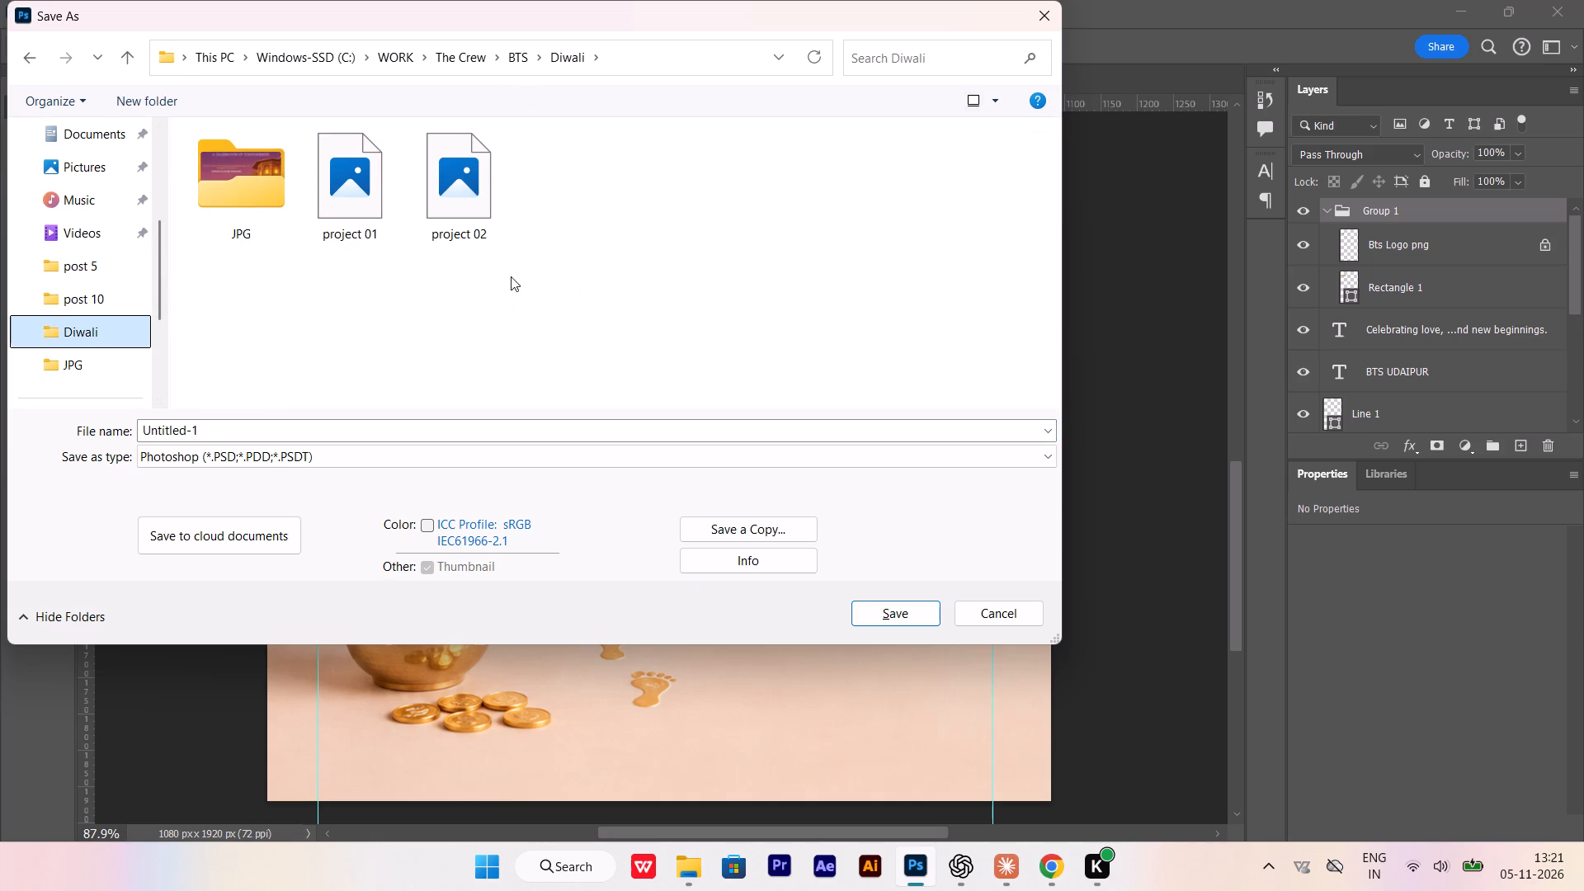
pyautogui.click(359, 427)
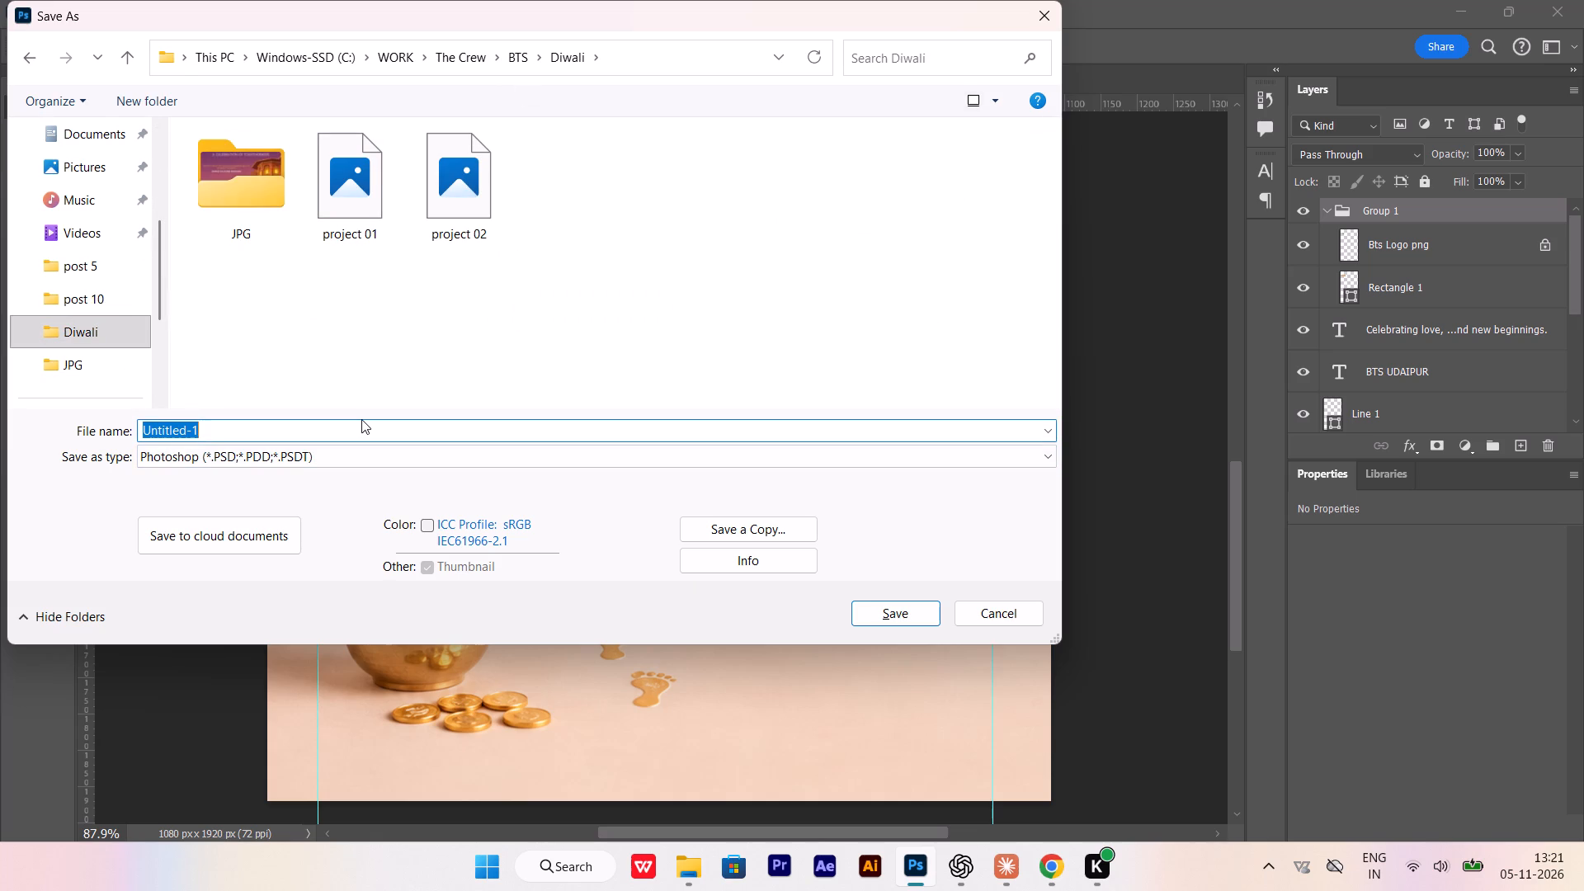
pyautogui.write('pro')
pyautogui.write('ject')
pyautogui.press('space')
pyautogui.write('03')
pyautogui.press('Return')
pyautogui.click(1022, 232)
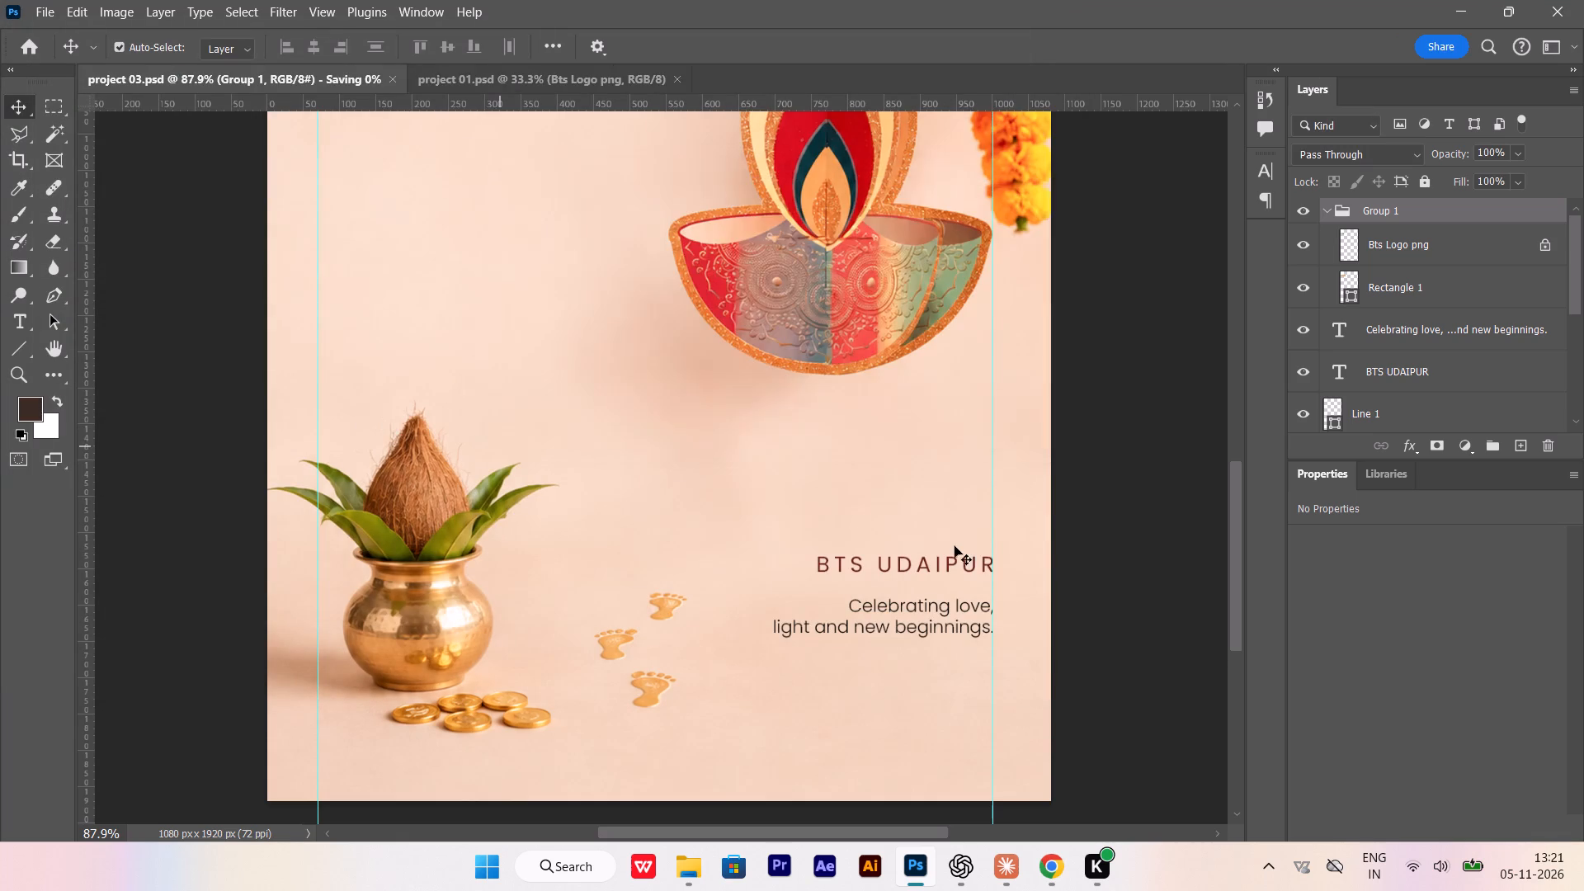
# Add a horizontal bottom-margin guide at about Y 1850 px, below the gold coins.
pyautogui.keyDown('alt'); pyautogui.scroll(-6, 958, 564); pyautogui.keyUp('alt')
pyautogui.scroll(-3, 853, 650)
pyautogui.keyDown('alt'); pyautogui.scroll(-4, 844, 669); pyautogui.keyUp('alt')
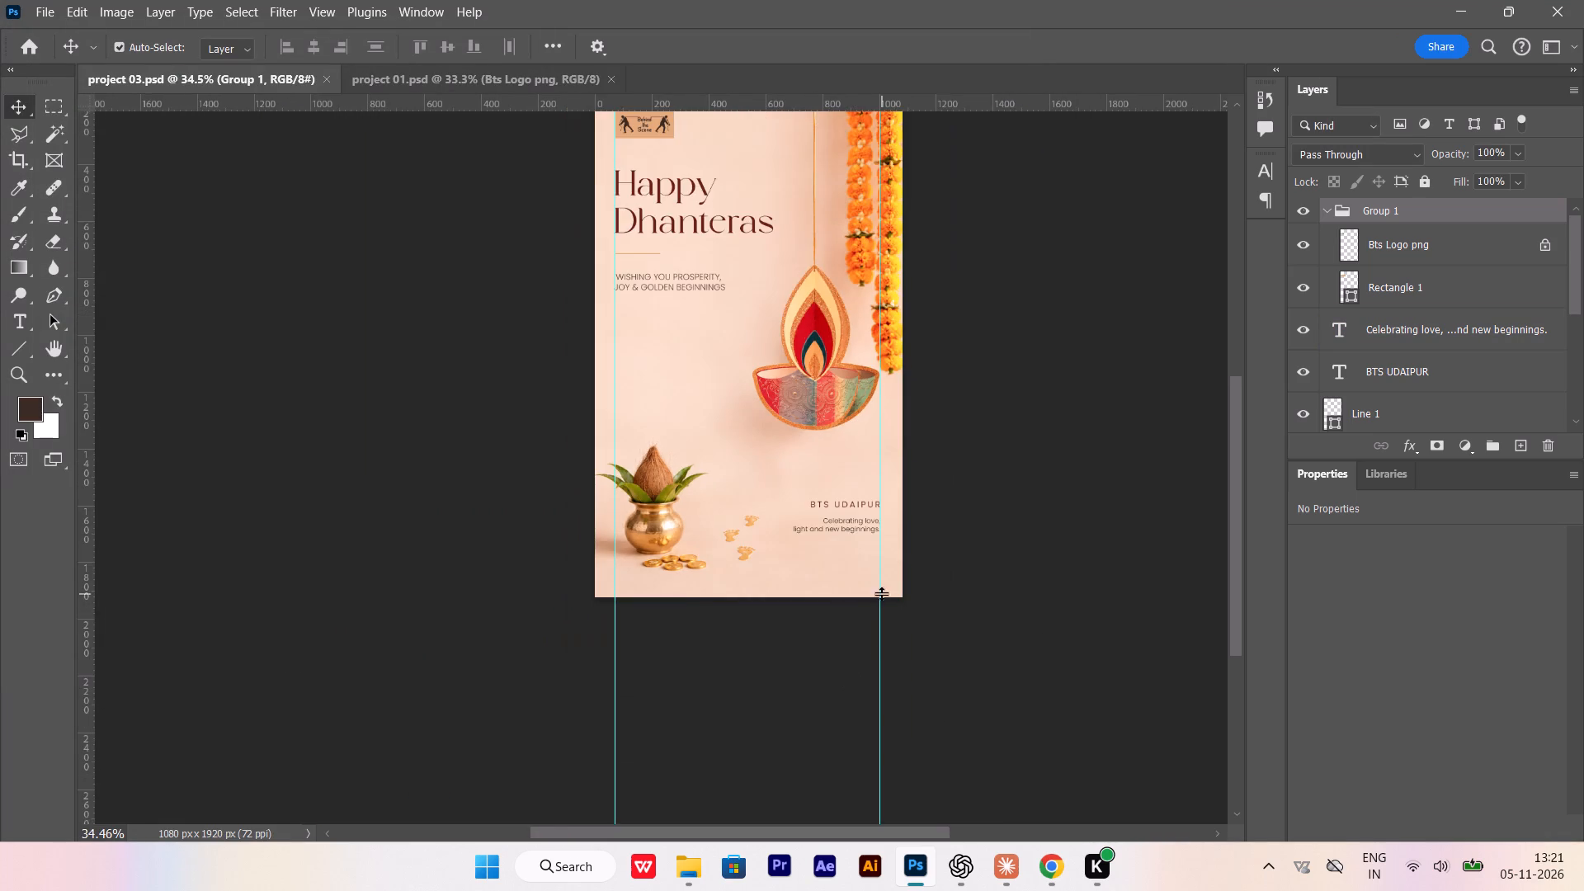
pyautogui.keyDown('alt'); pyautogui.scroll(14, 875, 590); pyautogui.keyUp('alt')
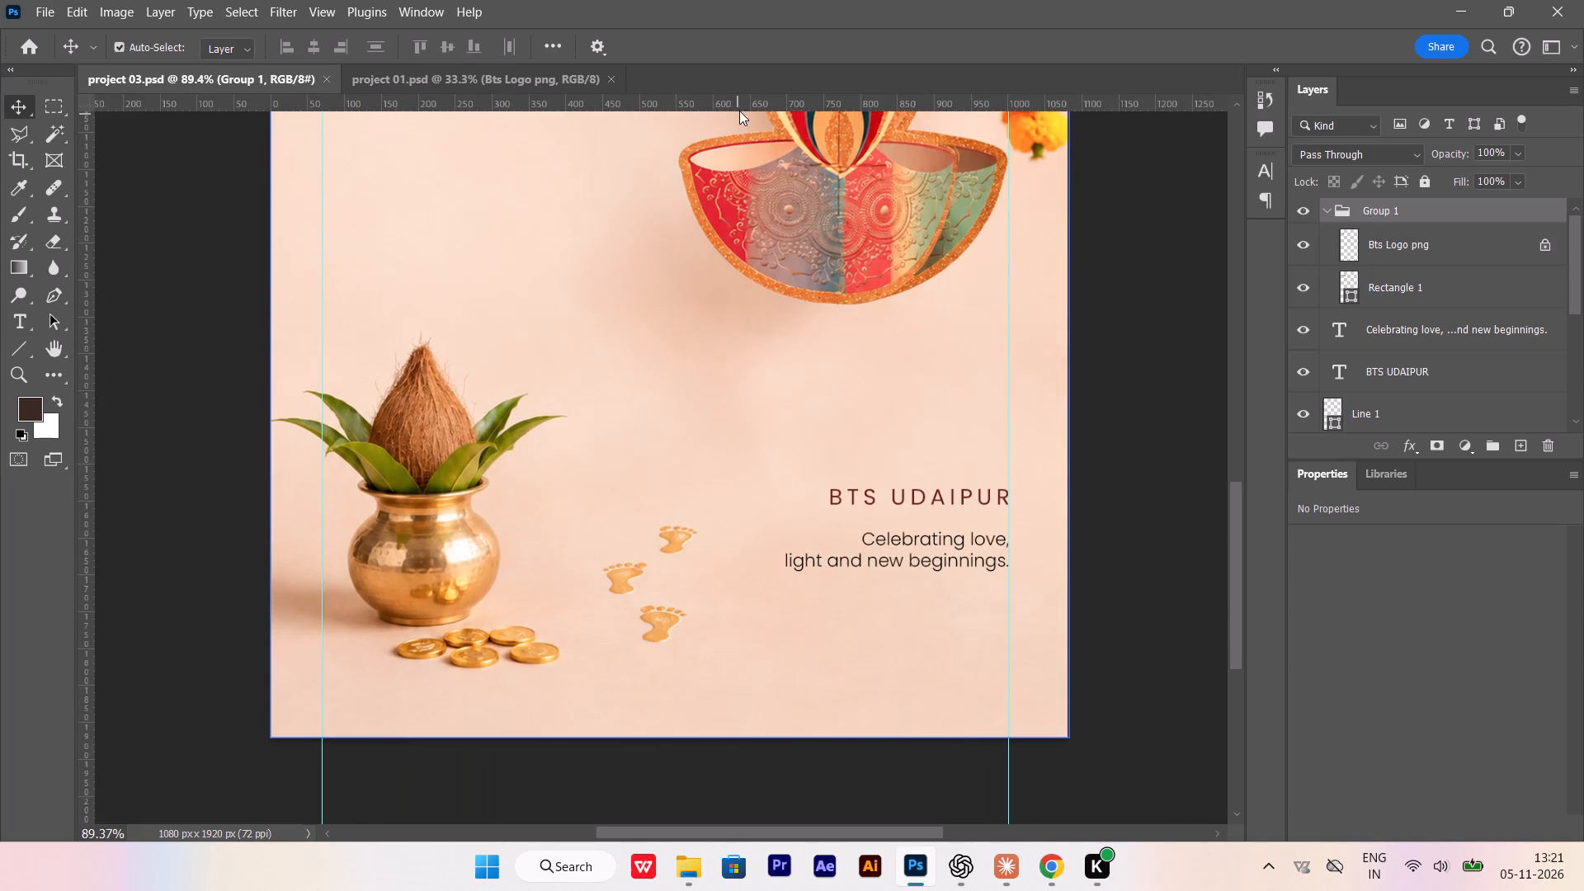
pyautogui.moveTo(741, 108); pyautogui.dragTo(737, 686)
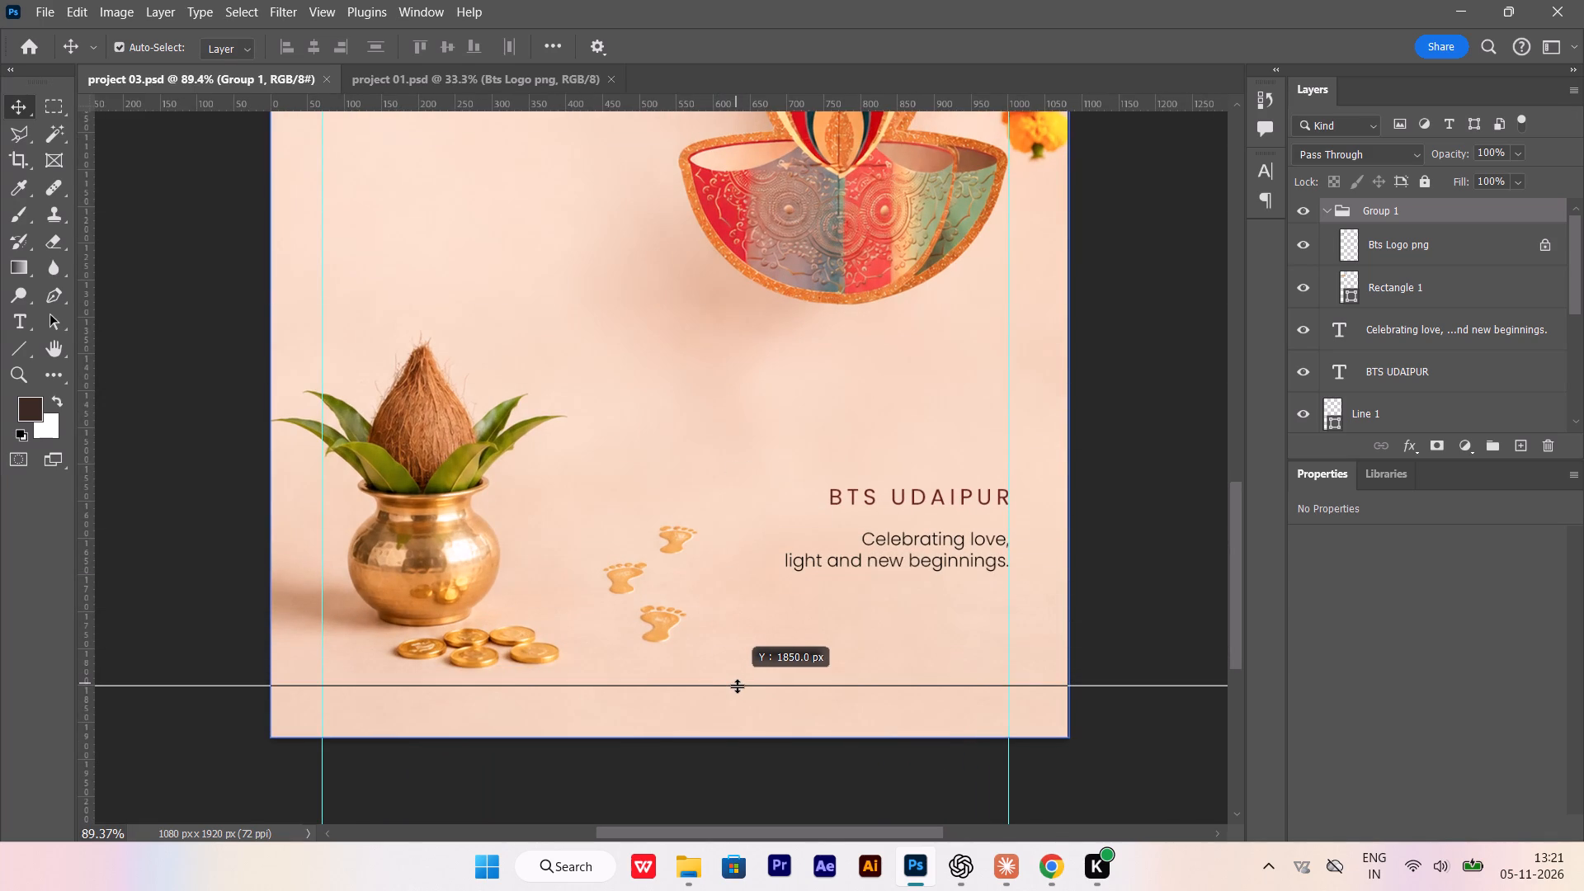
pyautogui.moveTo(737, 686); pyautogui.dragTo(736, 683)
# Add two more horizontal guides, roughly evenly spaced, between the bottom-margin guide and the closing text.
pyautogui.keyDown('alt'); pyautogui.scroll(-3, 693, 583); pyautogui.keyUp('alt')
pyautogui.keyDown('alt'); pyautogui.scroll(2, 973, 729); pyautogui.keyUp('alt')
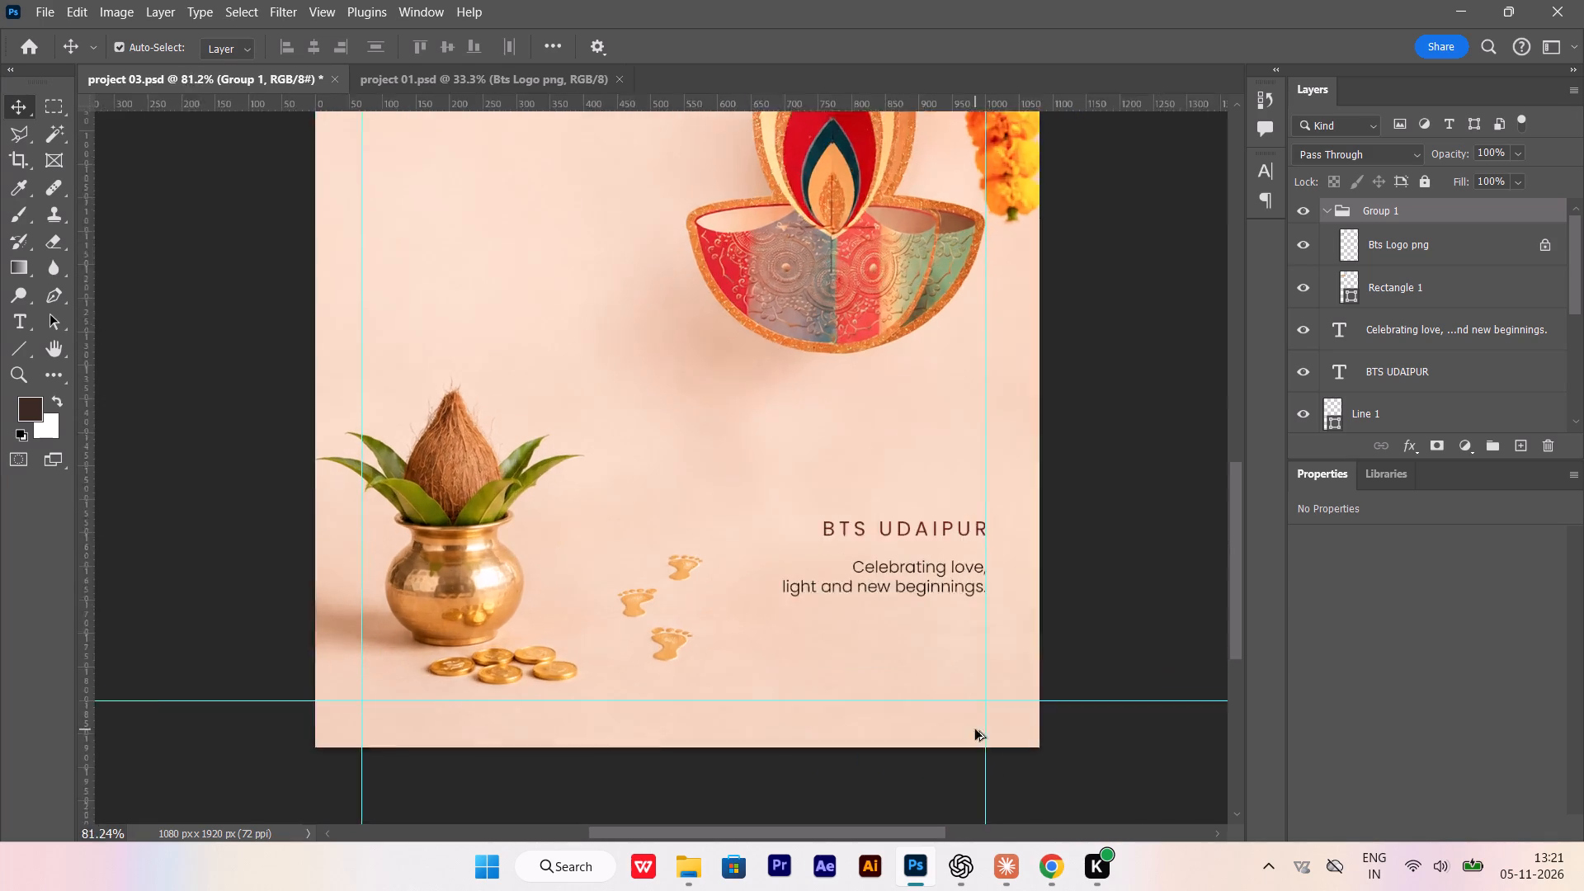
pyautogui.keyDown('alt'); pyautogui.scroll(8, 975, 729); pyautogui.keyUp('alt')
pyautogui.press('space')
pyautogui.press('space')
pyautogui.press('space')
pyautogui.moveTo(854, 676); pyautogui.dragTo(662, 515)
pyautogui.keyDown('alt'); pyautogui.scroll(3, 1096, 661); pyautogui.keyUp('alt')
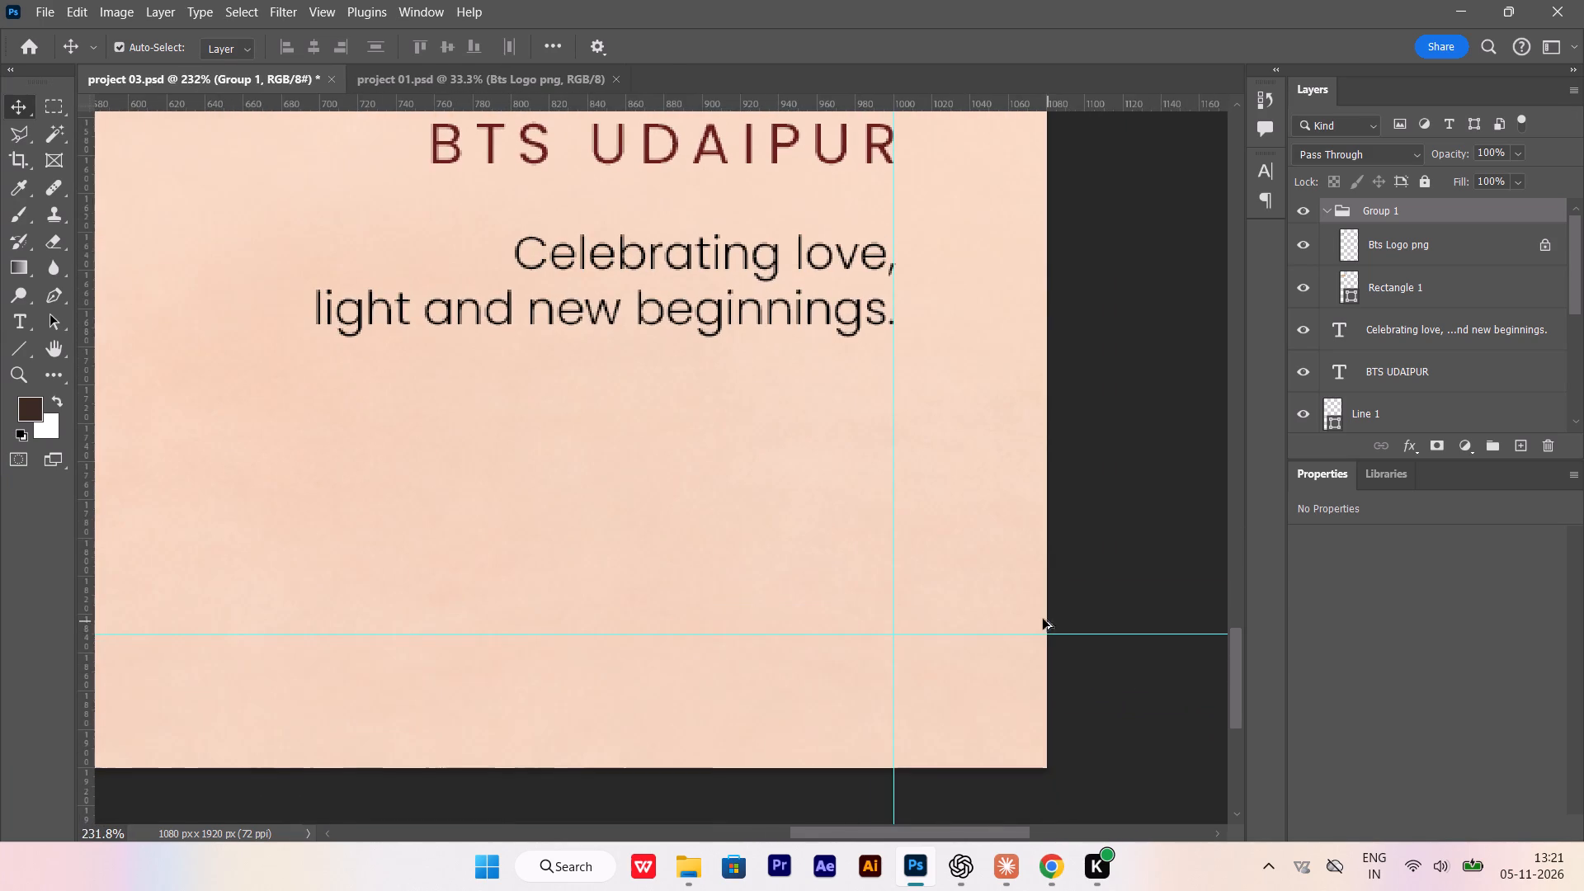
pyautogui.click(1111, 637)
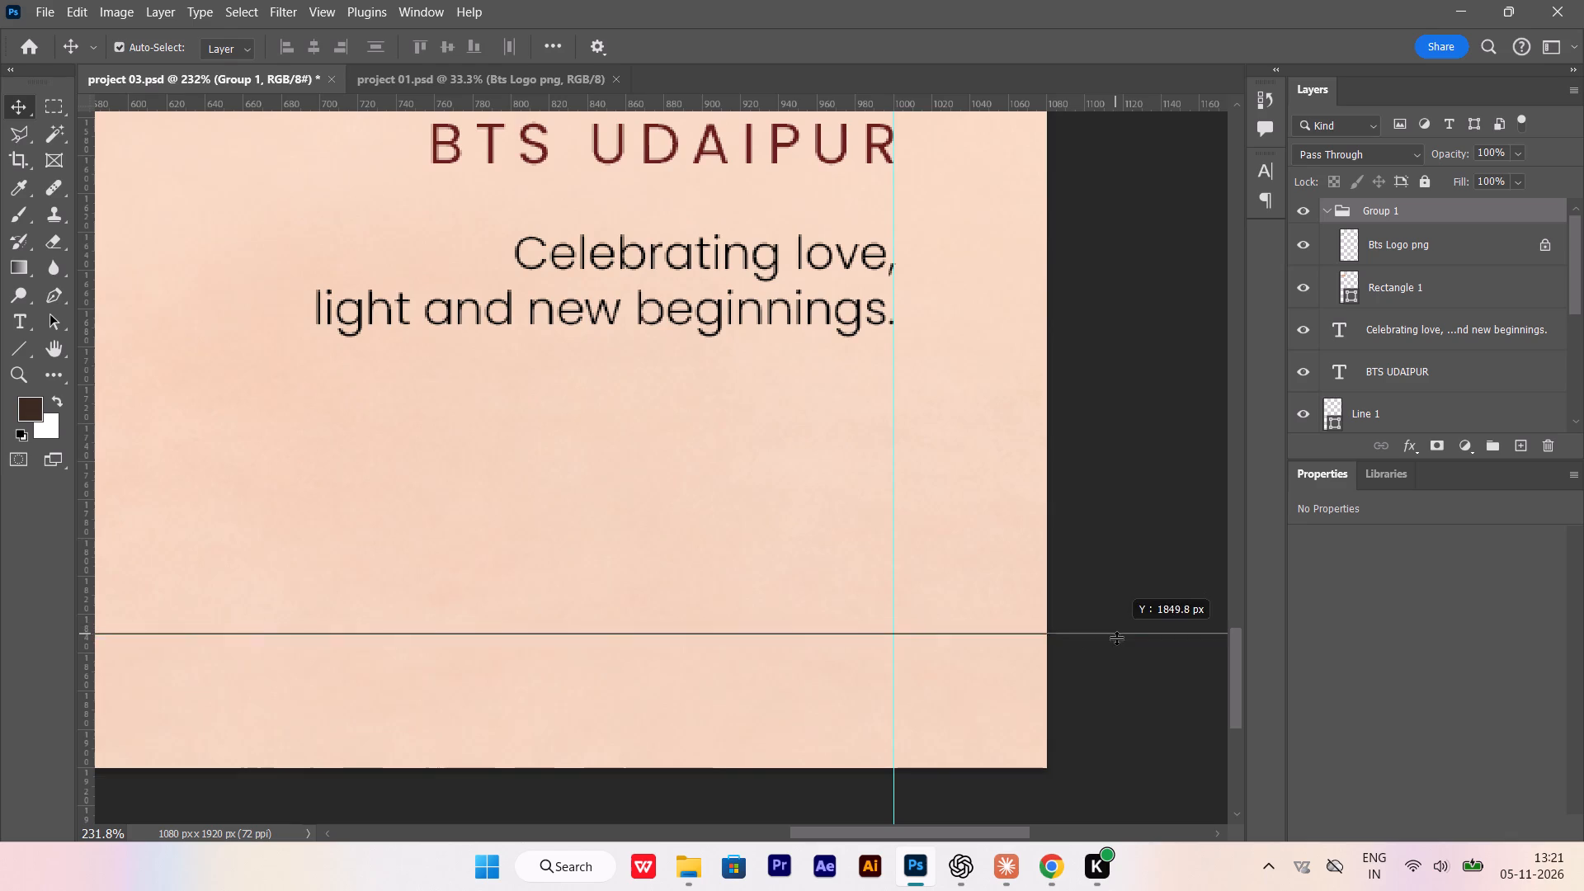
pyautogui.moveTo(968, 103); pyautogui.dragTo(961, 201)
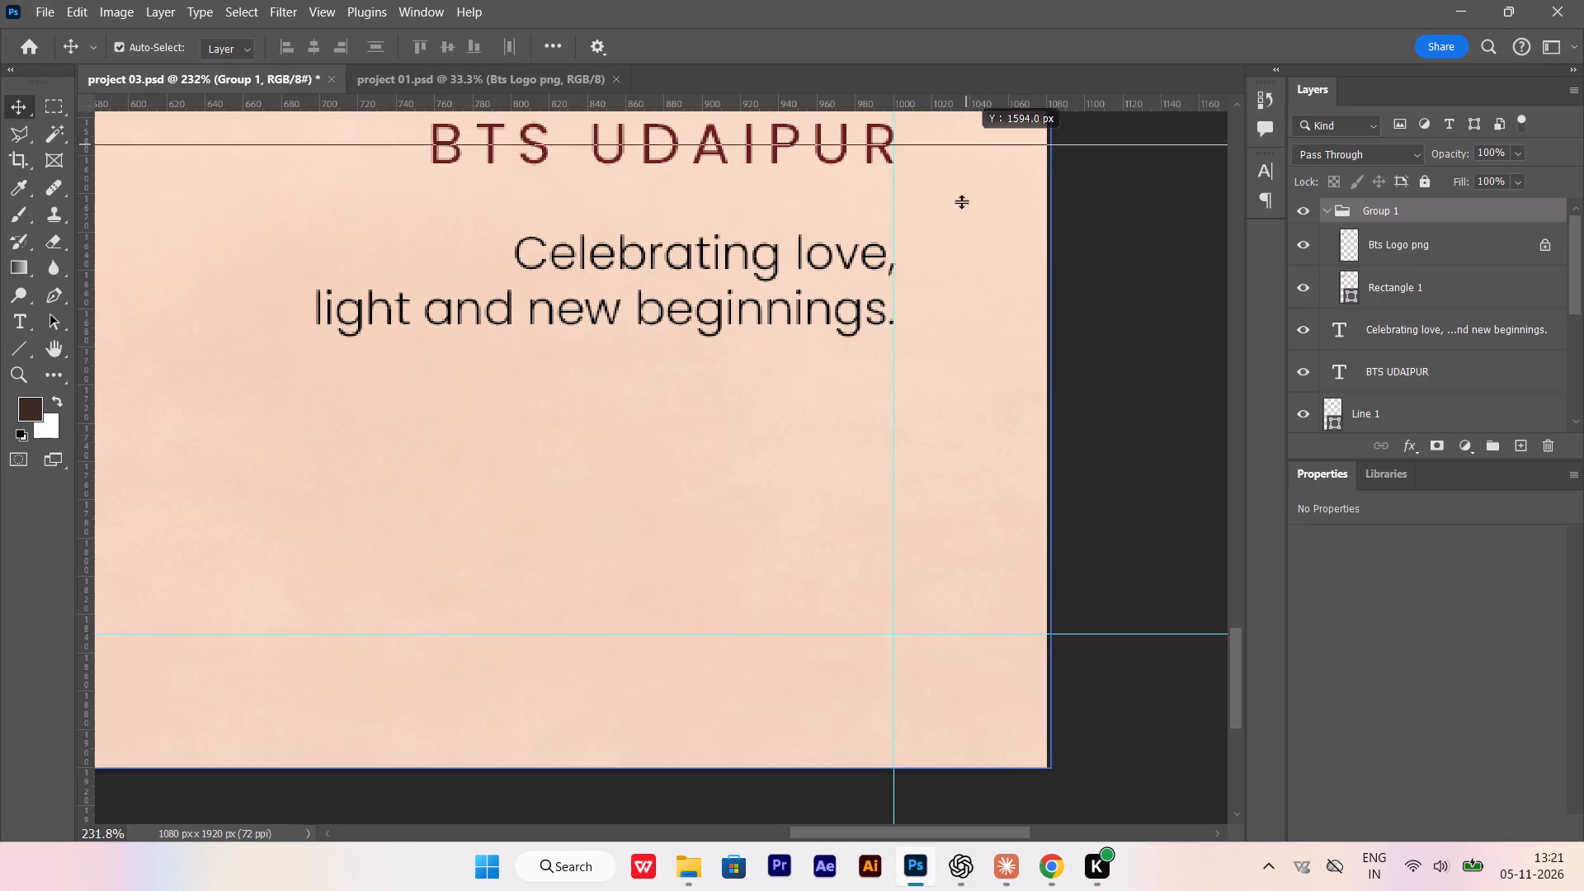
pyautogui.moveTo(961, 201); pyautogui.dragTo(963, 575)
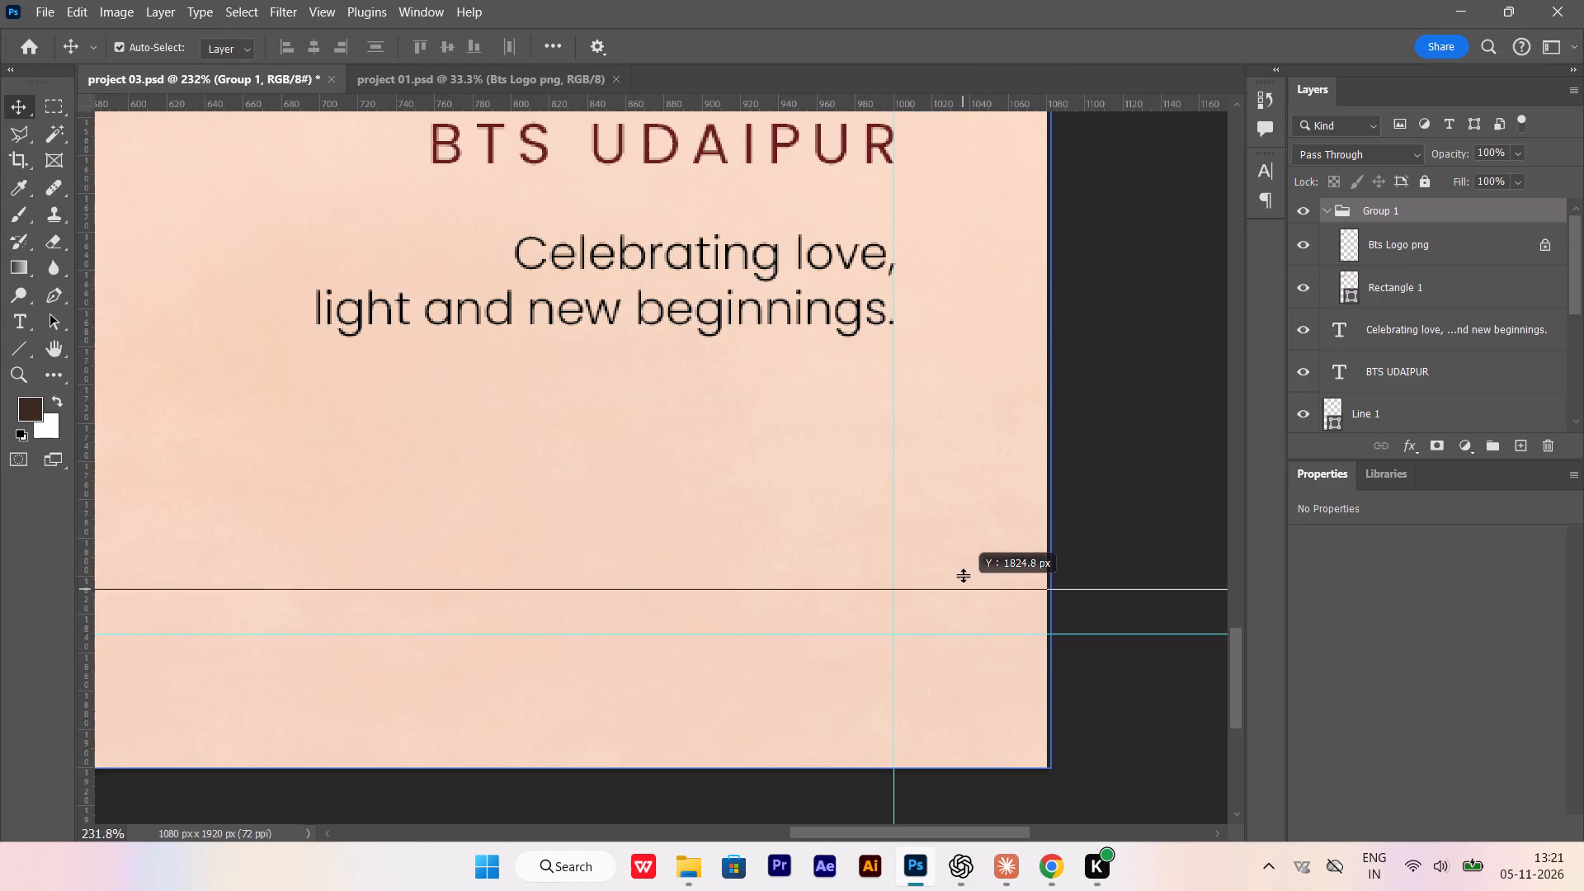
pyautogui.moveTo(963, 575); pyautogui.dragTo(979, 511)
pyautogui.moveTo(963, 97); pyautogui.dragTo(986, 395)
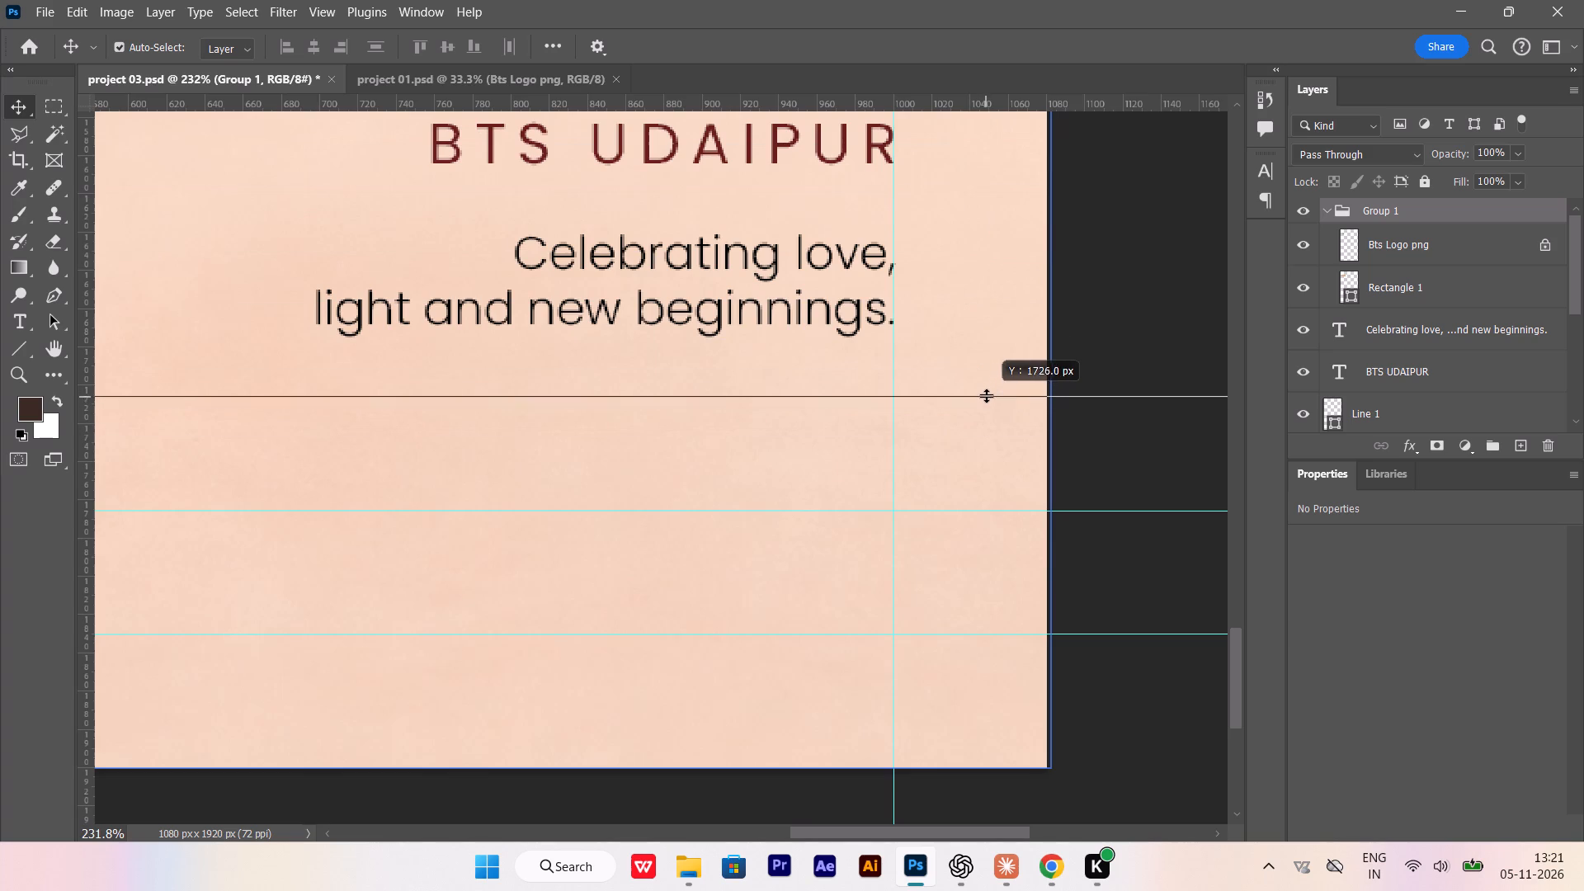
pyautogui.moveTo(986, 395); pyautogui.dragTo(987, 382)
# Raise the middle lower guide slightly and move the uppermost lower guide to about Y 1708 px, just under the closing text.
pyautogui.keyDown('alt'); pyautogui.scroll(-9, 961, 359); pyautogui.keyUp('alt')
pyautogui.scroll(8, 811, 389)
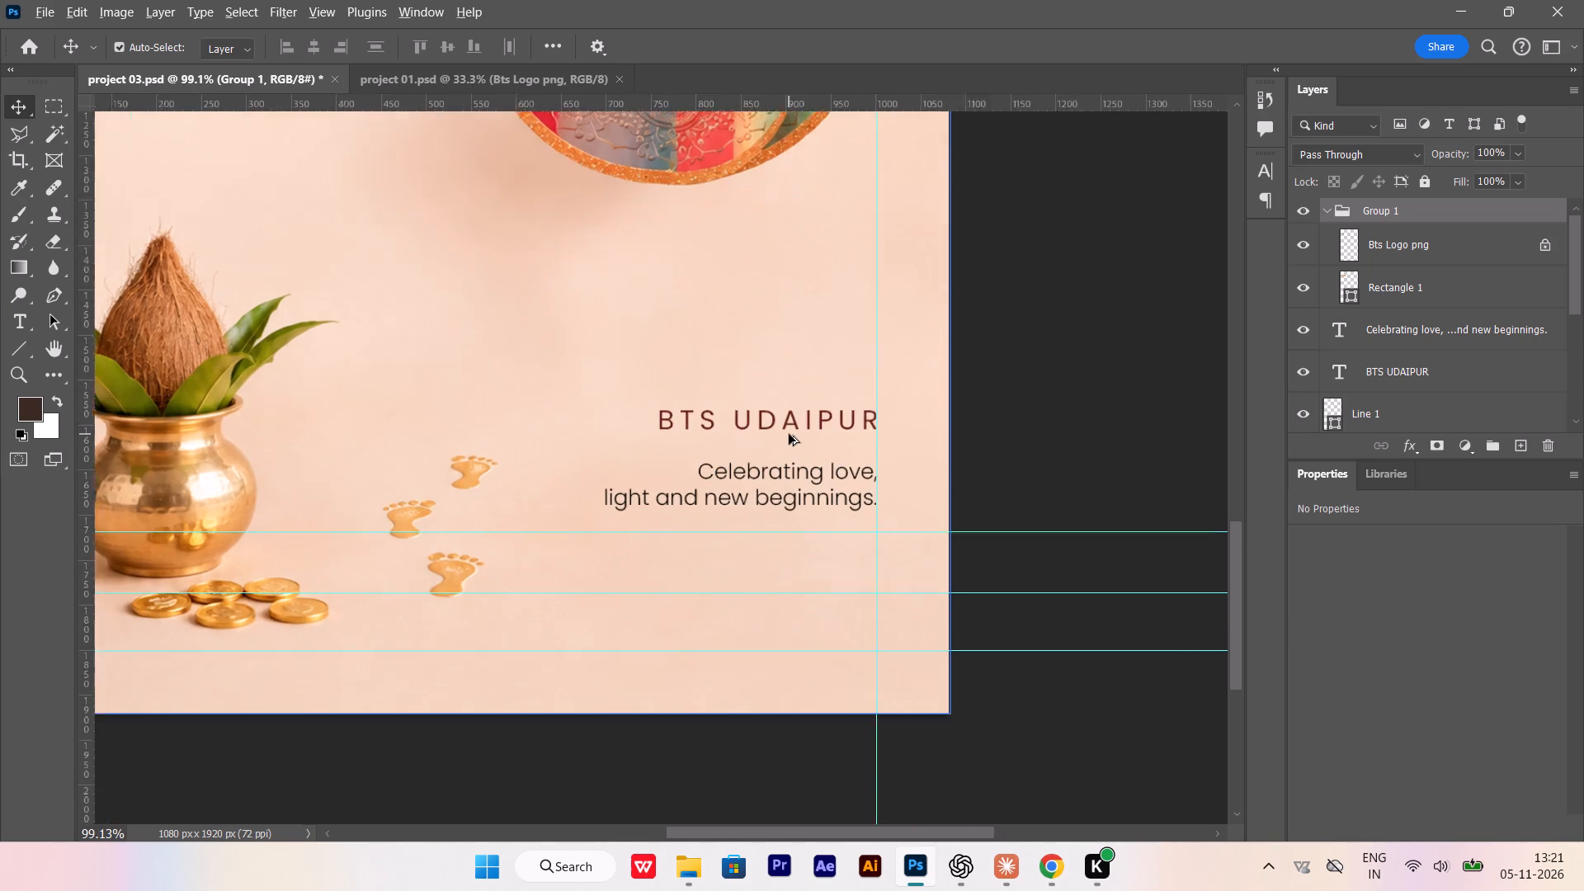
pyautogui.scroll(2, 789, 434)
pyautogui.keyDown('alt'); pyautogui.scroll(2, 1018, 600); pyautogui.keyUp('alt')
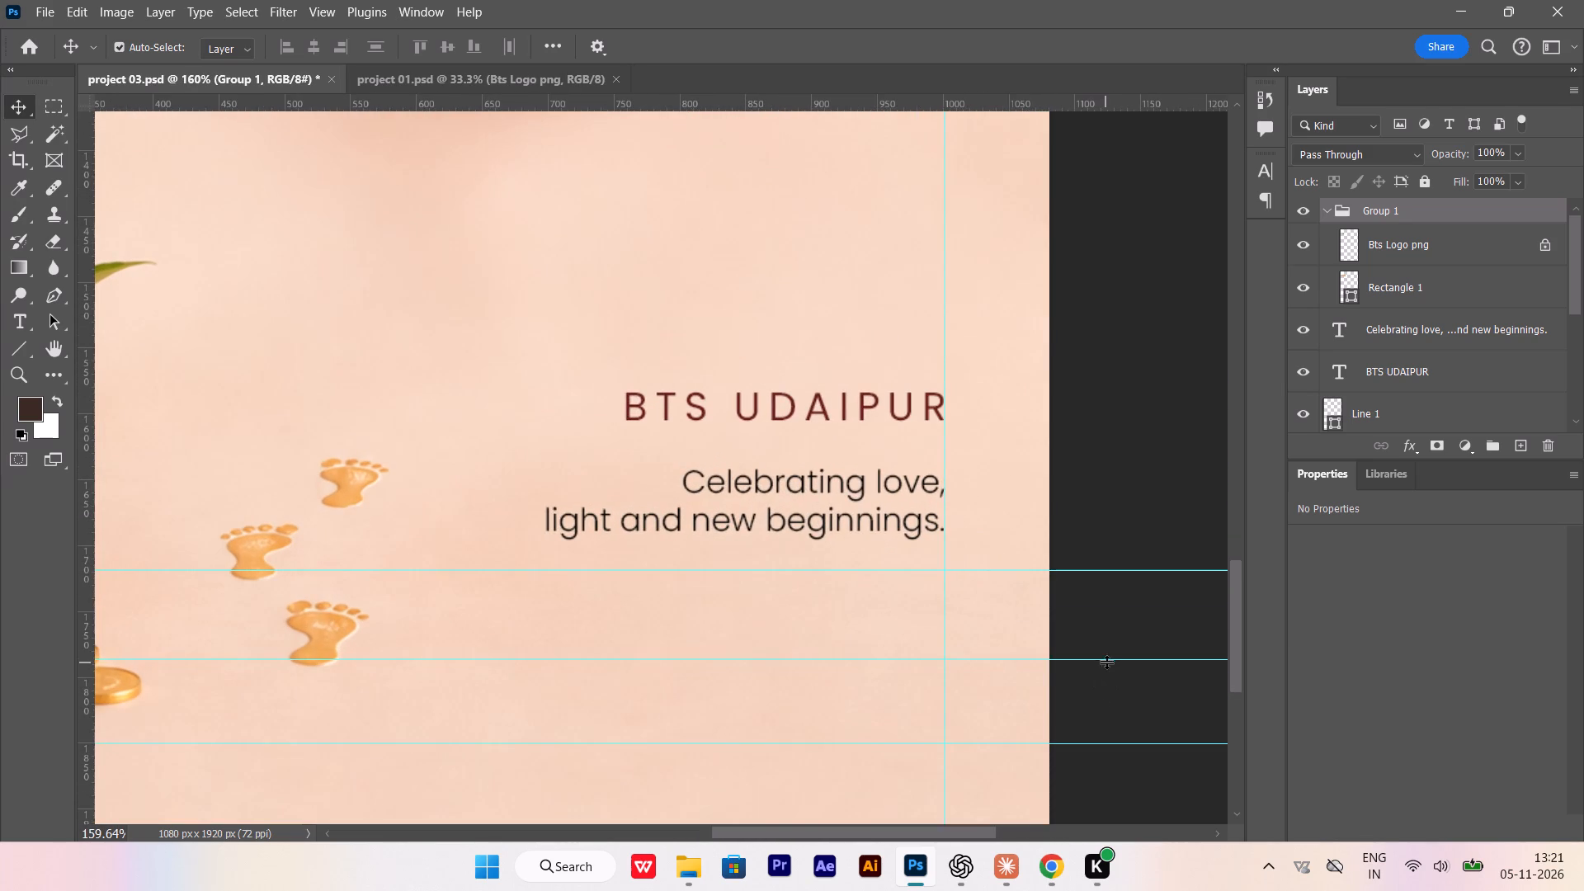
pyautogui.moveTo(1108, 660); pyautogui.dragTo(1110, 648)
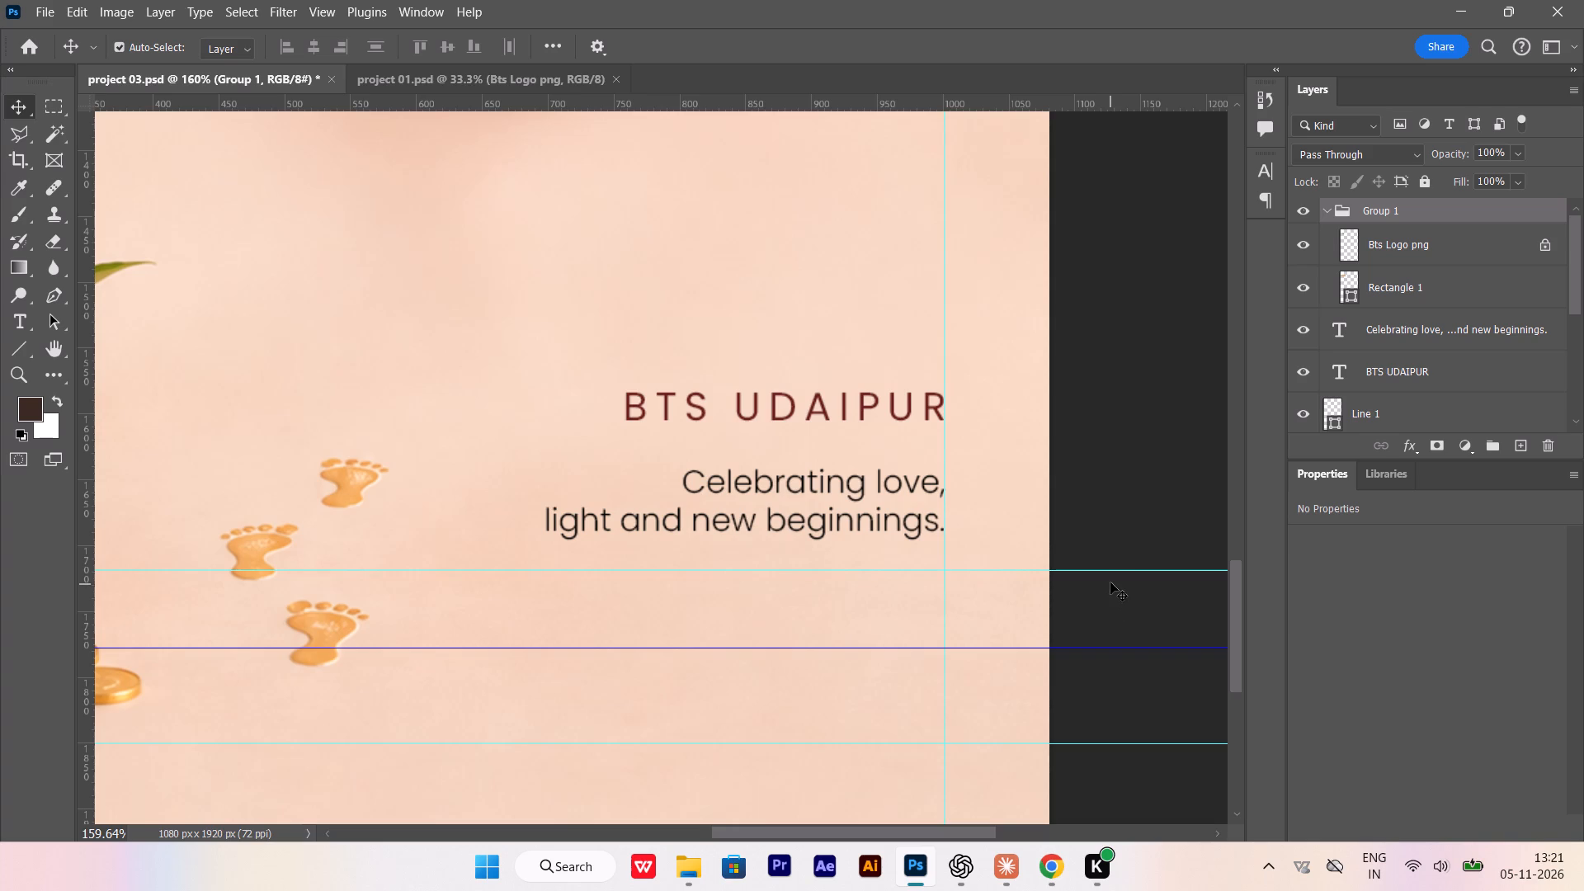
pyautogui.moveTo(1112, 572); pyautogui.dragTo(1110, 558)
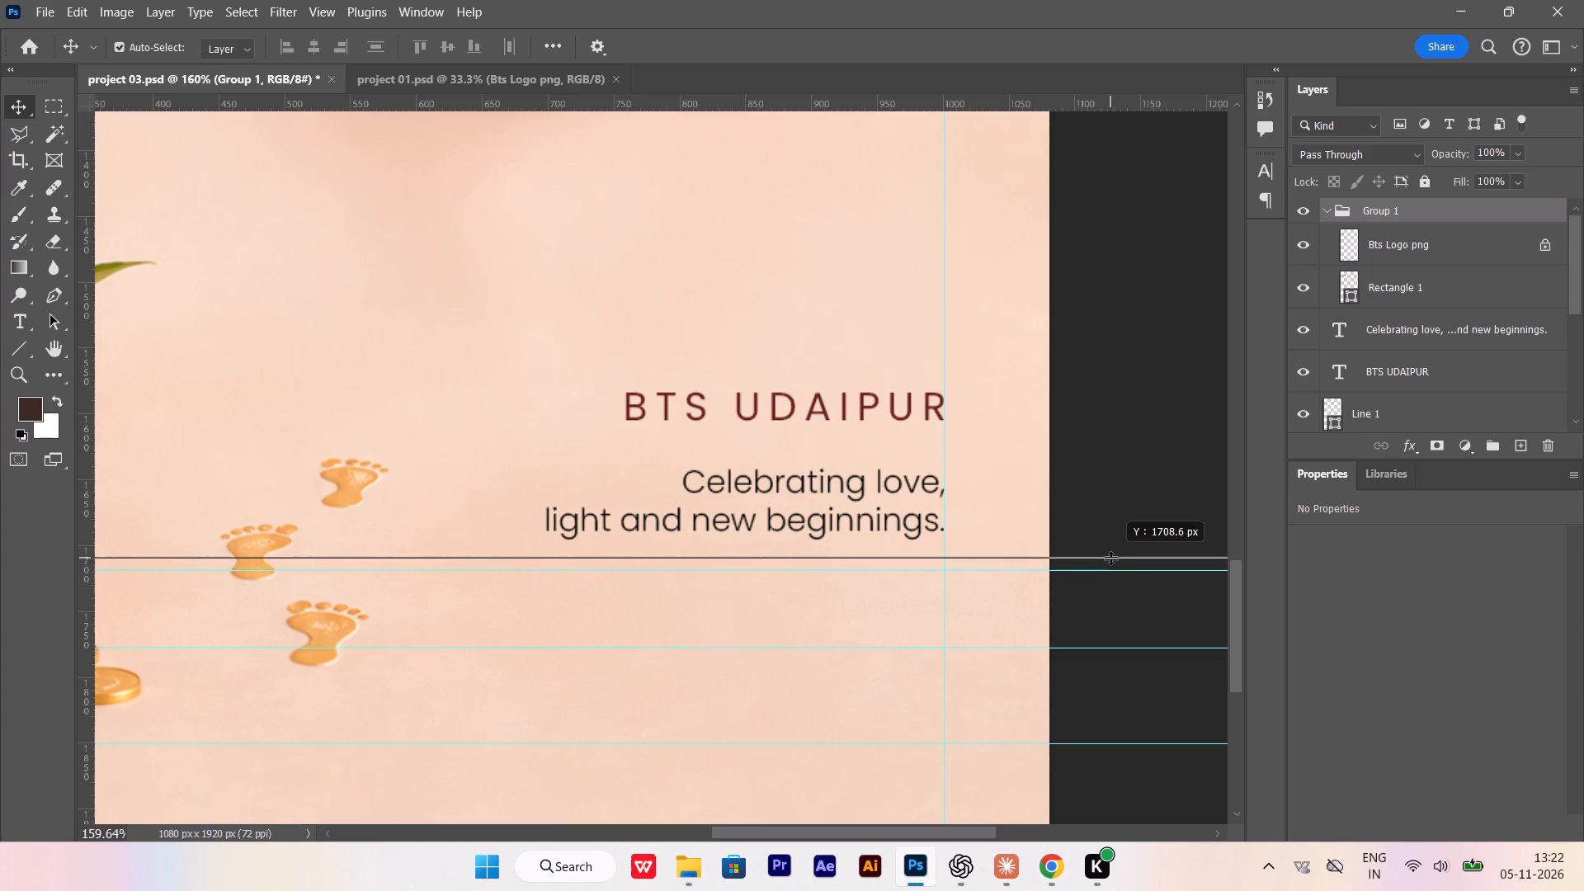
pyautogui.moveTo(1110, 558); pyautogui.dragTo(1110, 556)
# Move BTS UDAIPUR and the two-line closing text down together slightly so the closing text's bottom edge meets the guide below it.
pyautogui.keyDown('alt'); pyautogui.scroll(-4, 916, 573); pyautogui.keyUp('alt')
pyautogui.click(1076, 774)
pyautogui.keyDown('alt'); pyautogui.scroll(6, 856, 505); pyautogui.keyUp('alt')
pyautogui.click(900, 543)
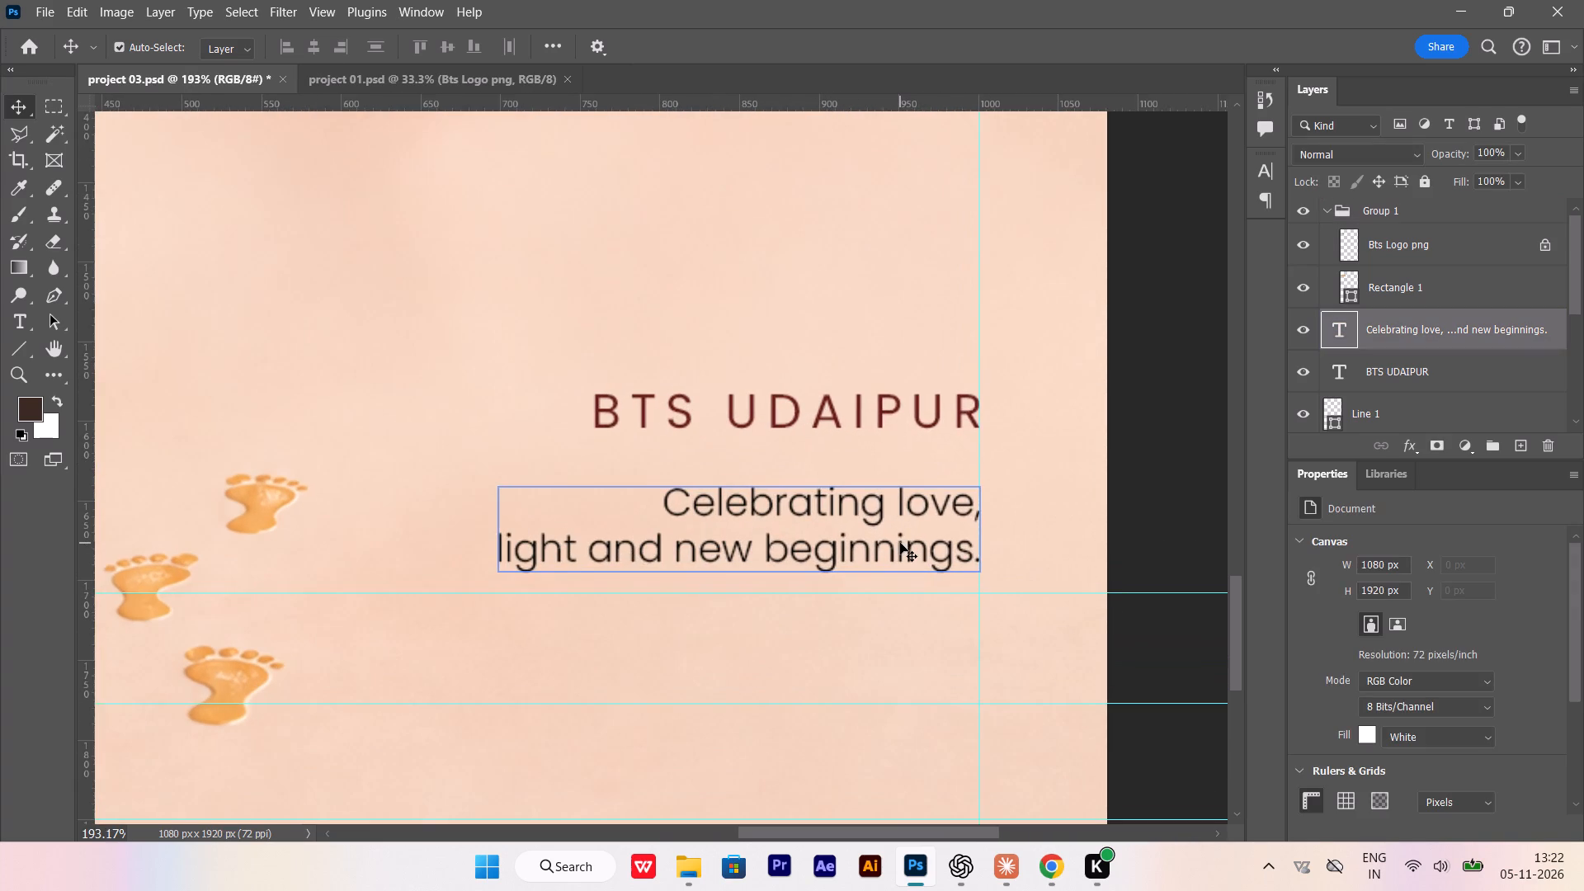
pyautogui.keyDown('shift'); pyautogui.click(922, 417); pyautogui.keyUp('shift')
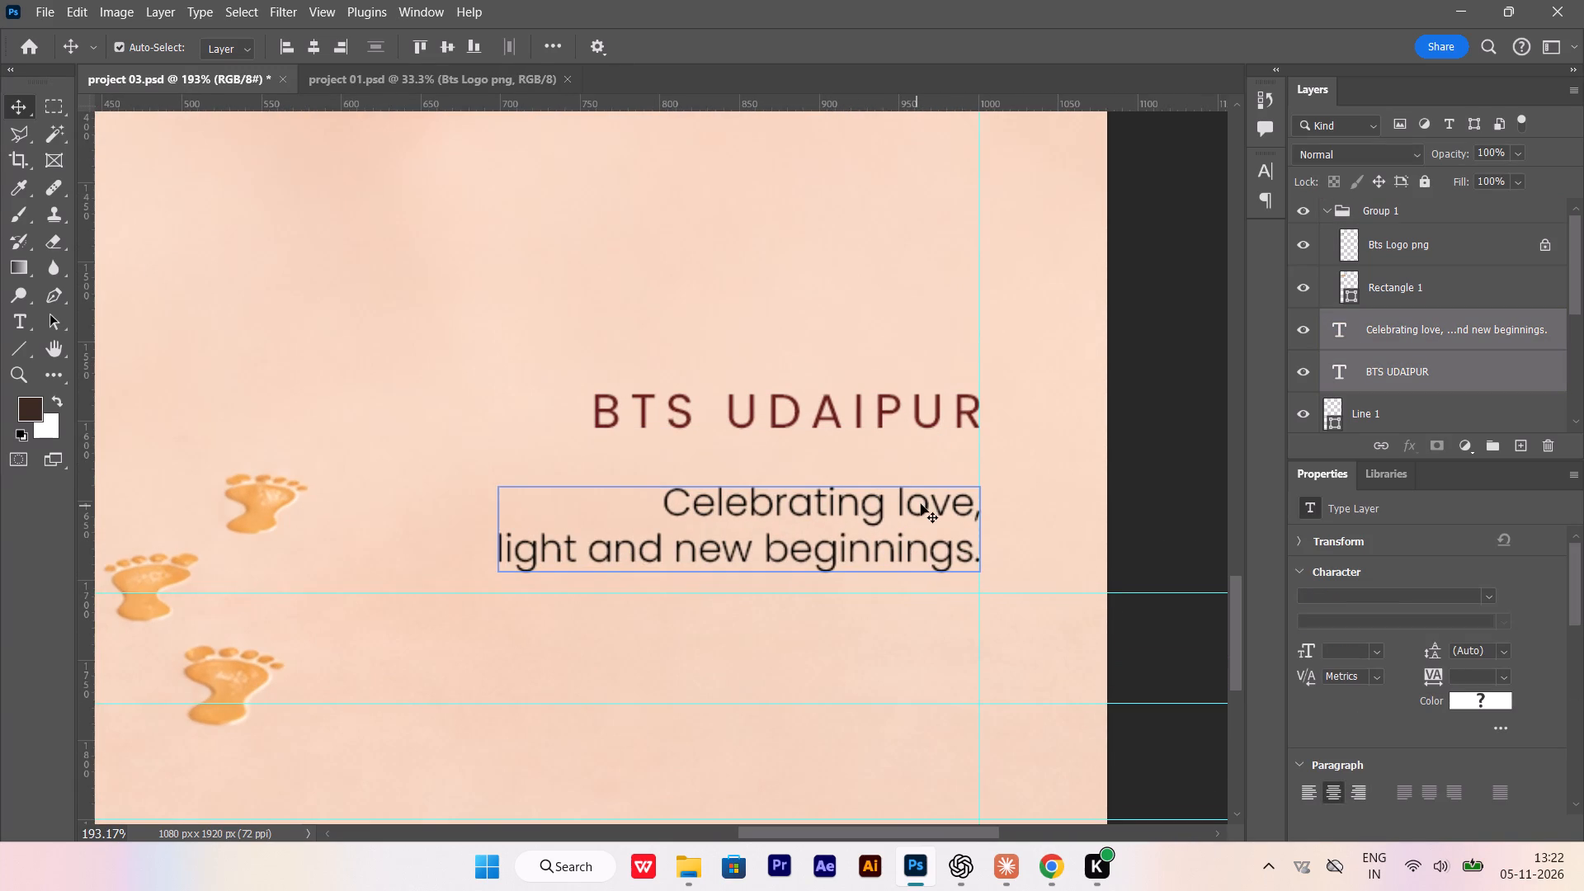
pyautogui.moveTo(921, 504); pyautogui.dragTo(923, 519)
pyautogui.keyDown('alt'); pyautogui.scroll(-5, 850, 521); pyautogui.keyUp('alt')
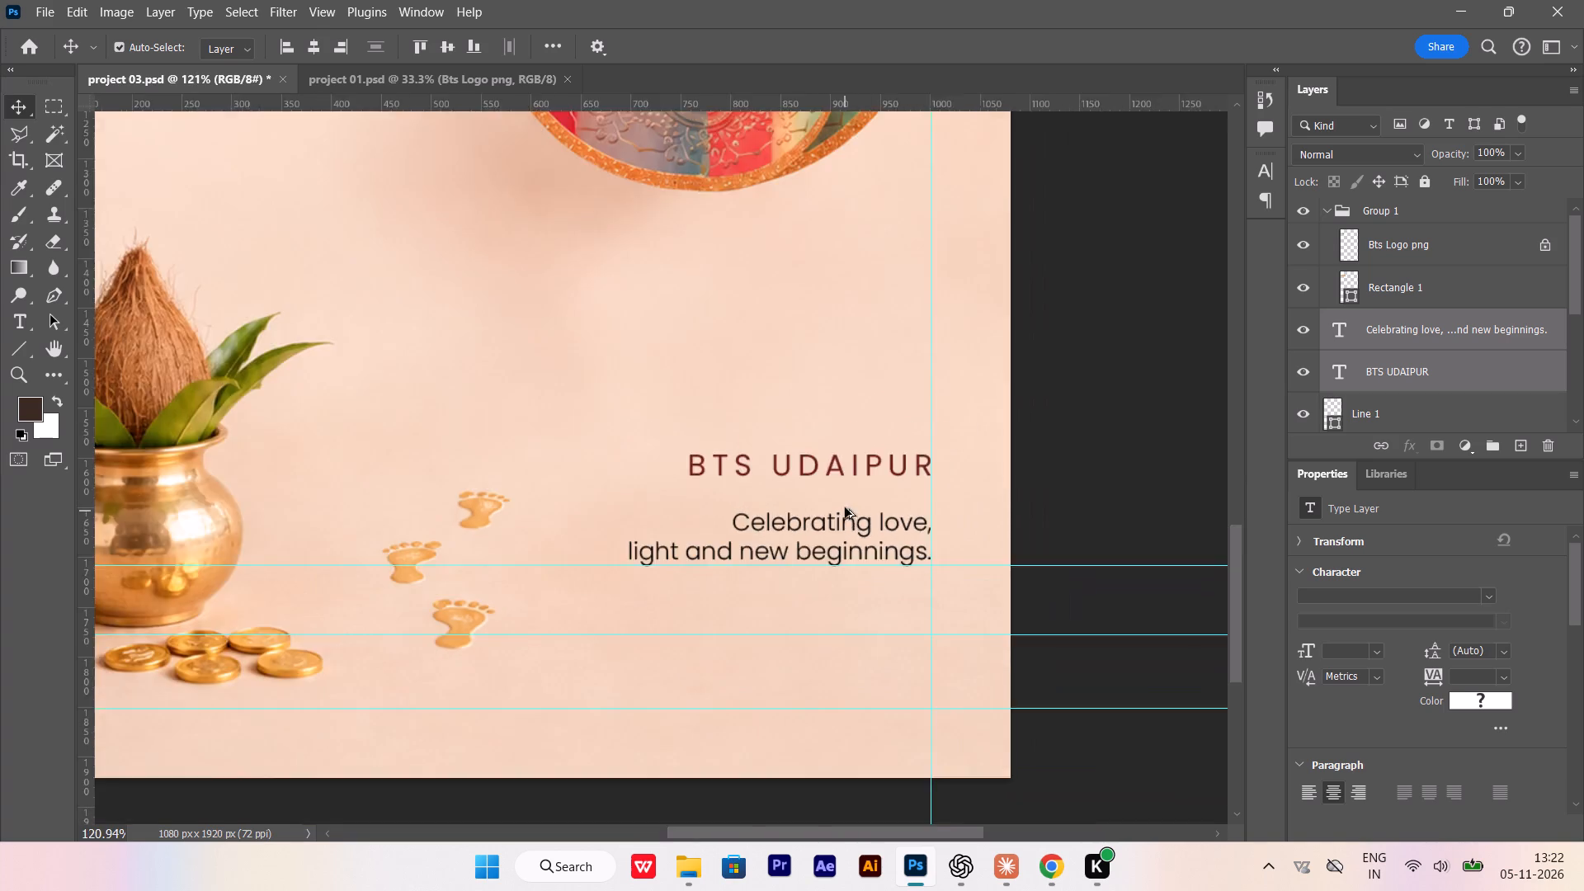
pyautogui.keyDown('alt'); pyautogui.scroll(-8, 845, 507); pyautogui.keyUp('alt')
pyautogui.keyDown('alt'); pyautogui.moveTo(904, 648); pyautogui.dragTo(929, 689, button='right'); pyautogui.keyUp('alt')
pyautogui.click(1015, 713)
# Examine the whole story layout against the margin guides at the top, bottom and sides.
pyautogui.keyDown('alt'); pyautogui.scroll(-5, 1029, 708); pyautogui.keyUp('alt')
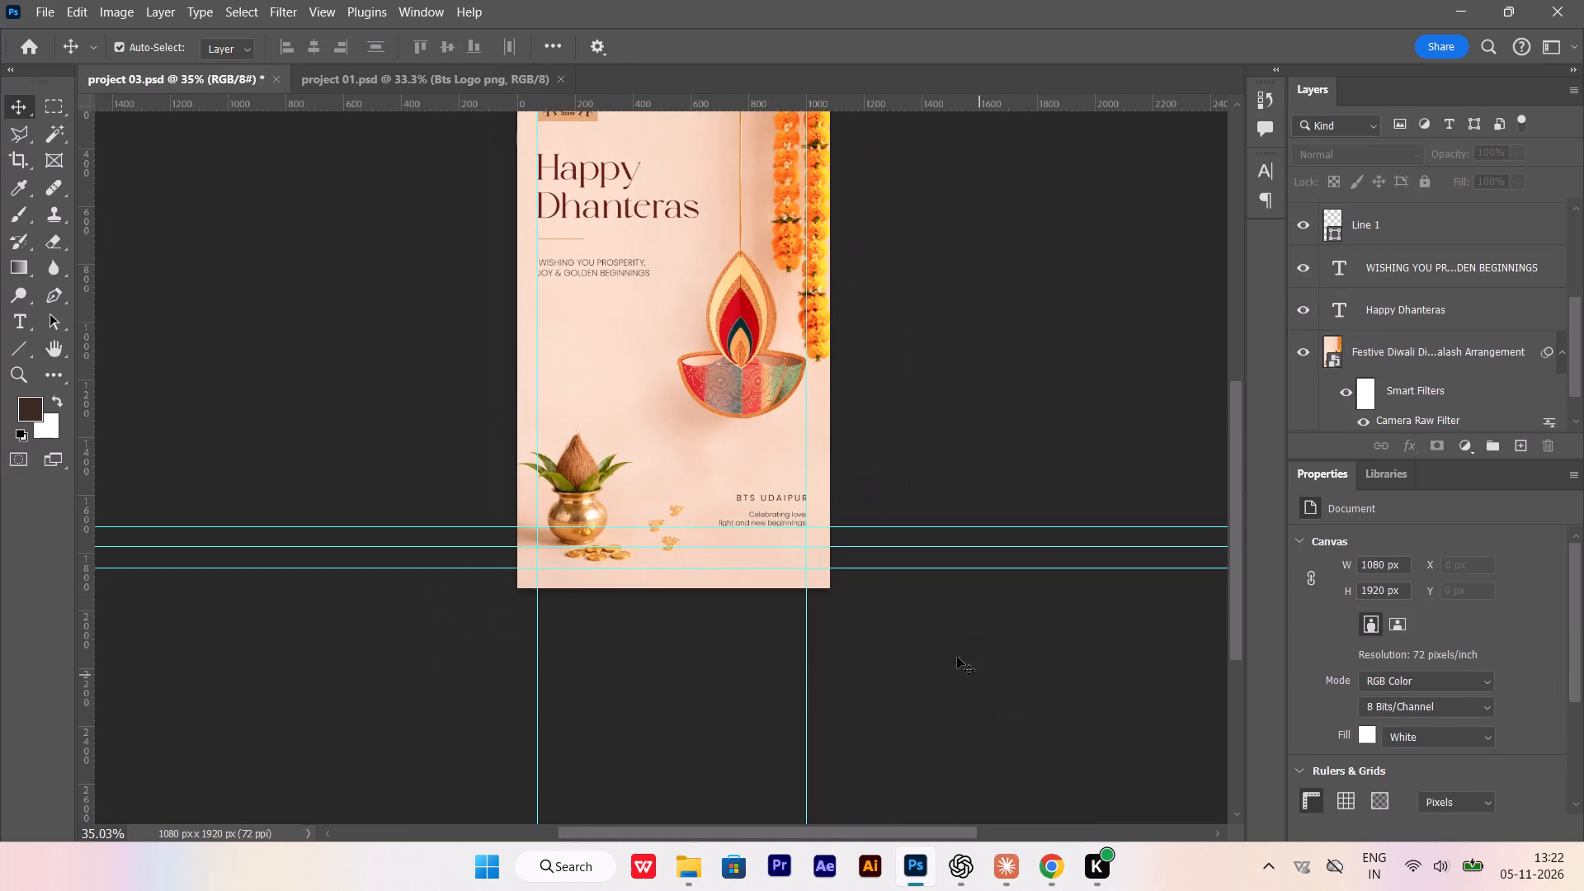
pyautogui.scroll(7, 927, 626)
pyautogui.keyDown('alt'); pyautogui.scroll(2, 853, 379); pyautogui.keyUp('alt')
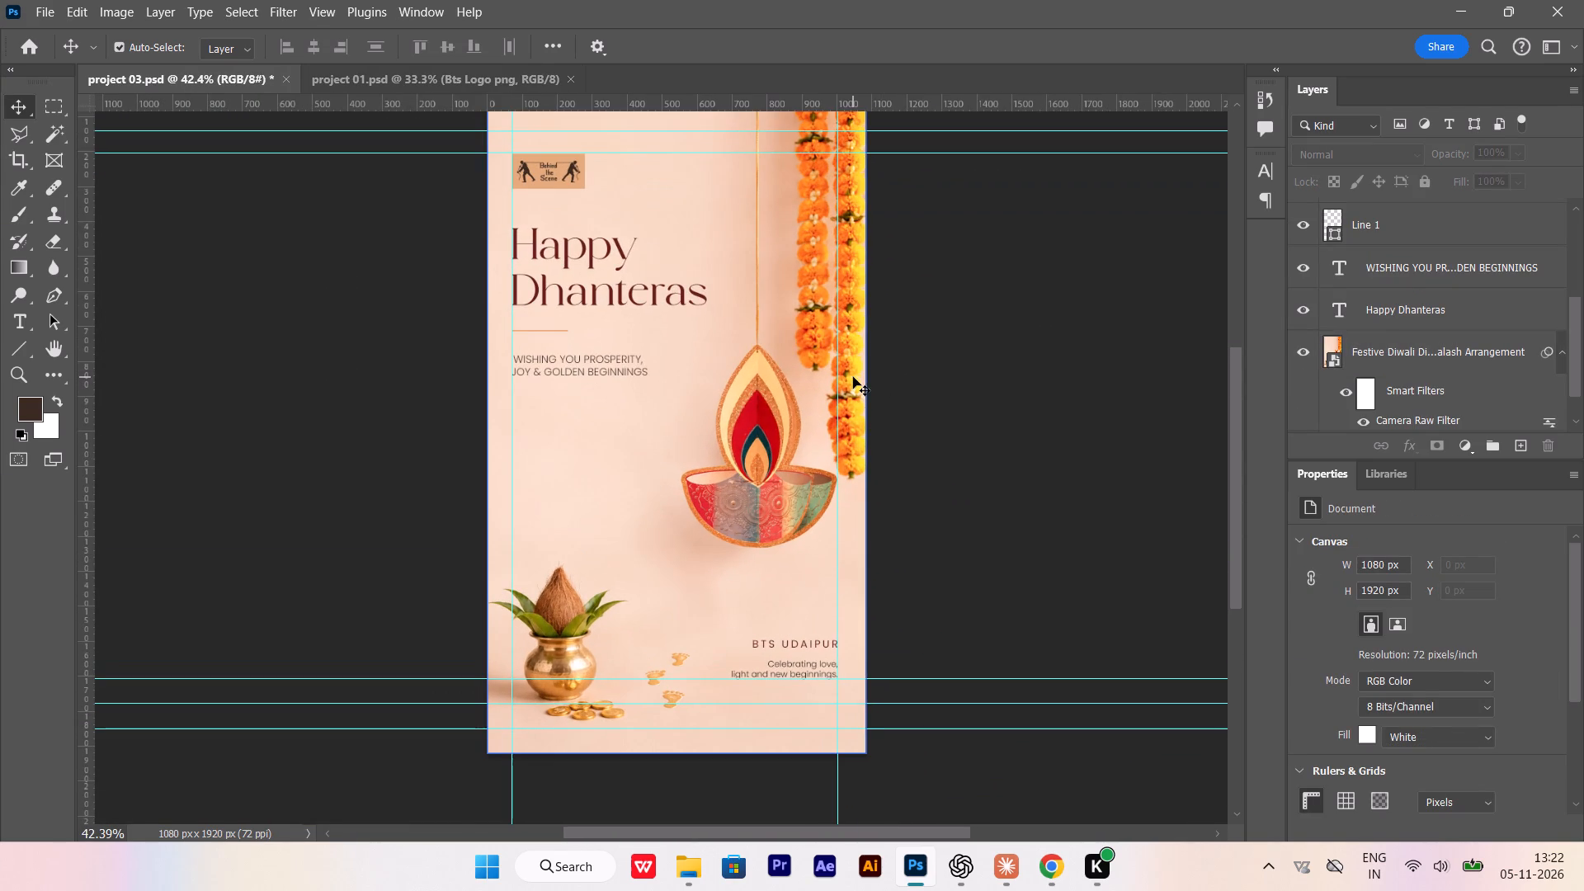
pyautogui.scroll(5, 1000, 455)
pyautogui.keyDown('alt'); pyautogui.scroll(-2, 1000, 455); pyautogui.keyUp('alt')
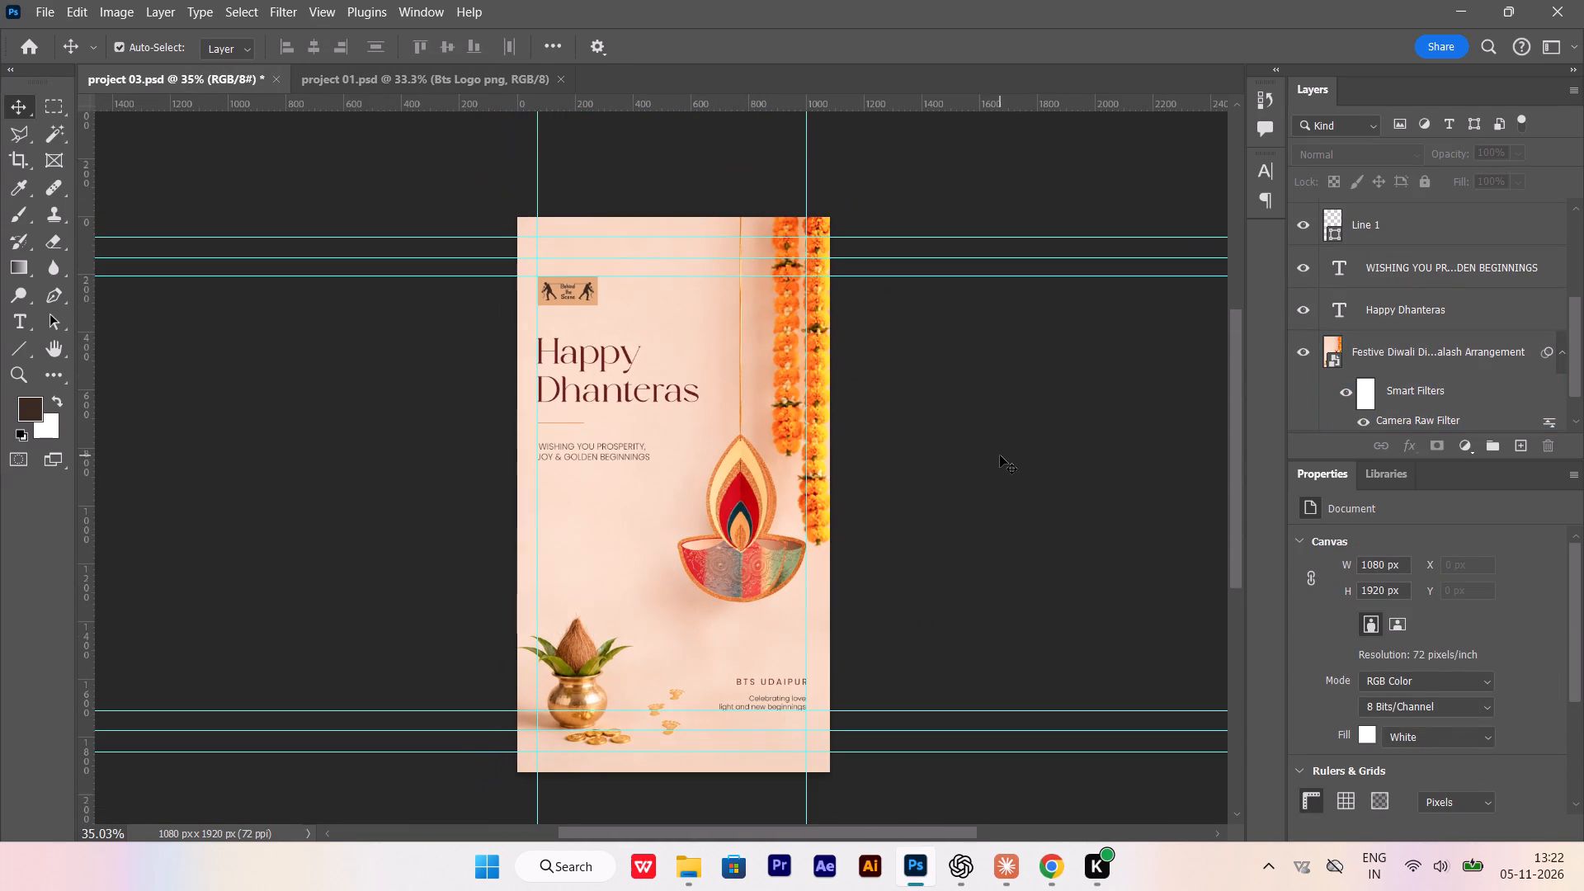
pyautogui.scroll(-2, 1023, 497)
pyautogui.click(1023, 499)
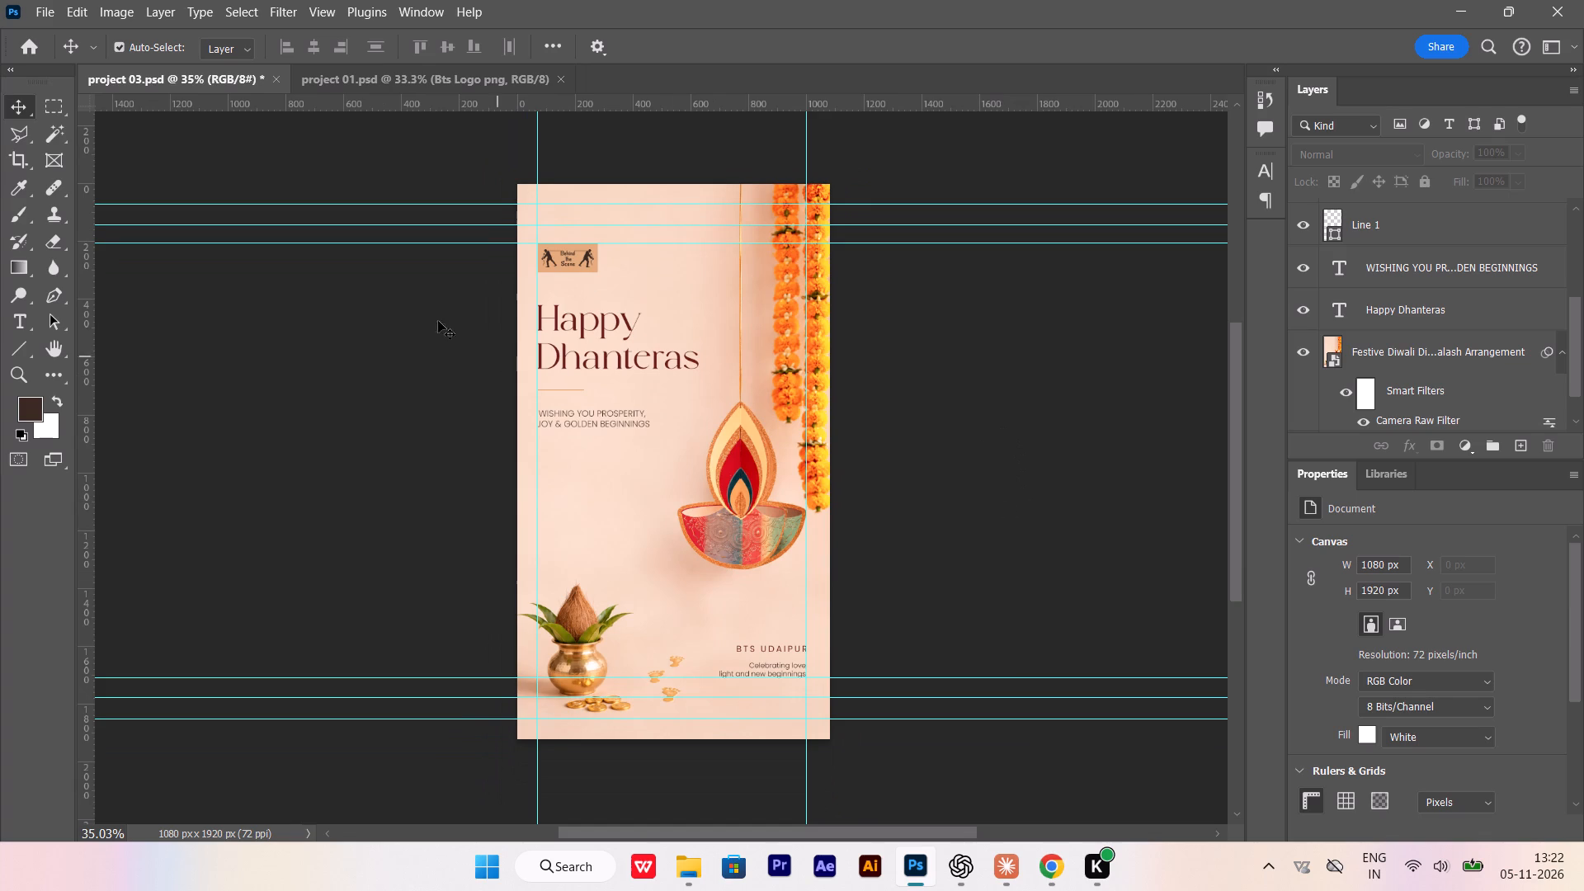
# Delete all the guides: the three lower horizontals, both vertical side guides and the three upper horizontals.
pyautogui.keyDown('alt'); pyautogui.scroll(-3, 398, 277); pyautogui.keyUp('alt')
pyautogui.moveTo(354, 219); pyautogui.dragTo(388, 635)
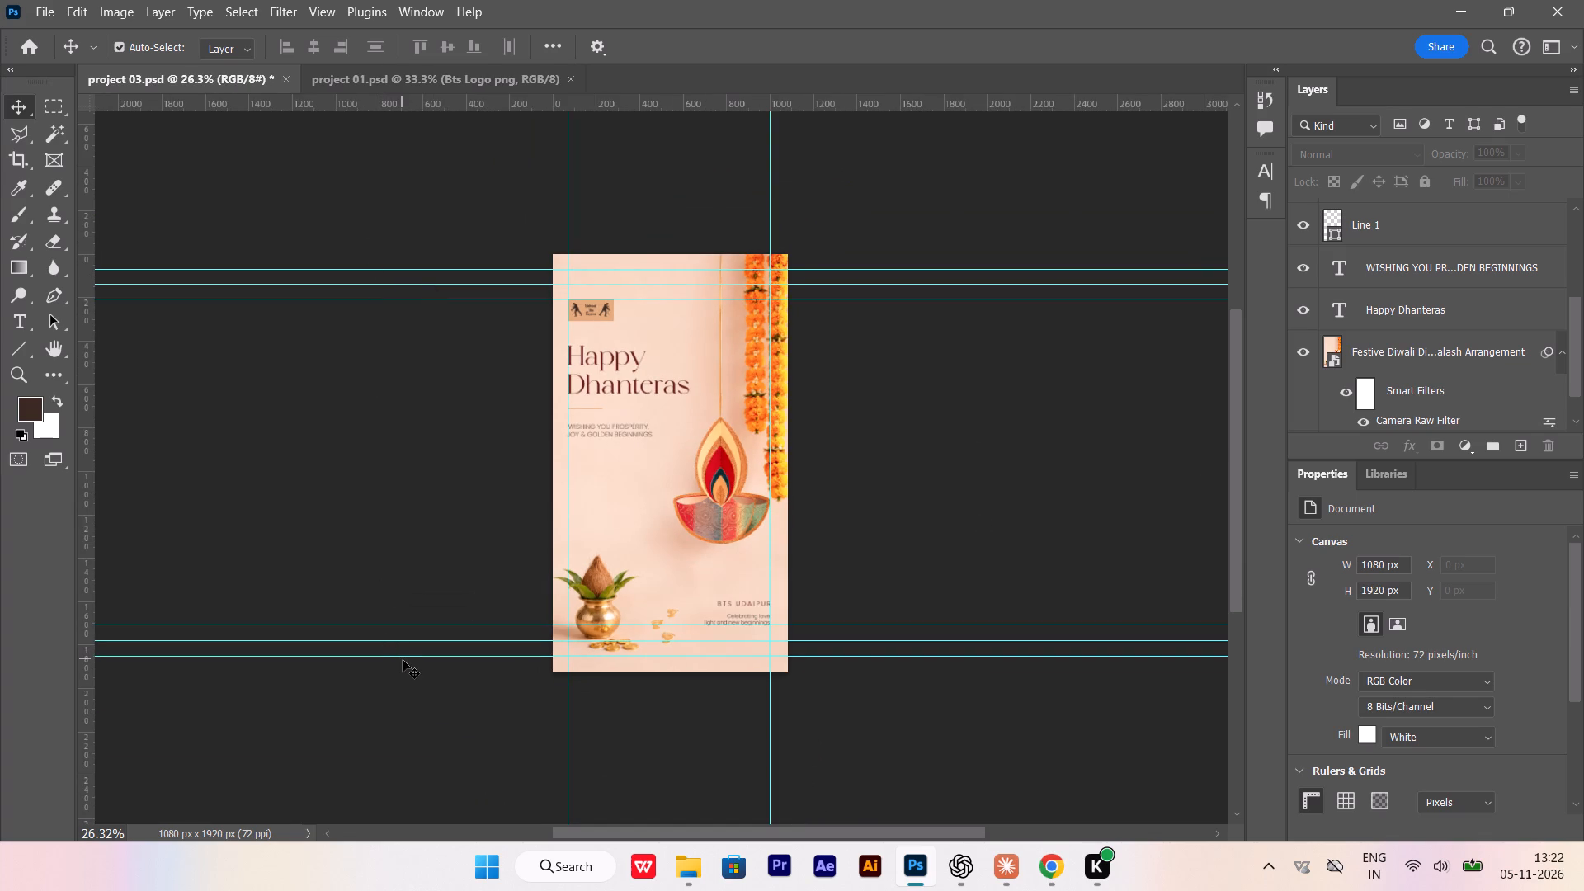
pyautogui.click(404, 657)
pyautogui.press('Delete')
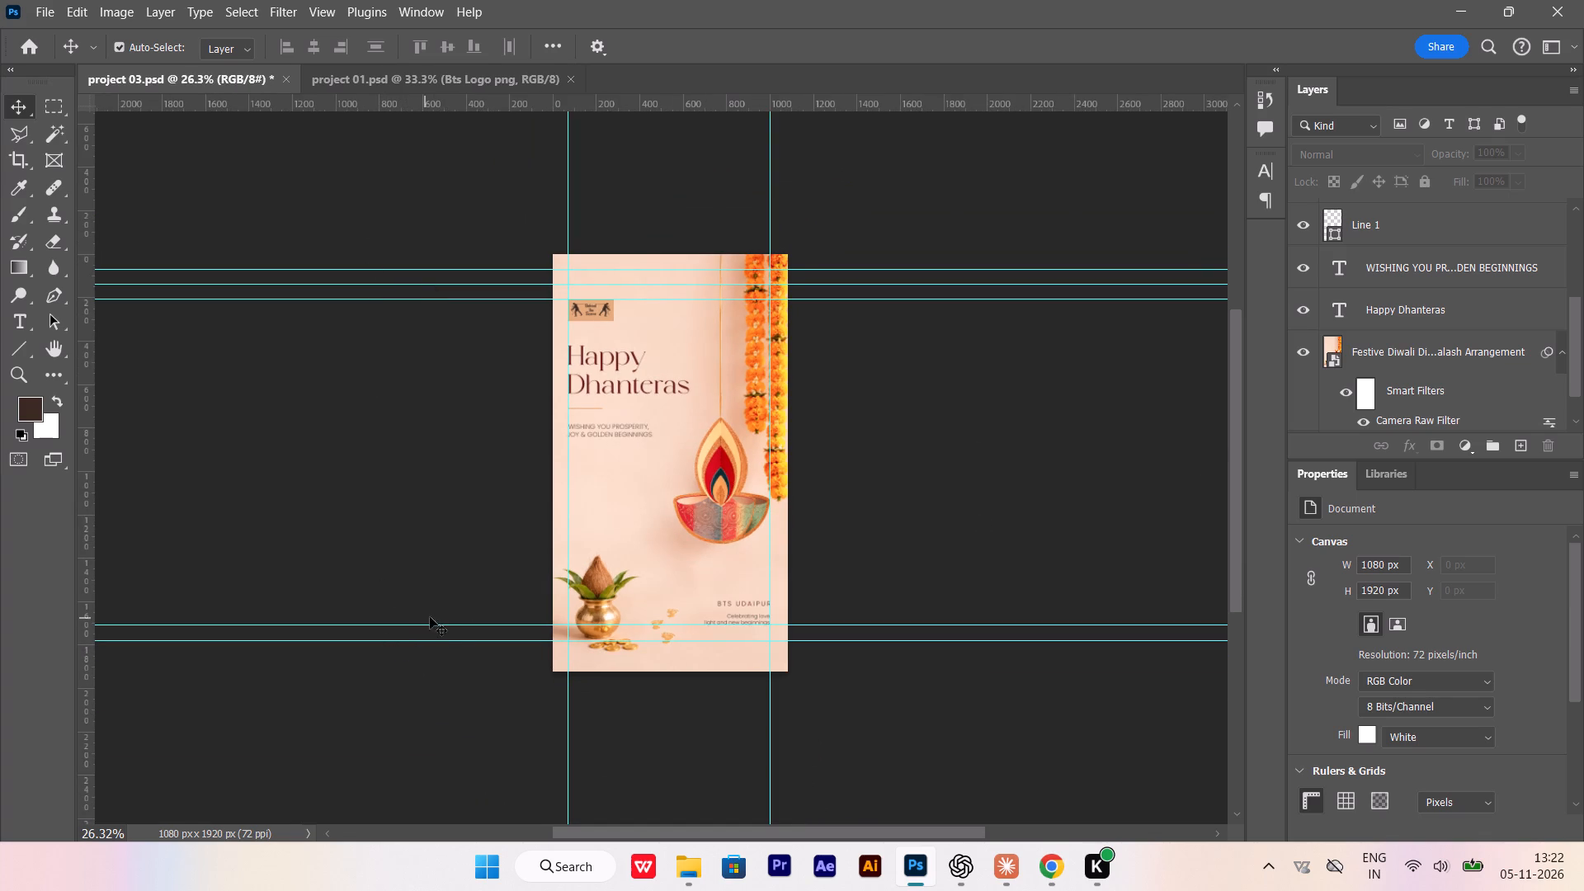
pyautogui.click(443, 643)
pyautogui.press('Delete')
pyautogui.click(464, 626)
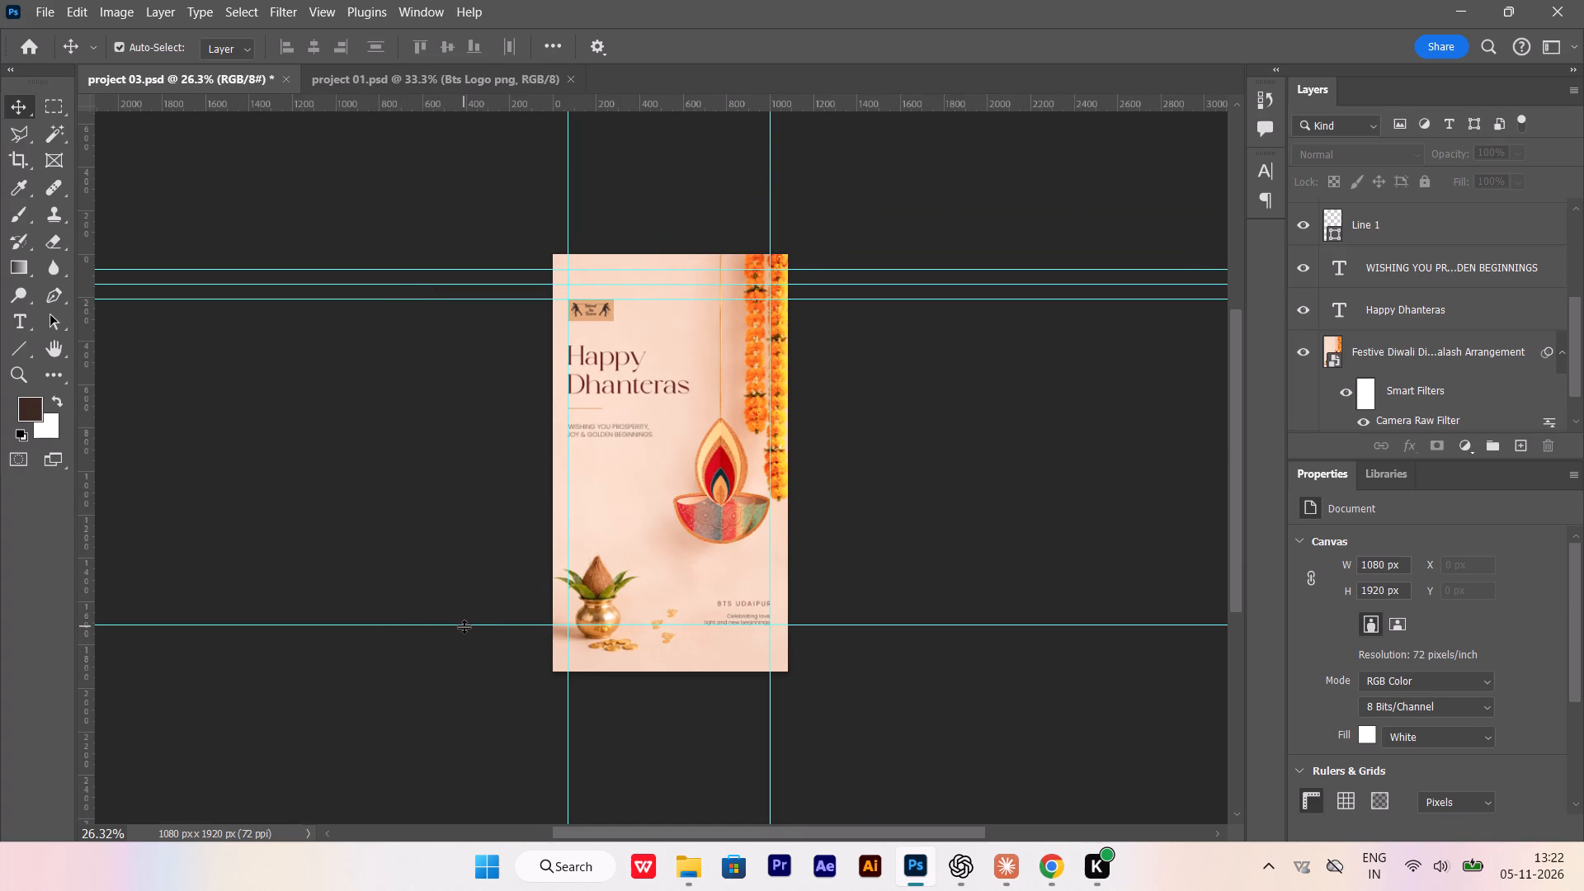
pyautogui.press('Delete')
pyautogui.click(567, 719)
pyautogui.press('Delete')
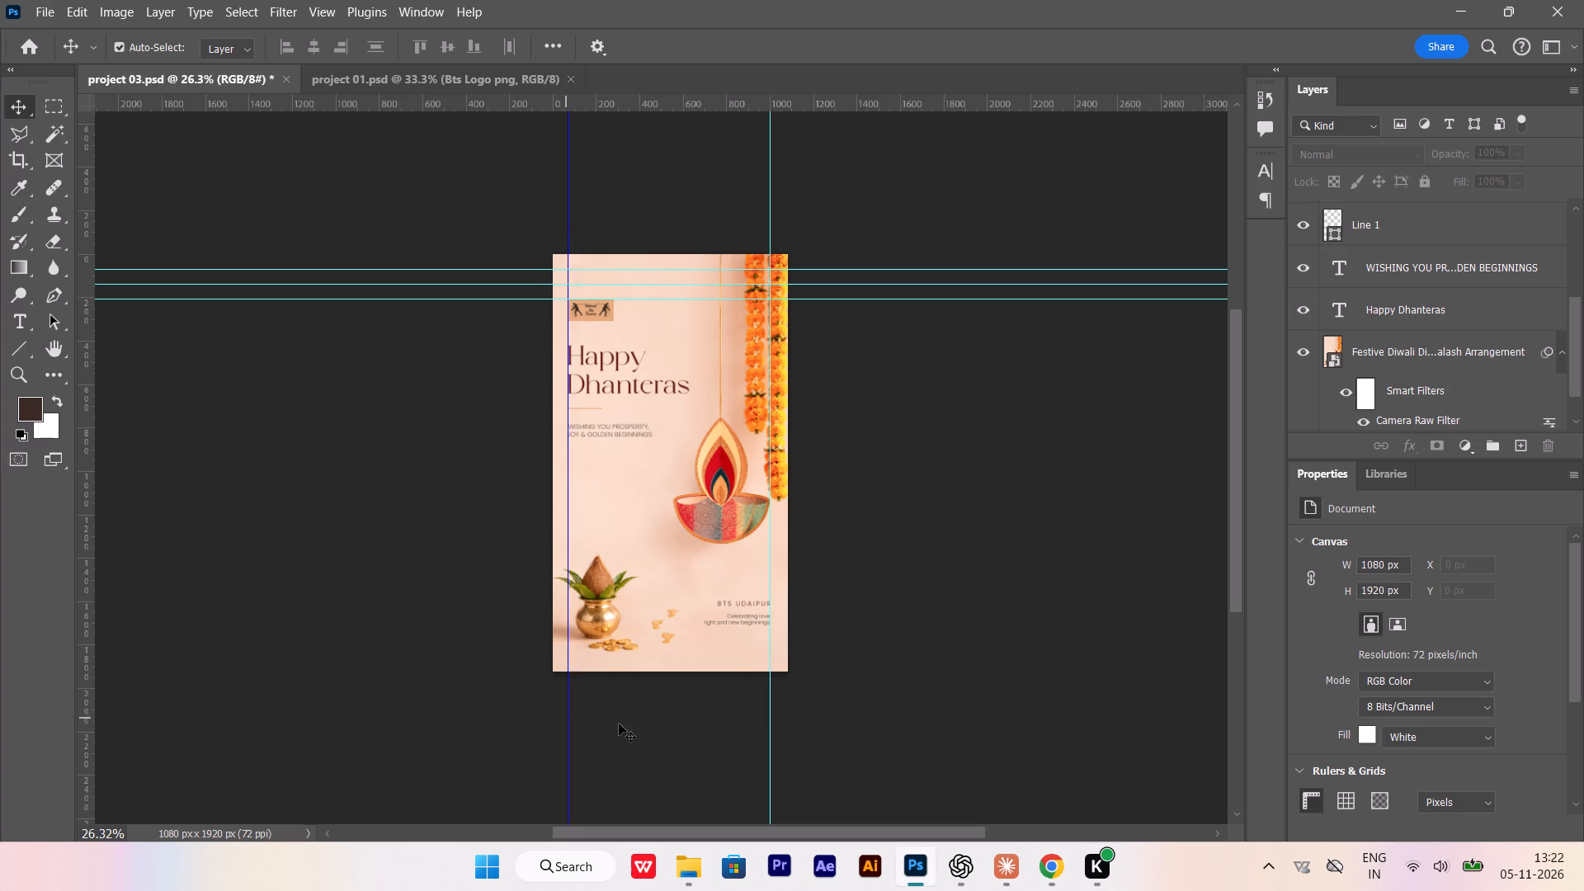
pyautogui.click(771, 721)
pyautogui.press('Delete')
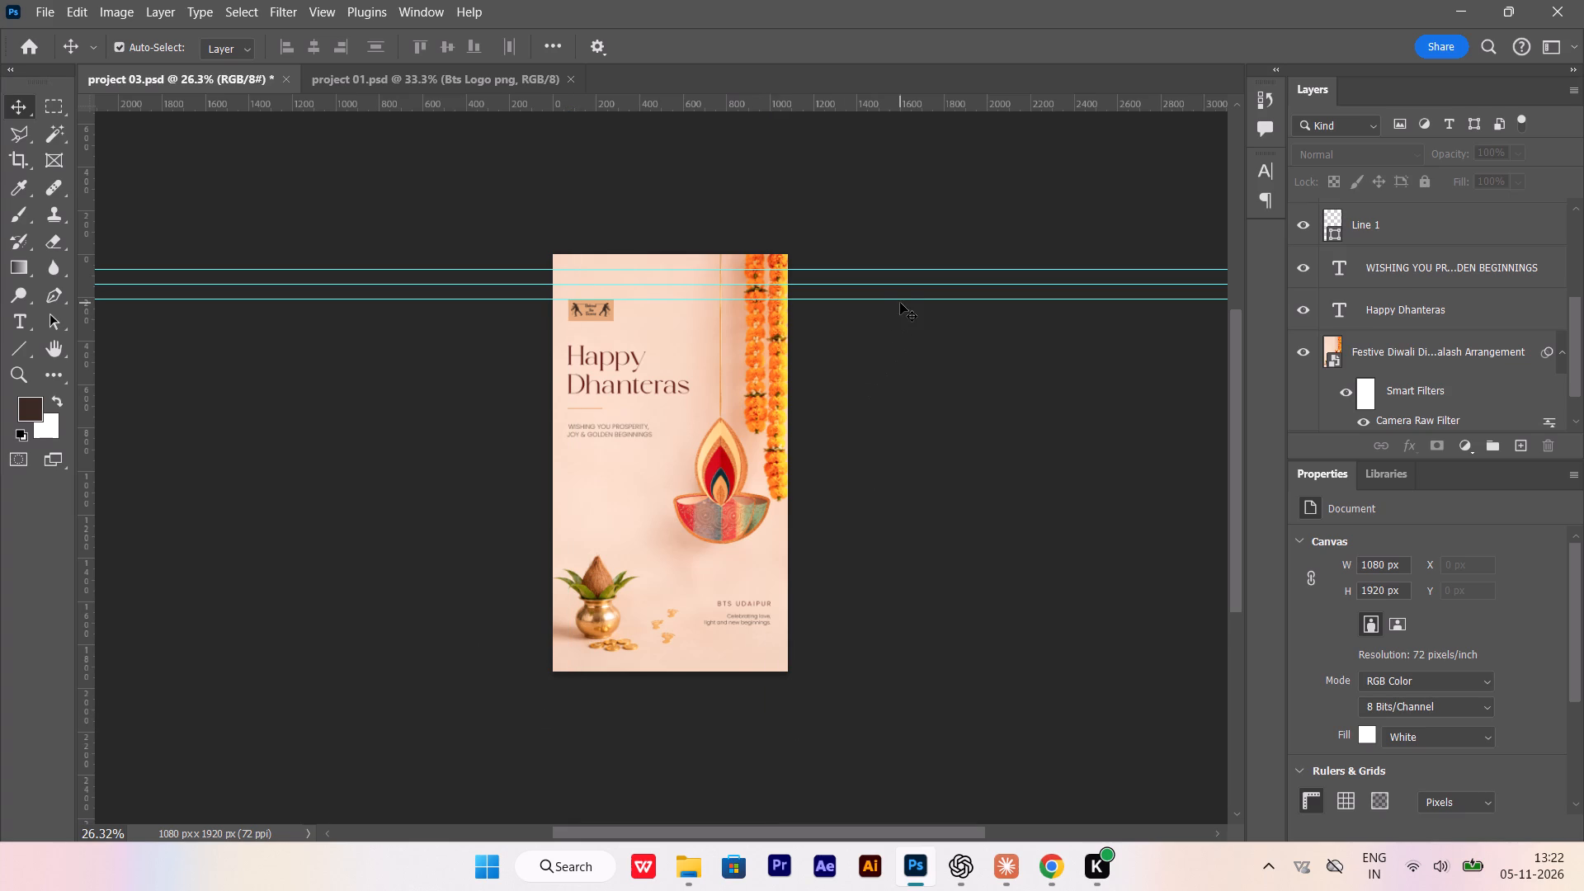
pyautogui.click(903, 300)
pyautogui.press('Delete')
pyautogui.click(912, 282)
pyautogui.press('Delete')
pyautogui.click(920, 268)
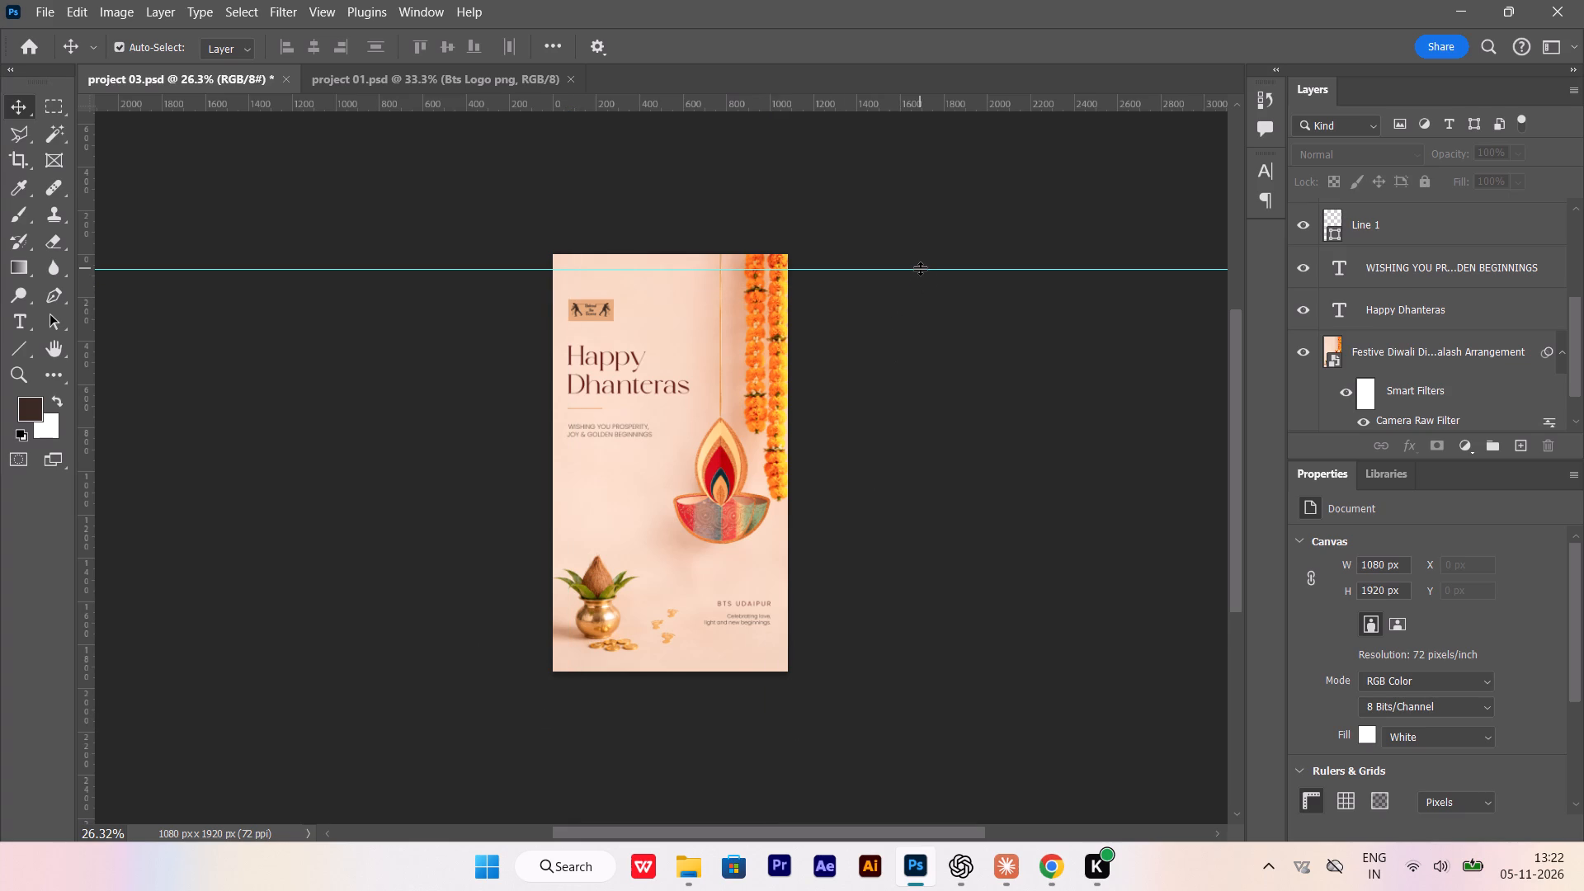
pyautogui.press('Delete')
# Save the project 03 document.
pyautogui.hotkey('ctrl', 's')
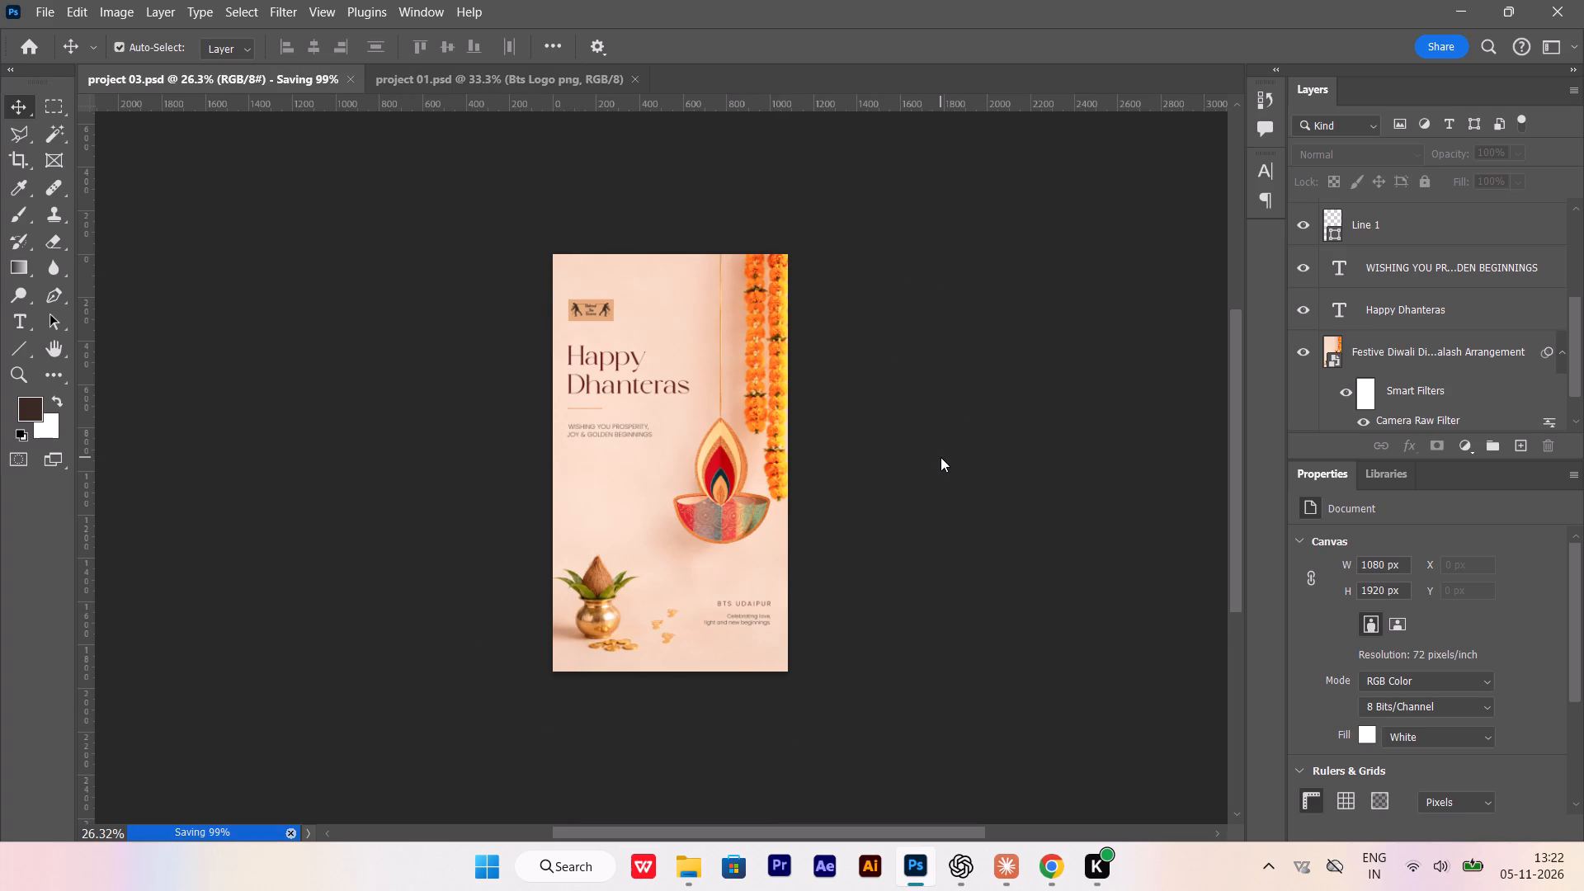
# Examine the whole story design in full-screen view, fitted to the screen.
pyautogui.write('000')
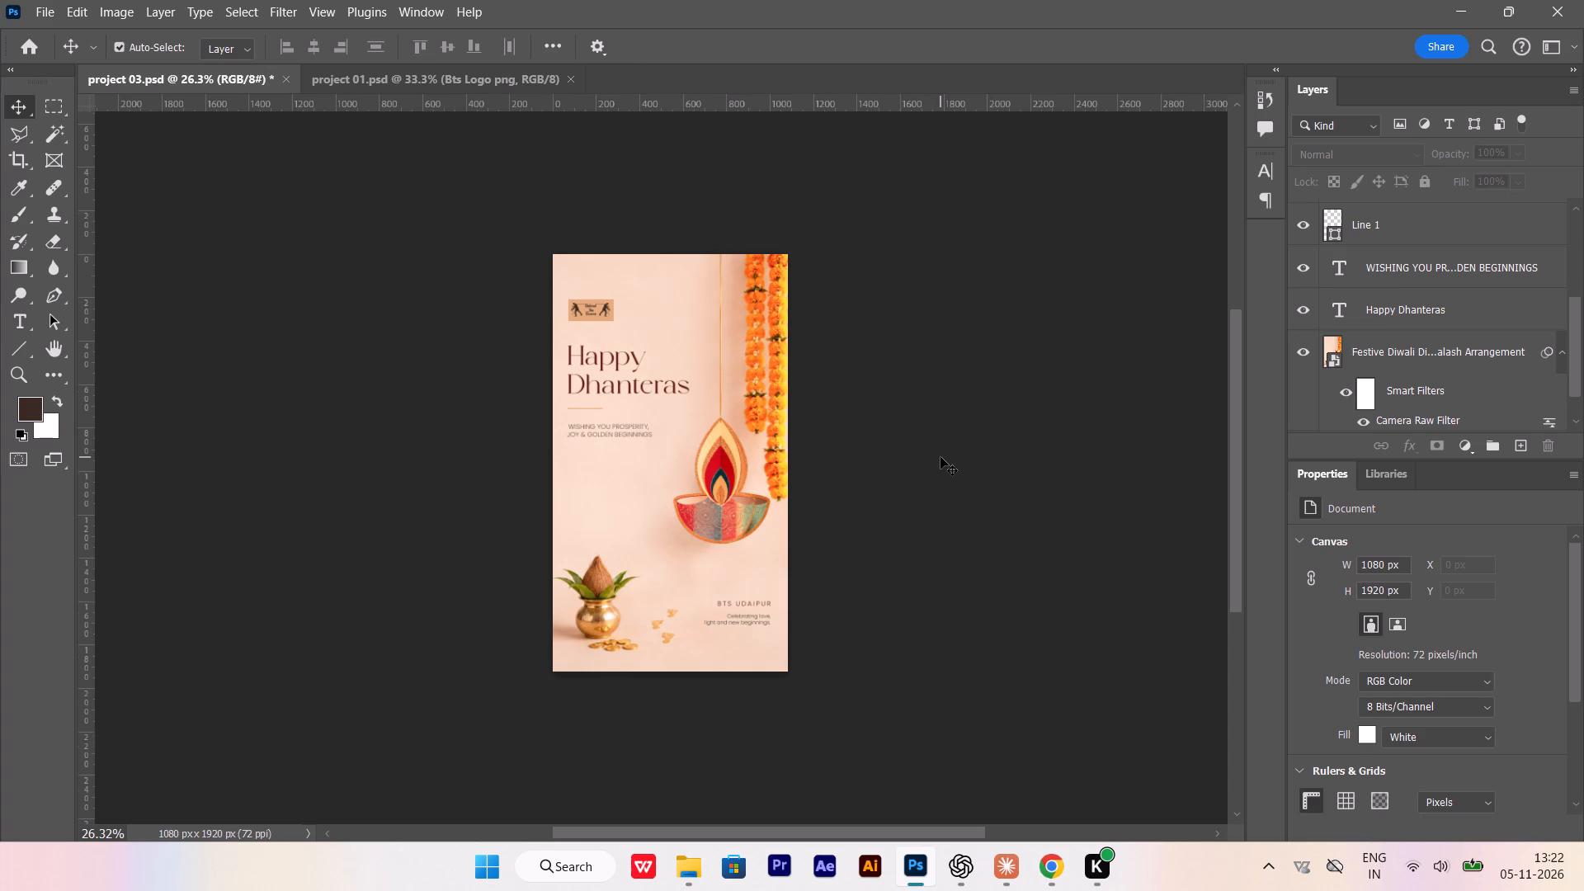
pyautogui.write('ff')
pyautogui.press('f')
pyautogui.hotkey('ctrl', '0')
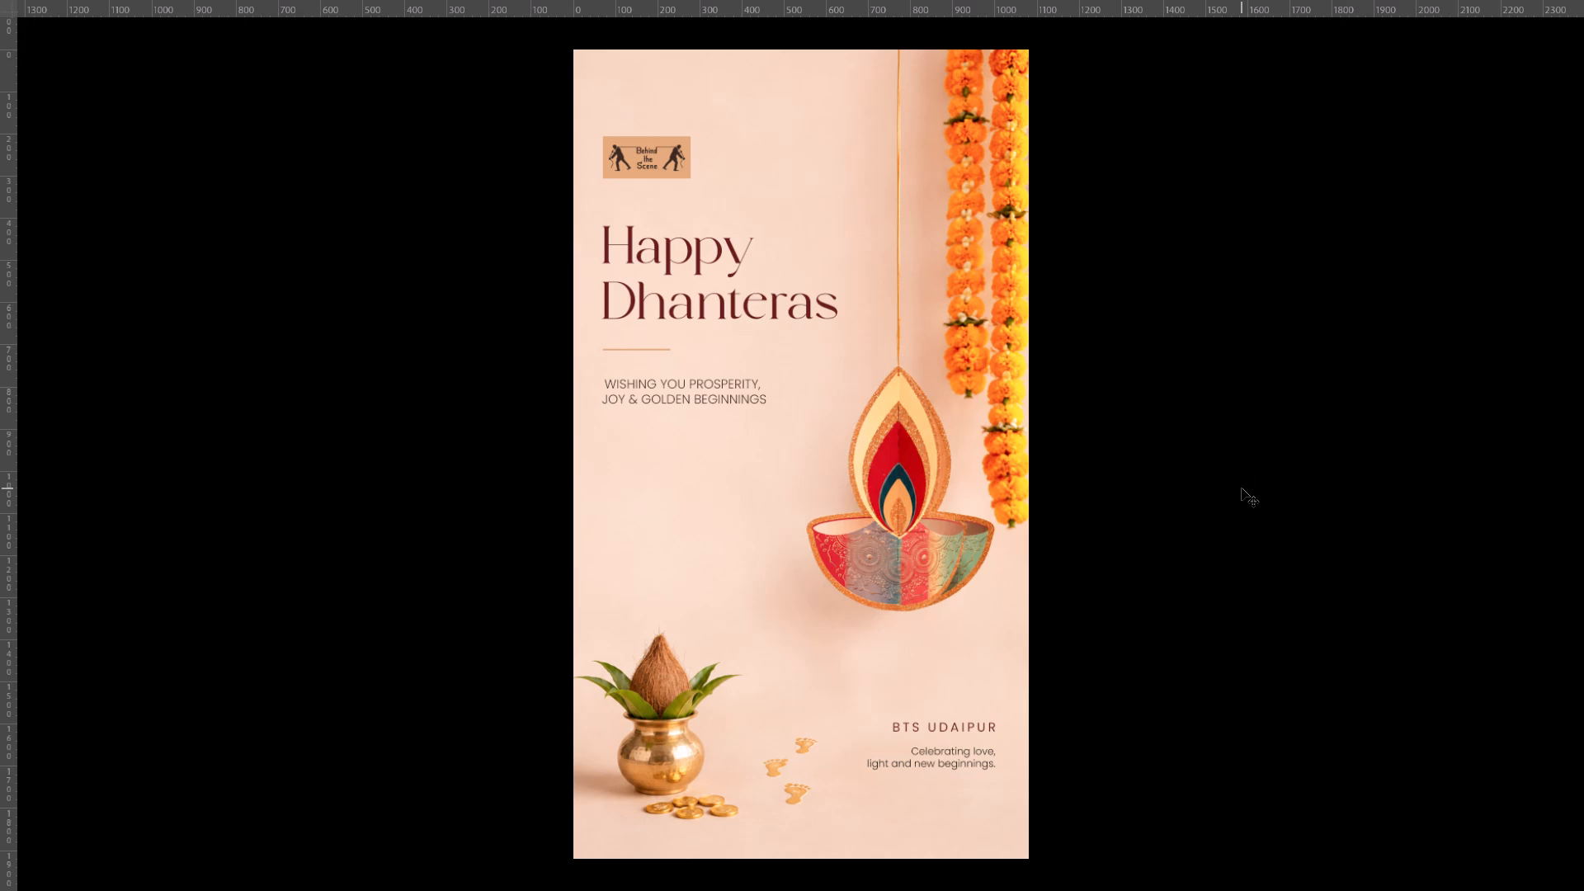
pyautogui.press('f')
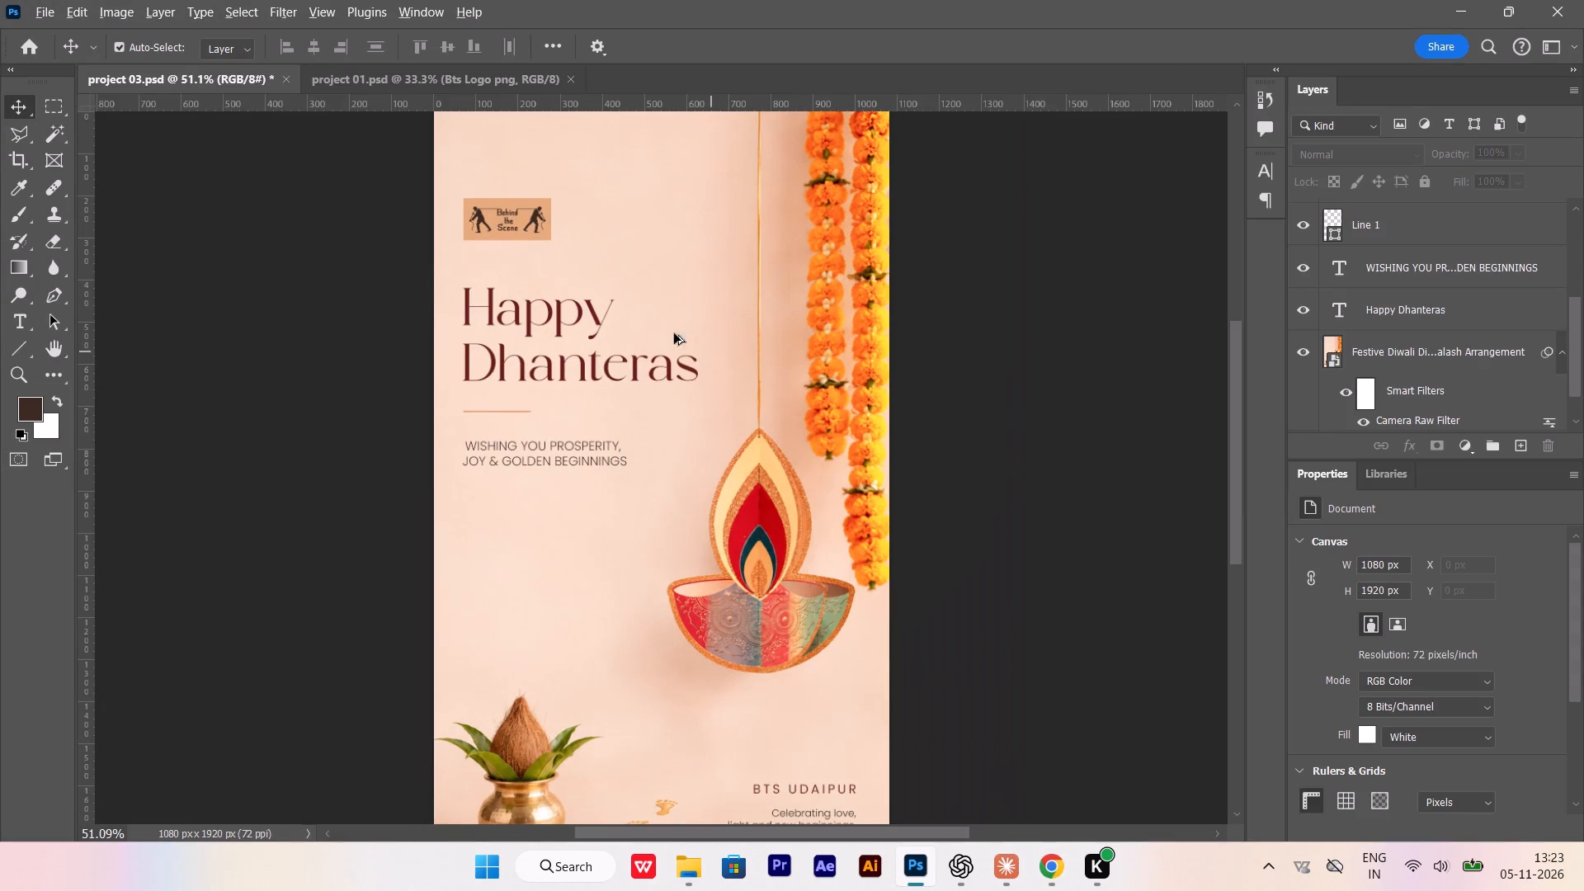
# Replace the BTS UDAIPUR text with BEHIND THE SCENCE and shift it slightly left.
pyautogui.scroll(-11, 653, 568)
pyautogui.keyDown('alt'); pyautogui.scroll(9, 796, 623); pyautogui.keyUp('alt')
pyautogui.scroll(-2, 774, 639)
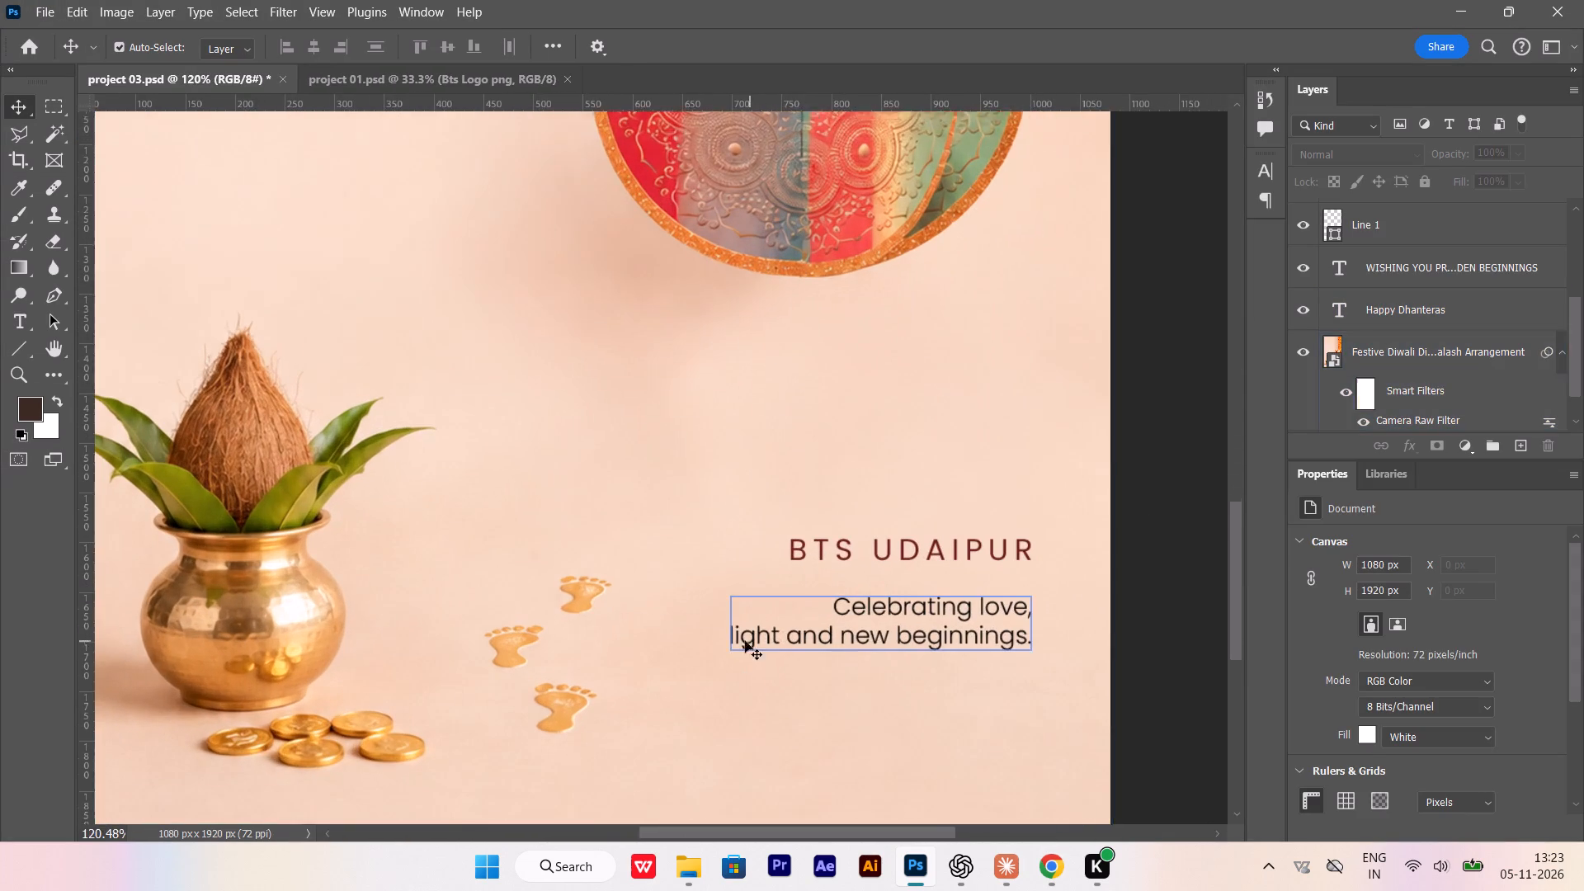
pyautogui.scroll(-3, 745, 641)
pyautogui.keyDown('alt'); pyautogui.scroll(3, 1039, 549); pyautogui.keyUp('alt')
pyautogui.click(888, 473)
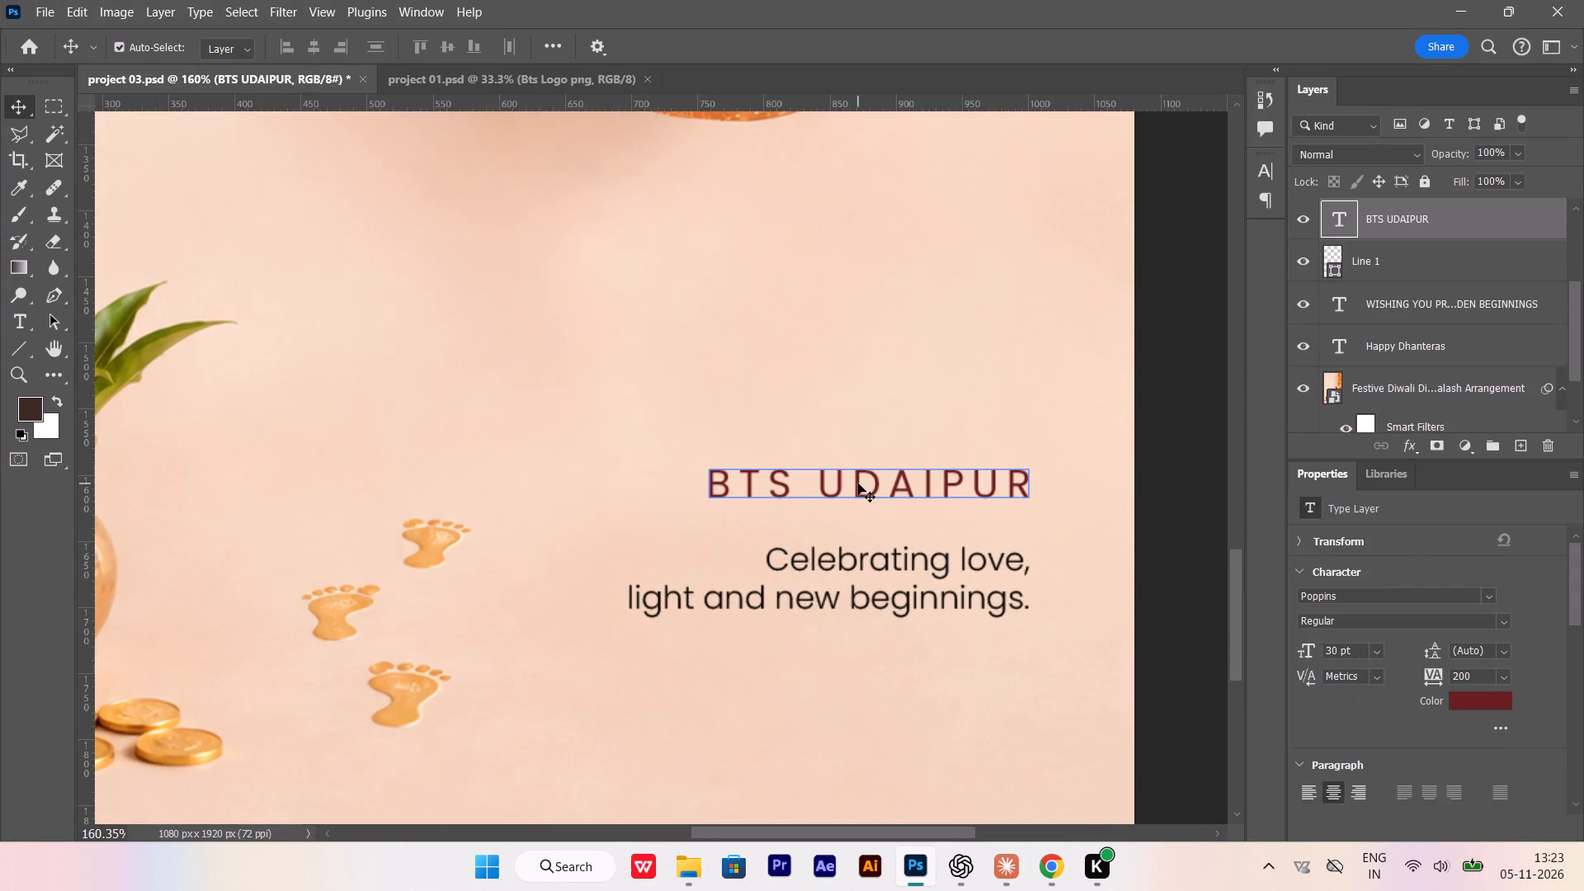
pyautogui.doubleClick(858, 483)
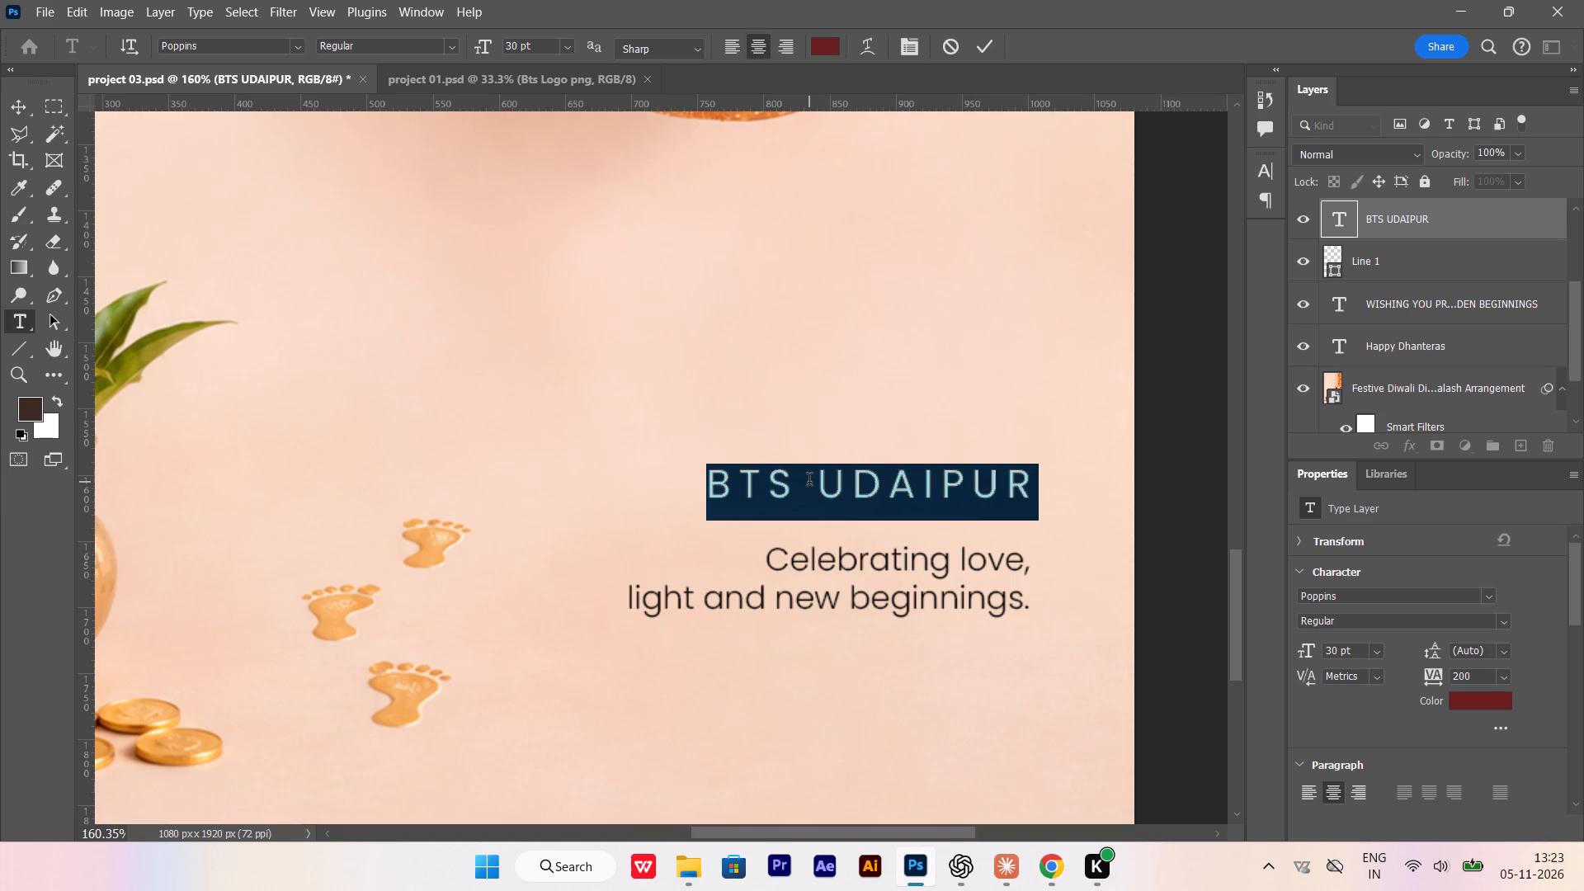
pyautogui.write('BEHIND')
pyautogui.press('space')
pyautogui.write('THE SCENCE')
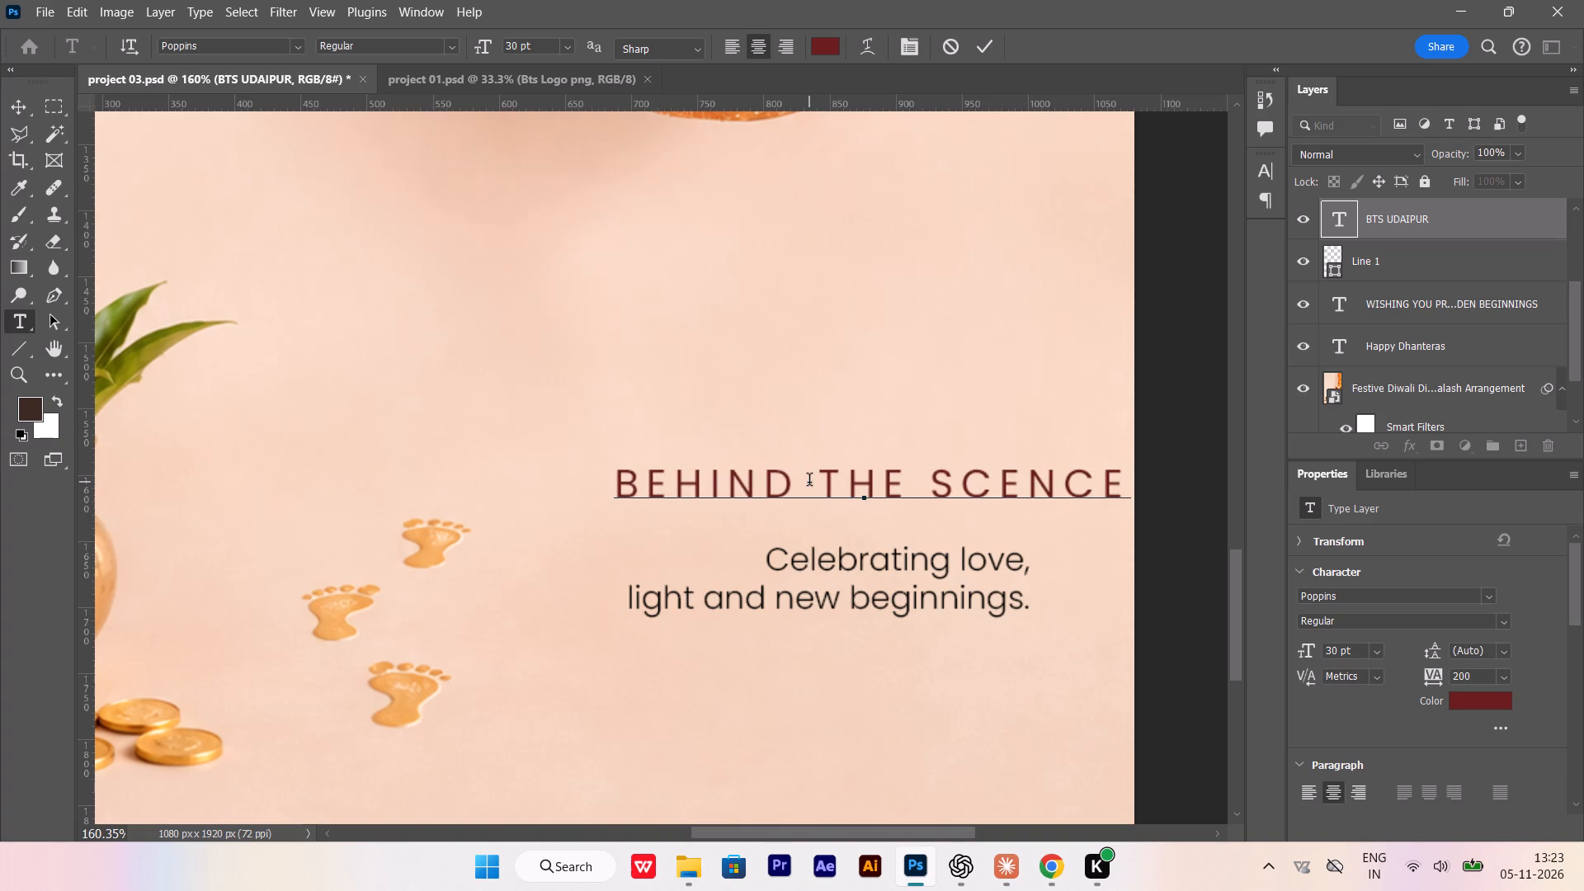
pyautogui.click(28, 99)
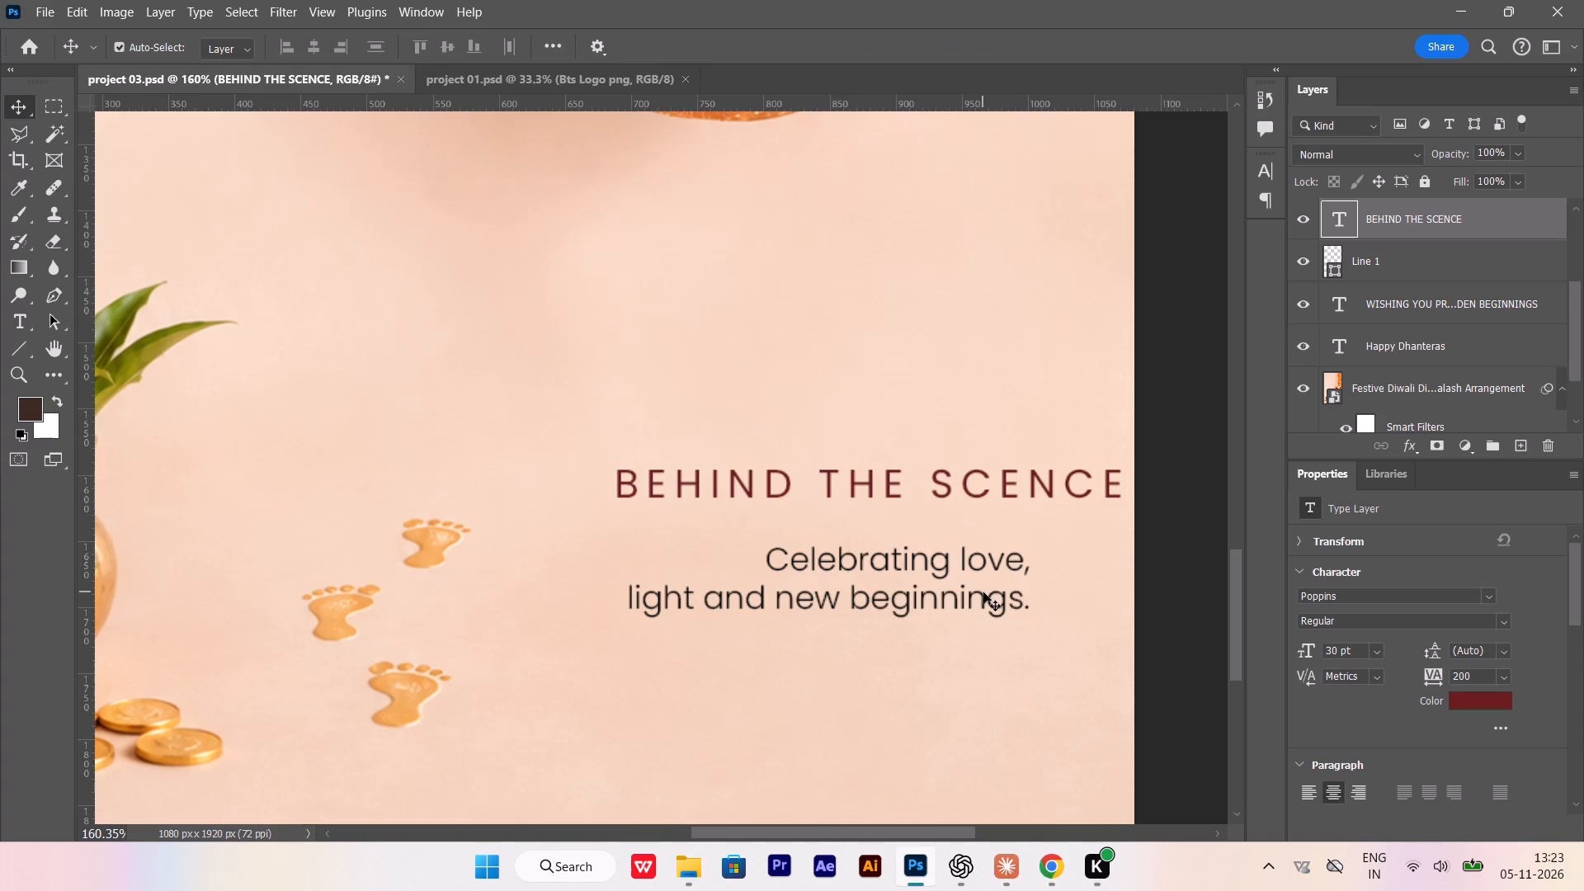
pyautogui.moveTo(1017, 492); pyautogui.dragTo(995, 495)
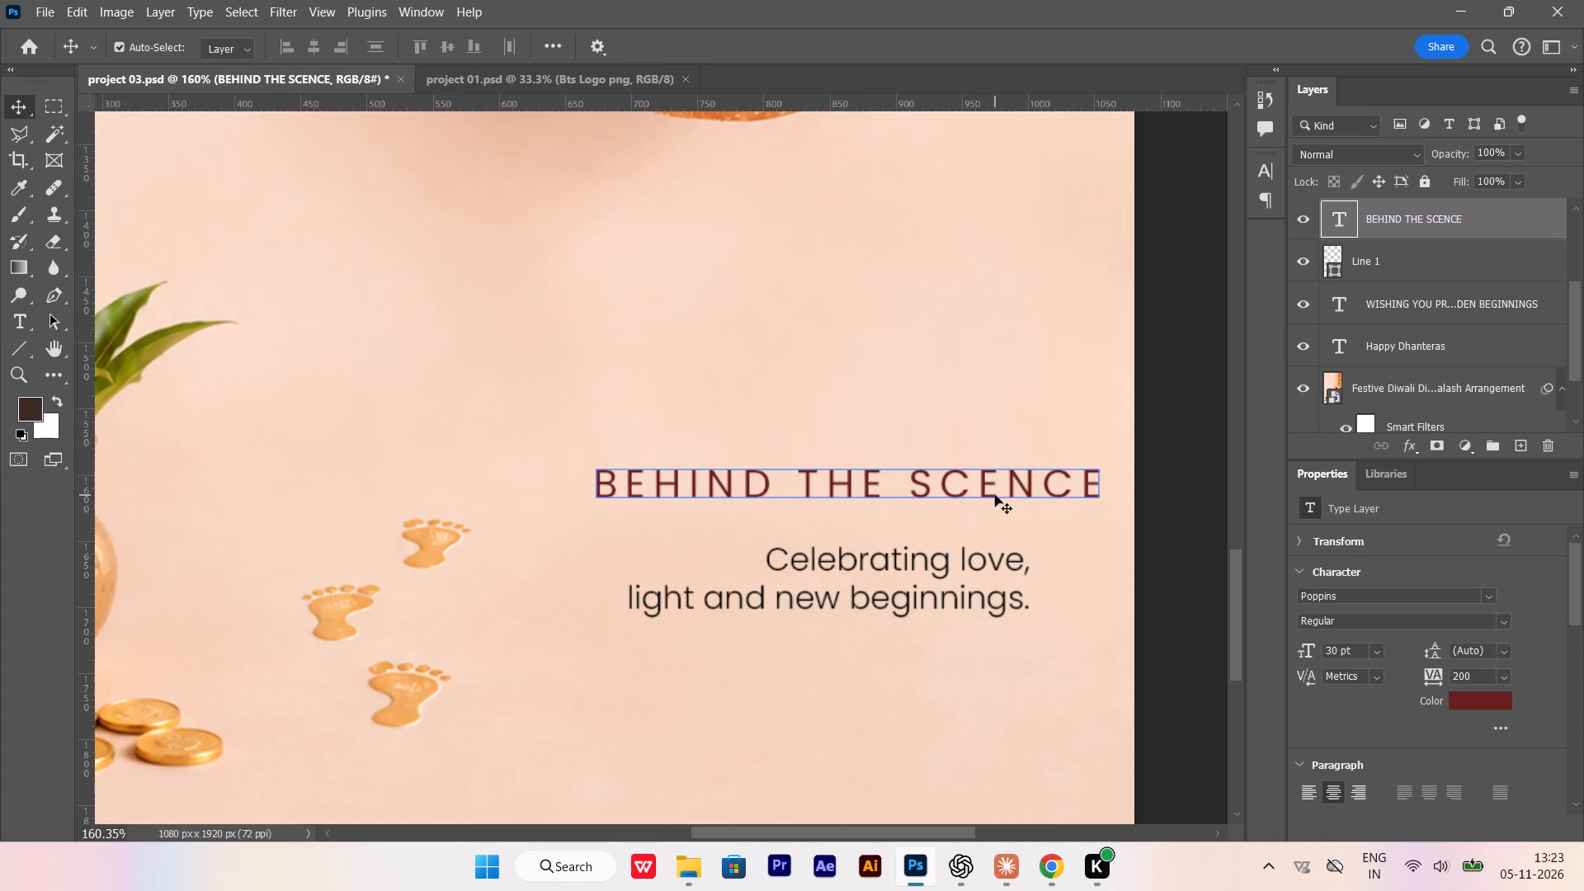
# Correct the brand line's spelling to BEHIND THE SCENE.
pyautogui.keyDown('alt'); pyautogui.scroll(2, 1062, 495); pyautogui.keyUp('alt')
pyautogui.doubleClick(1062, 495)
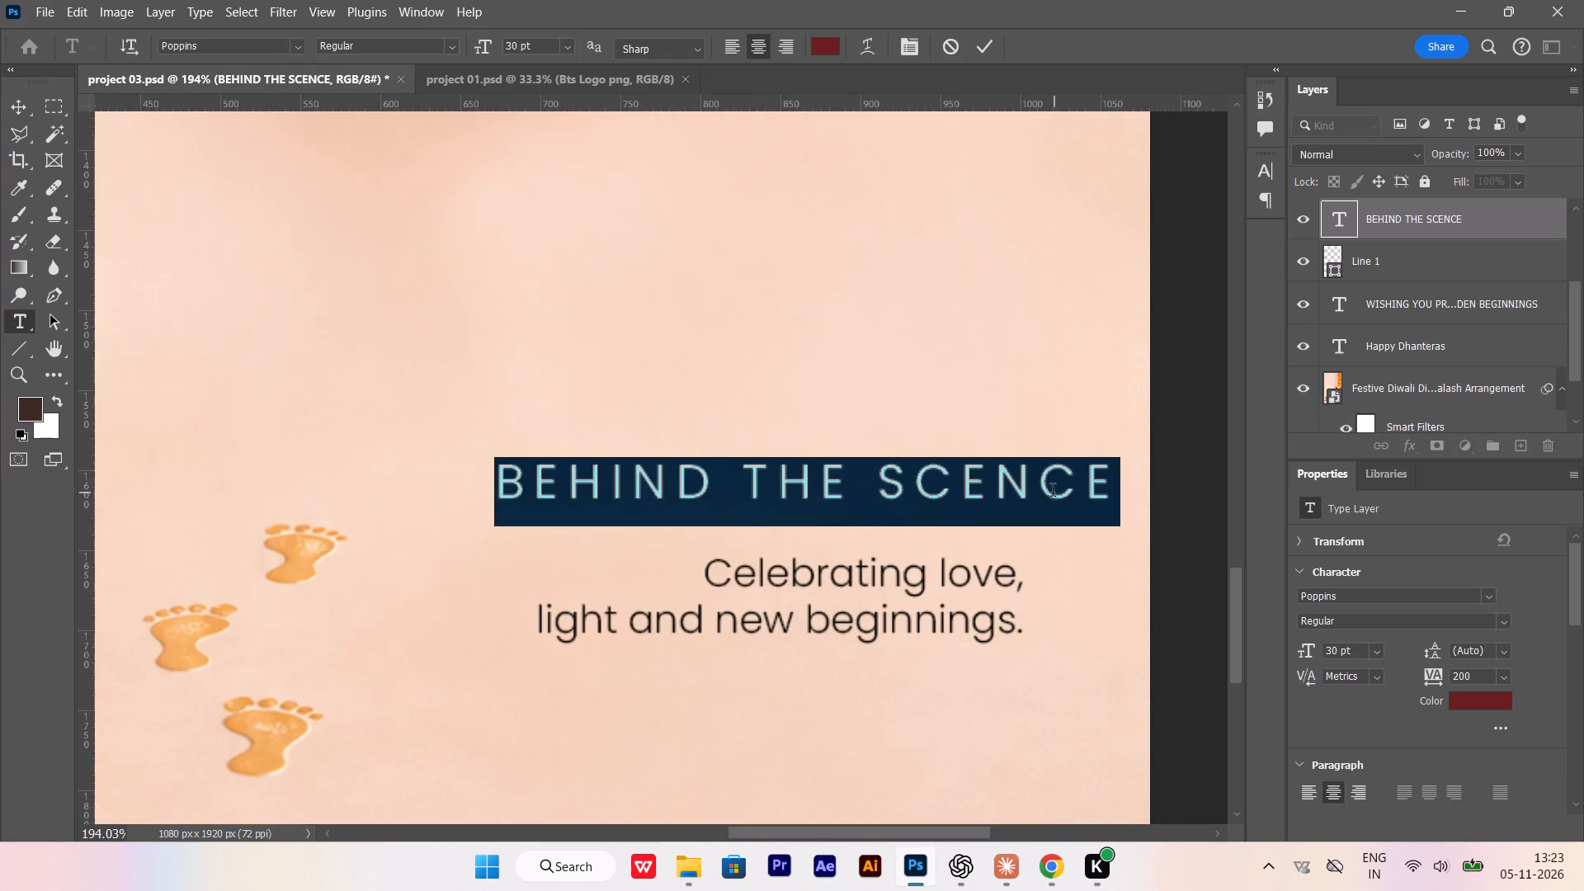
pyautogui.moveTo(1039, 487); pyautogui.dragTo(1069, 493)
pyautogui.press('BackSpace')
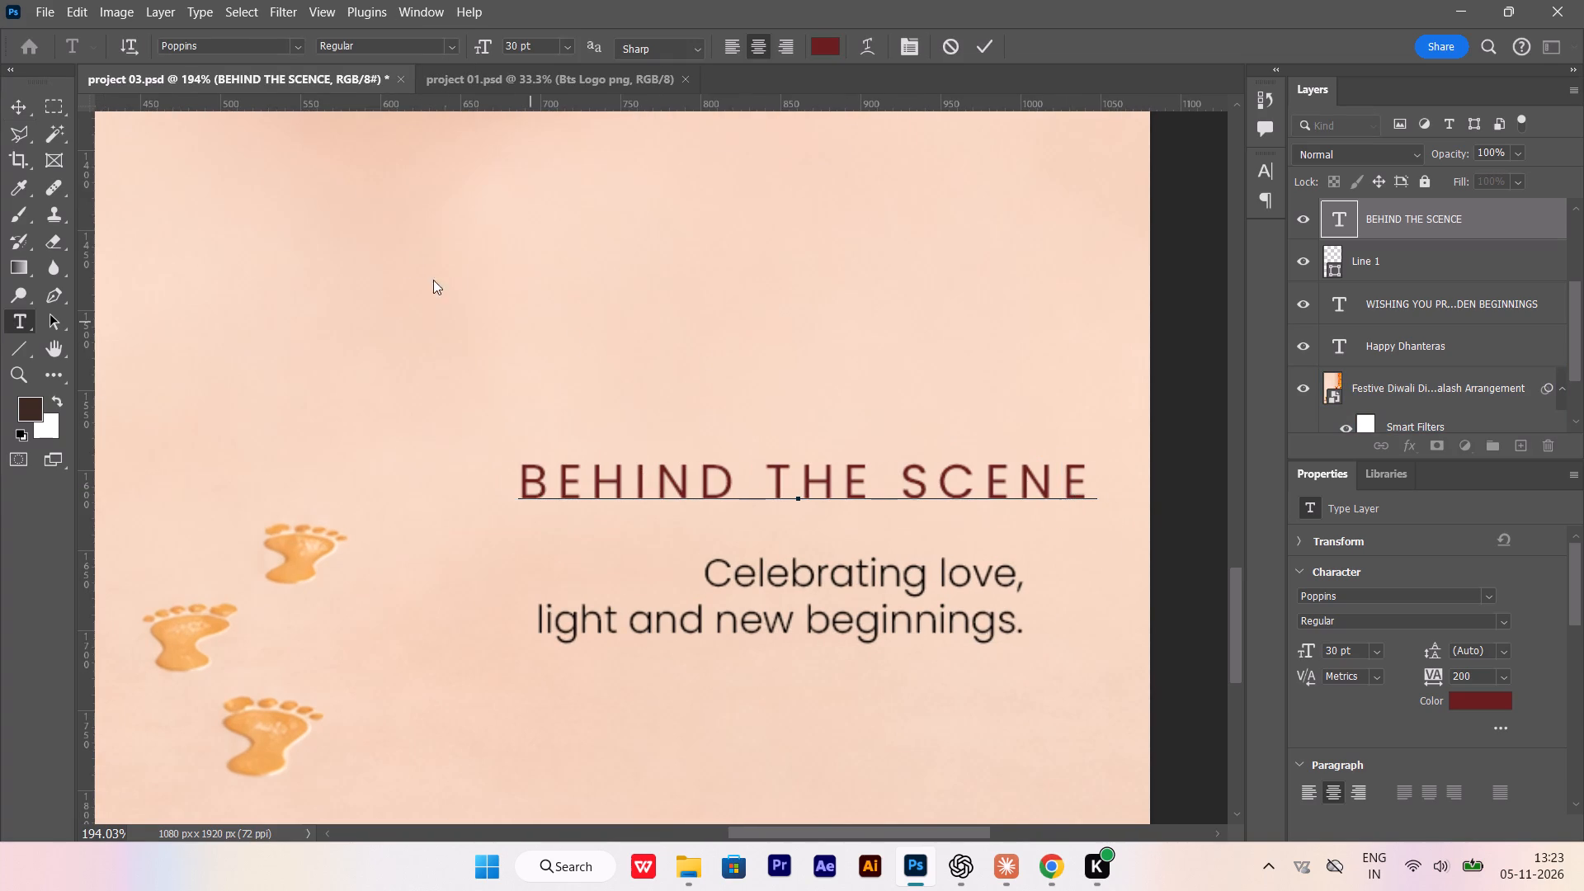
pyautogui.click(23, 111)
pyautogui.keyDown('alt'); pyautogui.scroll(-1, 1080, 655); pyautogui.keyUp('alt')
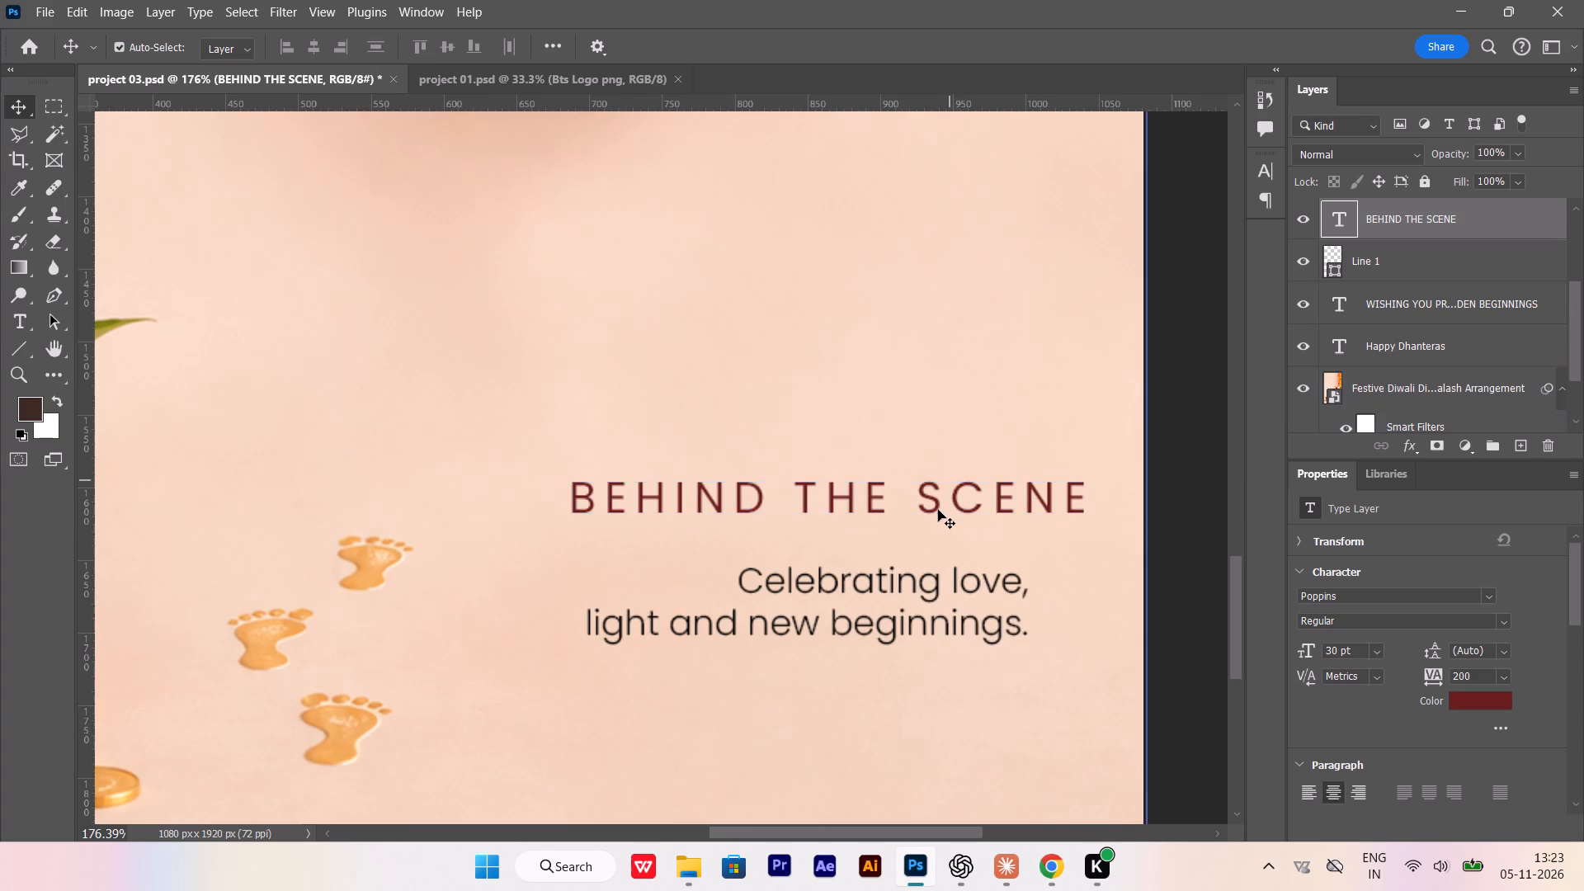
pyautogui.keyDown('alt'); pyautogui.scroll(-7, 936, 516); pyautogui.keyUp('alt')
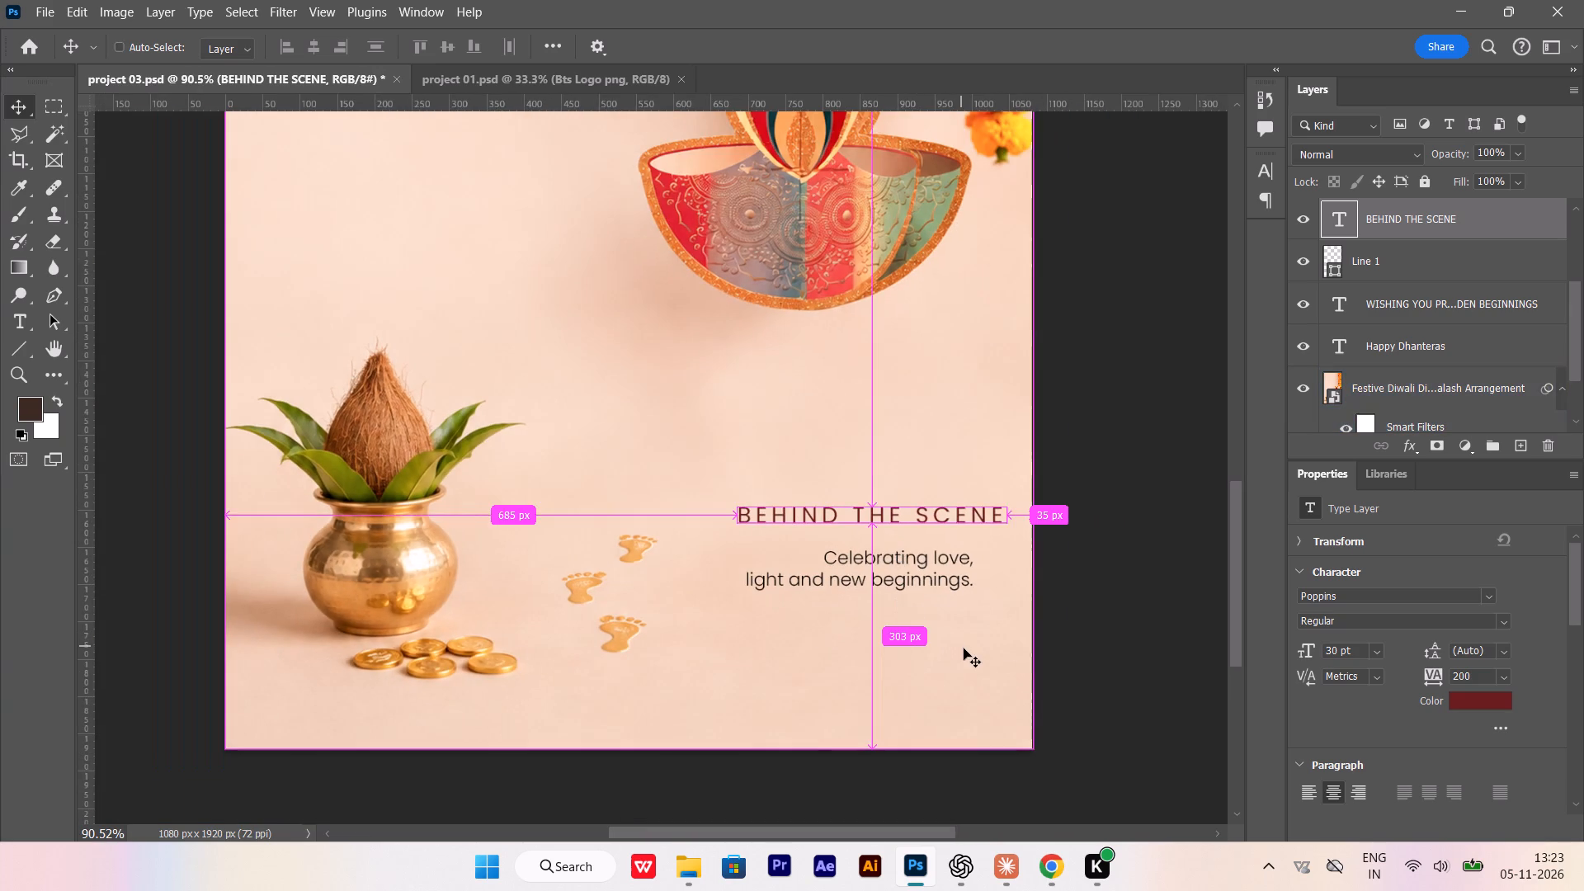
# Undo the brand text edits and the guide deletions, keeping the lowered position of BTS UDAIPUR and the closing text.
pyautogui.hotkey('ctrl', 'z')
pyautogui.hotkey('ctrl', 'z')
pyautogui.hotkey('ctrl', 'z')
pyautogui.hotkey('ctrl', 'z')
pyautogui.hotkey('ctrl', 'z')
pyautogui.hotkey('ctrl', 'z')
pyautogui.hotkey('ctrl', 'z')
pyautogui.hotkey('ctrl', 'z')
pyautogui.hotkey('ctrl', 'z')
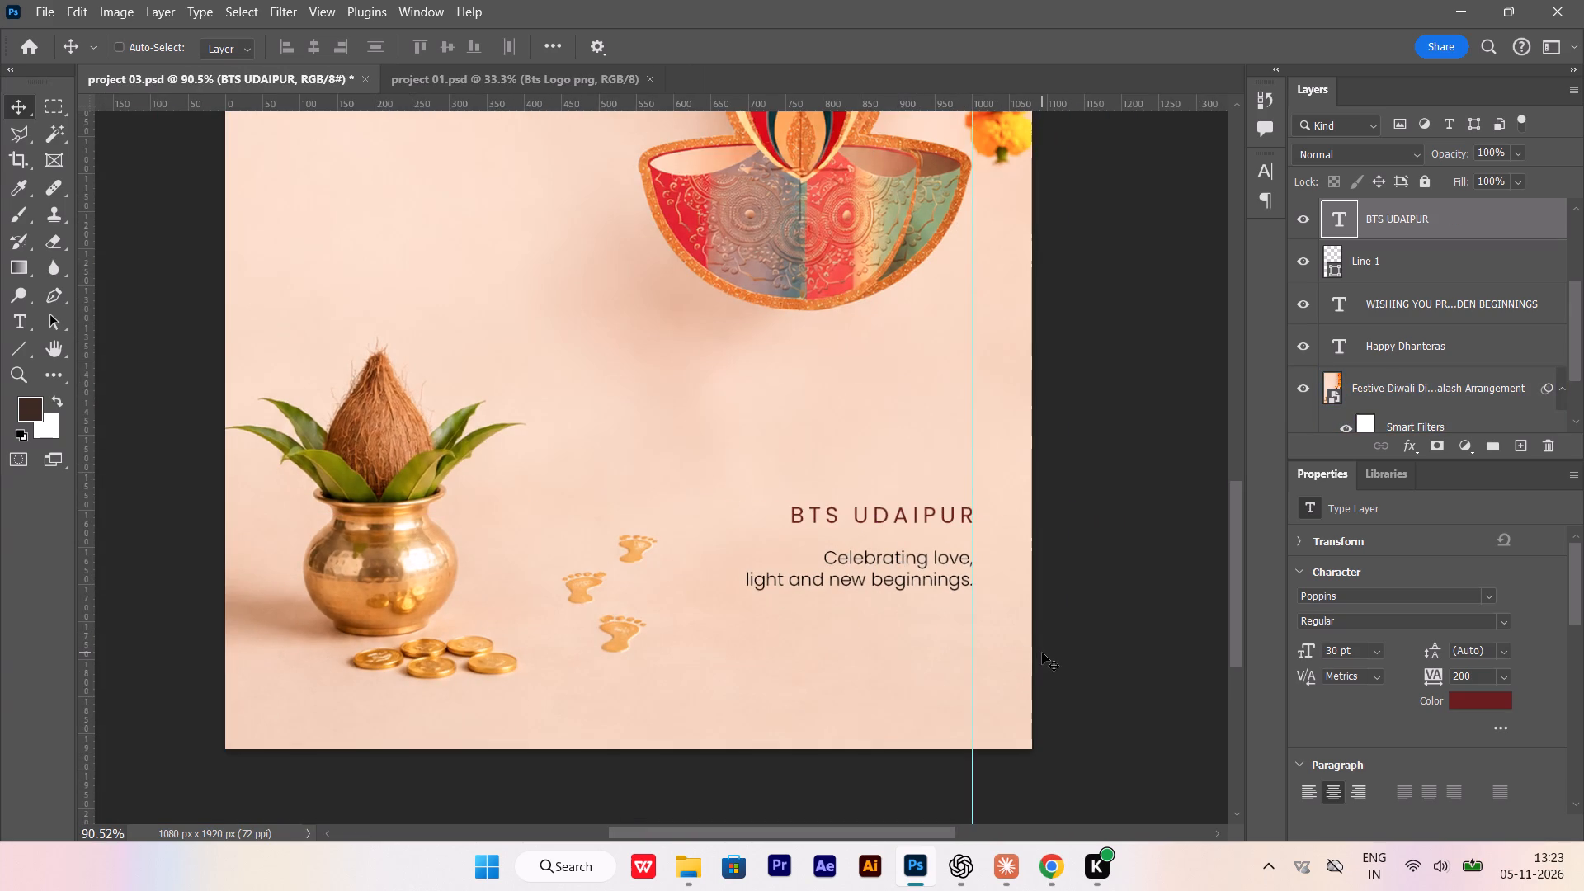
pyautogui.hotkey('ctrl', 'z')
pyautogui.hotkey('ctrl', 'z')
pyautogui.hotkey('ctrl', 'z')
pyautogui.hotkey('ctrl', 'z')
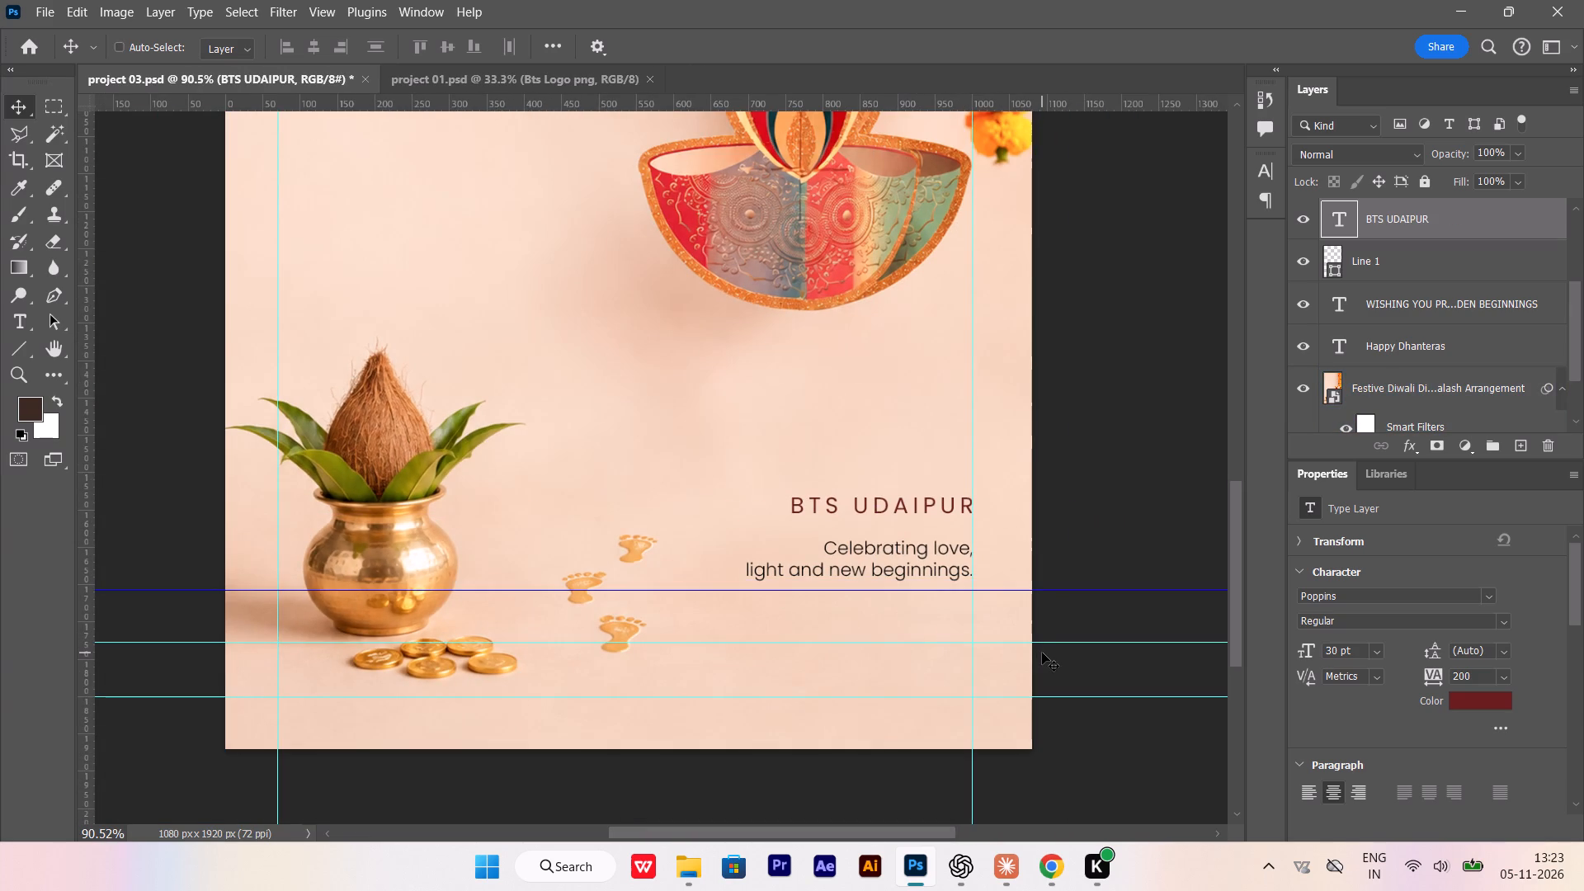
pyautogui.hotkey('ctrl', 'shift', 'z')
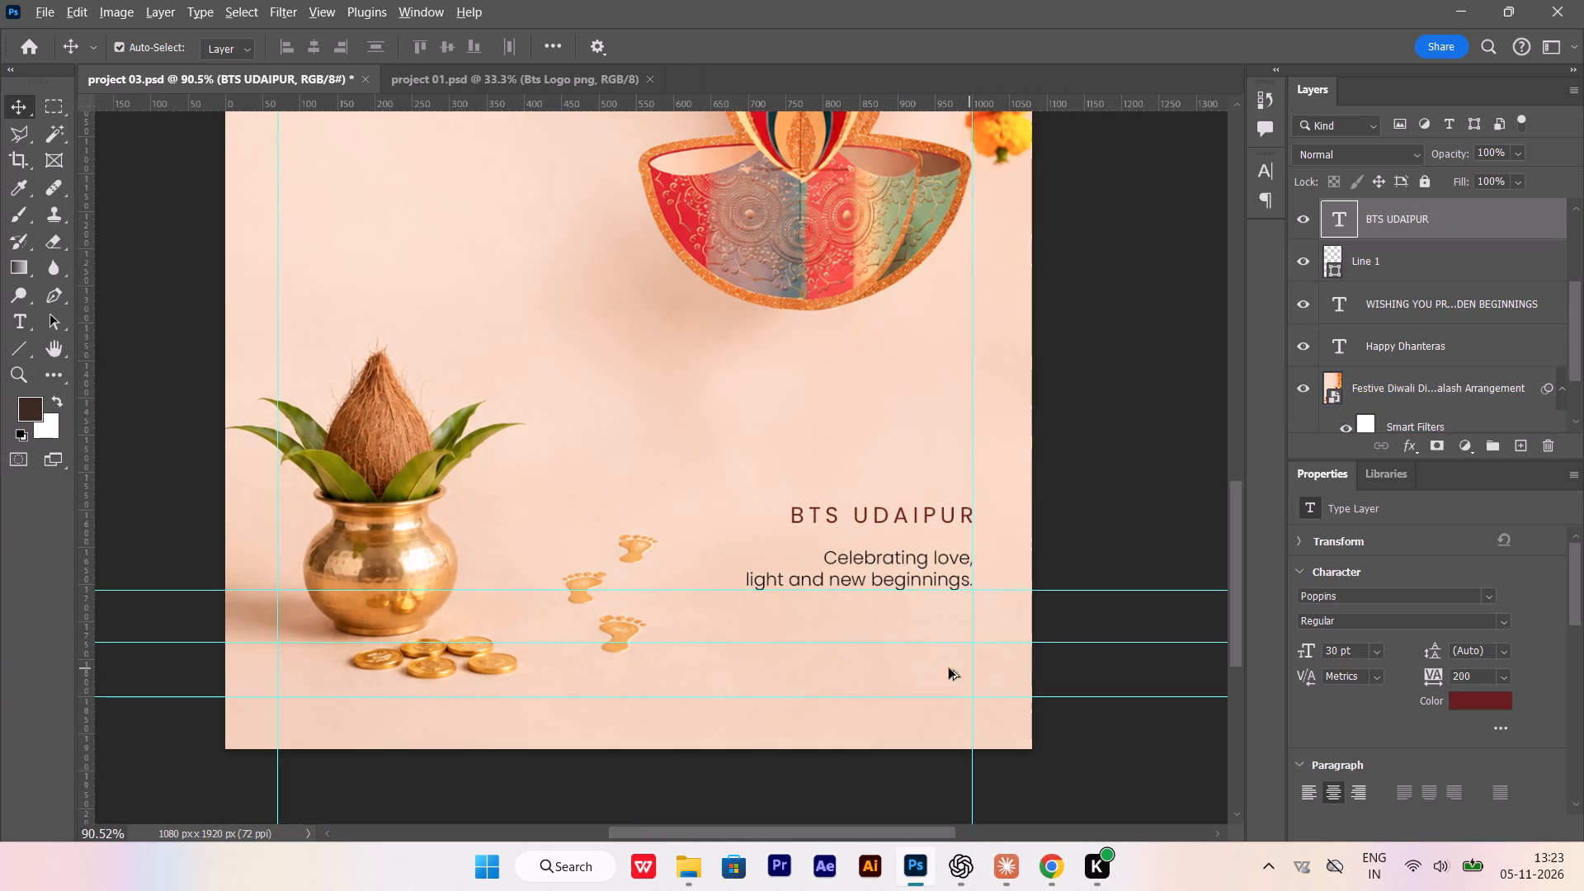
# Replace the BTS UDAIPUR text above the closing lines with BEHIND THE SCENE.
pyautogui.keyDown('alt'); pyautogui.scroll(-6, 876, 694); pyautogui.keyUp('alt')
pyautogui.scroll(11, 969, 650)
pyautogui.scroll(-6, 940, 874)
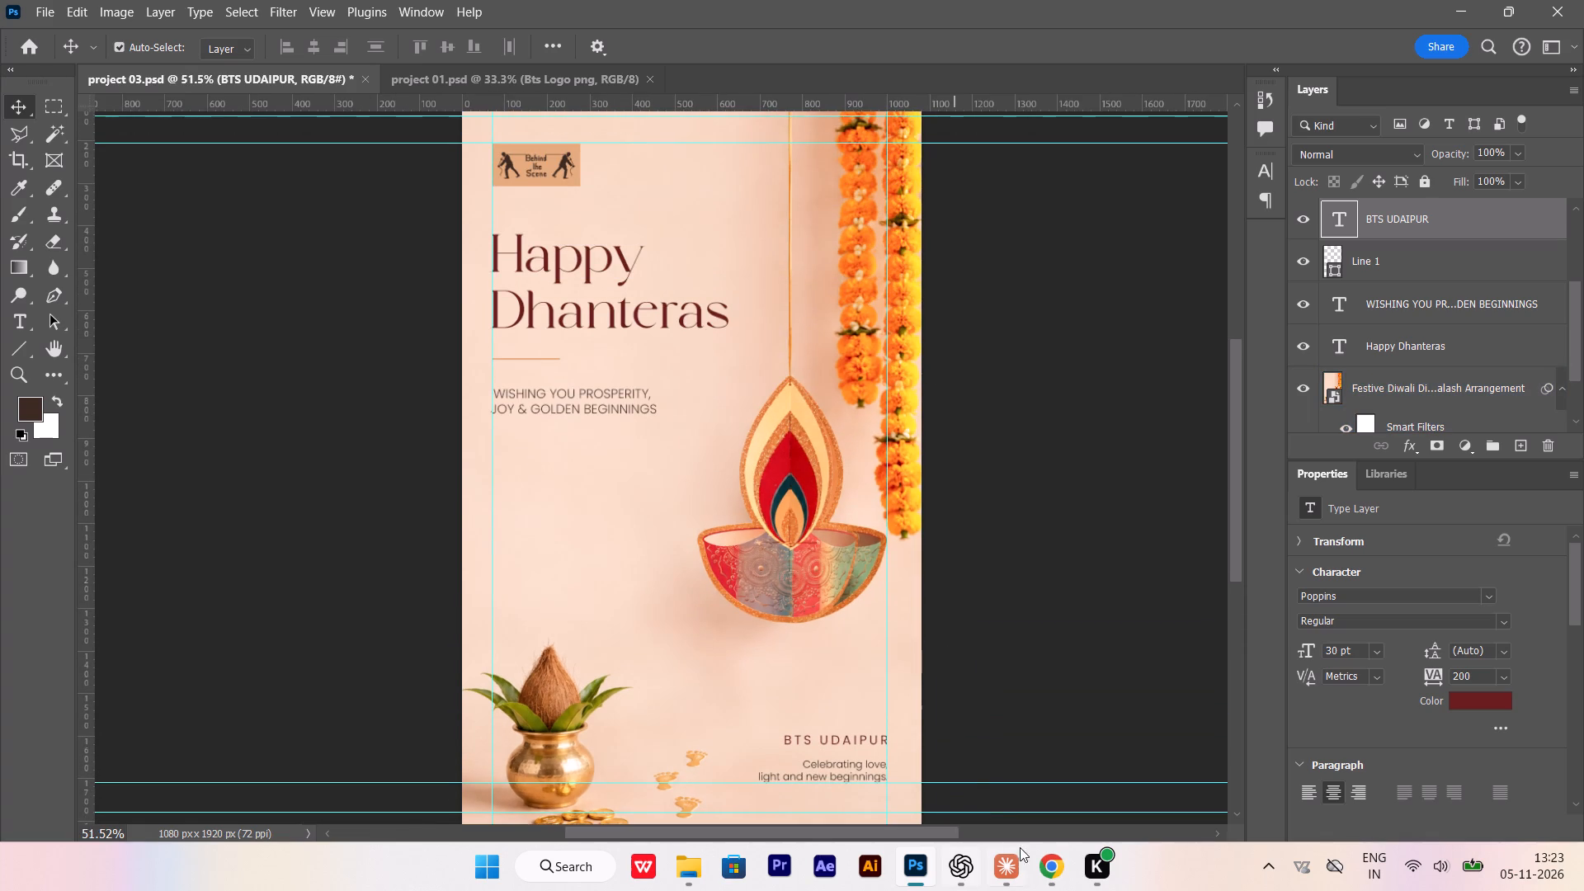
pyautogui.scroll(-9, 912, 729)
pyautogui.keyDown('alt'); pyautogui.scroll(14, 909, 619); pyautogui.keyUp('alt')
pyautogui.doubleClick(727, 559)
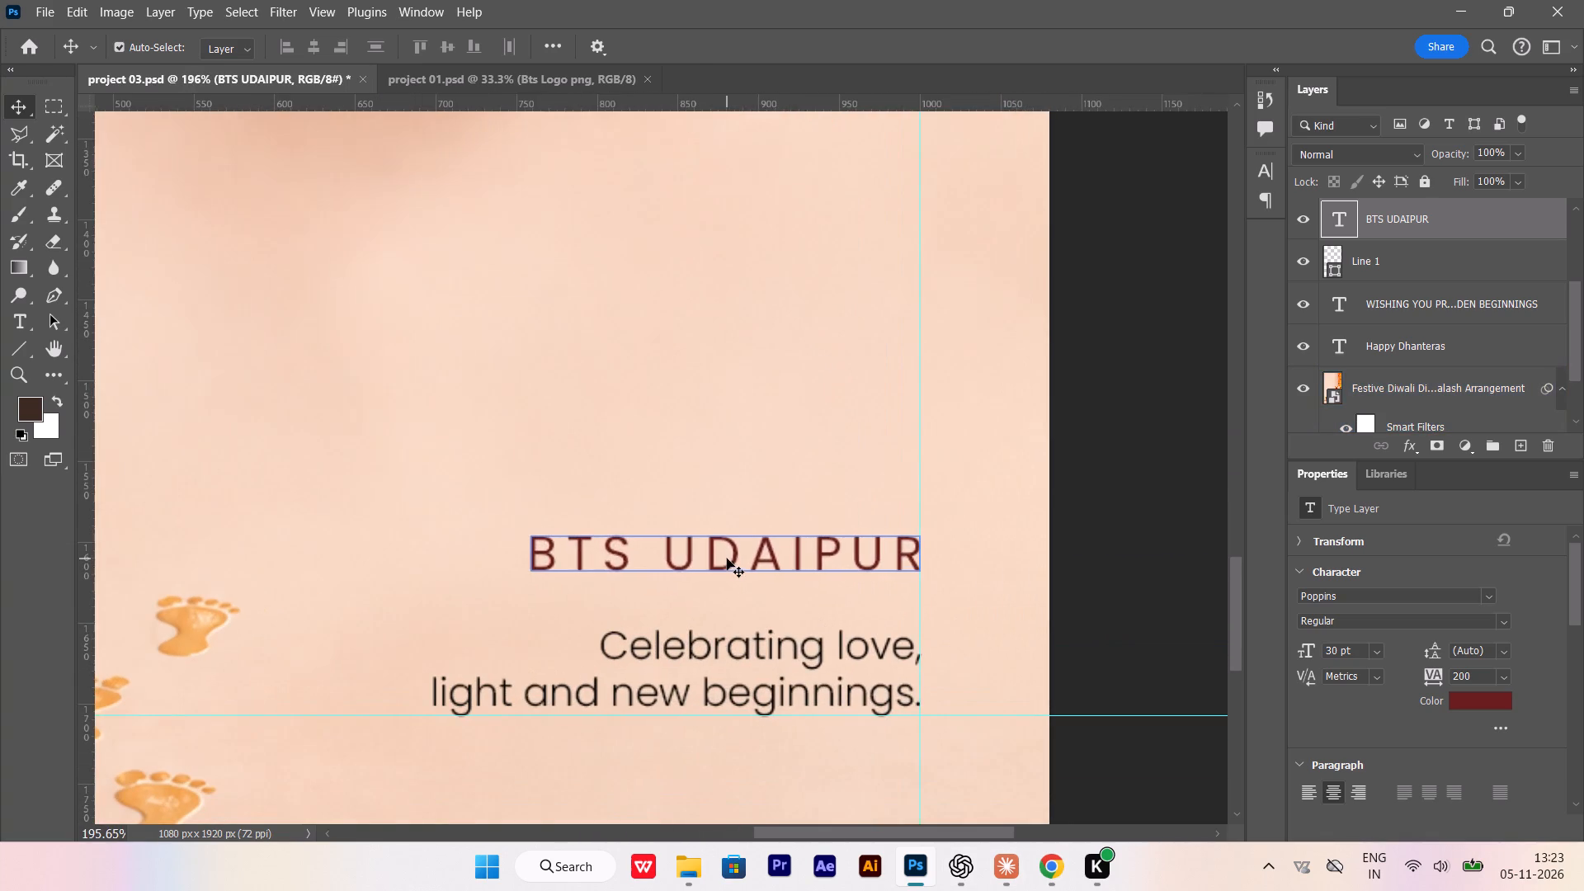
pyautogui.write('BEHIND THE SCEN')
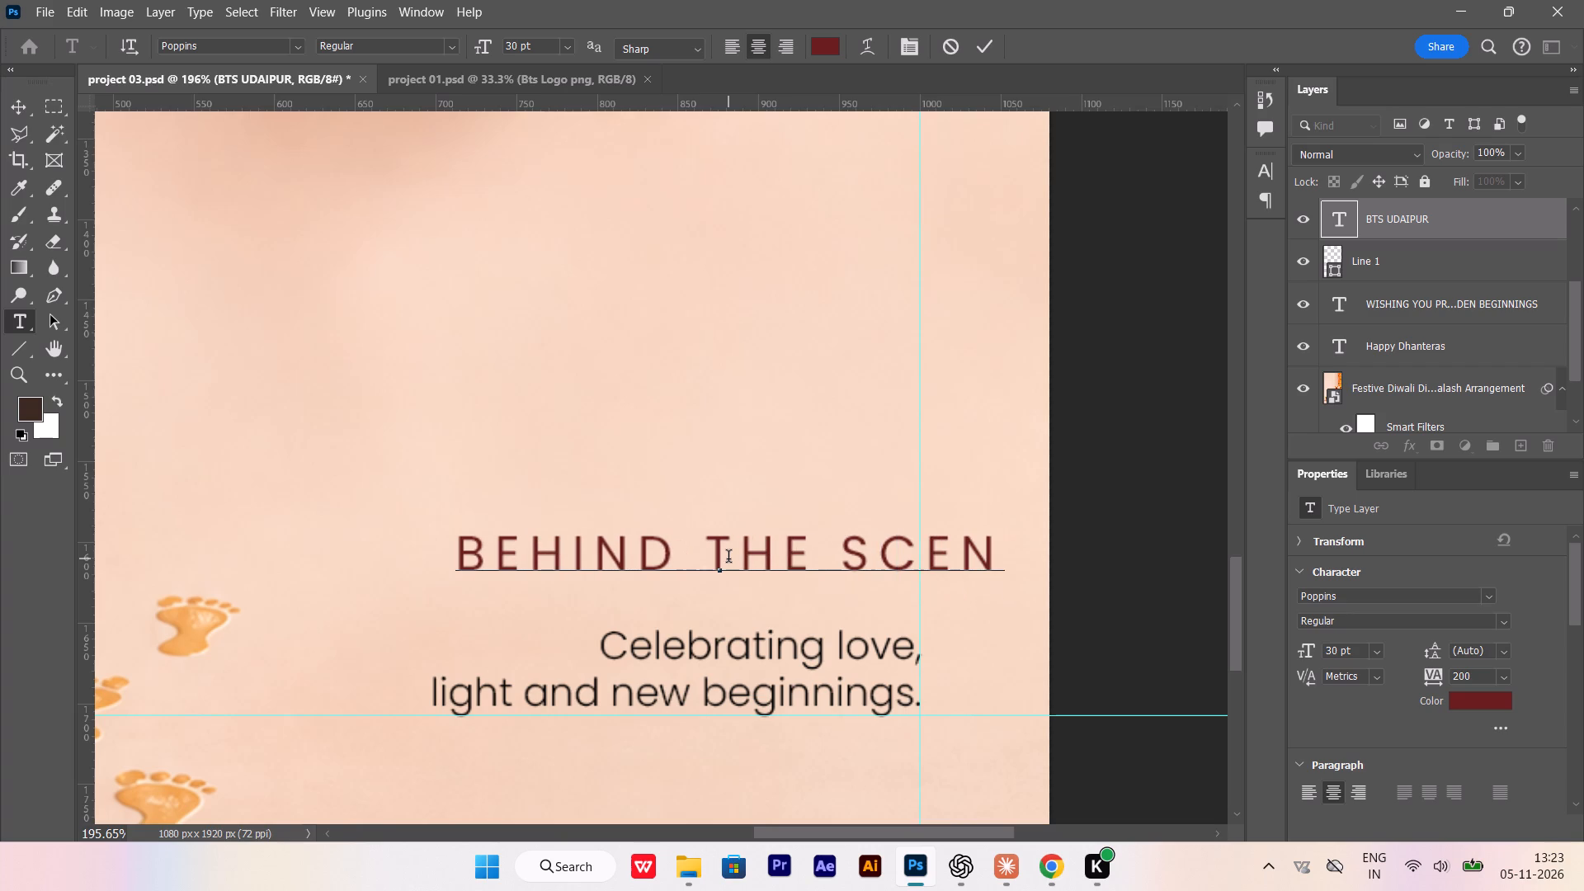
pyautogui.press('e')
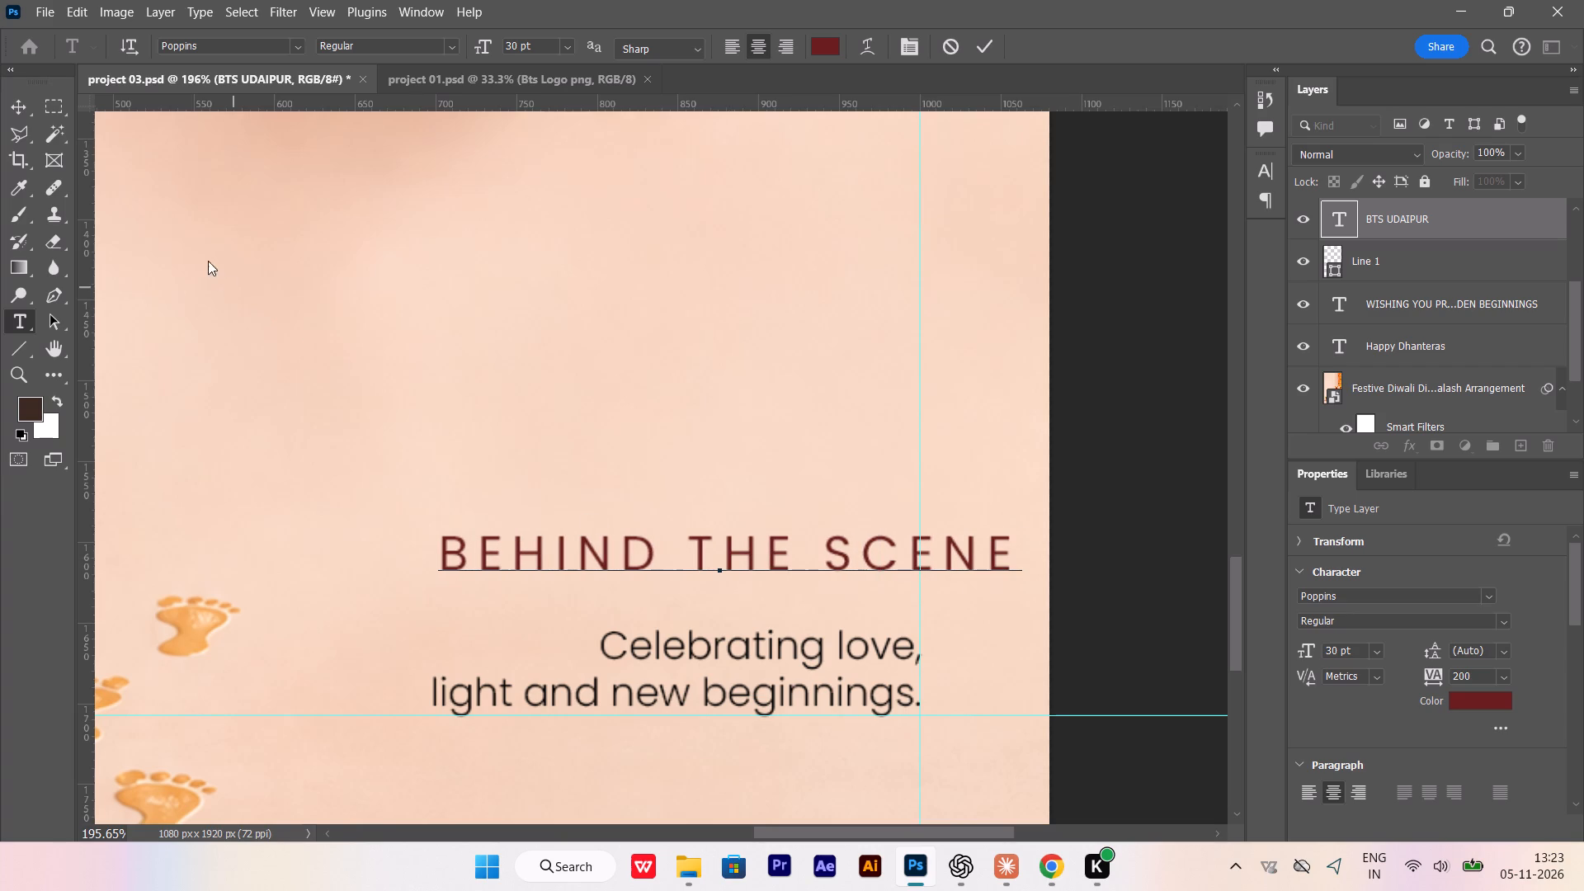
pyautogui.click(29, 115)
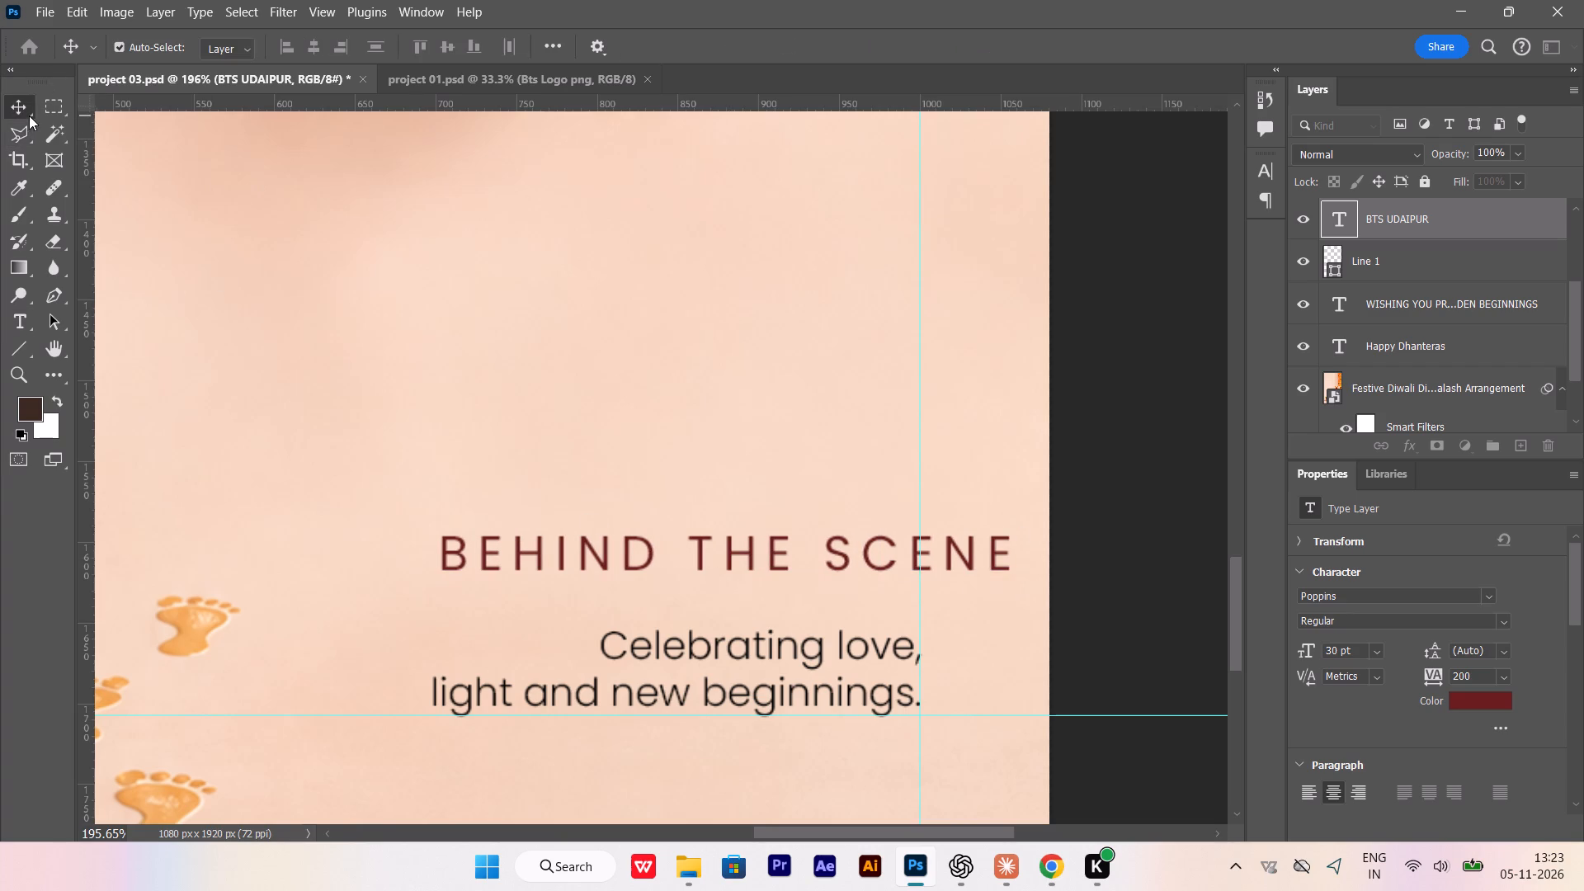
# Move BEHIND THE SCENE left so its right end lines up with the right margin guide and the closing text.
pyautogui.moveTo(754, 562); pyautogui.dragTo(672, 576)
pyautogui.keyDown('alt'); pyautogui.scroll(-5, 672, 576); pyautogui.keyUp('alt')
pyautogui.keyDown('alt'); pyautogui.scroll(7, 614, 598); pyautogui.keyUp('alt')
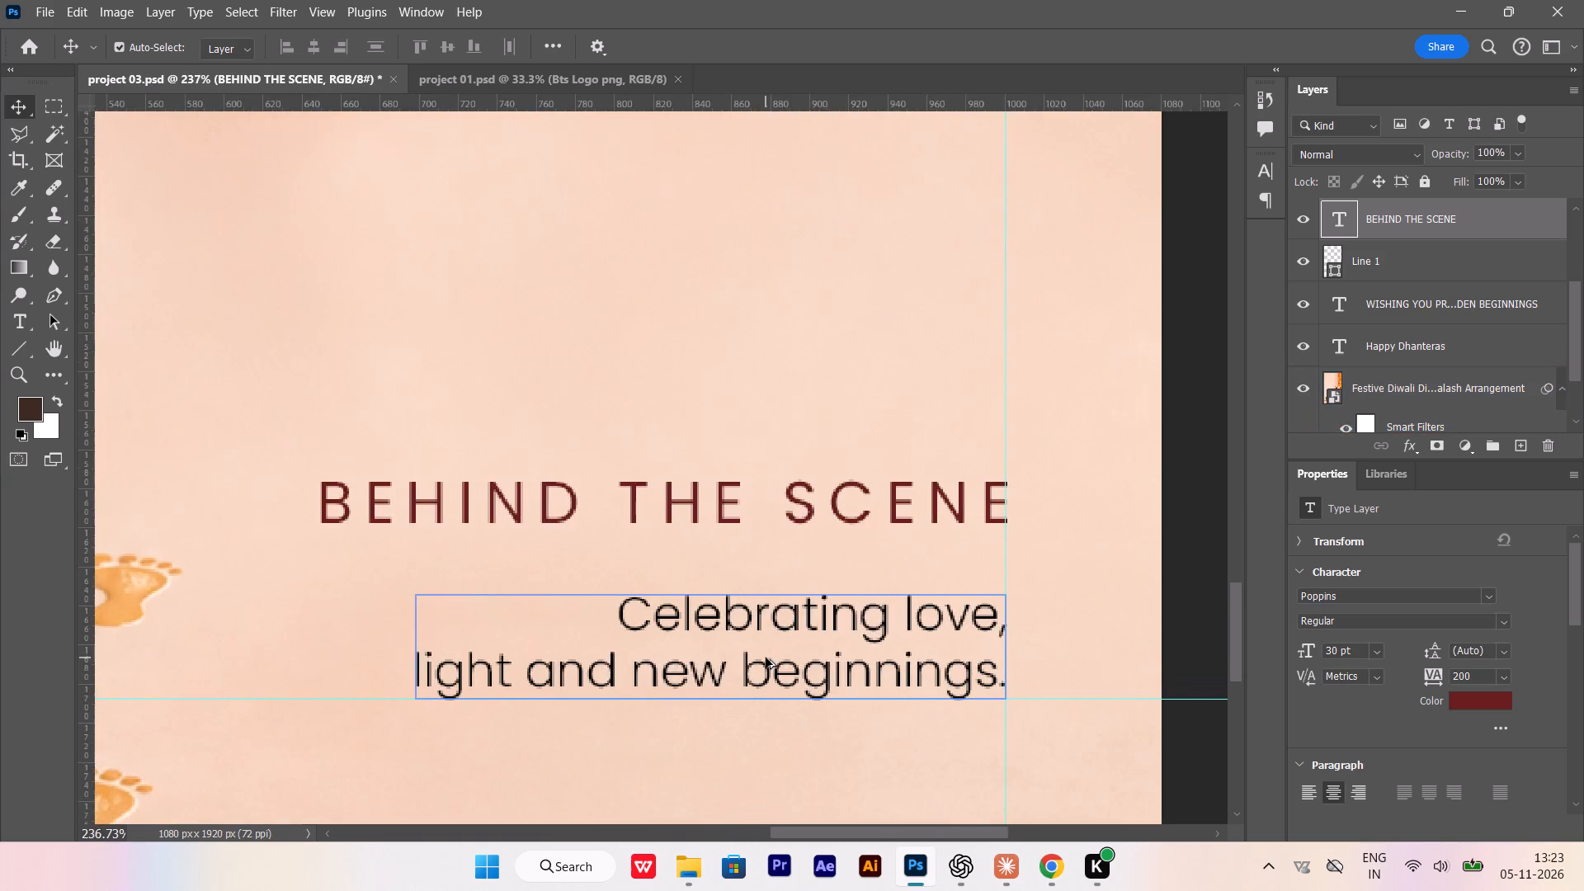
pyautogui.keyDown('alt'); pyautogui.scroll(-8, 866, 633); pyautogui.keyUp('alt')
pyautogui.scroll(4, 887, 666)
# Hide the orange Rectangle 1 background behind the Behind the Scene logo.
pyautogui.keyDown('alt'); pyautogui.scroll(-8, 886, 673); pyautogui.keyUp('alt')
pyautogui.scroll(13, 682, 563)
pyautogui.keyDown('alt'); pyautogui.scroll(11, 555, 280); pyautogui.keyUp('alt')
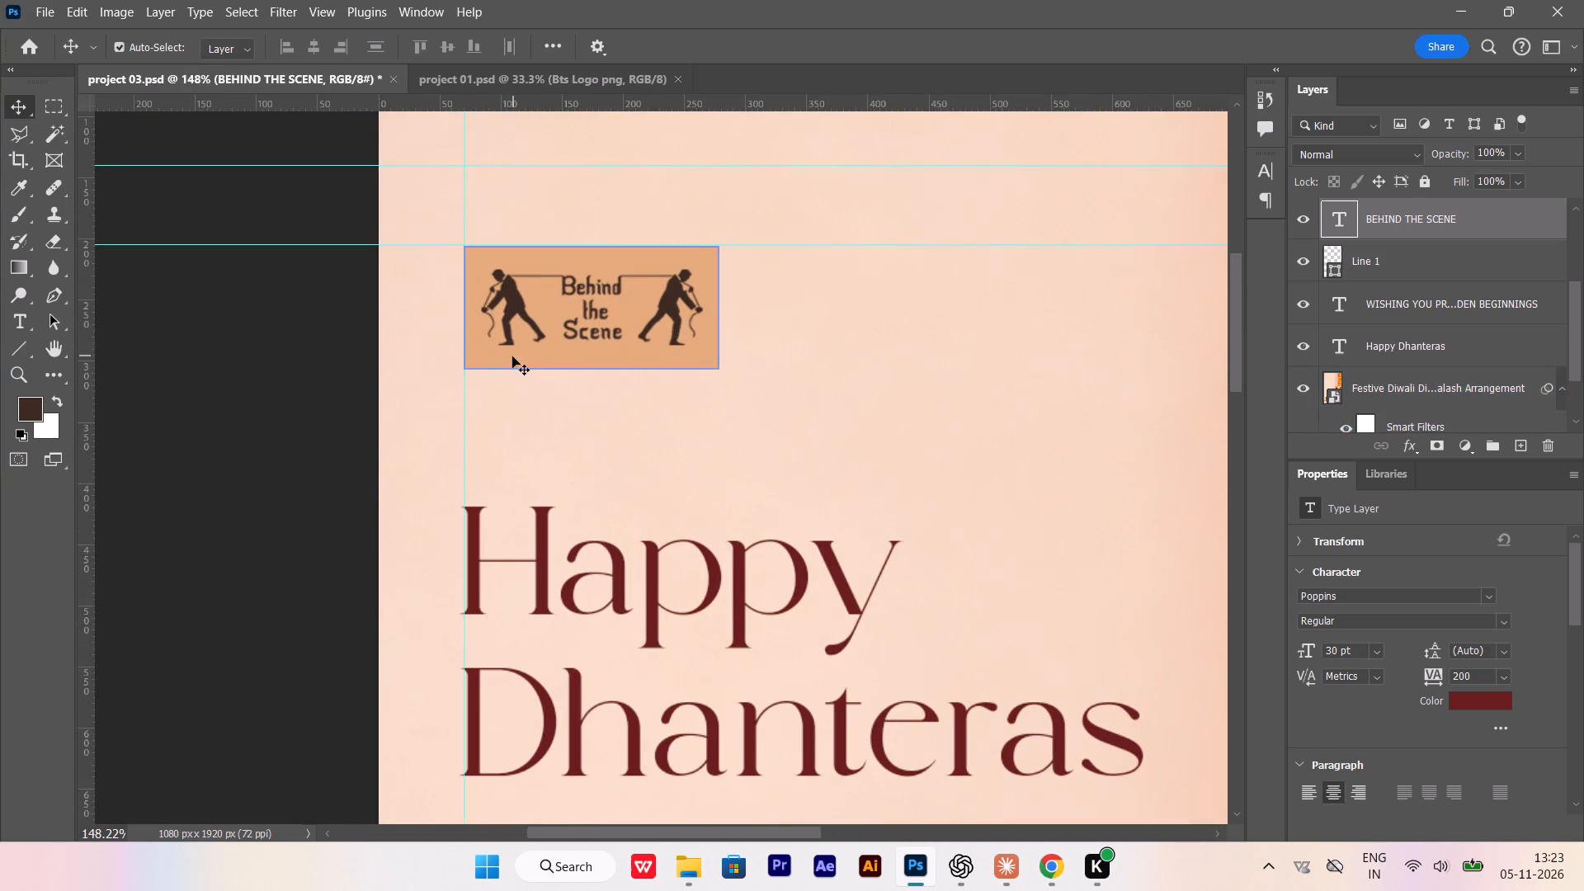
pyautogui.click(475, 356)
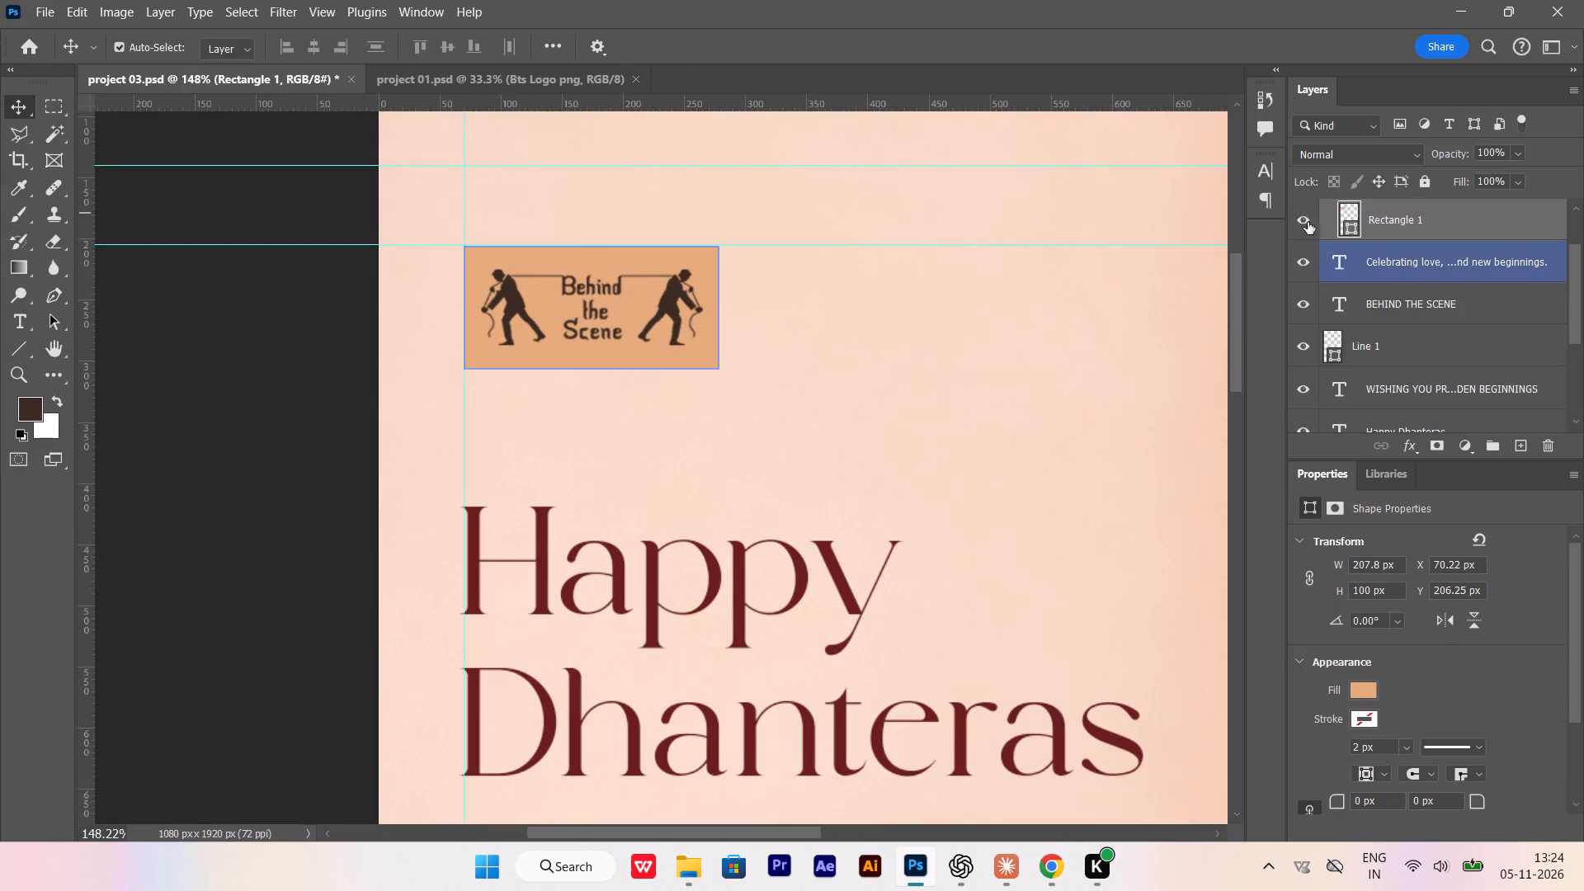
pyautogui.click(1310, 223)
pyautogui.click(243, 444)
# Align the Behind the Scene logo with the left margin guide and the horizontal guide above it, enlarging it to about 196 × 67 px.
pyautogui.keyDown('alt'); pyautogui.scroll(2, 464, 292); pyautogui.keyUp('alt')
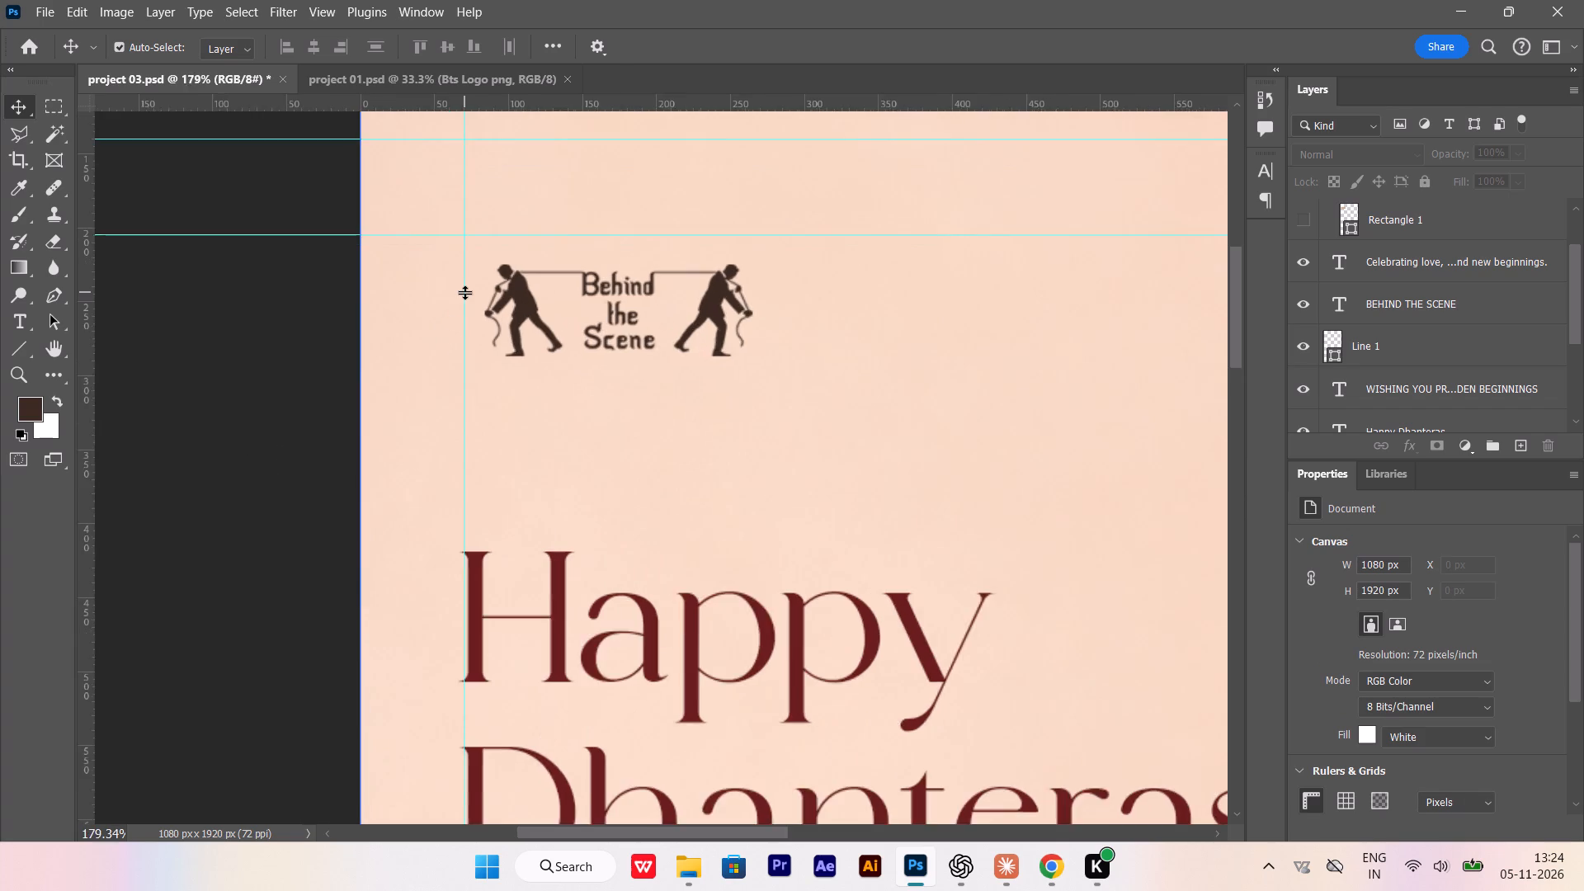
pyautogui.keyDown('alt'); pyautogui.scroll(2, 464, 292); pyautogui.keyUp('alt')
pyautogui.moveTo(534, 288); pyautogui.dragTo(516, 287)
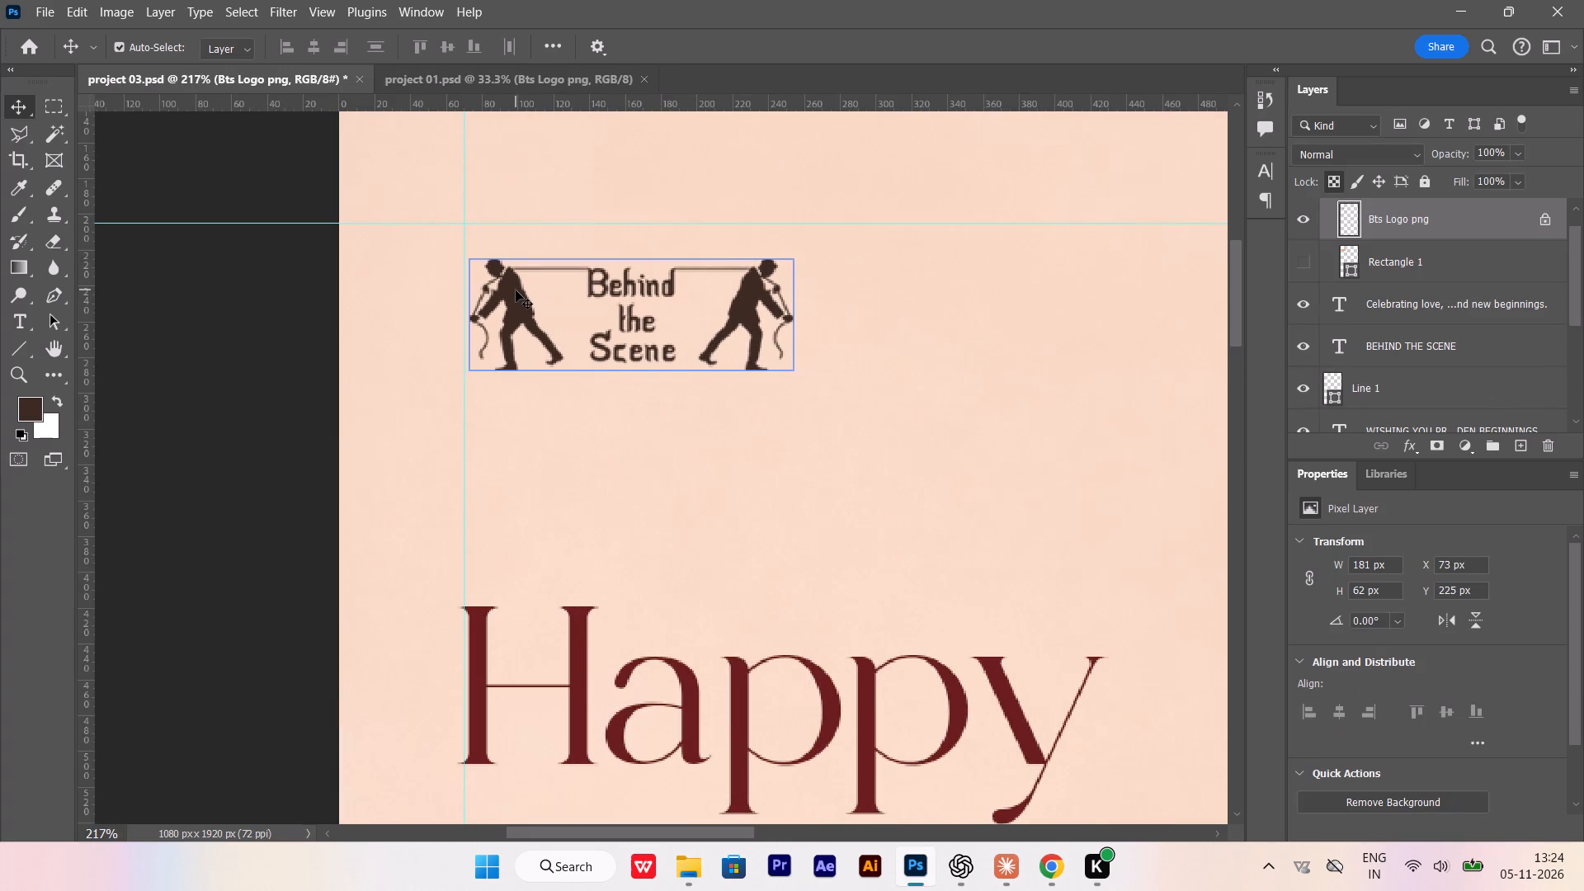
pyautogui.hotkey('ctrl', 't')
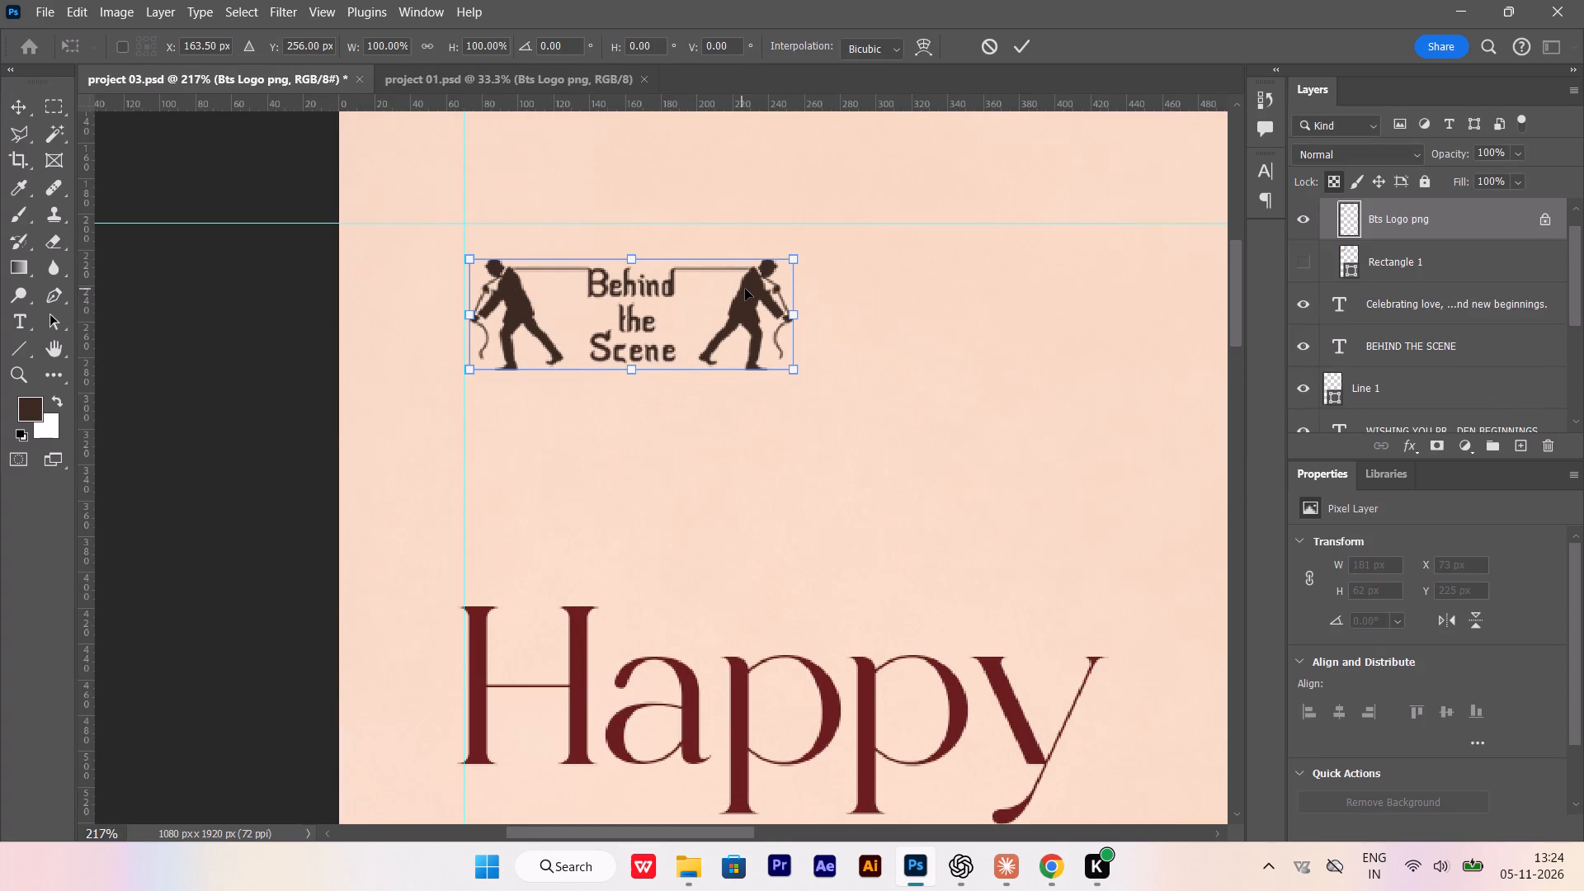
pyautogui.moveTo(745, 289); pyautogui.dragTo(742, 257)
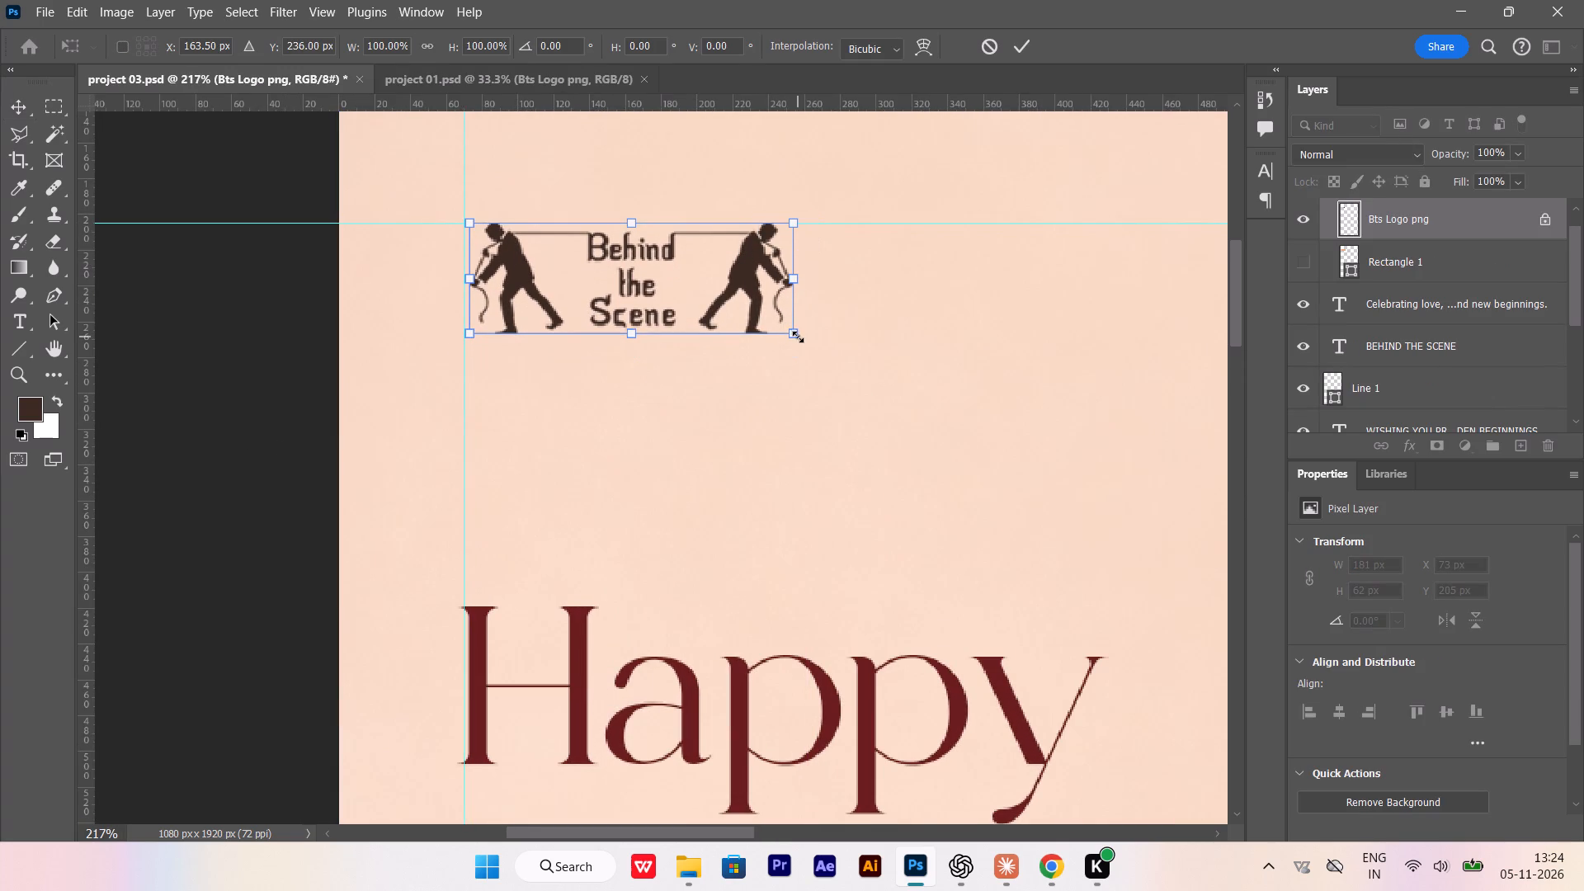
pyautogui.keyDown('shift'); pyautogui.moveTo(798, 337); pyautogui.dragTo(812, 349); pyautogui.keyUp('shift')
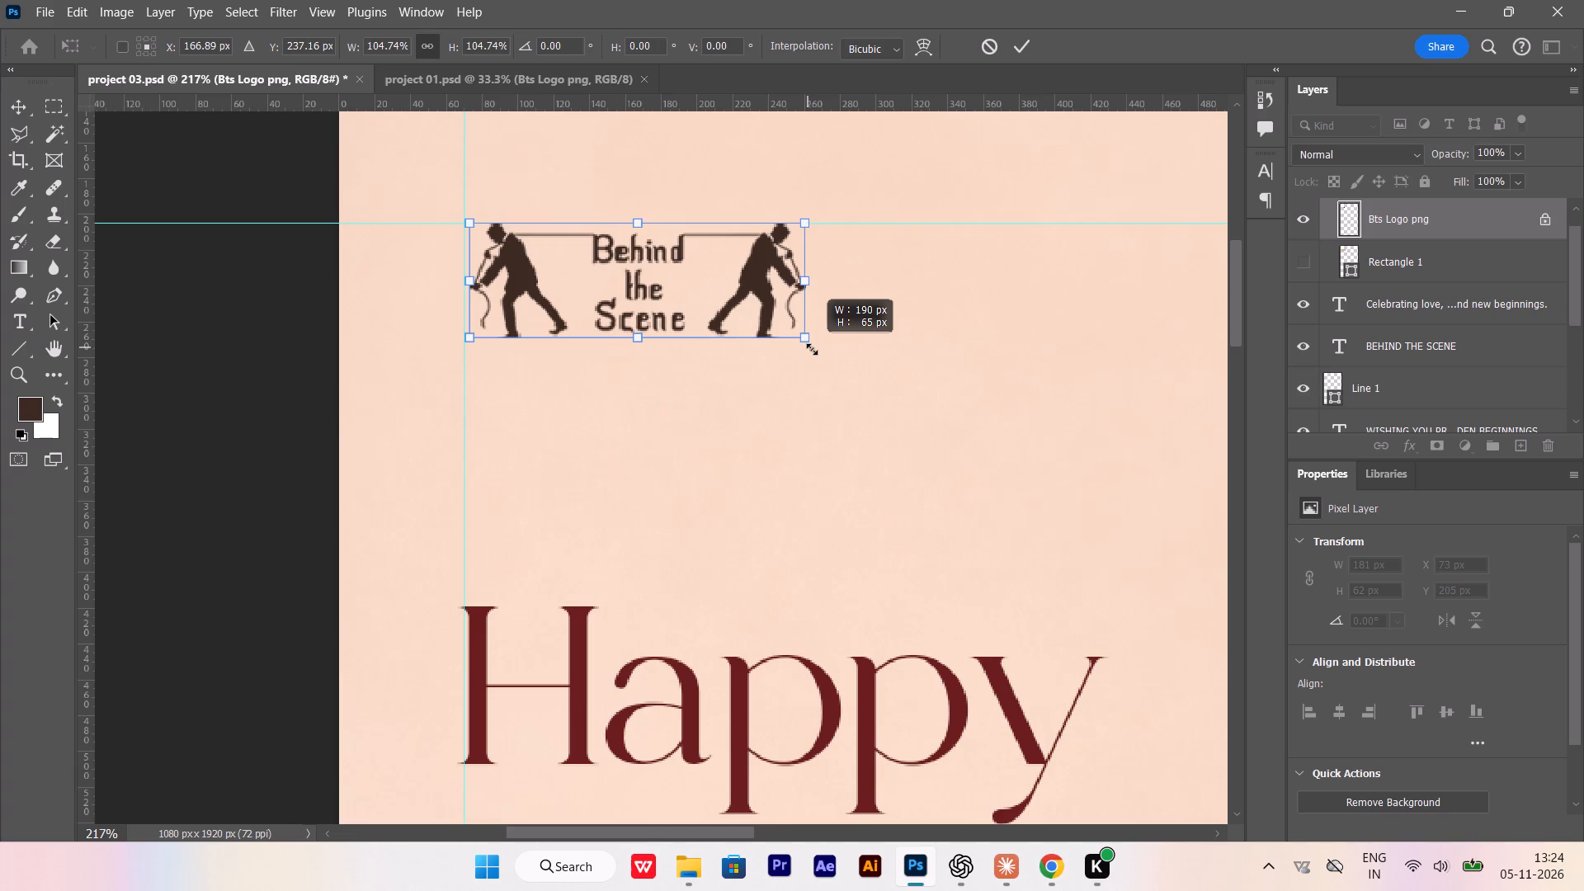
pyautogui.keyDown('shift'); pyautogui.moveTo(812, 349); pyautogui.dragTo(814, 350); pyautogui.keyUp('shift')
pyautogui.keyDown('shift'); pyautogui.click(811, 345); pyautogui.keyUp('shift')
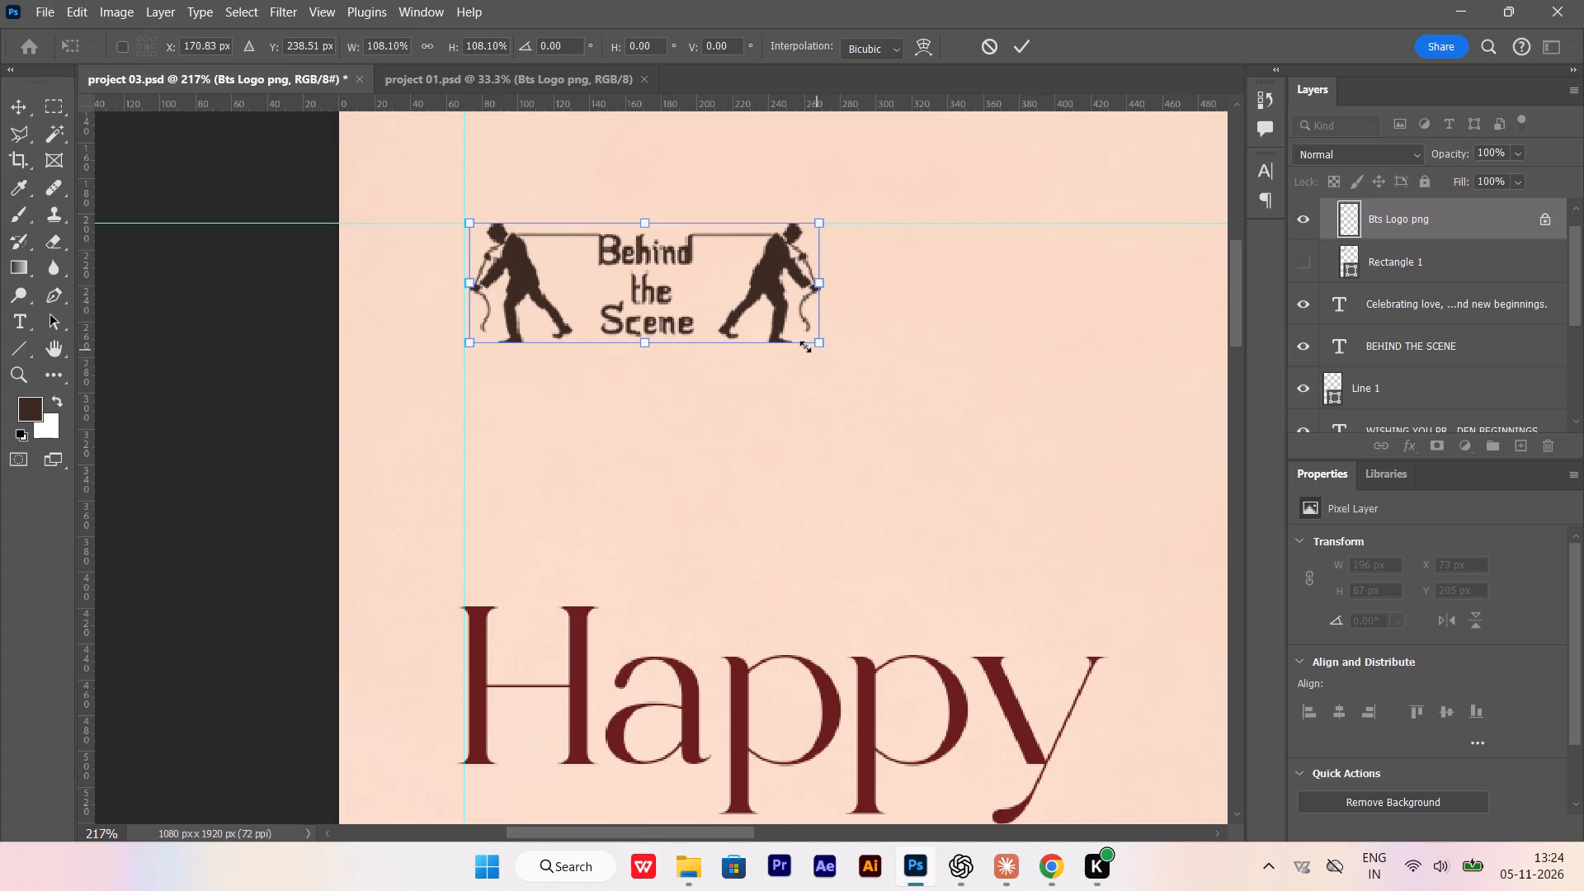
pyautogui.press('Return')
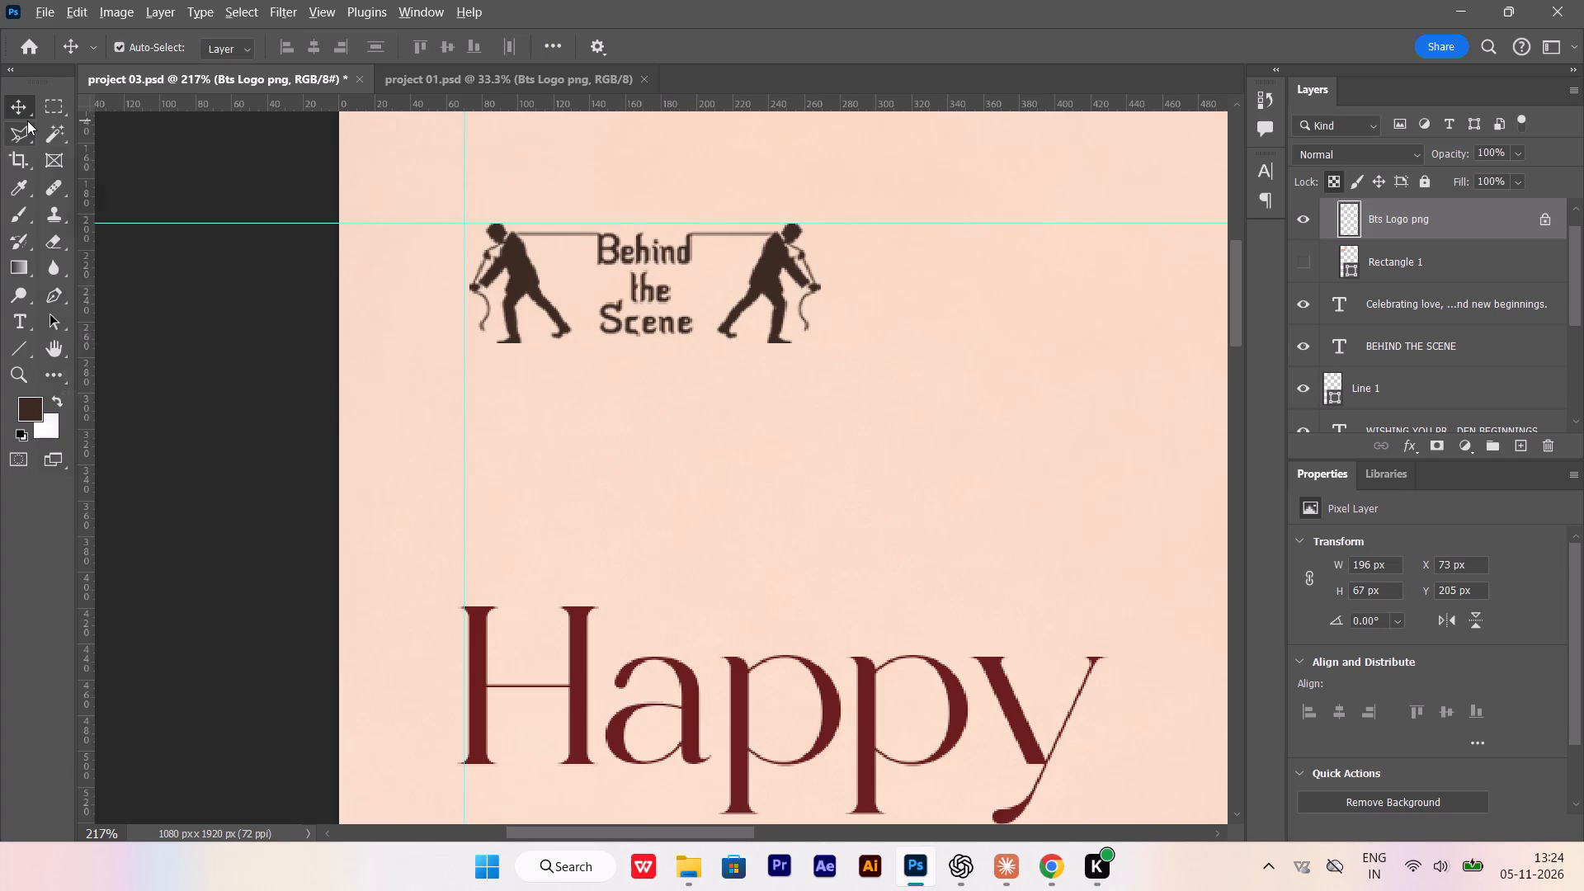
# Deselect the logo layer and save project 03.psd.
pyautogui.keyDown('alt'); pyautogui.scroll(-1, 309, 439); pyautogui.keyUp('alt')
pyautogui.keyDown('alt'); pyautogui.scroll(-17, 483, 707); pyautogui.keyUp('alt')
pyautogui.scroll(-3, 672, 524)
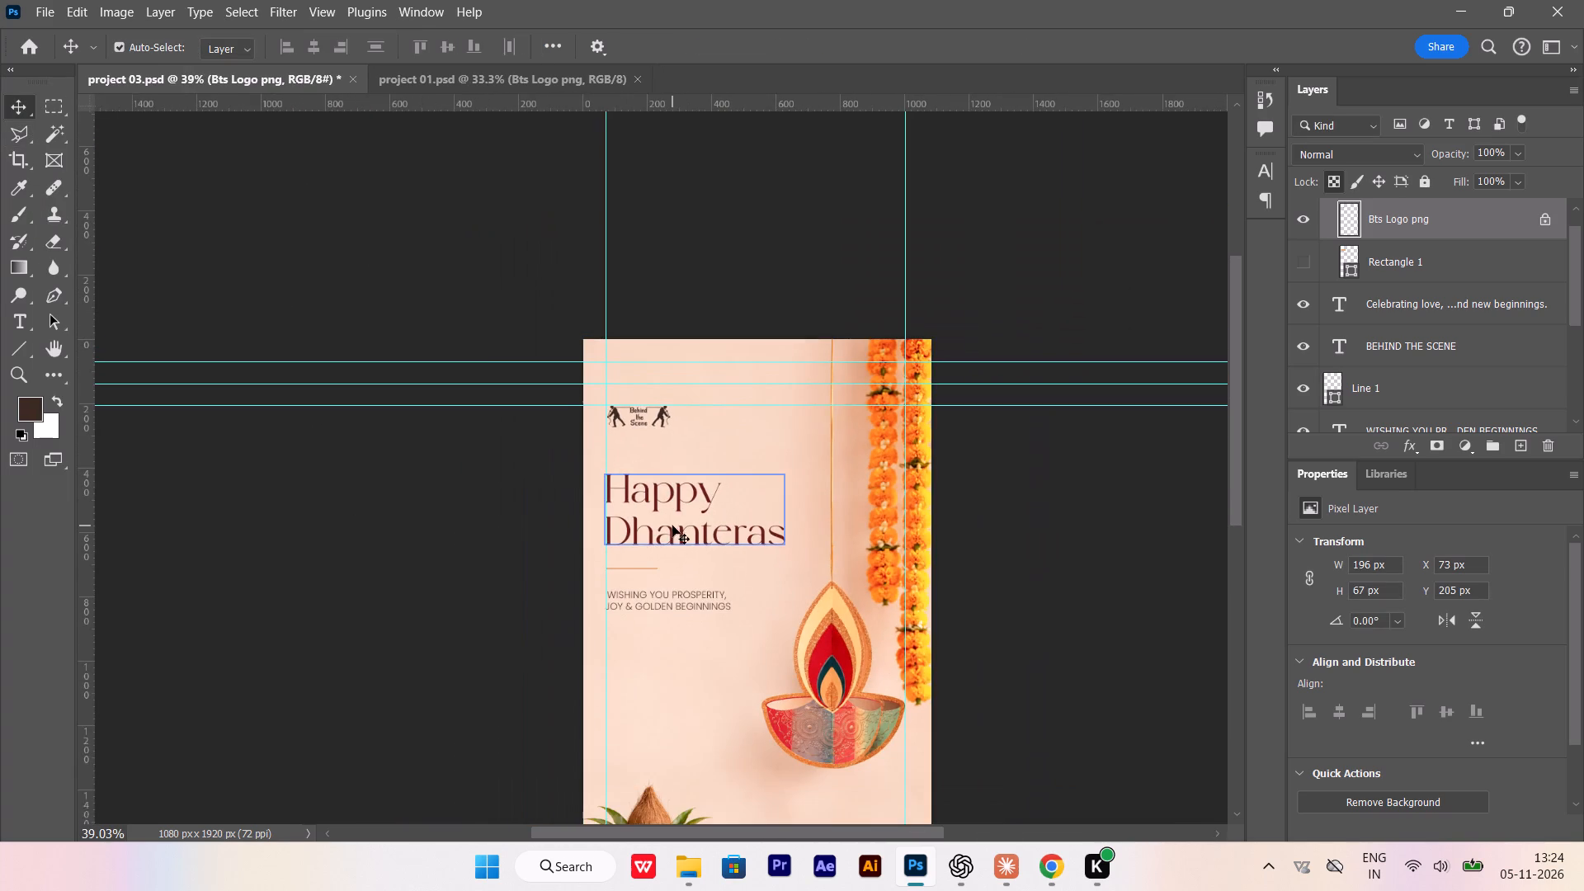
pyautogui.keyDown('alt'); pyautogui.scroll(1, 538, 529); pyautogui.keyUp('alt')
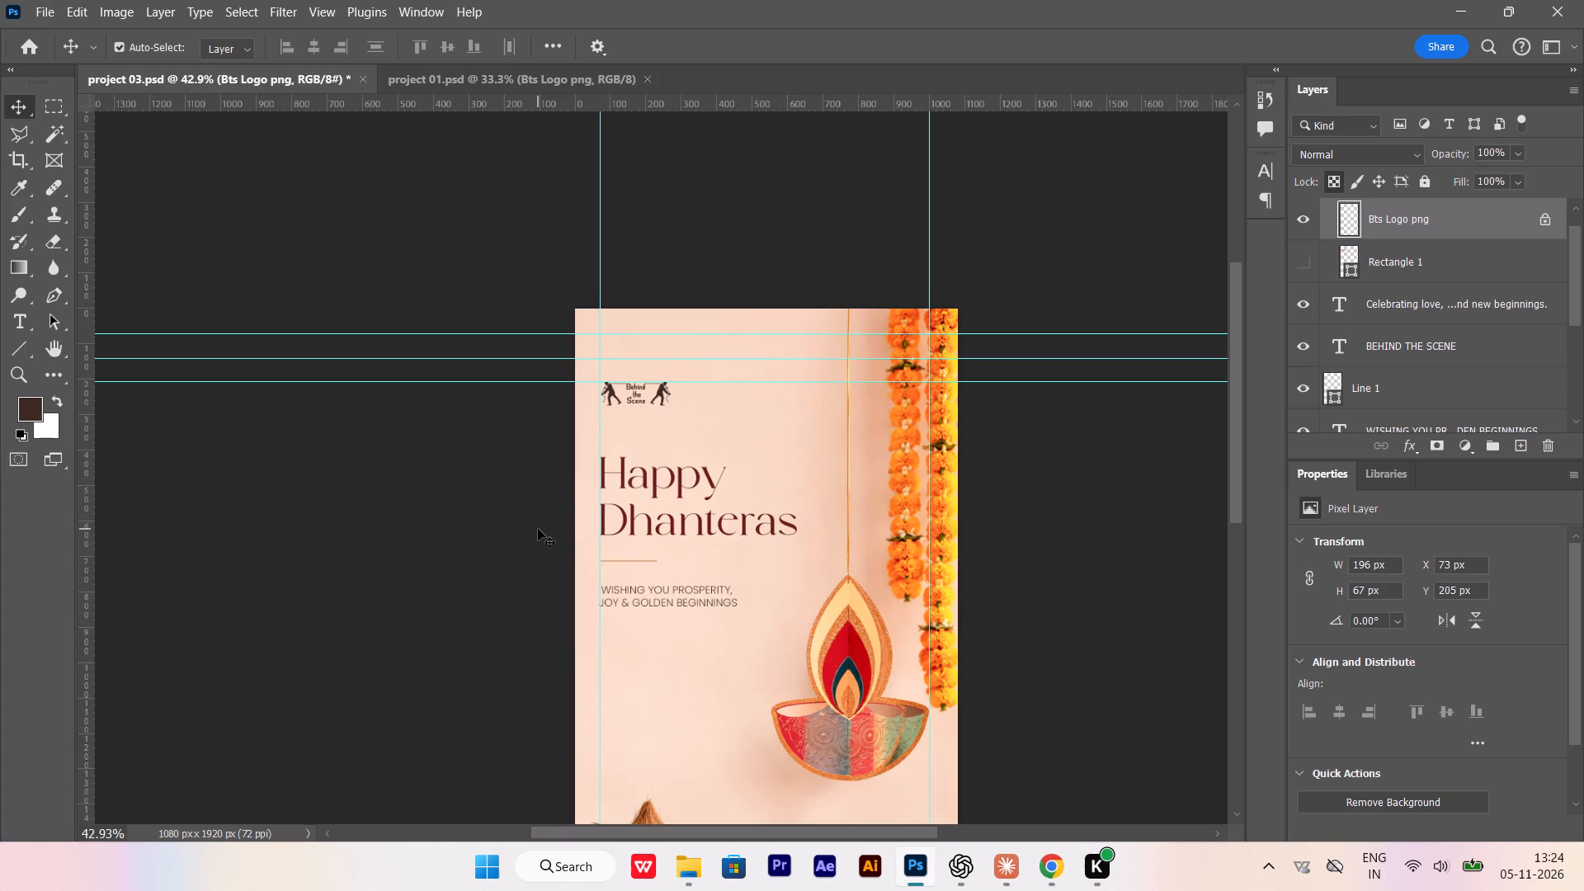
pyautogui.scroll(-3, 538, 529)
pyautogui.click(500, 523)
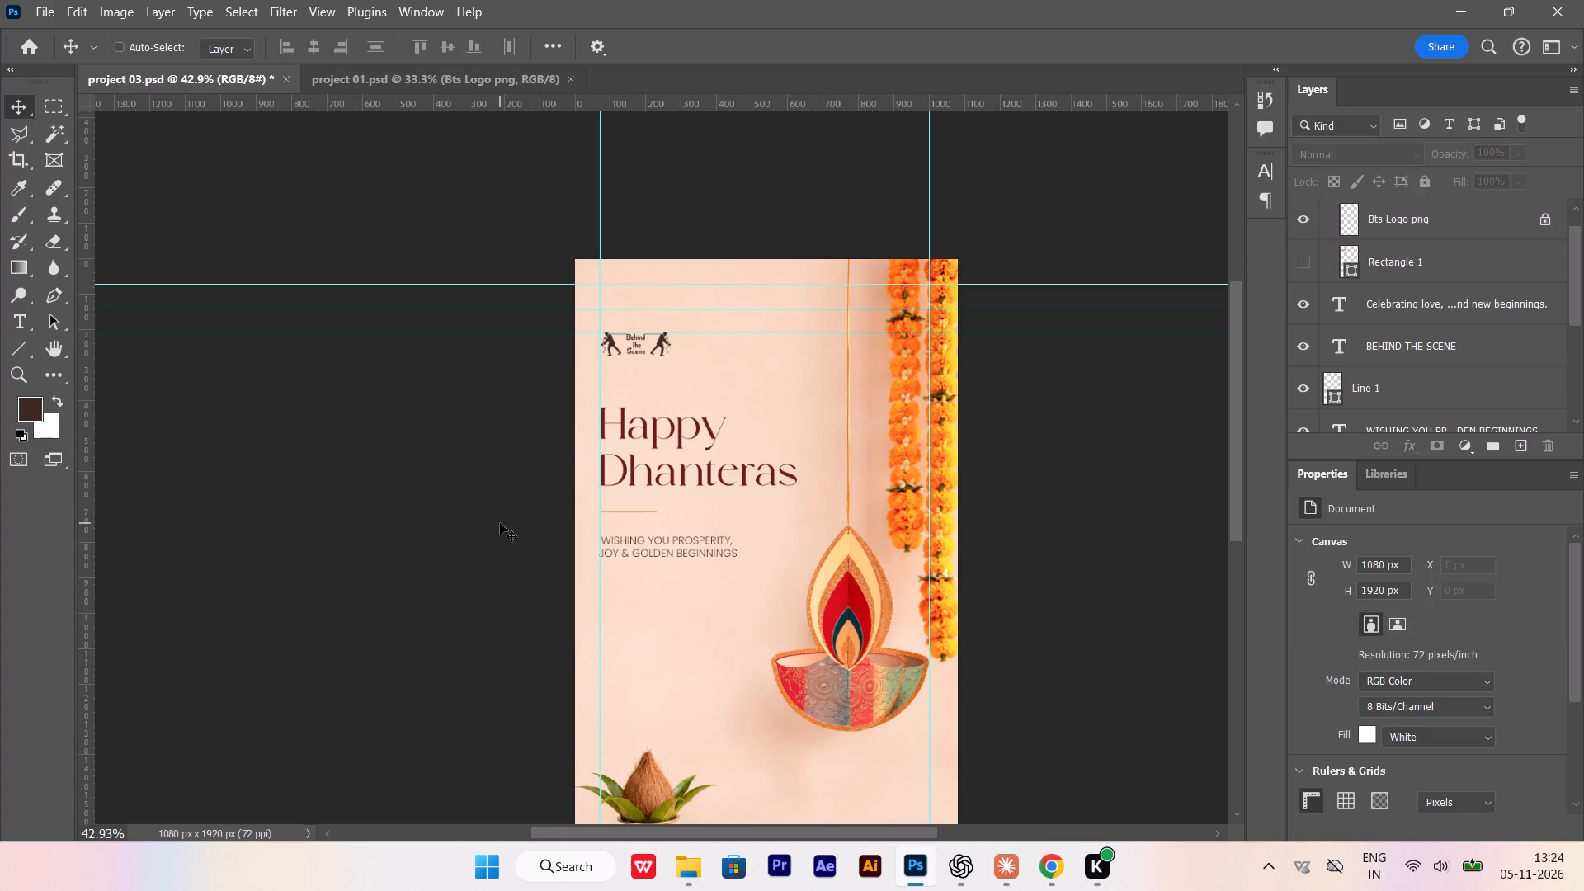
pyautogui.hotkey('ctrl', 's')
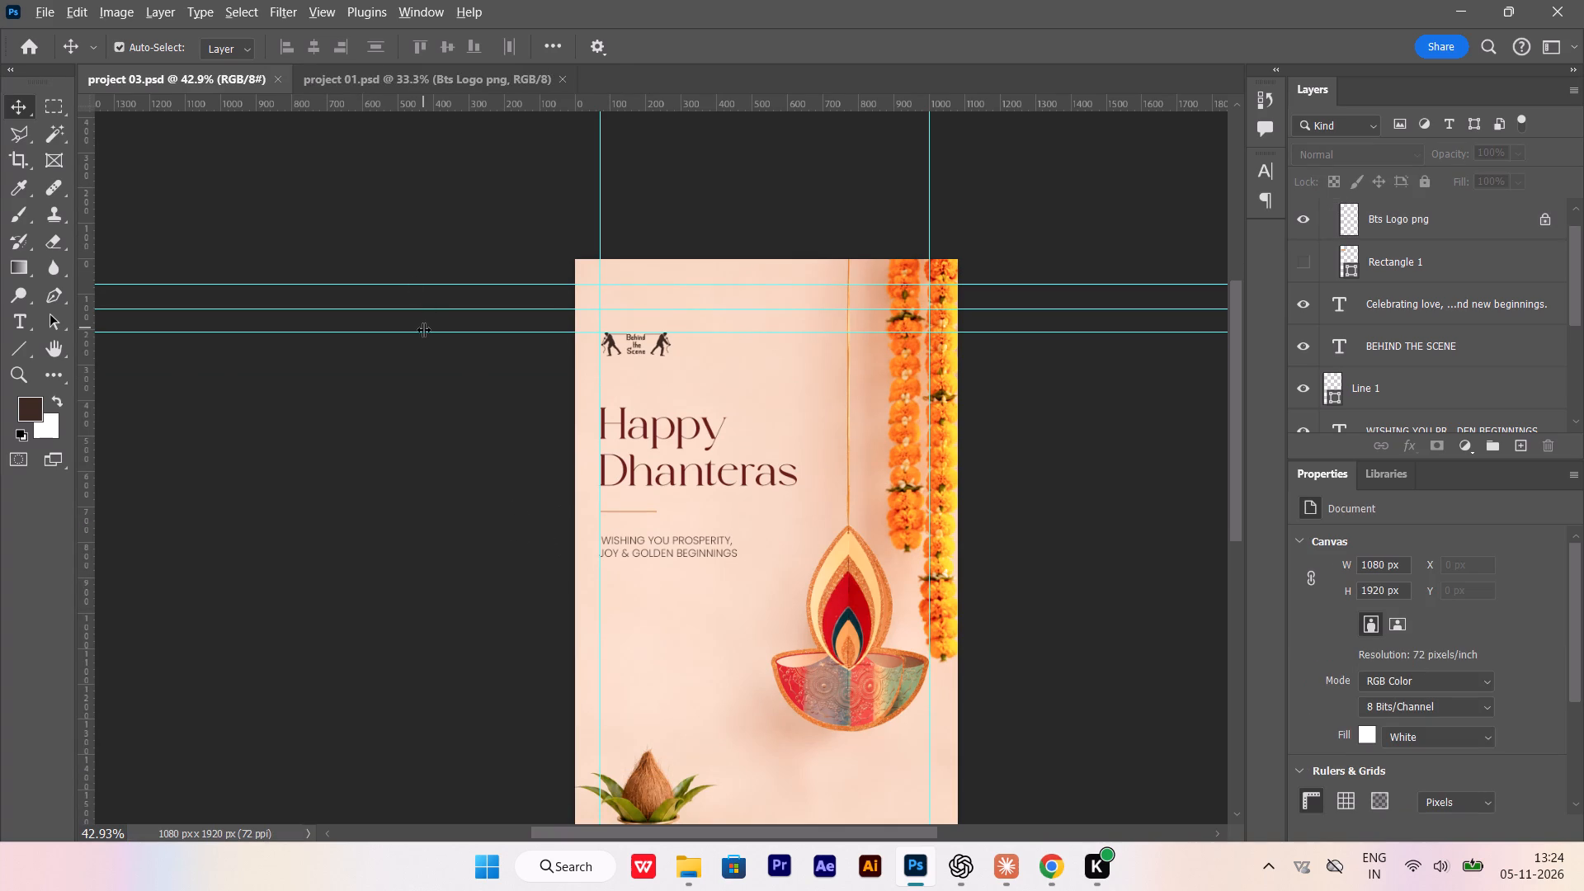
# Examine the logo, headline, diya and closing text against the margin guides throughout the story.
pyautogui.keyDown('alt'); pyautogui.scroll(1, 423, 329); pyautogui.keyUp('alt')
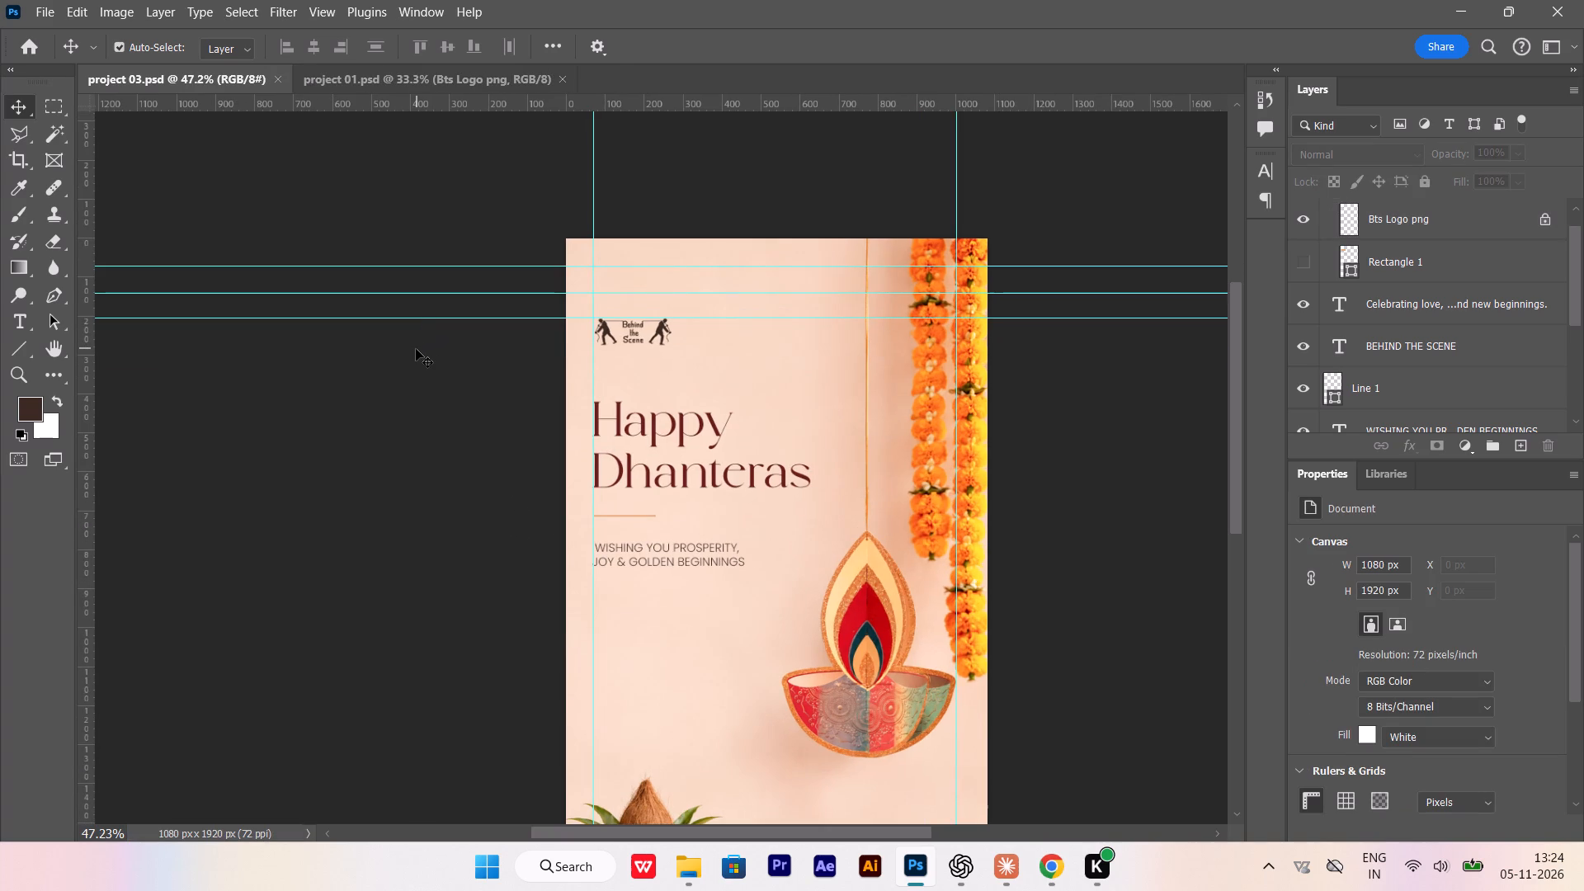
pyautogui.scroll(-3, 416, 349)
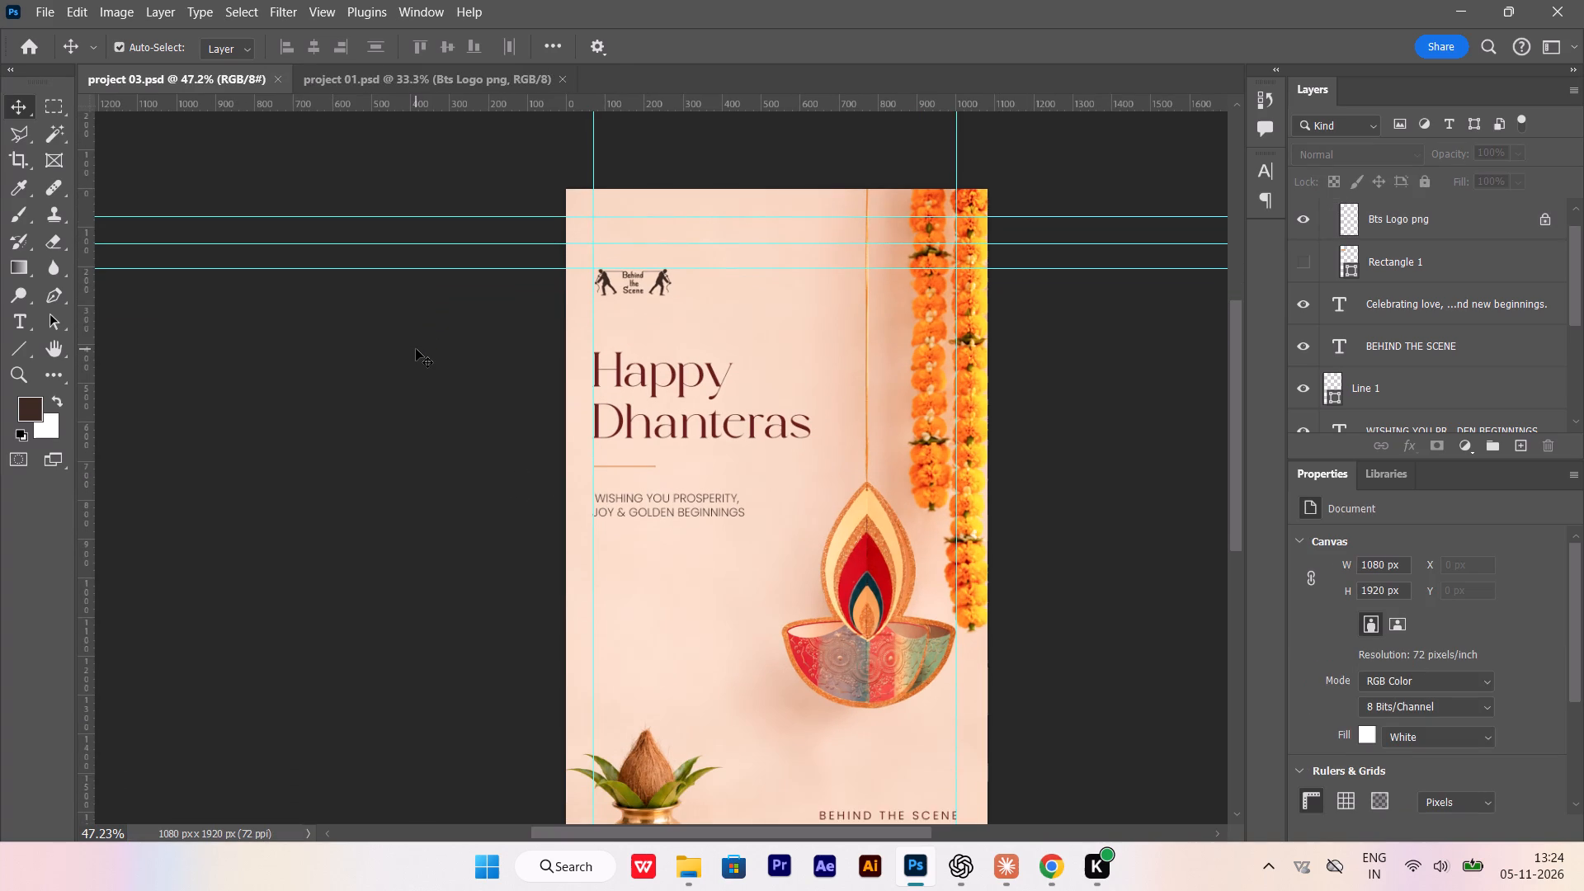
pyautogui.scroll(-3, 416, 349)
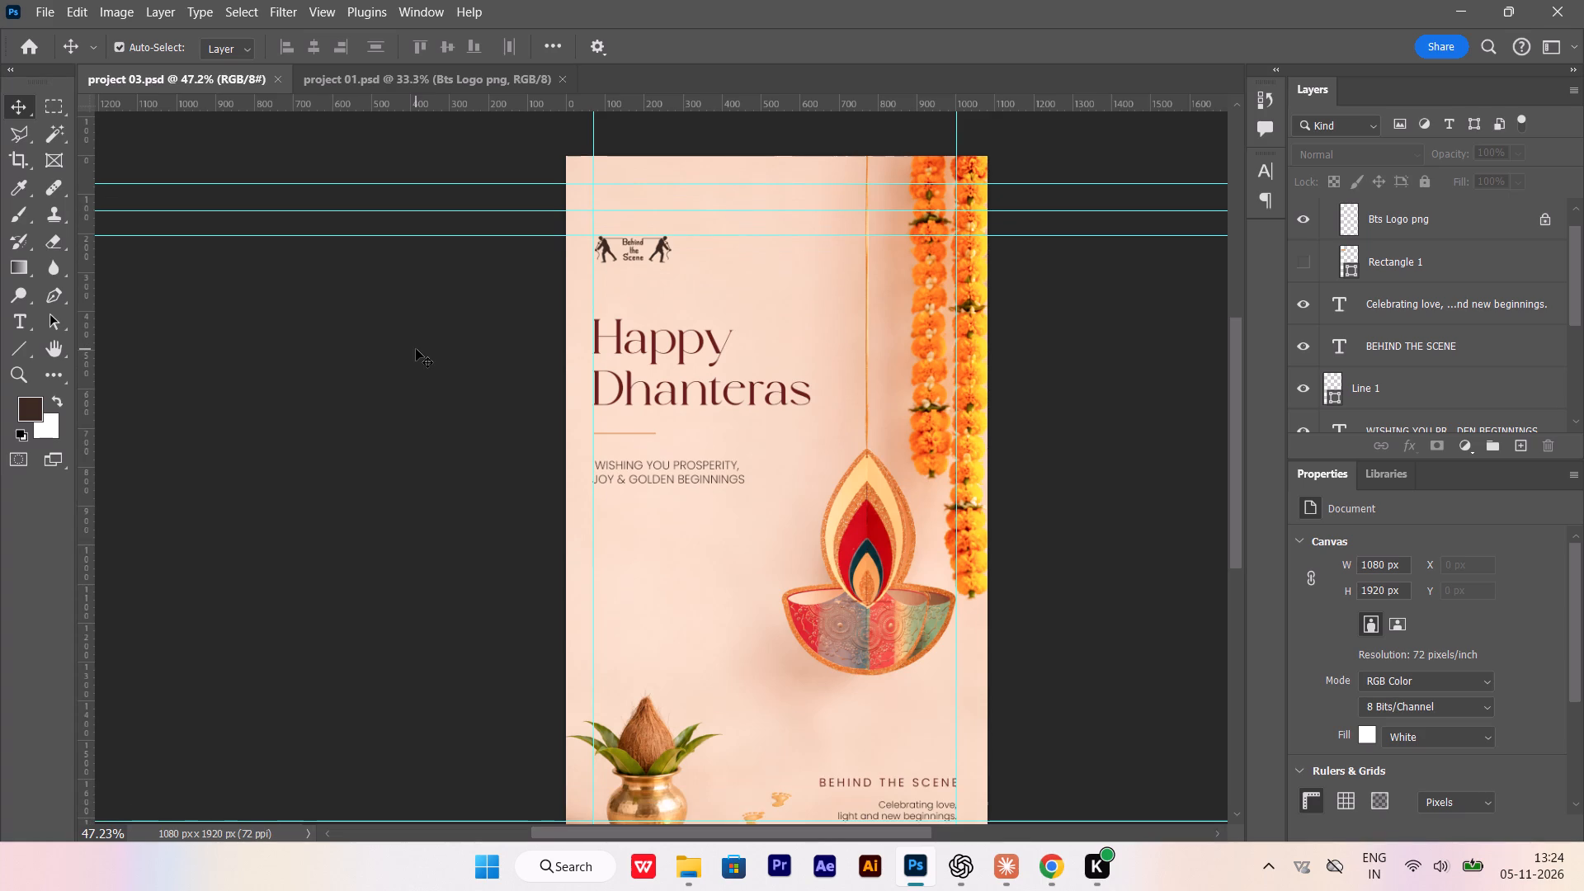
pyautogui.scroll(3, 417, 353)
pyautogui.keyDown('alt'); pyautogui.scroll(2, 384, 203); pyautogui.keyUp('alt')
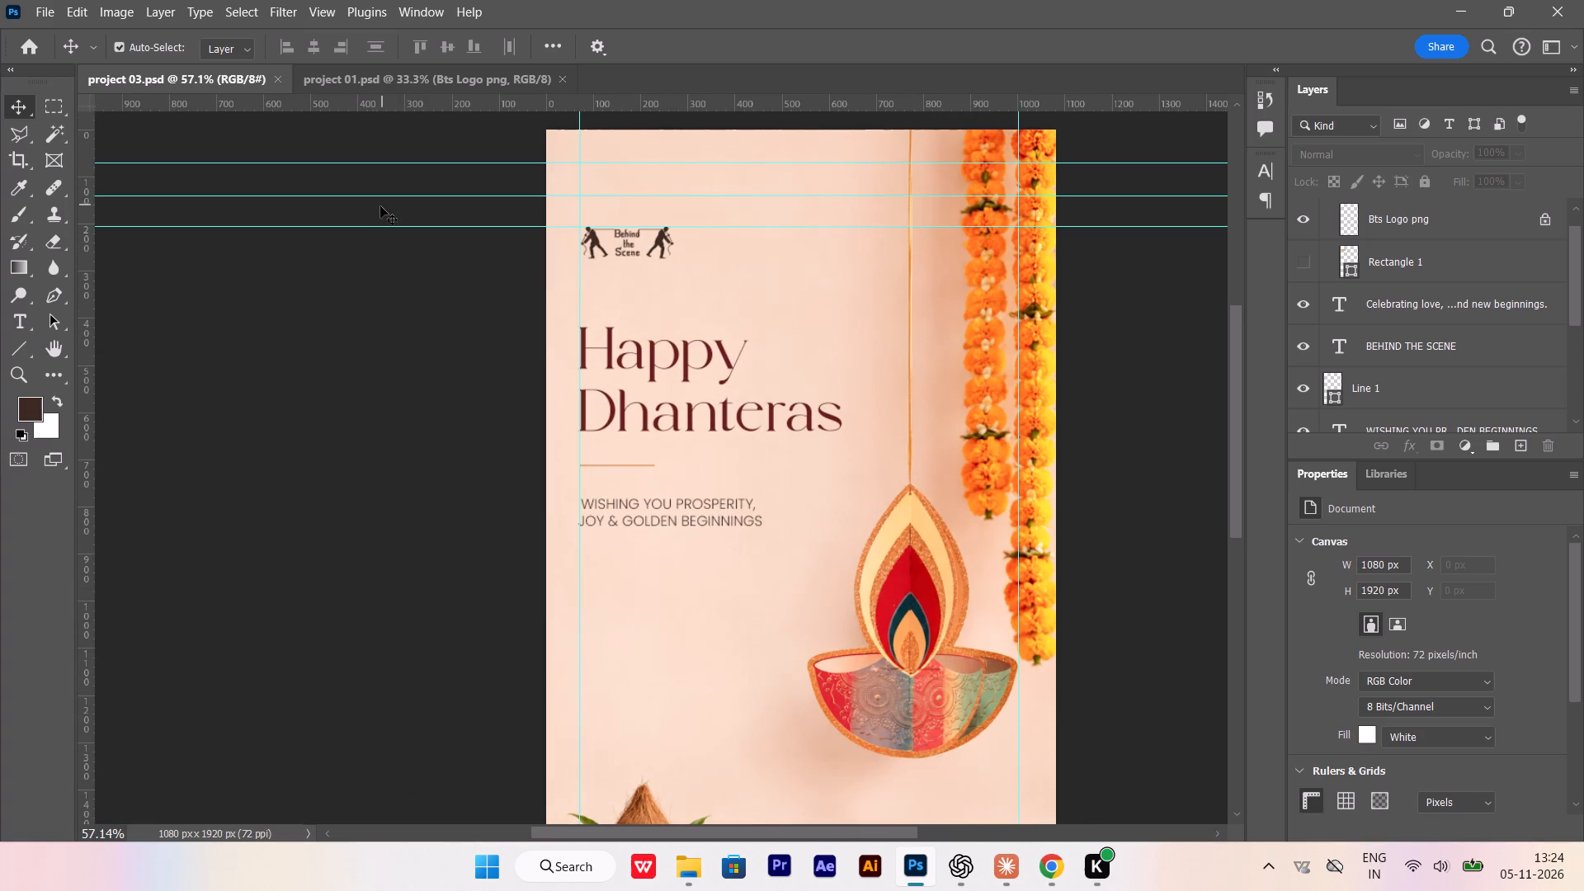
pyautogui.click(361, 161)
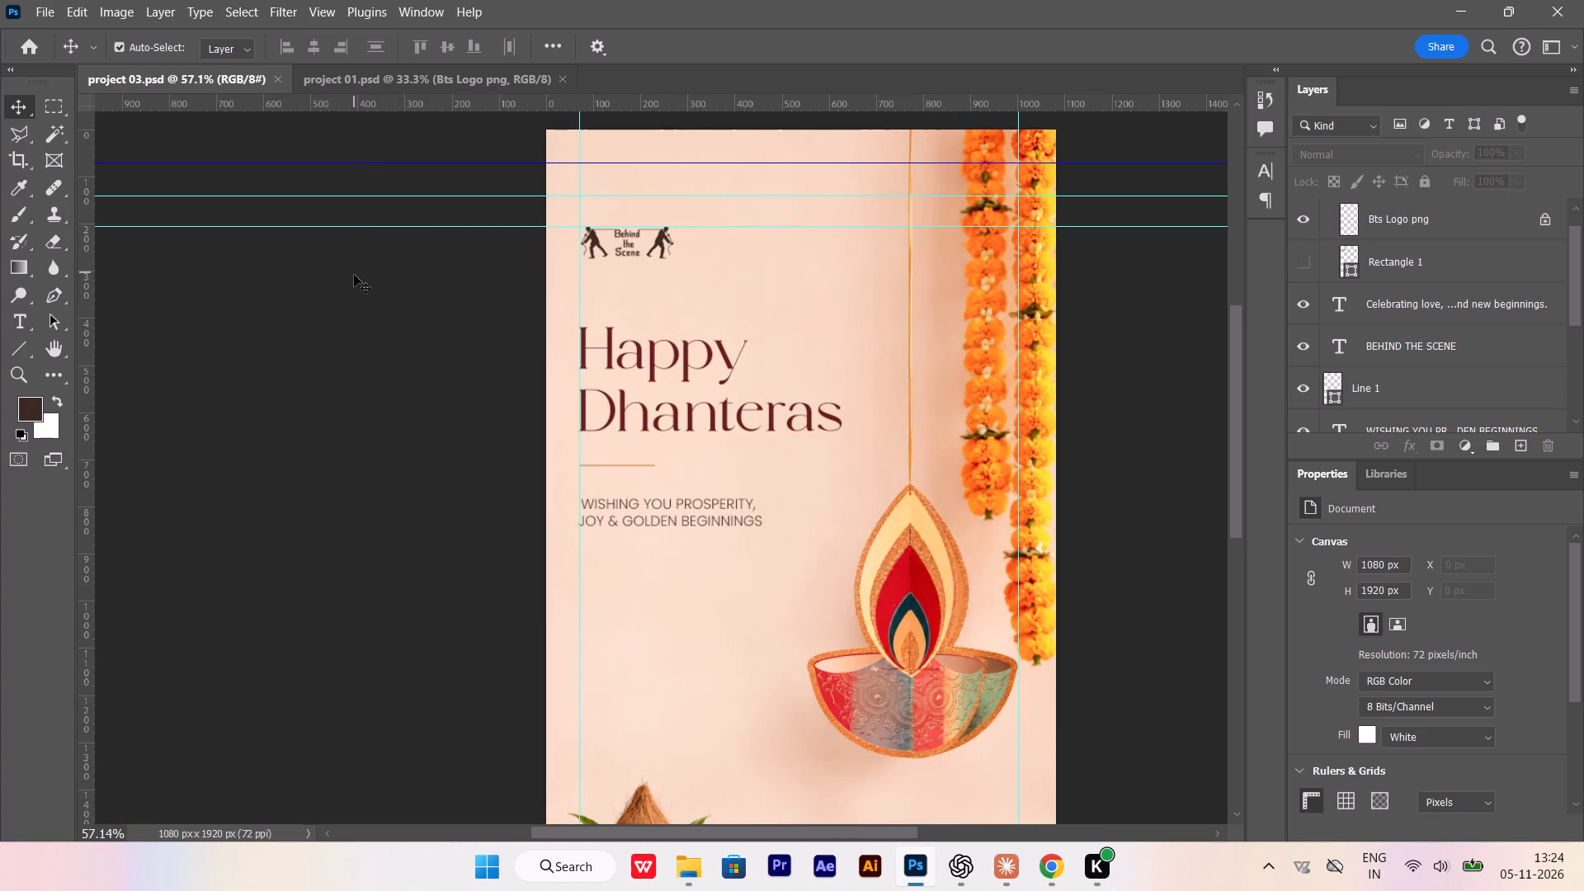
pyautogui.click(354, 275)
pyautogui.scroll(-8, 354, 302)
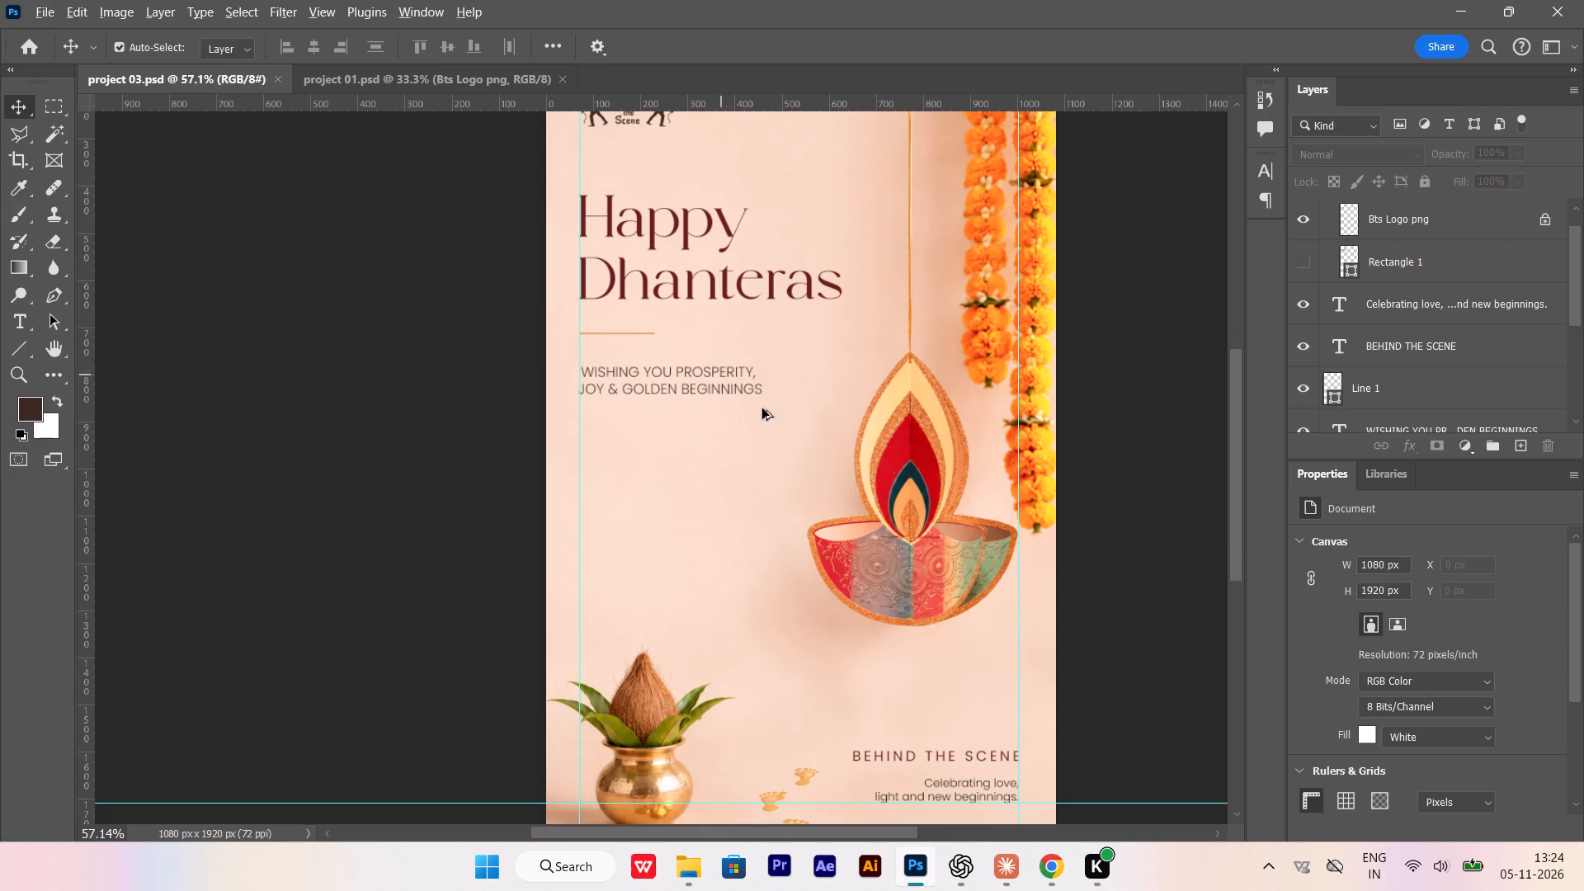
pyautogui.keyDown('alt'); pyautogui.scroll(6, 827, 480); pyautogui.keyUp('alt')
pyautogui.scroll(-3, 869, 441)
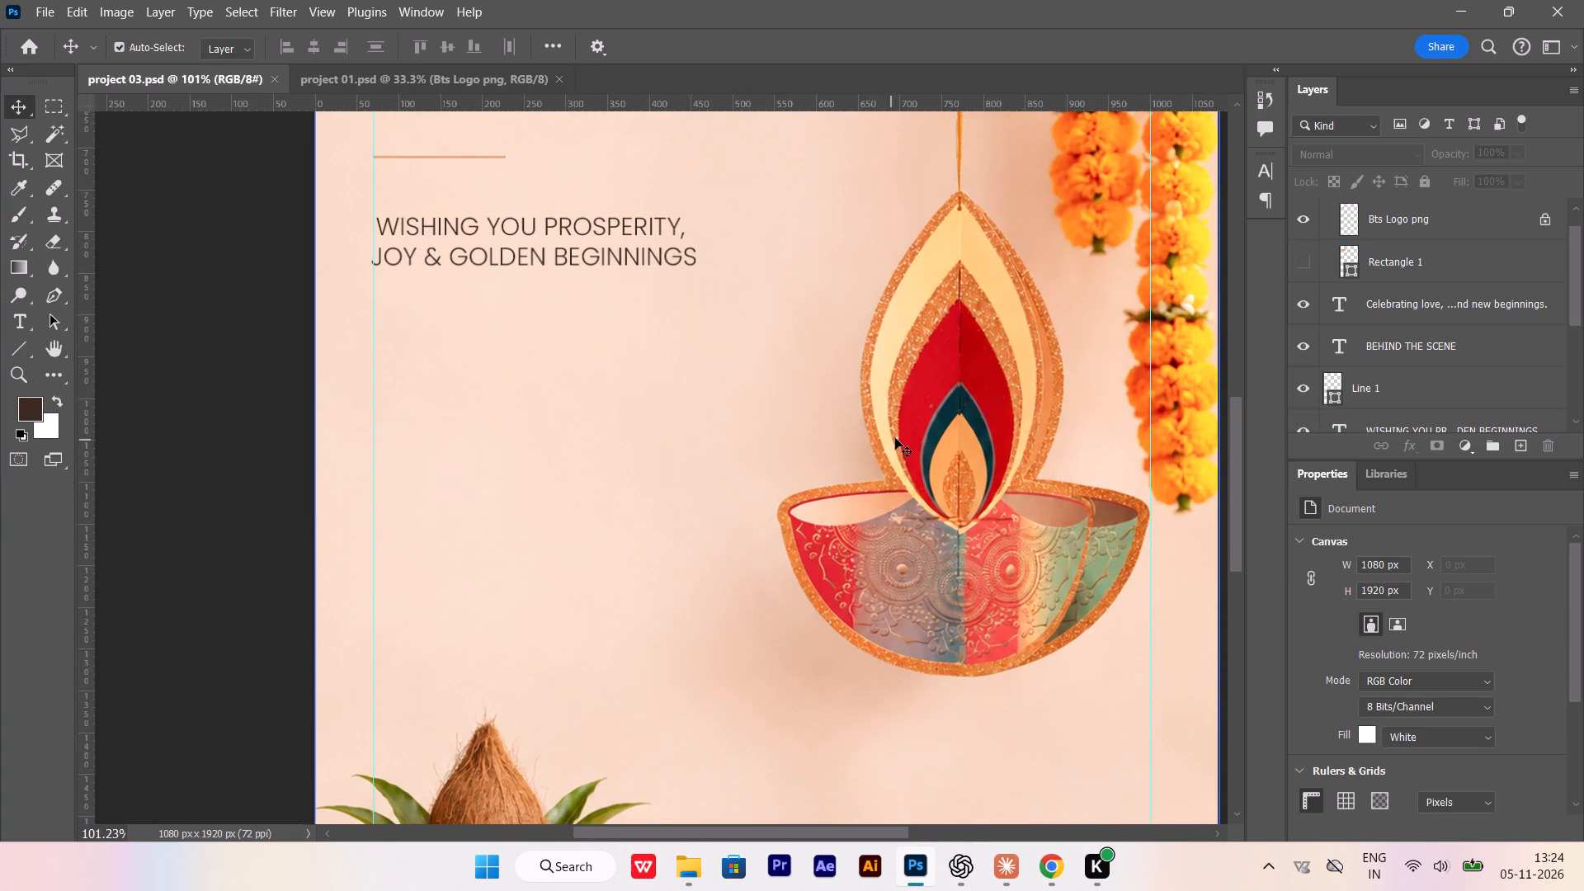
pyautogui.scroll(-2, 896, 441)
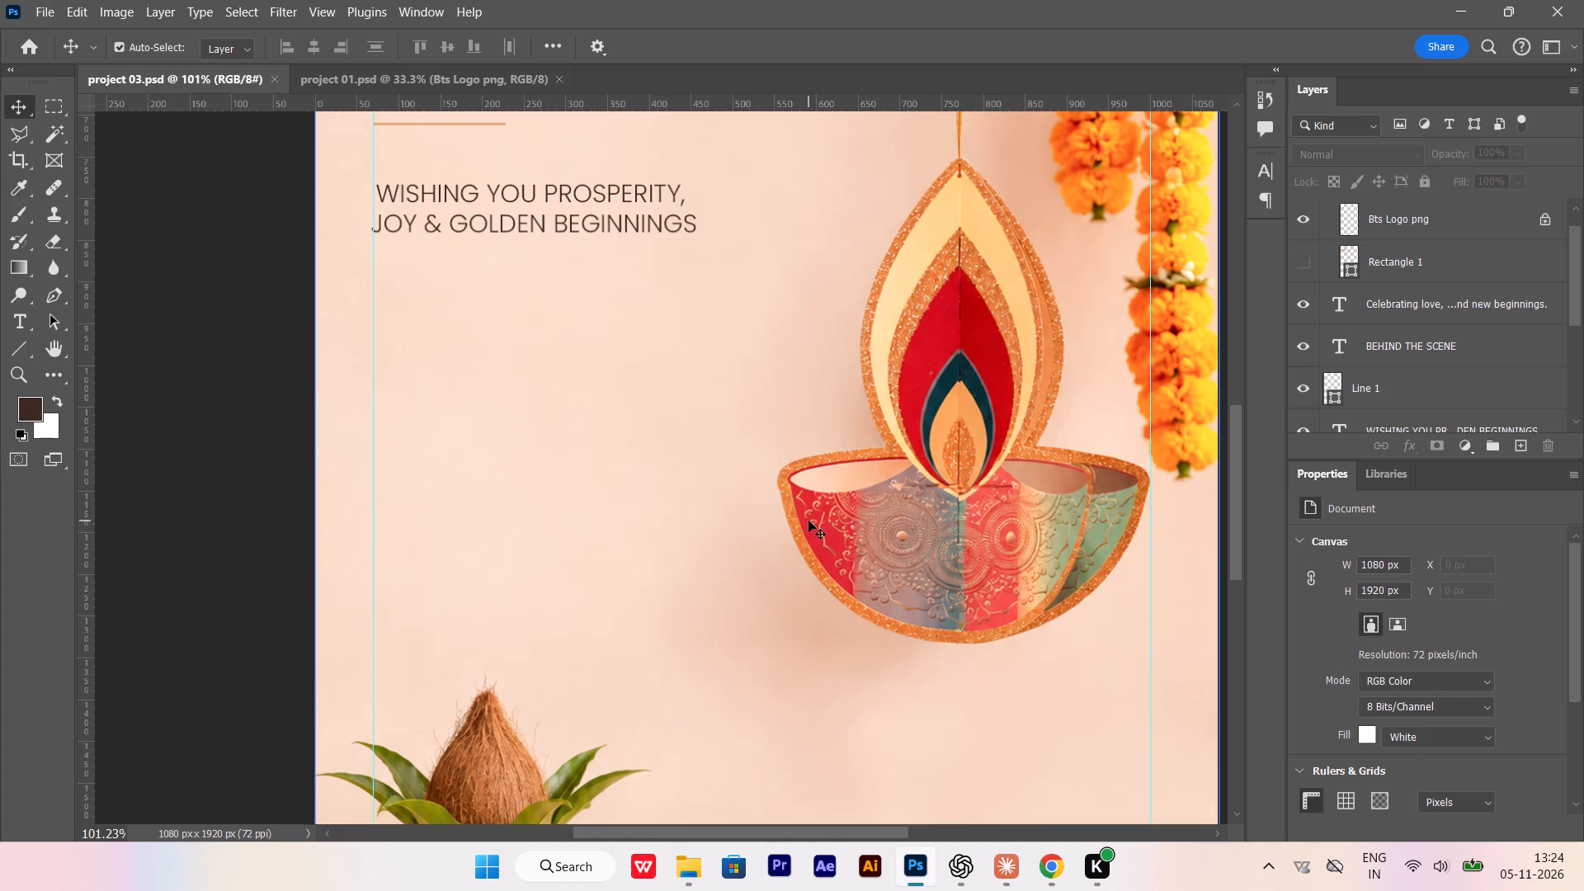
pyautogui.scroll(-9, 809, 493)
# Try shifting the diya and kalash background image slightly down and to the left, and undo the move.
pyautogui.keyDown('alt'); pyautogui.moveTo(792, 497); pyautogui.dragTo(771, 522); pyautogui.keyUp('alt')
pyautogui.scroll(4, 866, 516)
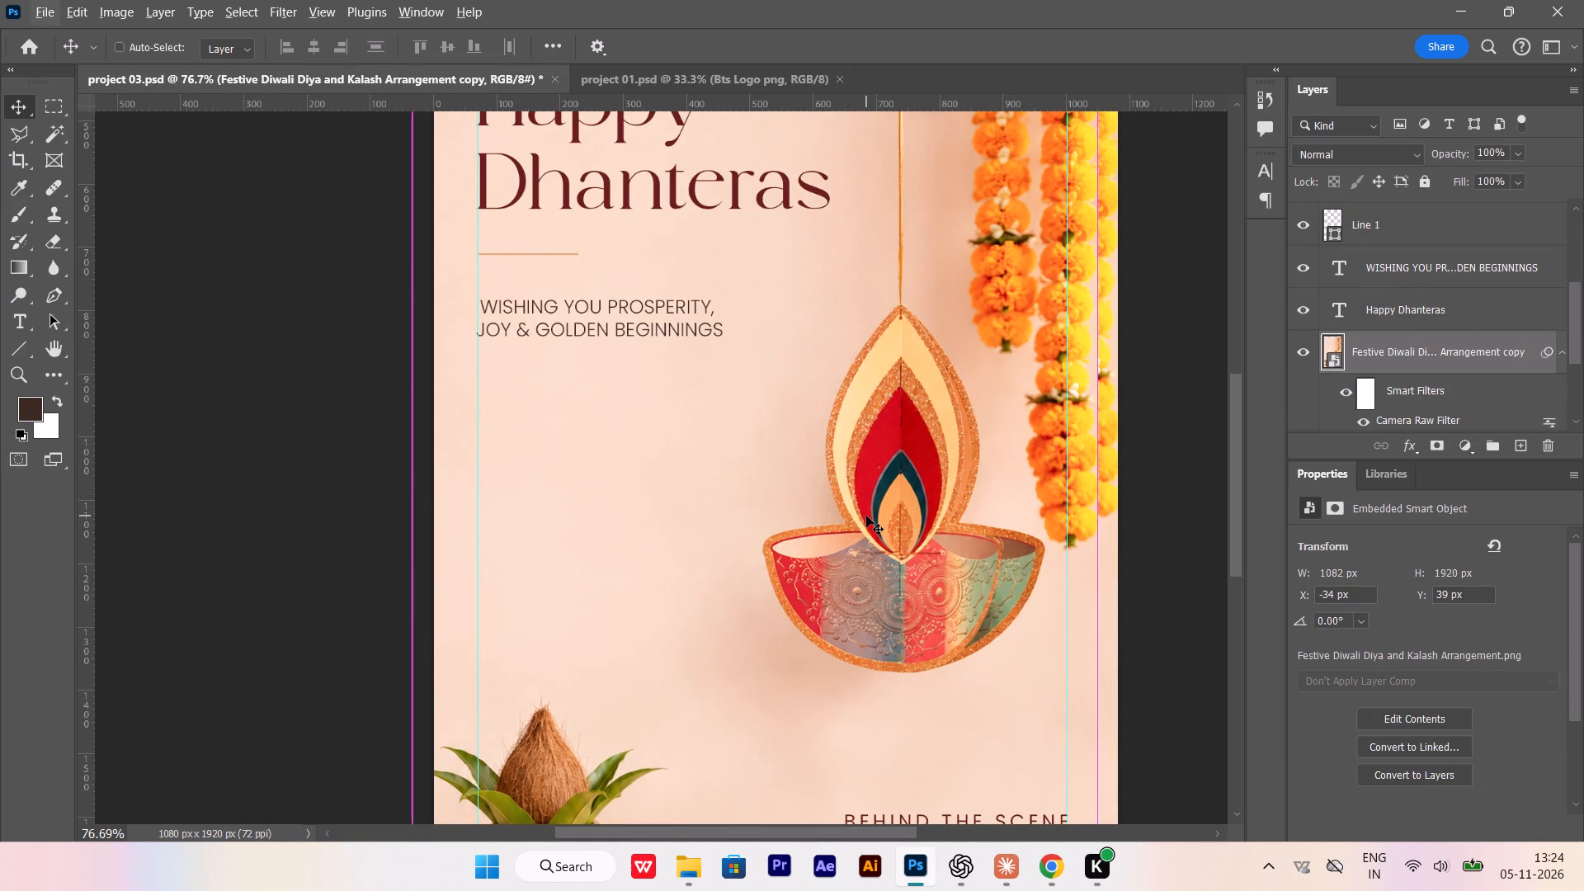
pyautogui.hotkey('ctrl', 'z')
# View the whole Dhanteras story in full-screen mode, fitted to the screen.
pyautogui.keyDown('alt'); pyautogui.scroll(-8, 806, 531); pyautogui.keyUp('alt')
pyautogui.scroll(6, 870, 533)
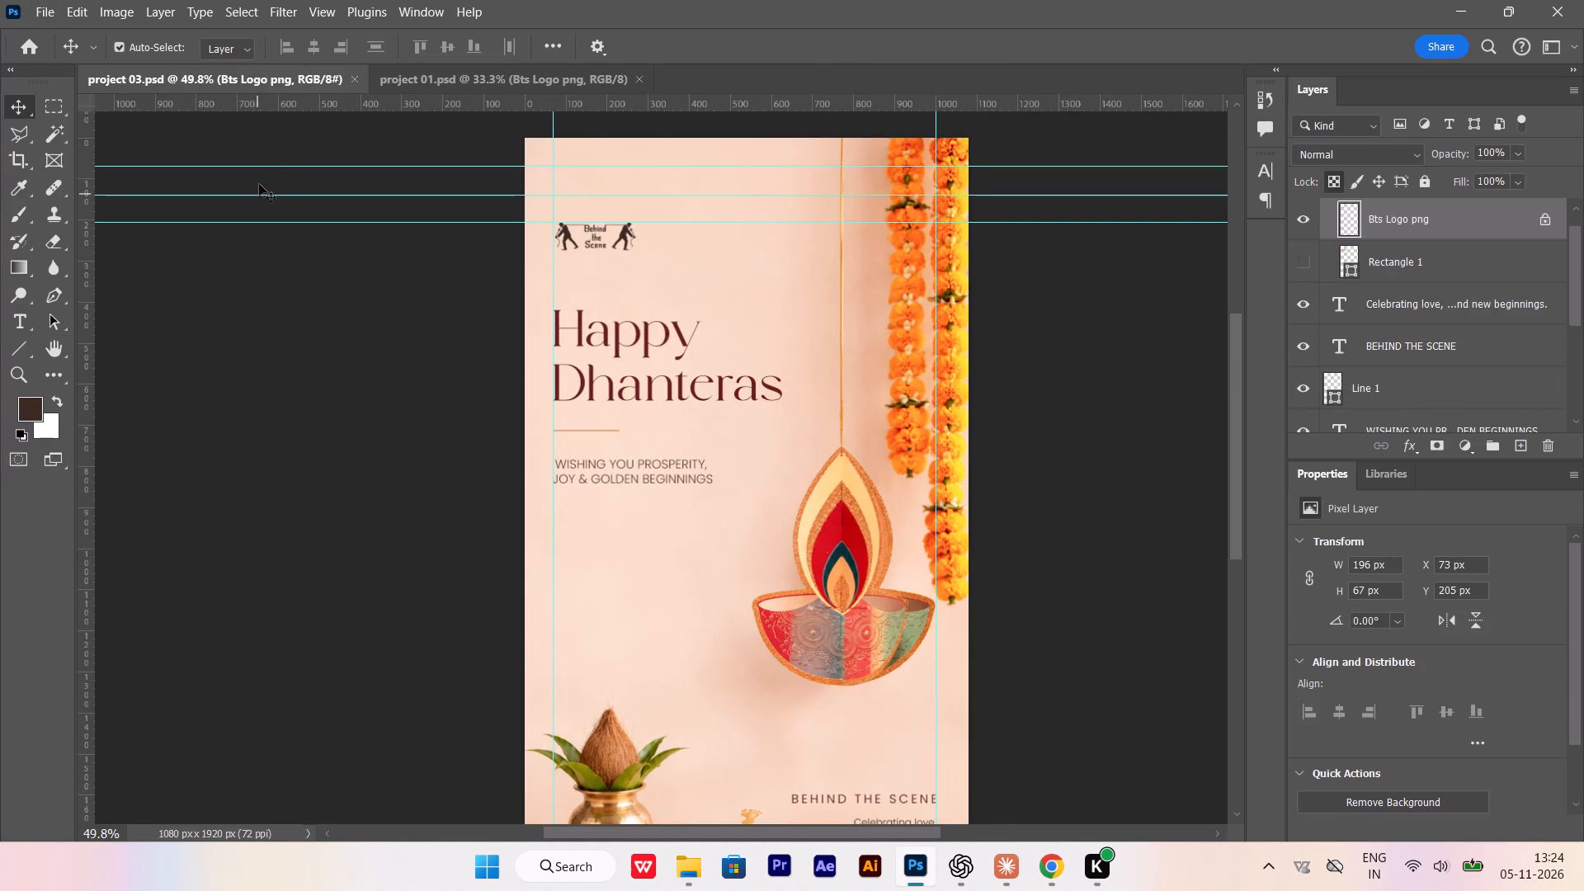
pyautogui.moveTo(259, 148); pyautogui.dragTo(295, 243)
pyautogui.click(312, 224)
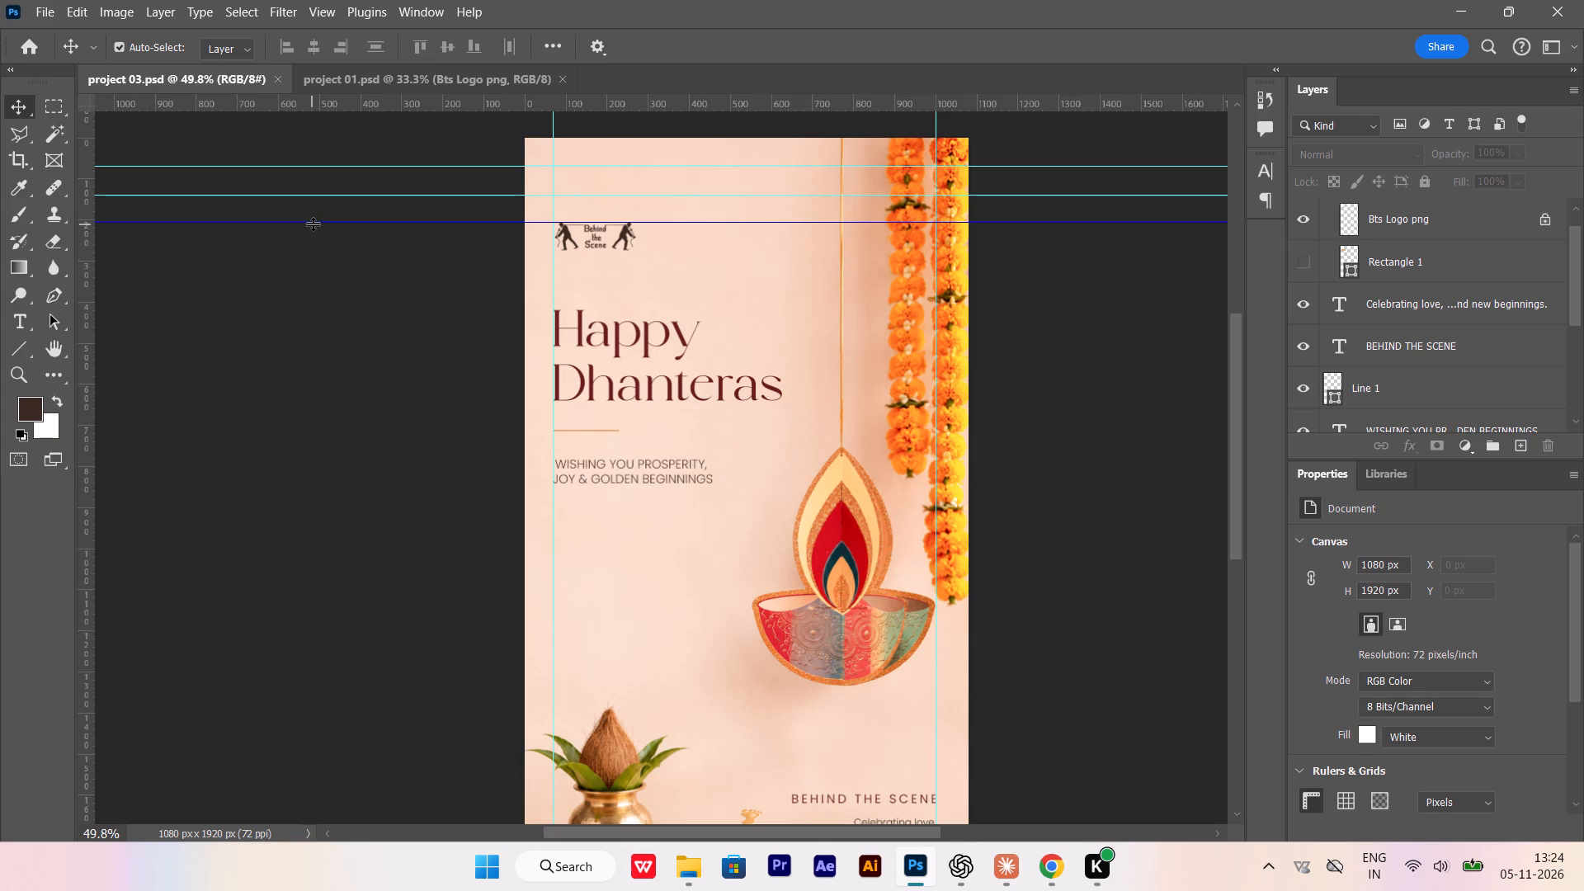
pyautogui.write('FFF')
pyautogui.hotkey('ctrl', '0')
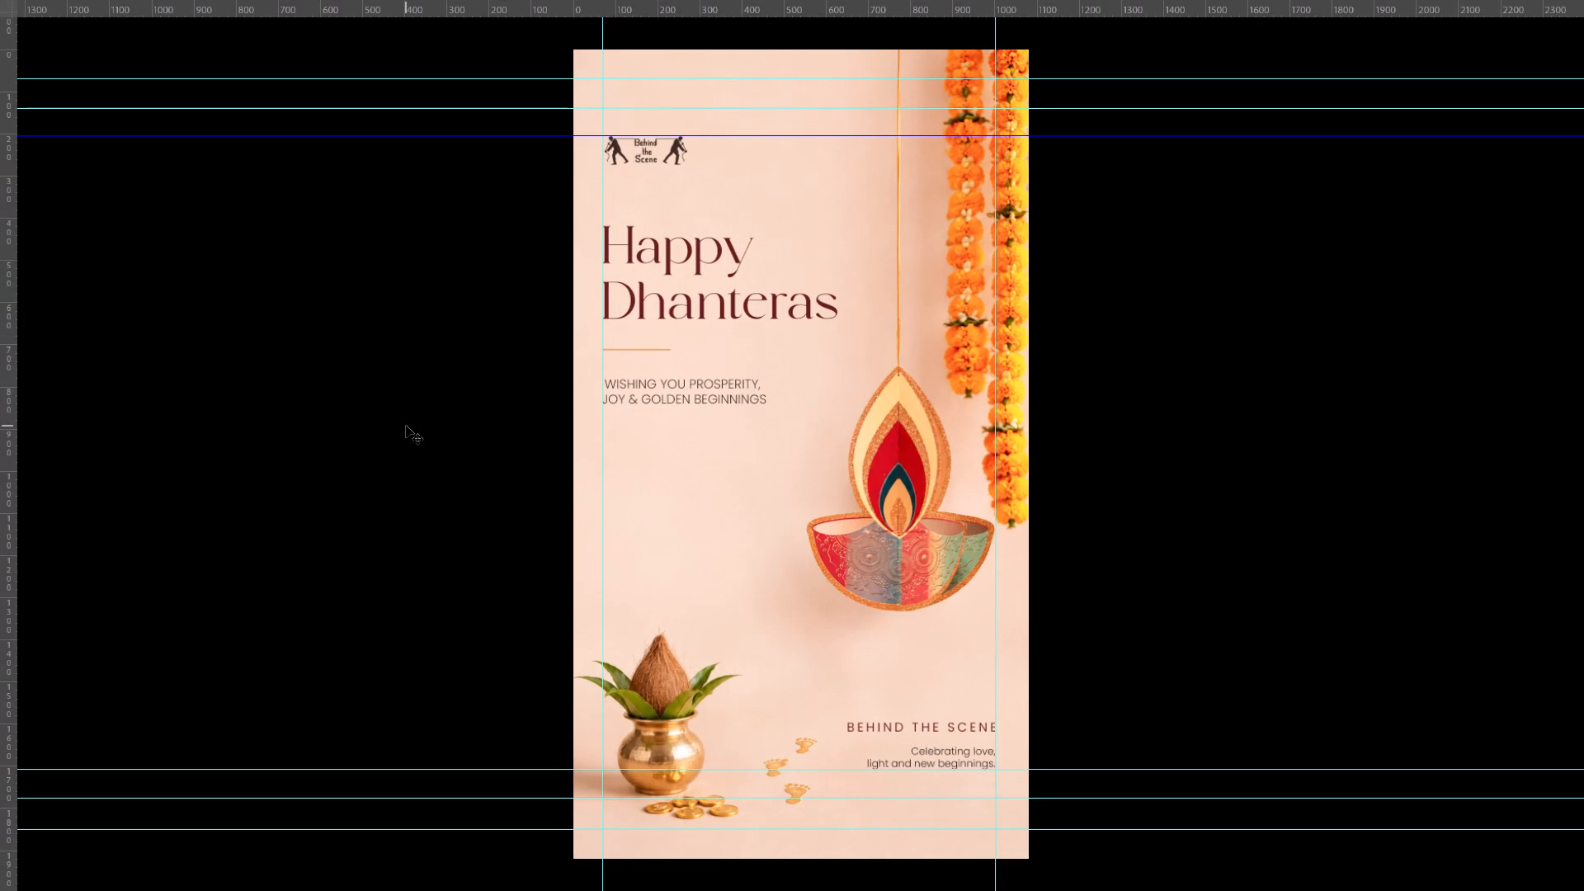
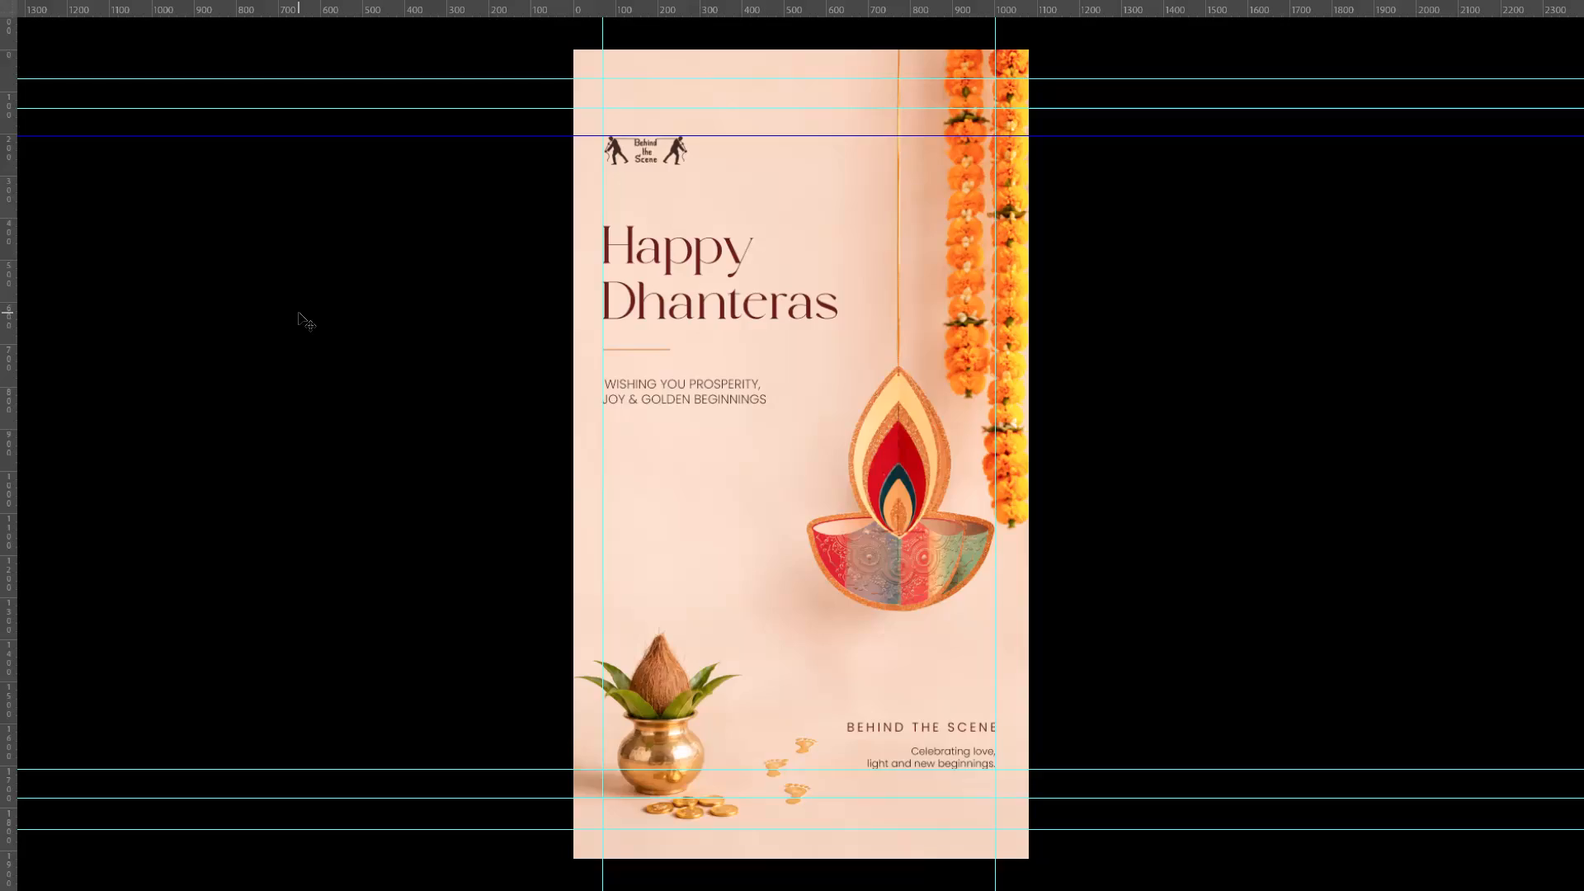
pyautogui.press('f')
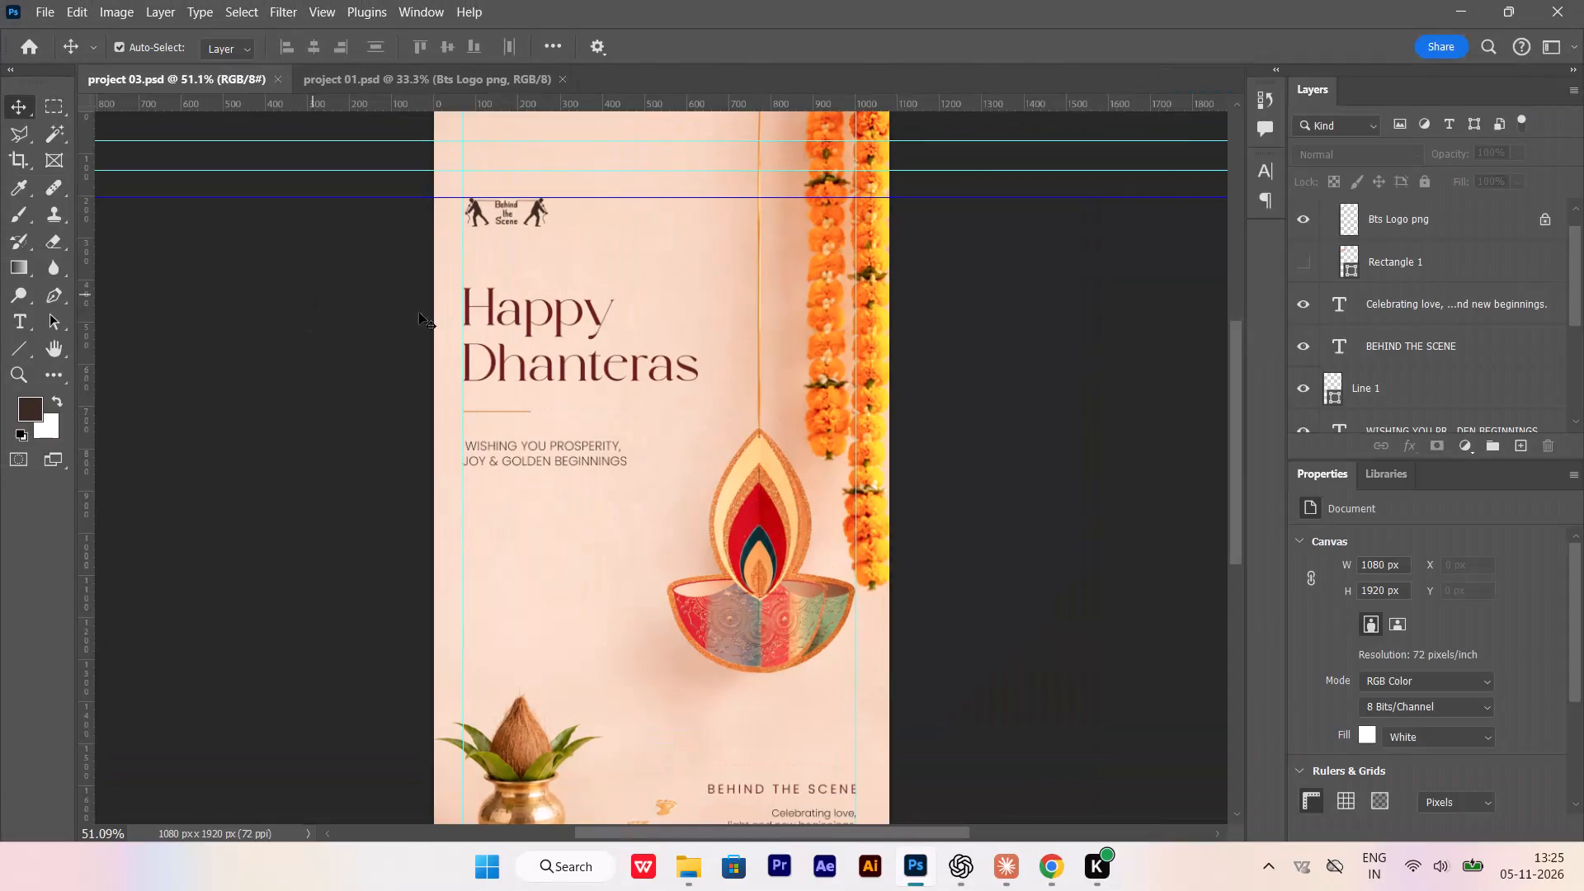
pyautogui.scroll(-5, 1047, 9)
pyautogui.keyDown('alt'); pyautogui.scroll(3, 409, 431); pyautogui.keyUp('alt')
pyautogui.click(409, 431)
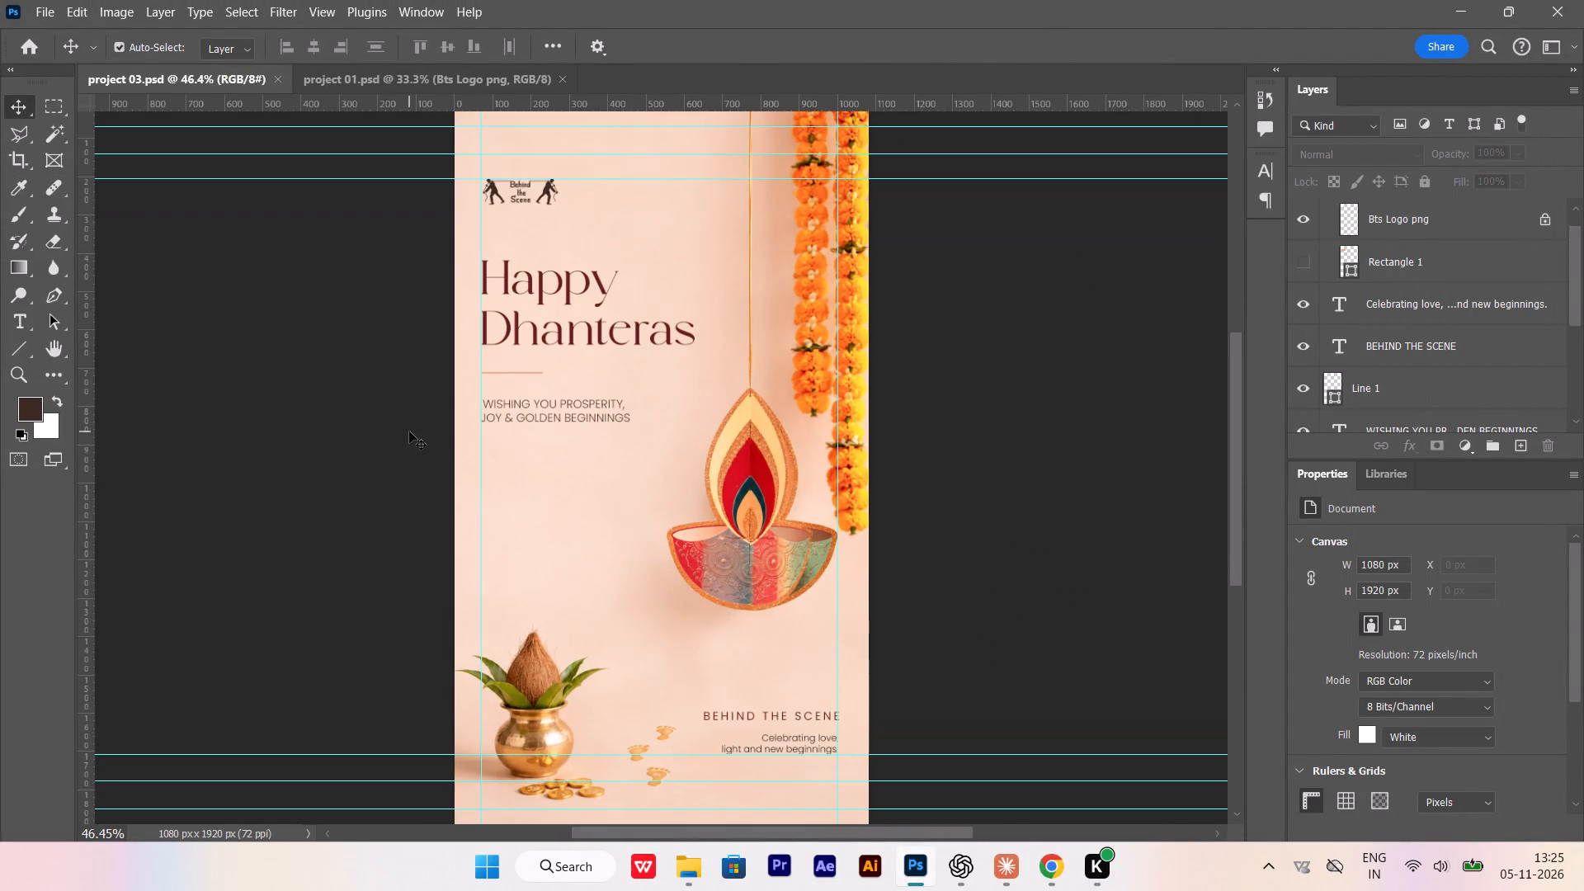
pyautogui.scroll(-4, 771, 418)
pyautogui.keyDown('alt'); pyautogui.scroll(1, 643, 498); pyautogui.keyUp('alt')
pyautogui.scroll(5, 643, 498)
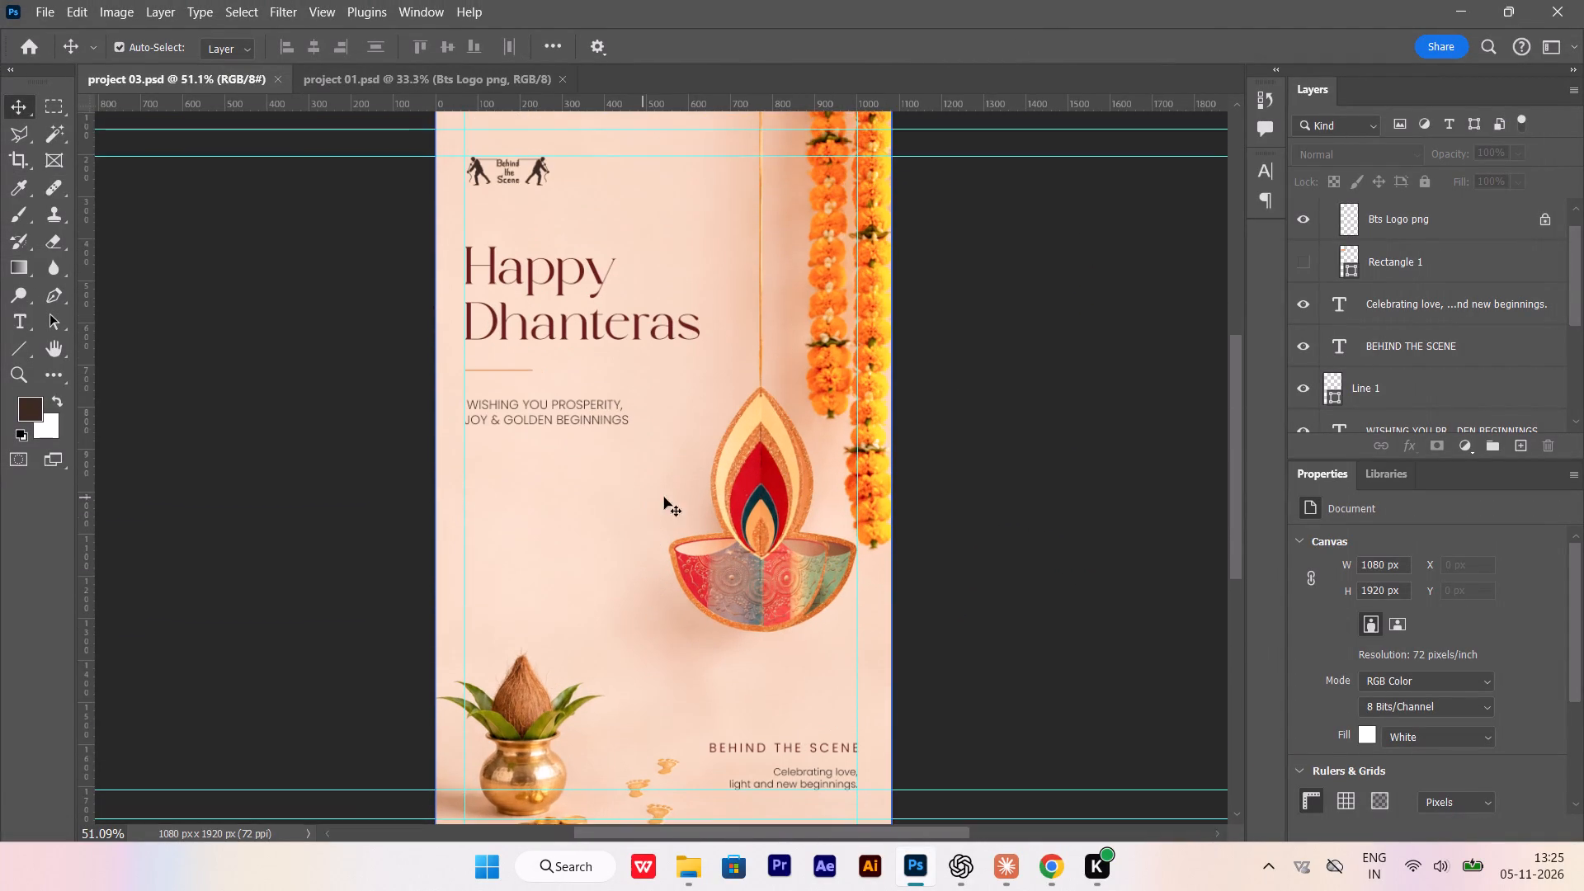
pyautogui.keyDown('alt'); pyautogui.scroll(-2, 820, 475); pyautogui.keyUp('alt')
pyautogui.keyDown('alt'); pyautogui.scroll(1, 610, 505); pyautogui.keyUp('alt')
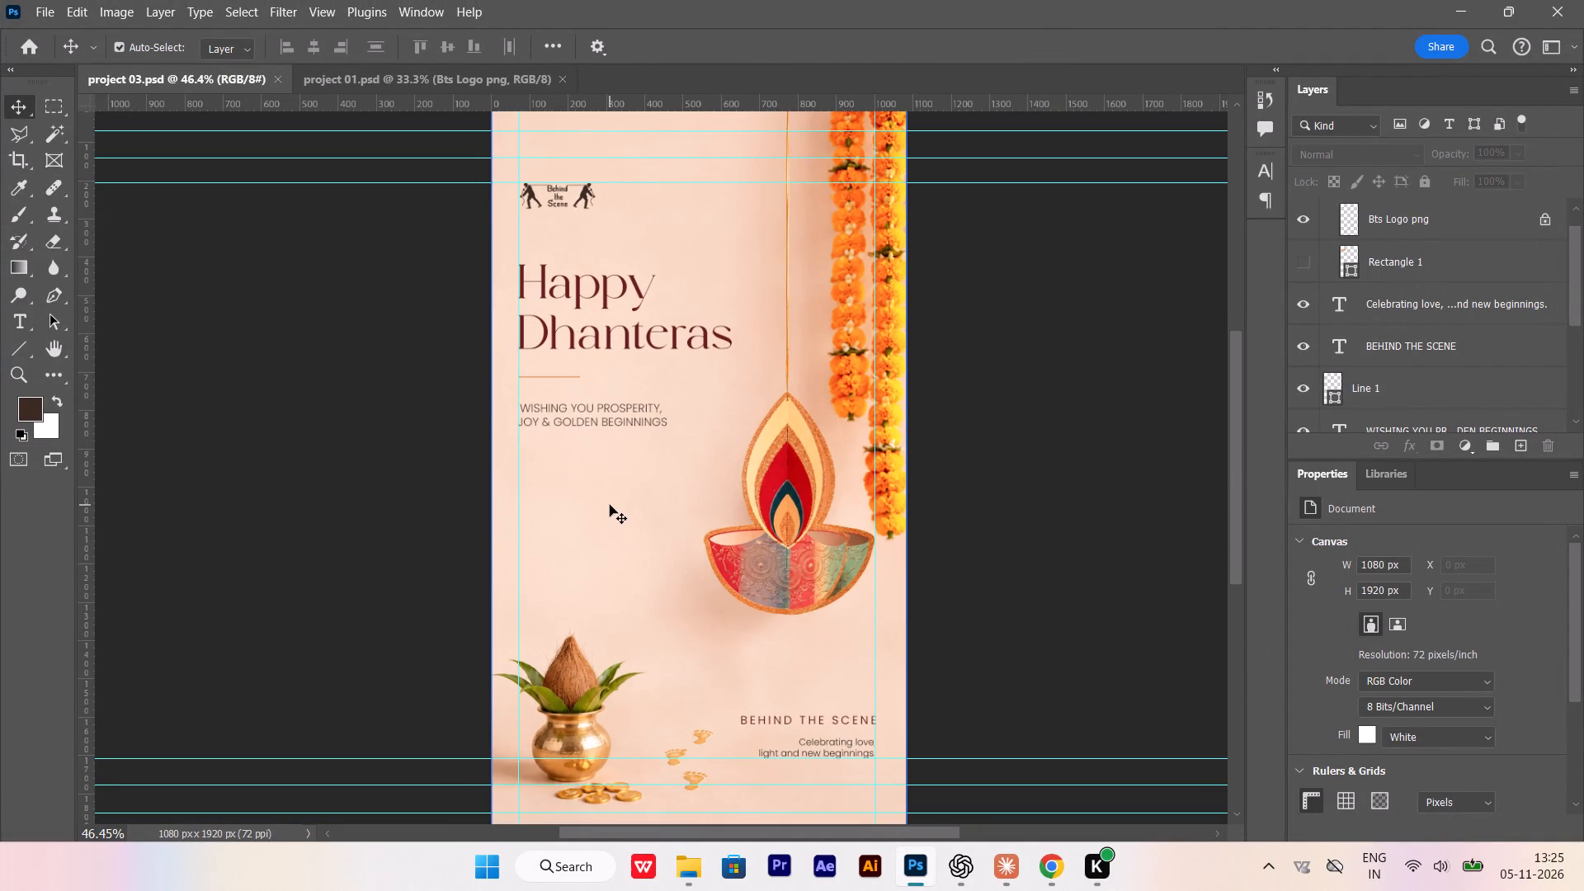
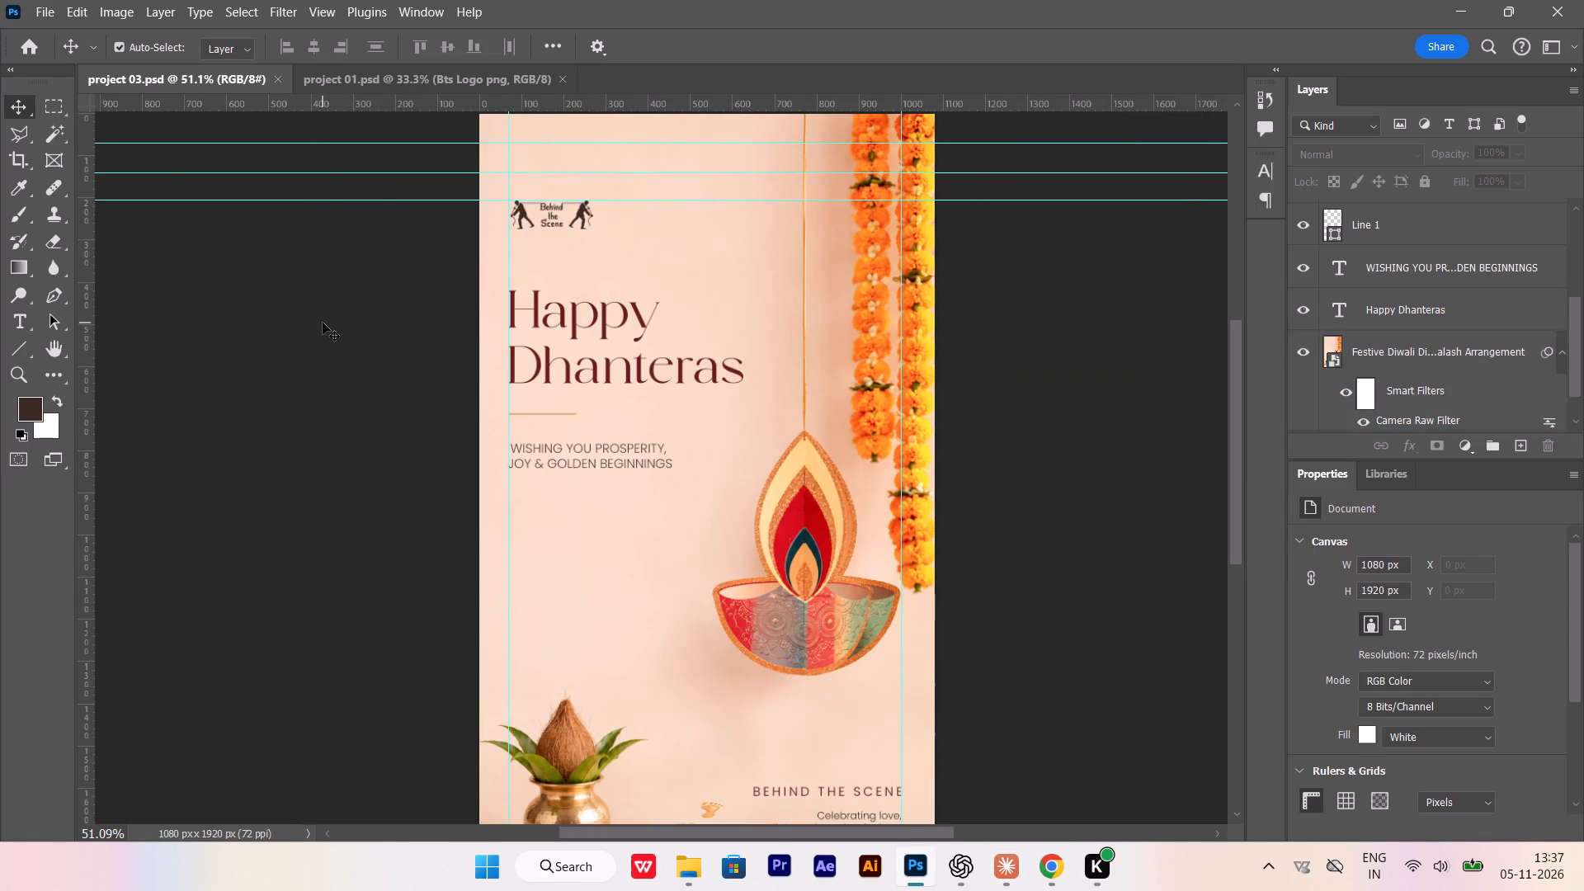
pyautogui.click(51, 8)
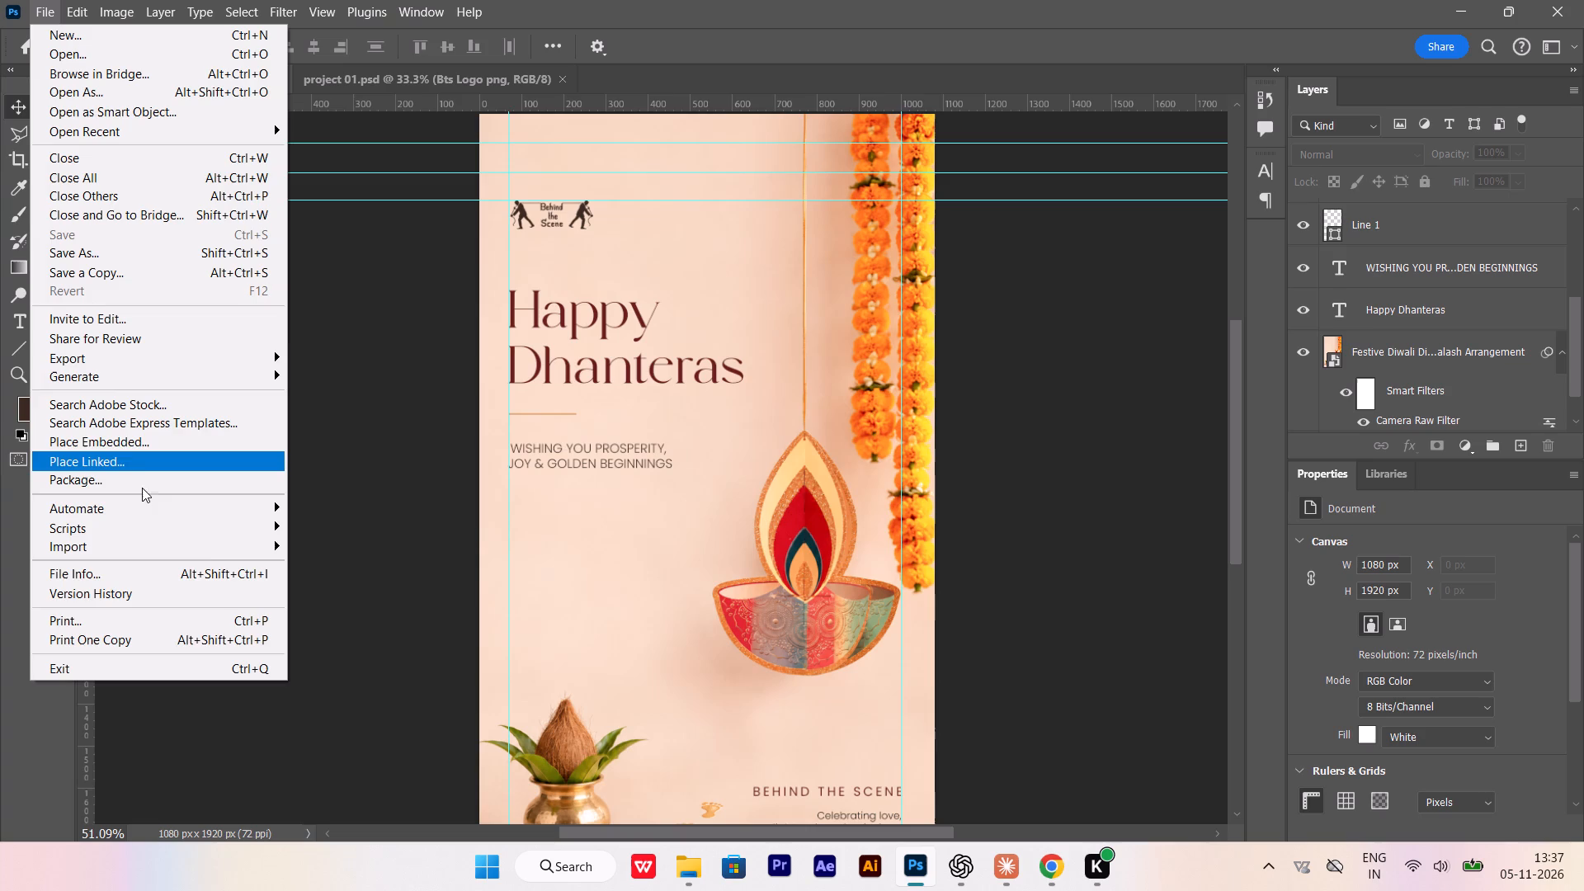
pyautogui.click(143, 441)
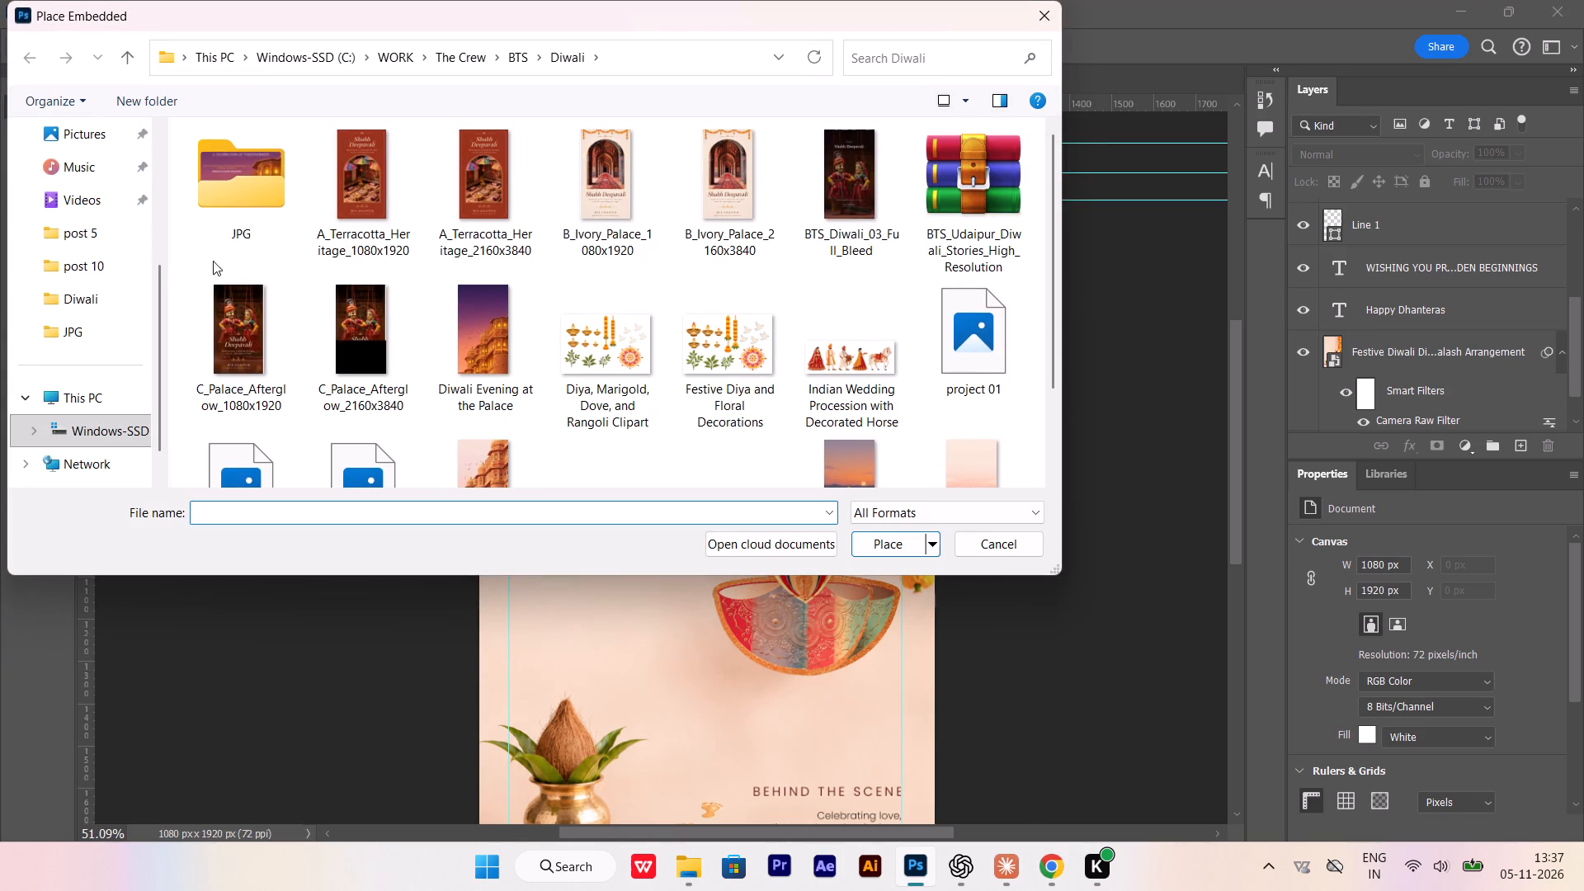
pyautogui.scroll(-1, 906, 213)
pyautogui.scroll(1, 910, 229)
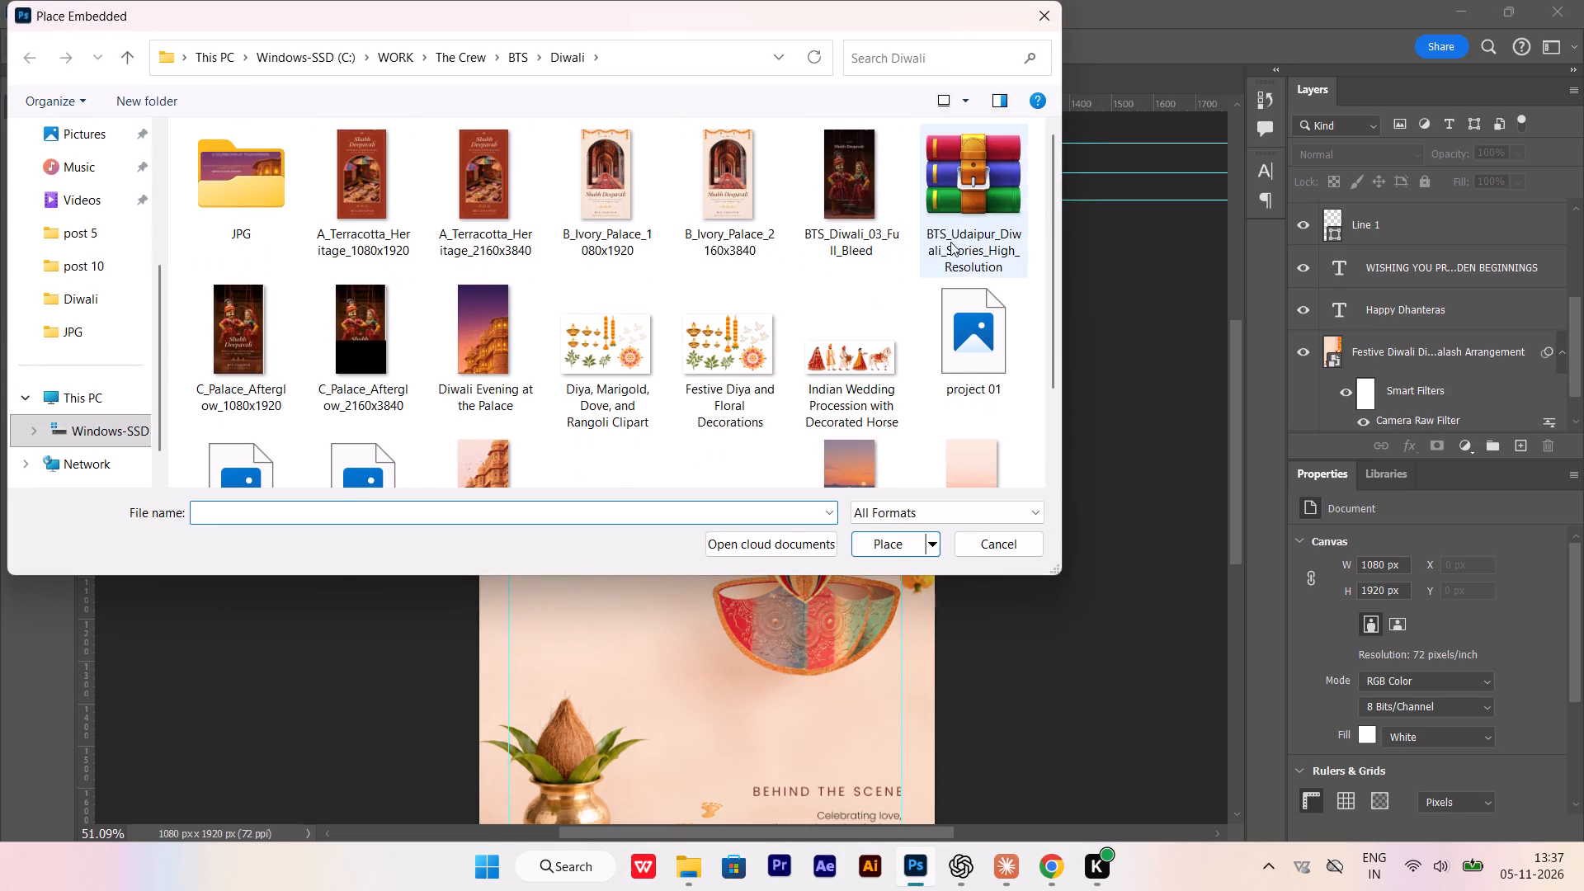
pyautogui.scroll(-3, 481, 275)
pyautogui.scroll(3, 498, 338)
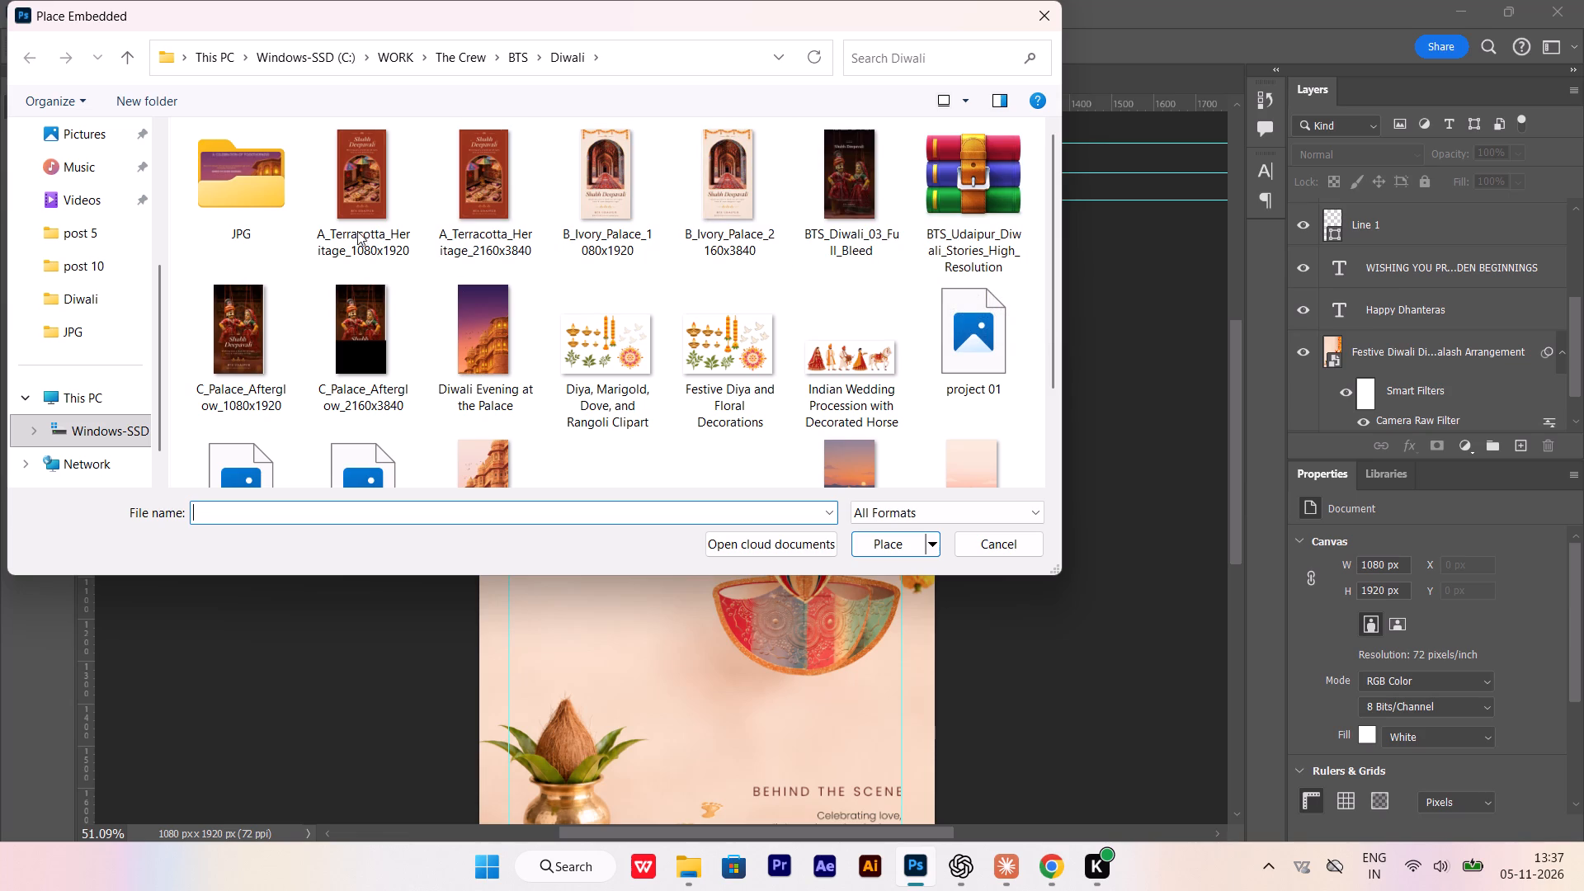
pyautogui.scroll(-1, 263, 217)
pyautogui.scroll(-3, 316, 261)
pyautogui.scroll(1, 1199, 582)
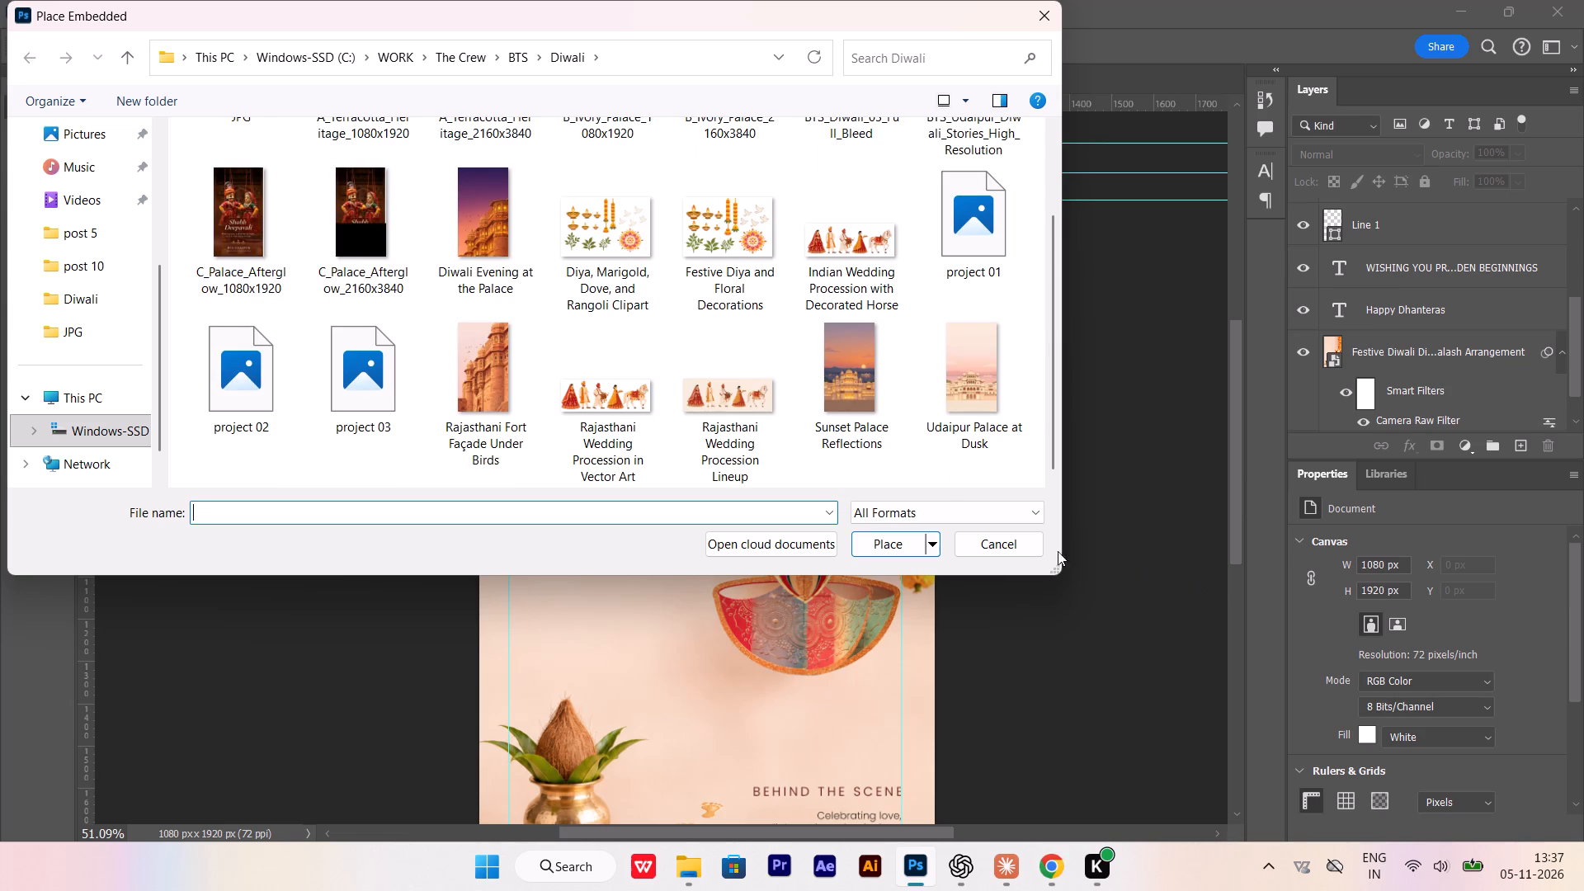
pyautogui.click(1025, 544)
# Switch to File Explorer and open the dhanteras_separate_pngs archive from Downloads in WinRAR, dismissing the licence reminder.
pyautogui.doubleClick(703, 874)
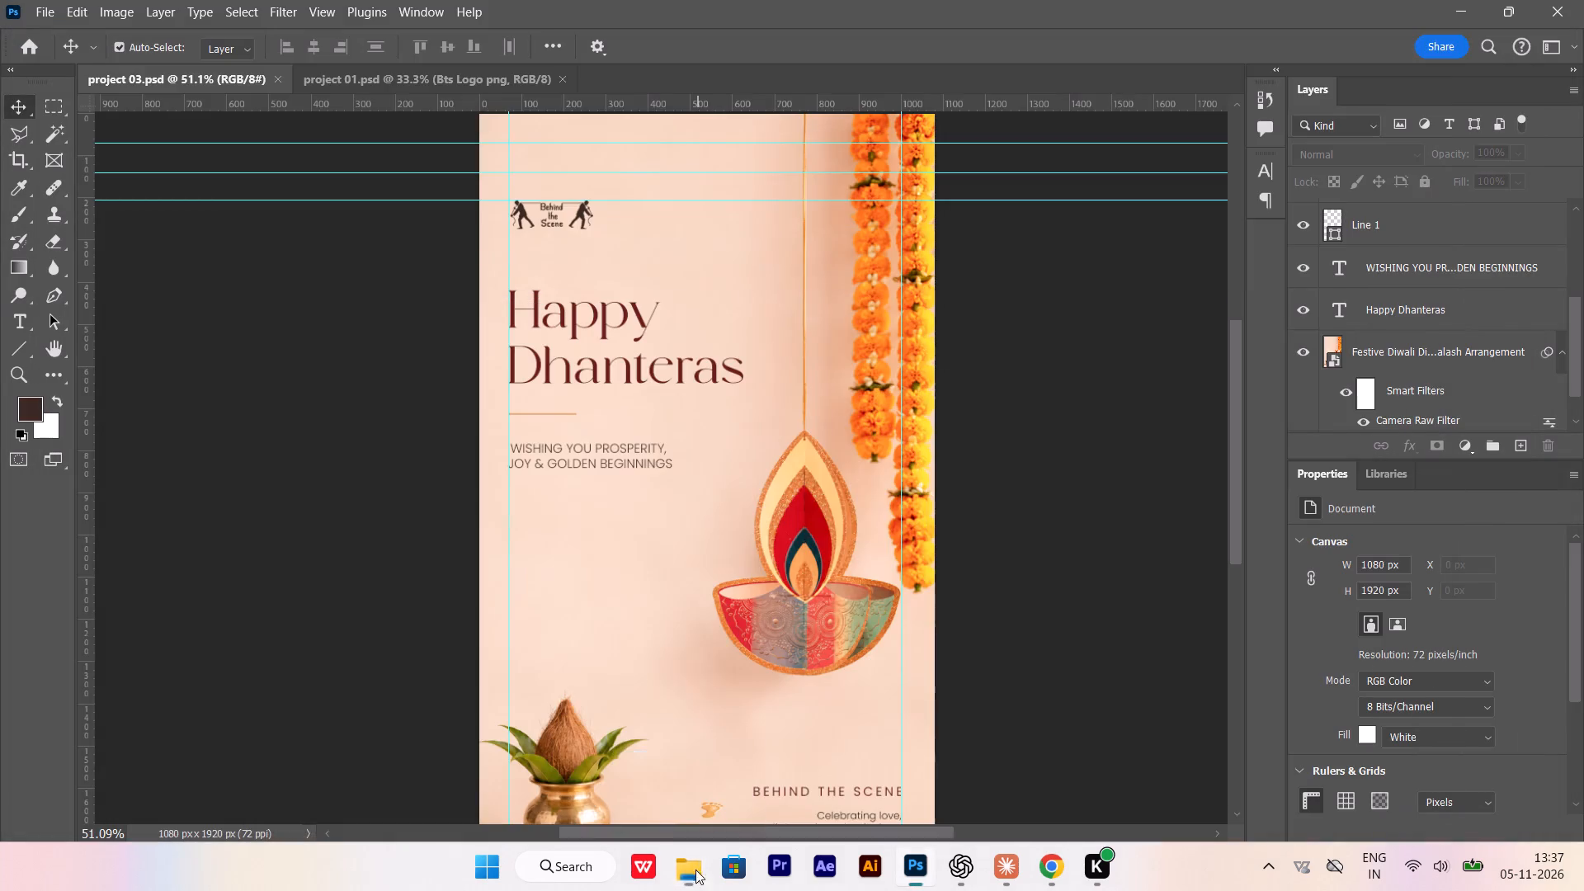
pyautogui.click(673, 879)
pyautogui.scroll(-2, 893, 414)
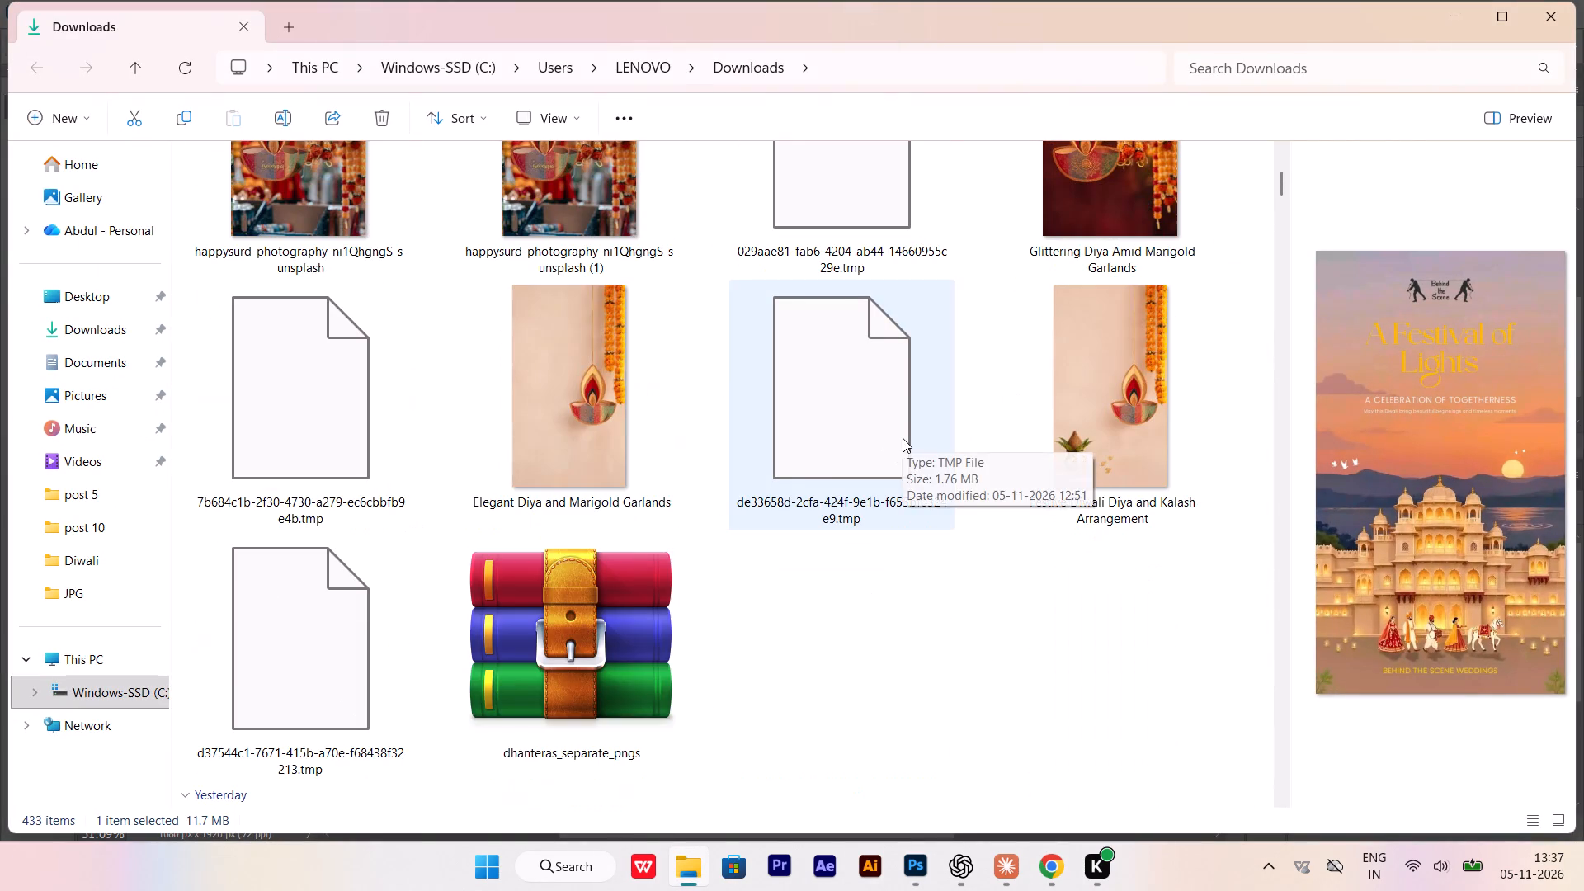
pyautogui.doubleClick(647, 633)
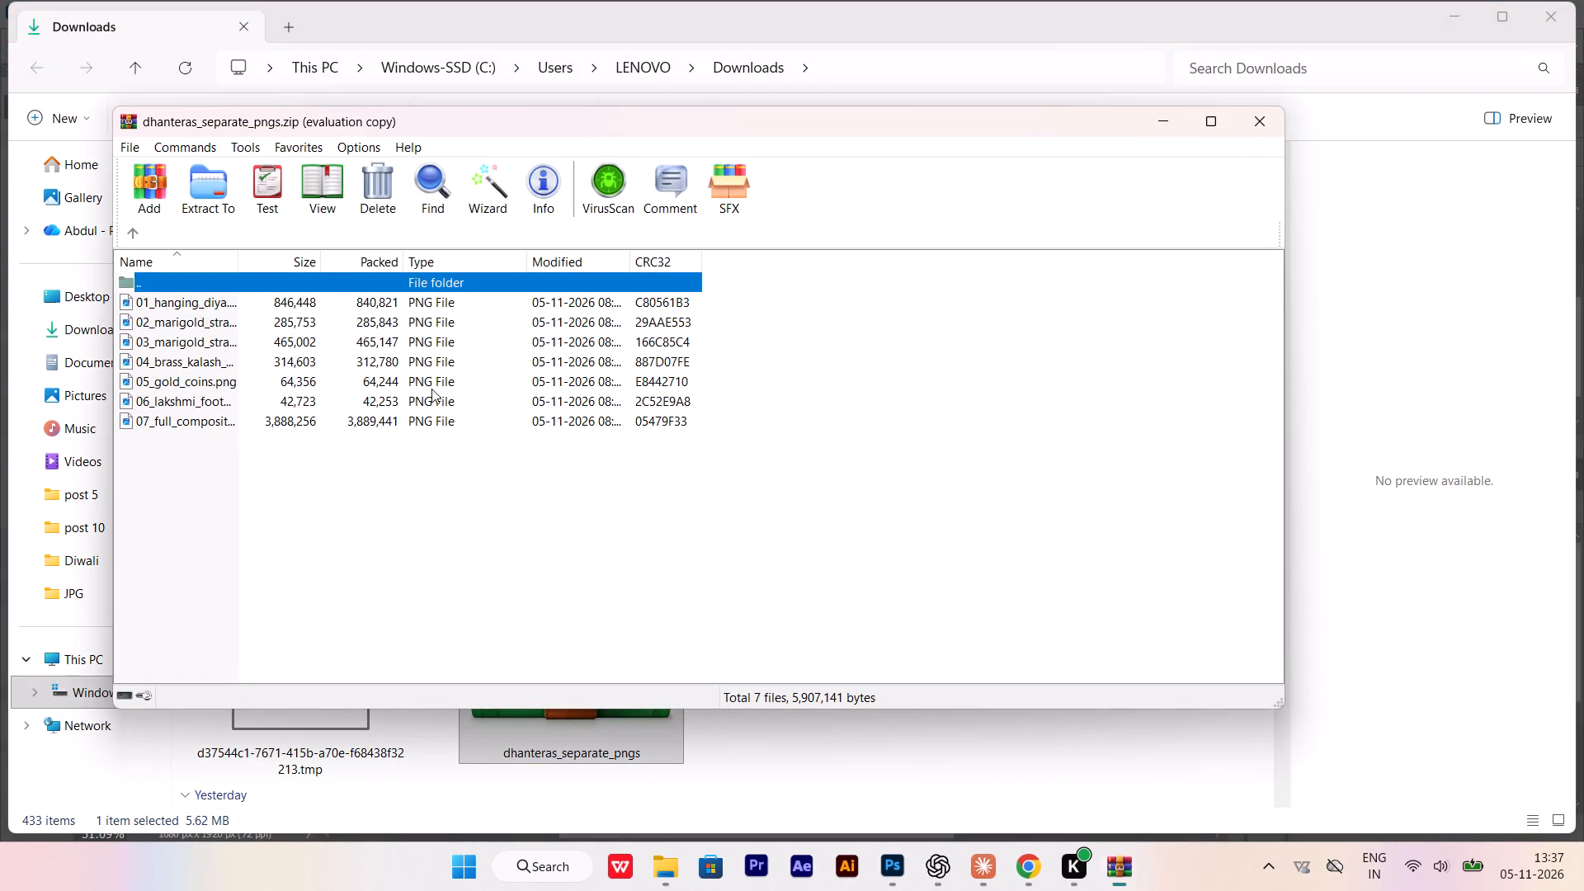
pyautogui.moveTo(393, 400); pyautogui.dragTo(393, 392)
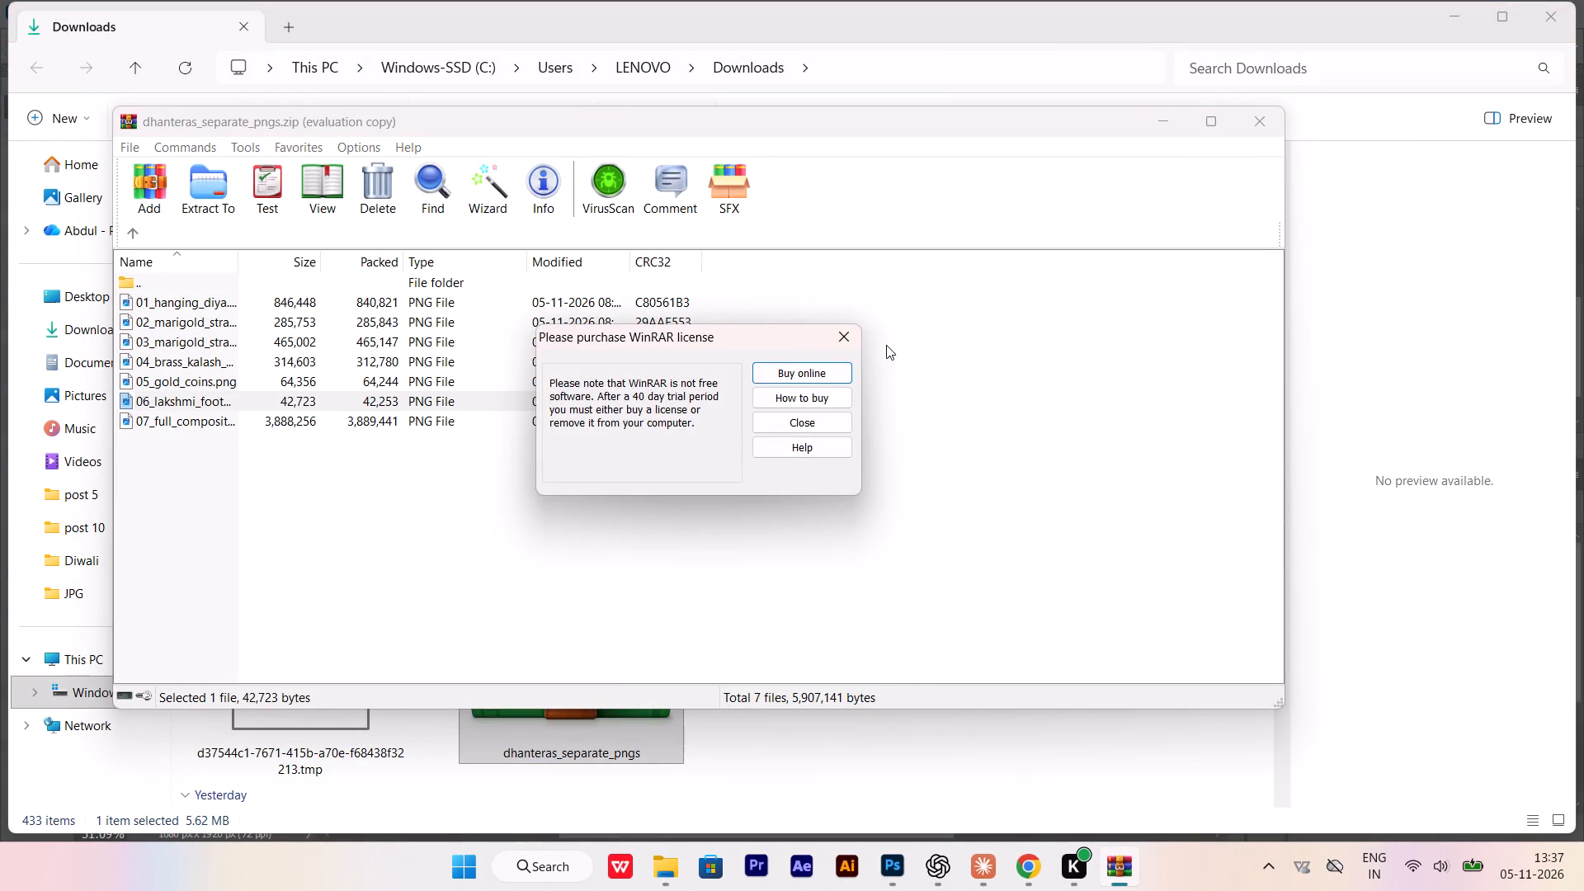
pyautogui.click(856, 342)
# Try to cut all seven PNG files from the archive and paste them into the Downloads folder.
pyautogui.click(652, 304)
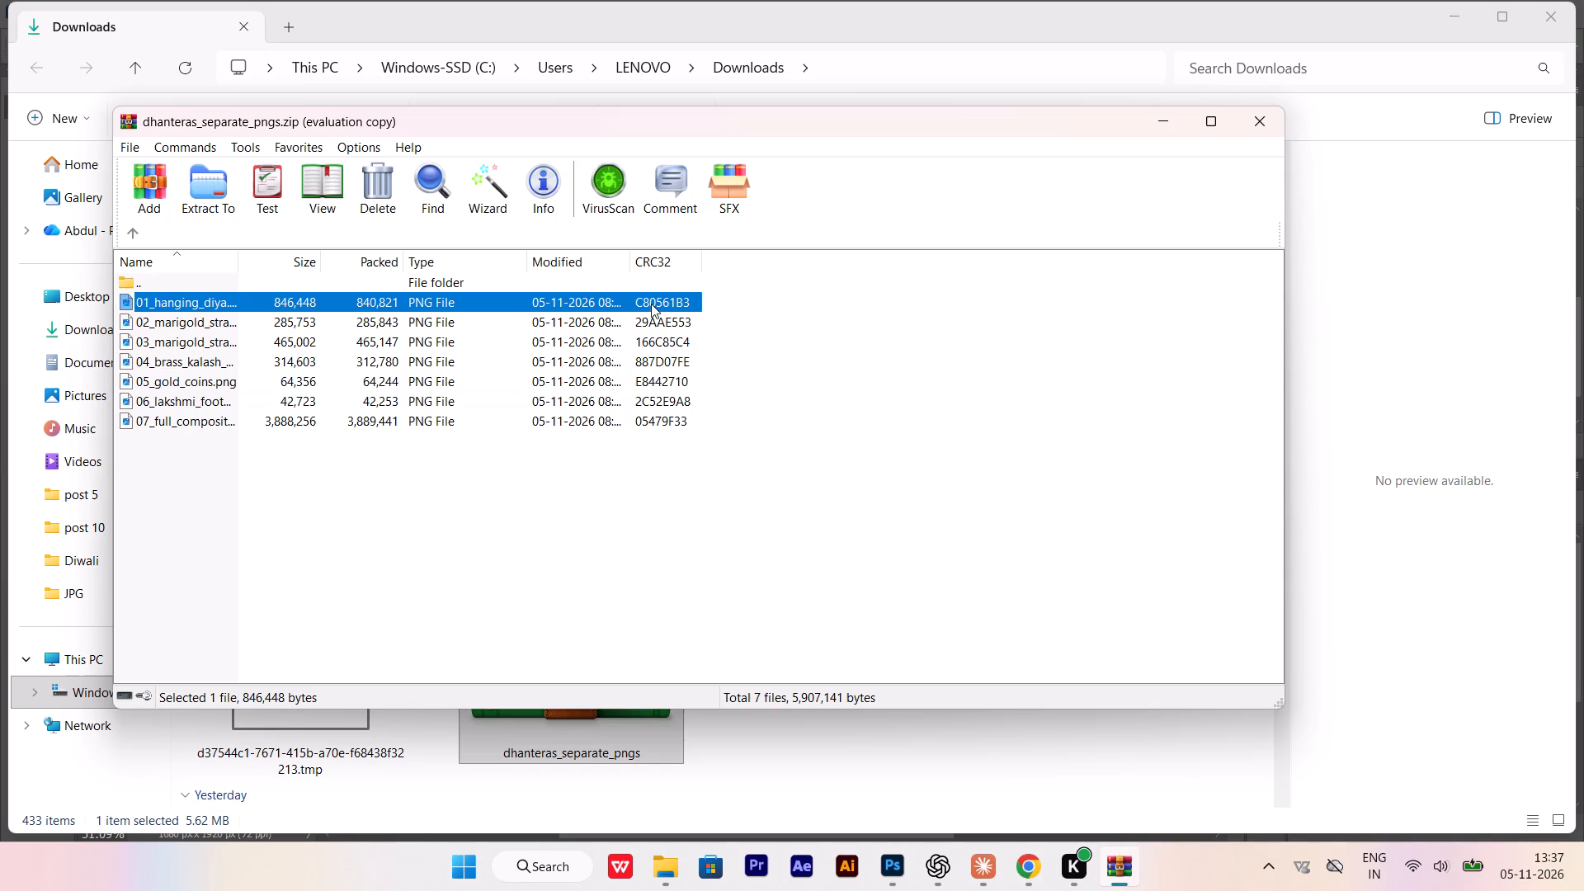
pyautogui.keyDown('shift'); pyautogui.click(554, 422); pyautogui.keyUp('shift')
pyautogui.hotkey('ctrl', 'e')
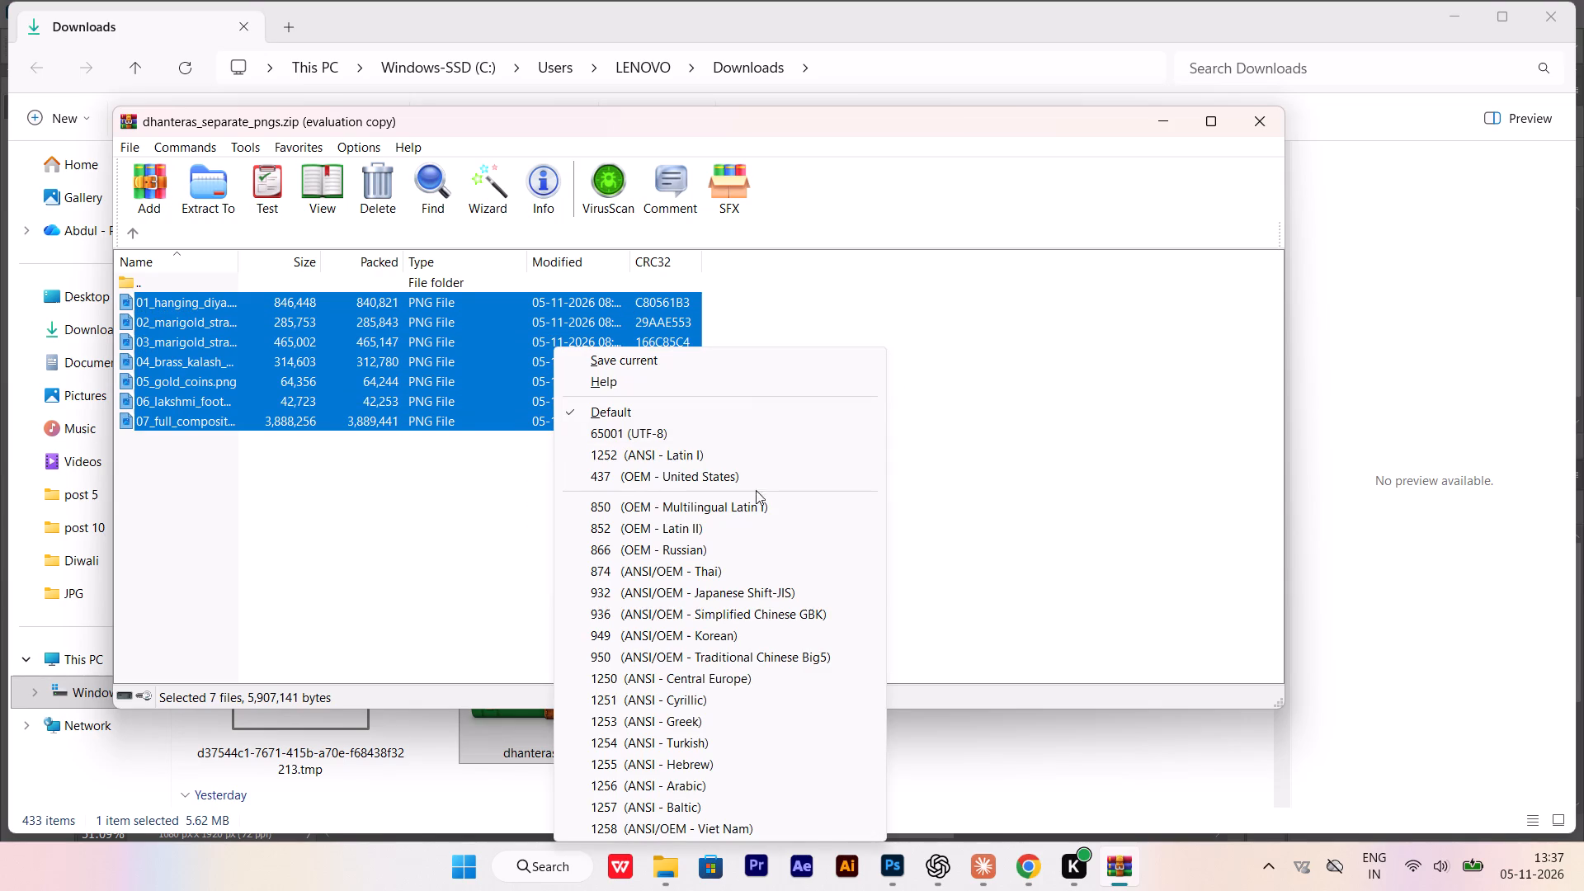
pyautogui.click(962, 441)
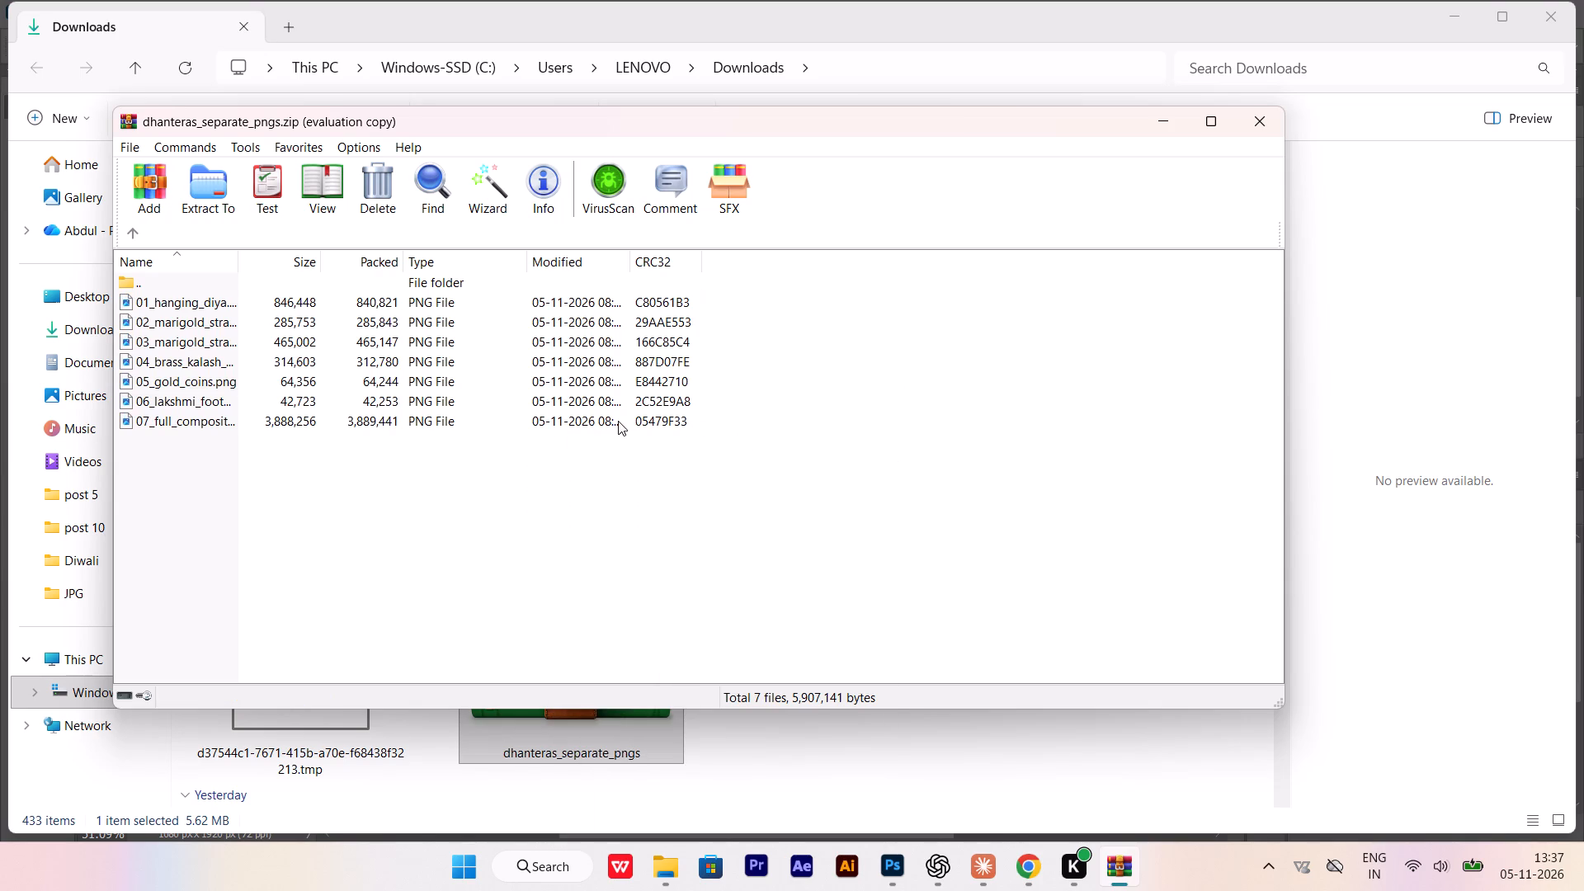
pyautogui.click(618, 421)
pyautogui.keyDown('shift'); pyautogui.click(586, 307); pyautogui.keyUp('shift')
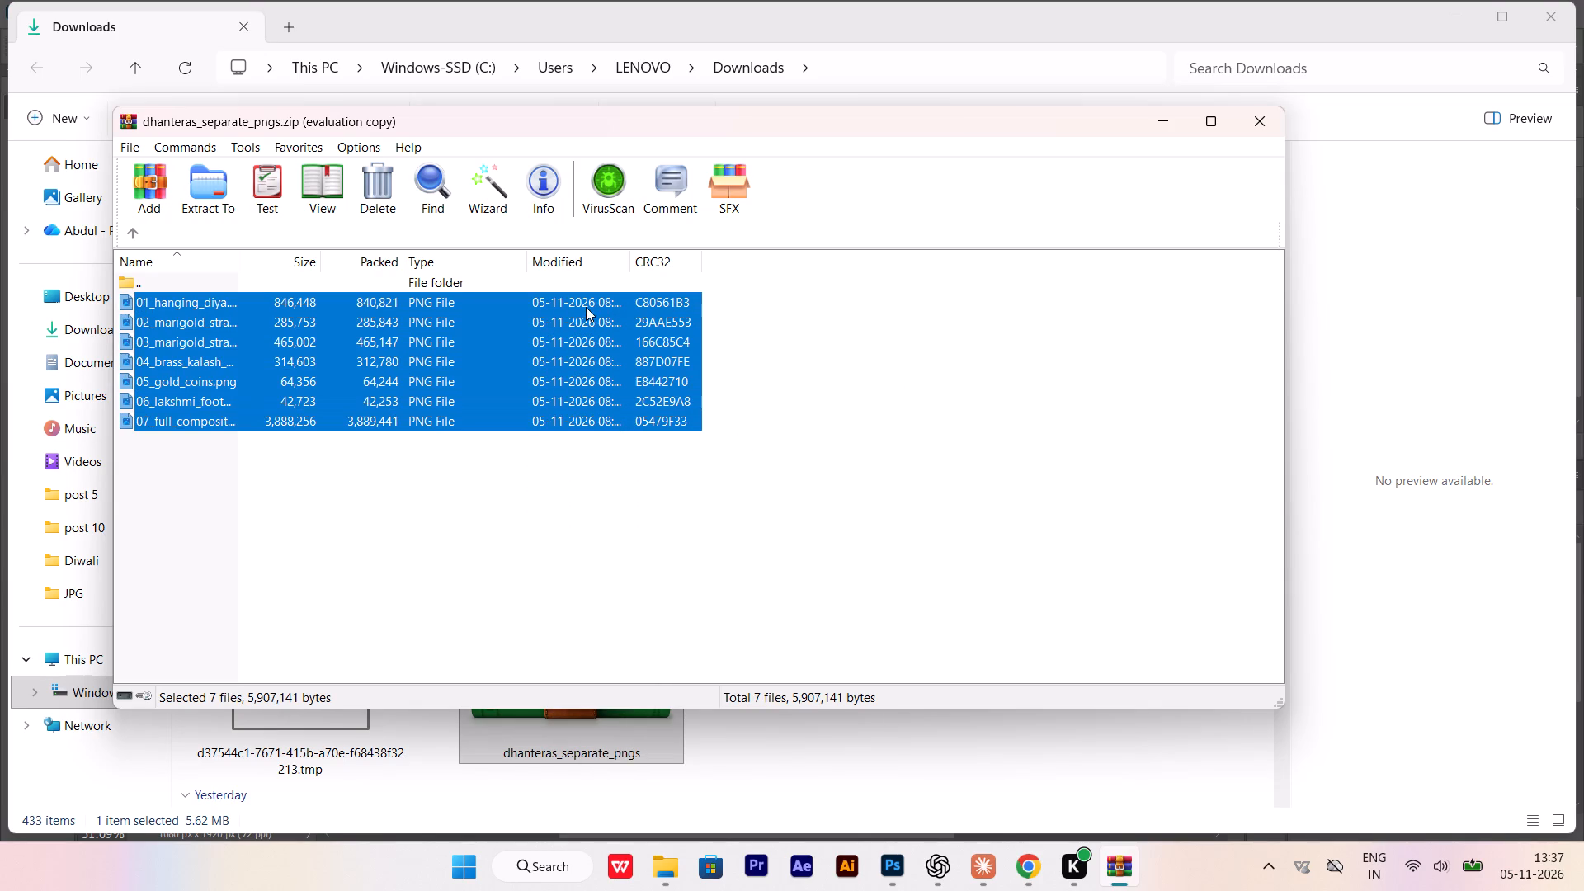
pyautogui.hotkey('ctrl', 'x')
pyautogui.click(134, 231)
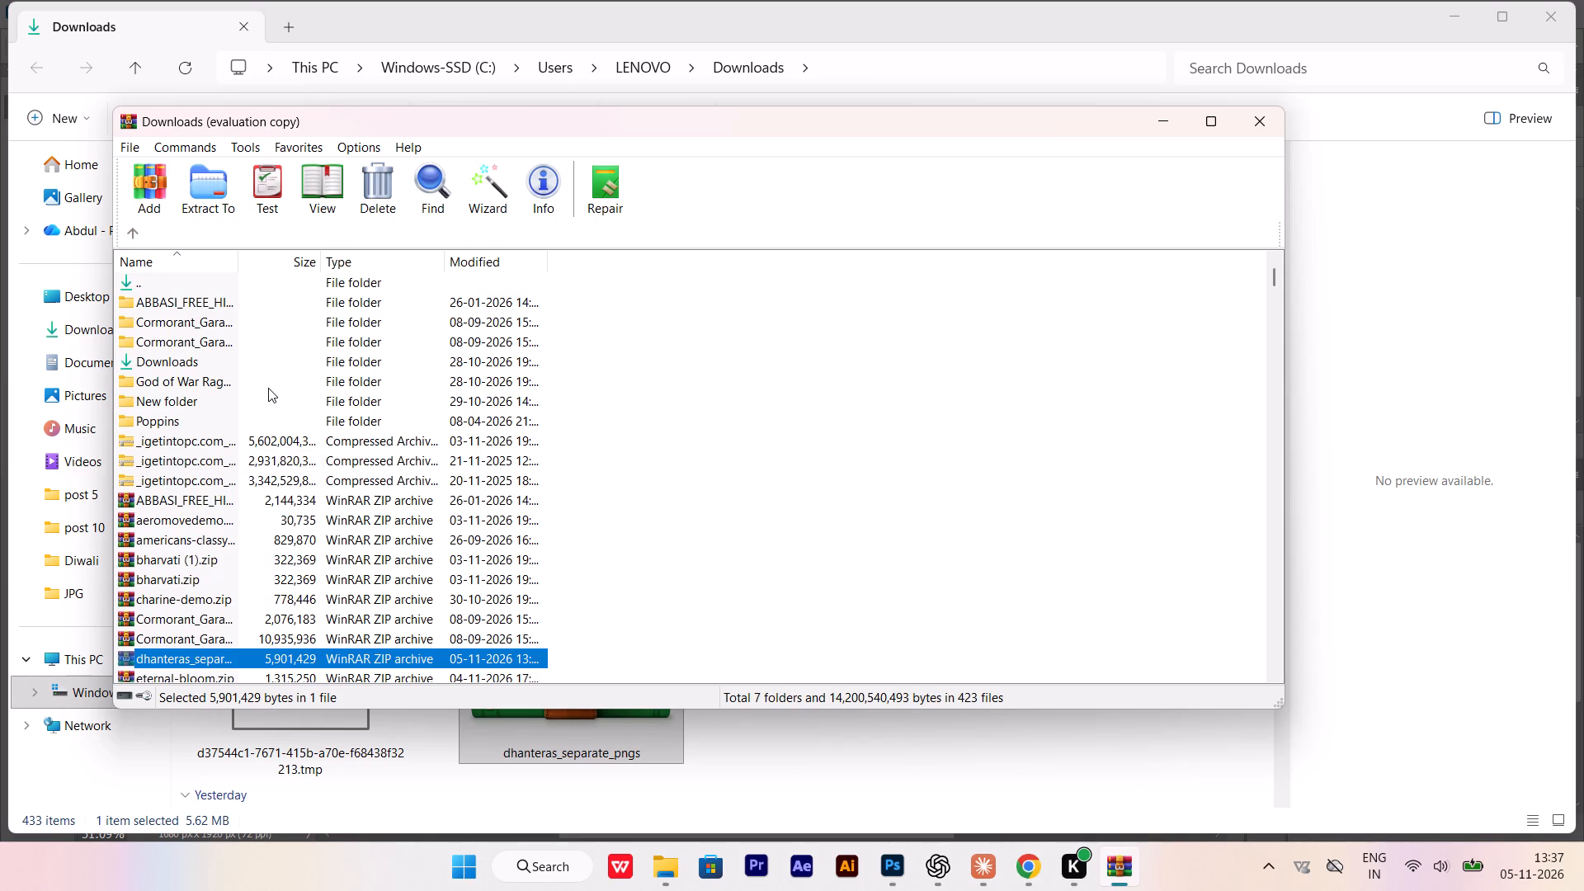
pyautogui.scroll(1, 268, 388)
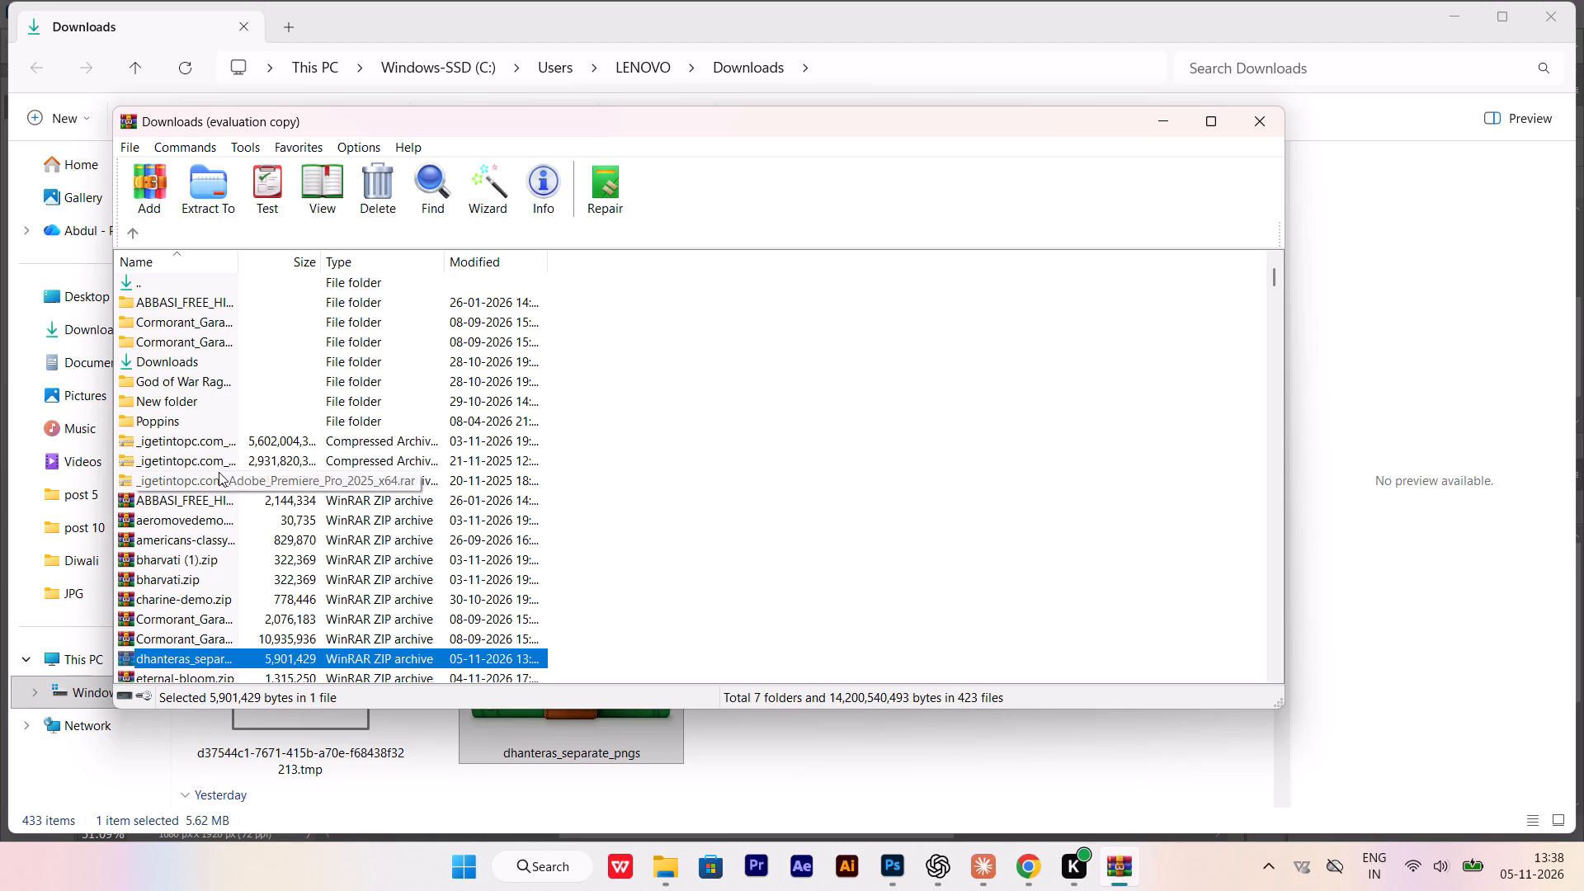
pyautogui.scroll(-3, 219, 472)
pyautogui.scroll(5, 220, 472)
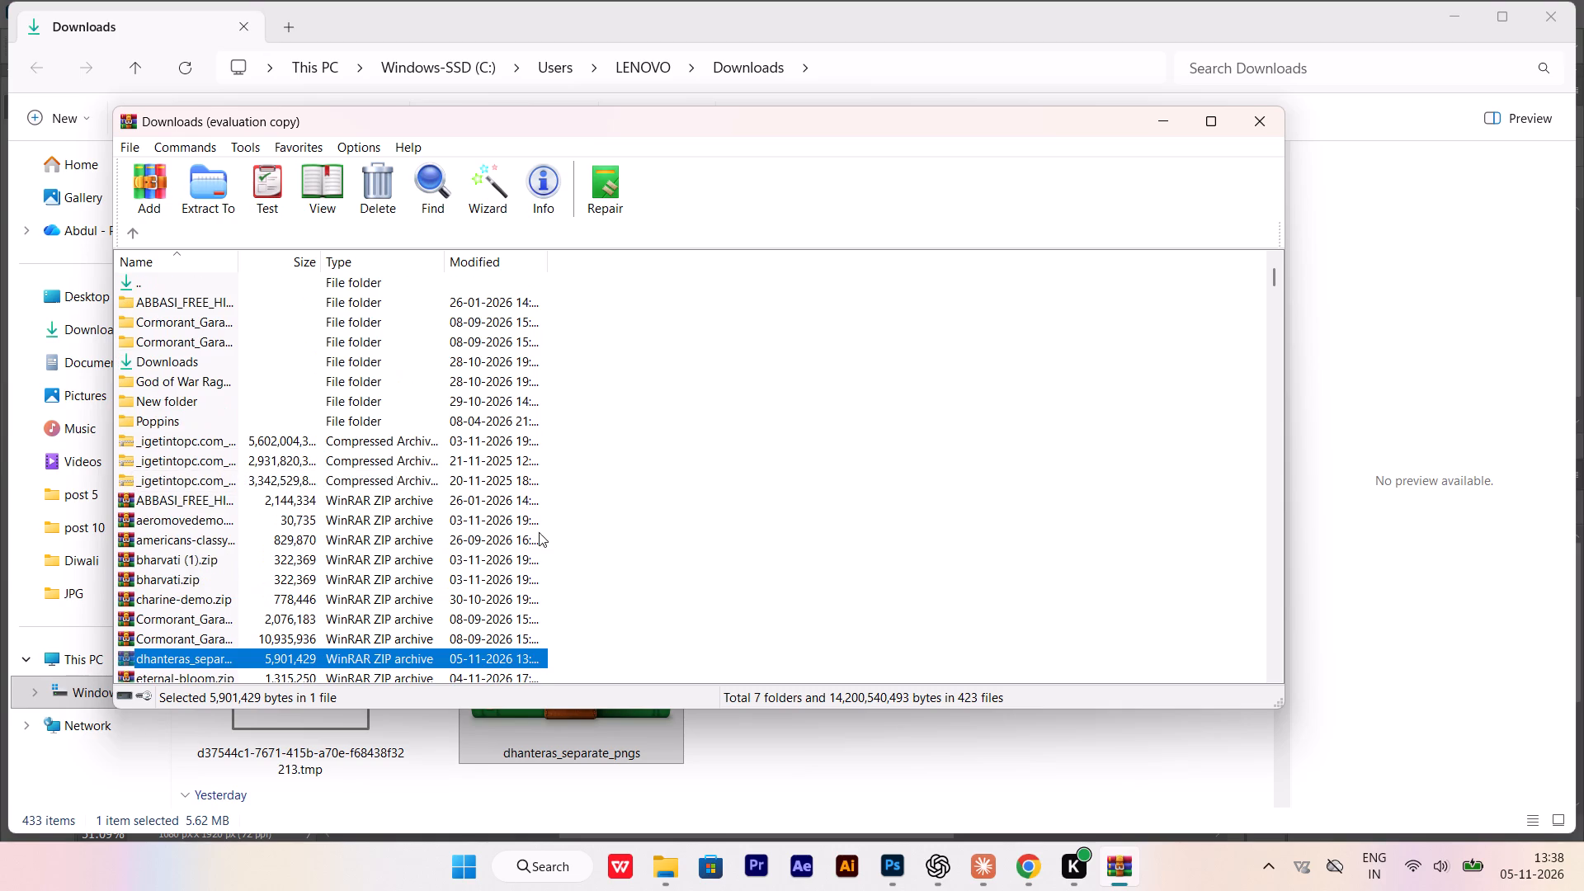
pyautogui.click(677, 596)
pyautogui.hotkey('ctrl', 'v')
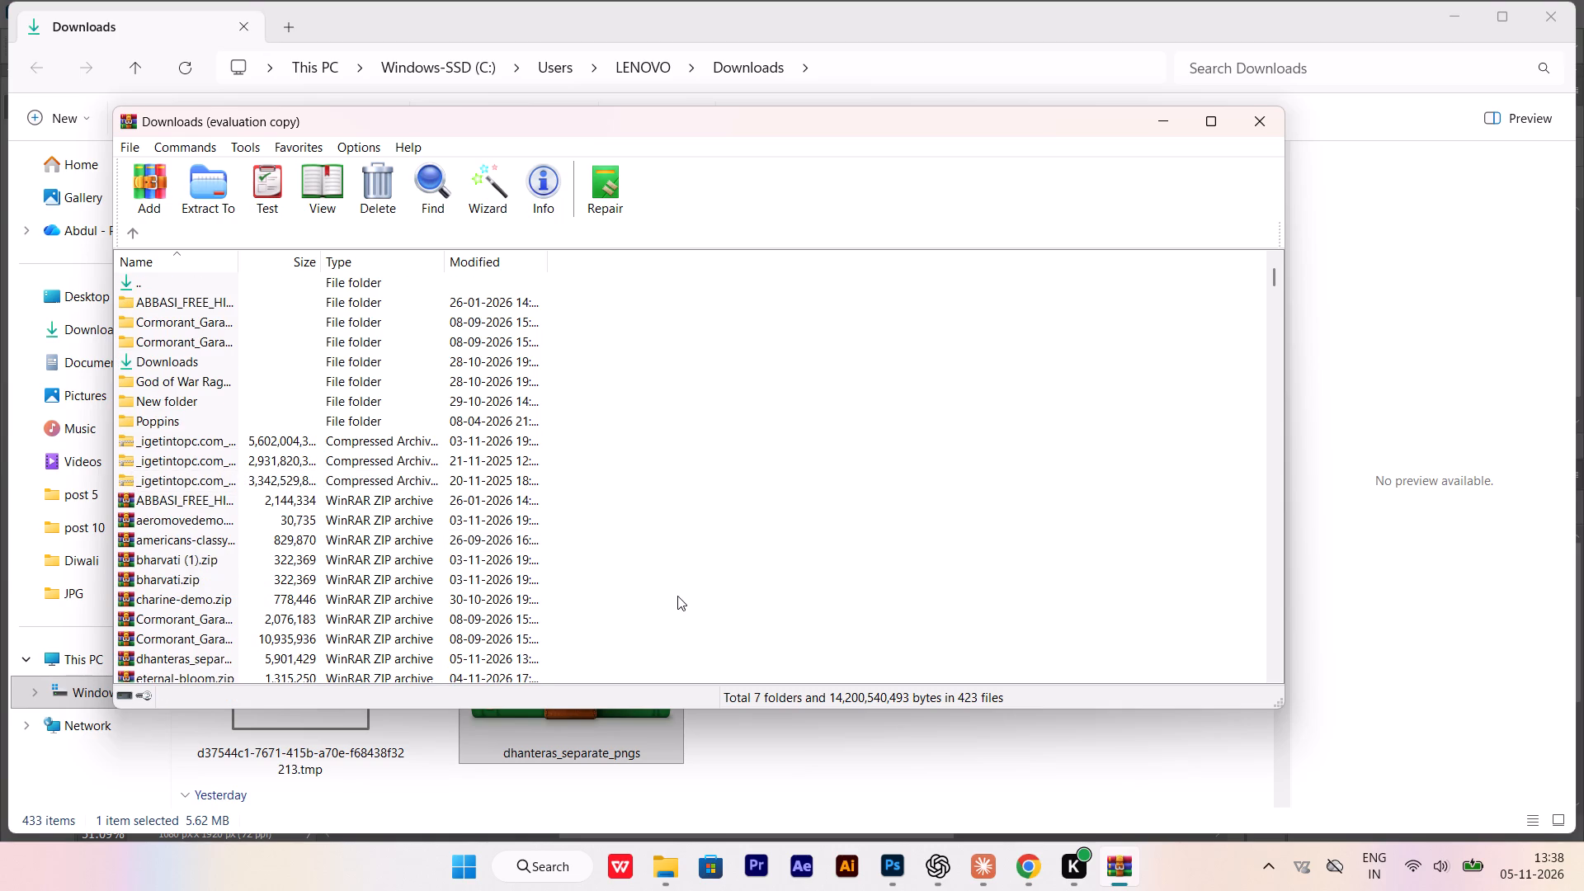
# Reopen the dhanteras_separate_pngs archive in WinRAR and copy all seven PNG files, from 01_hanging_diya through 07_full_composition.
pyautogui.doubleClick(196, 661)
pyautogui.click(232, 418)
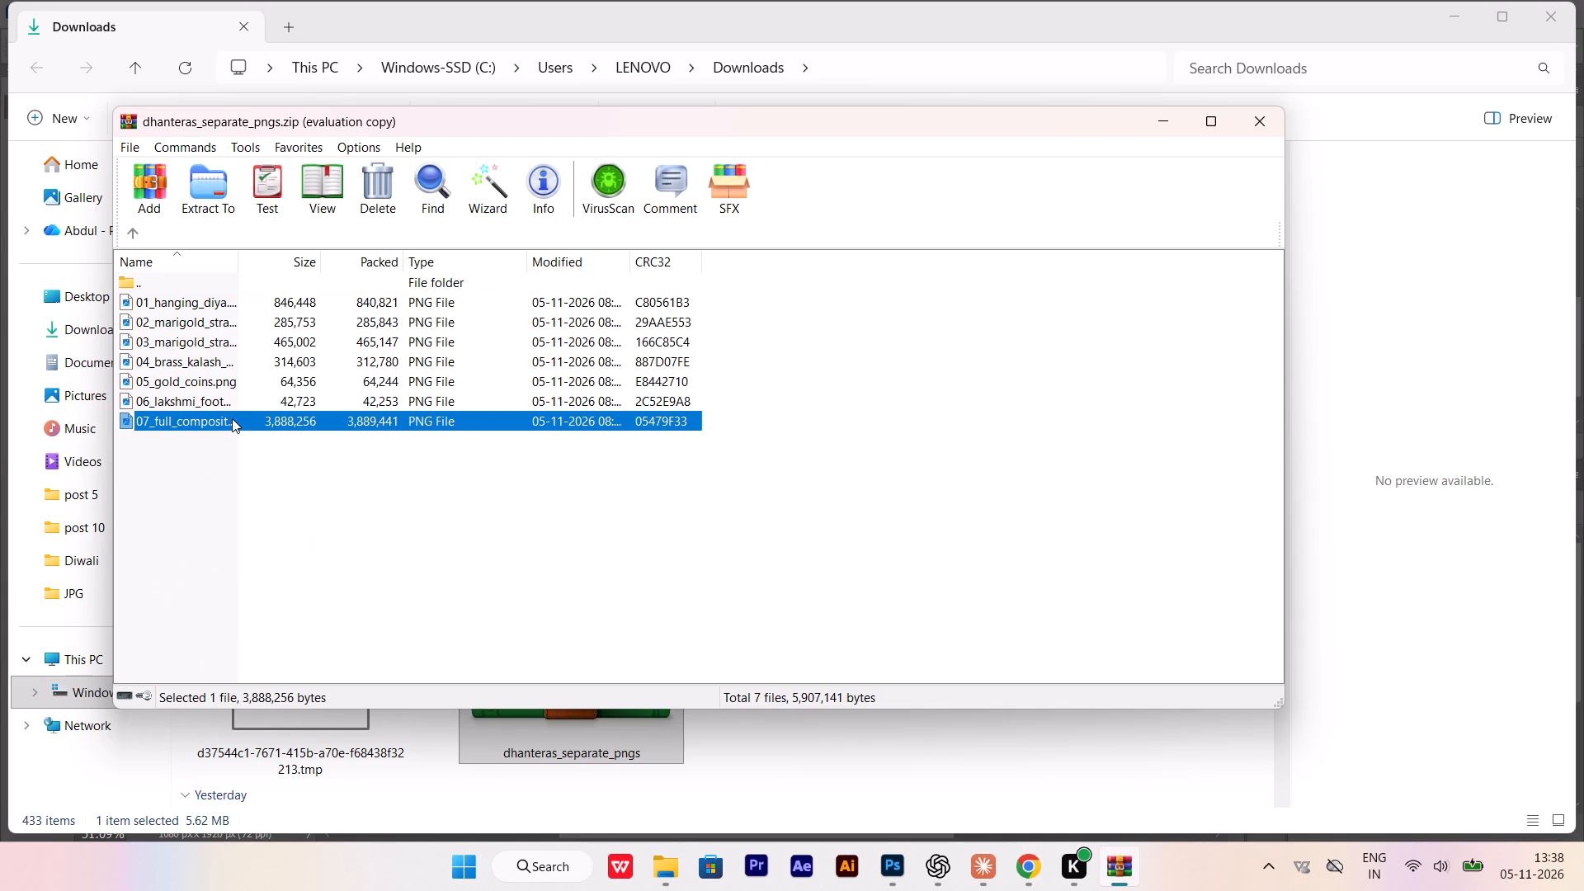
pyautogui.keyDown('shift'); pyautogui.click(284, 308); pyautogui.keyUp('shift')
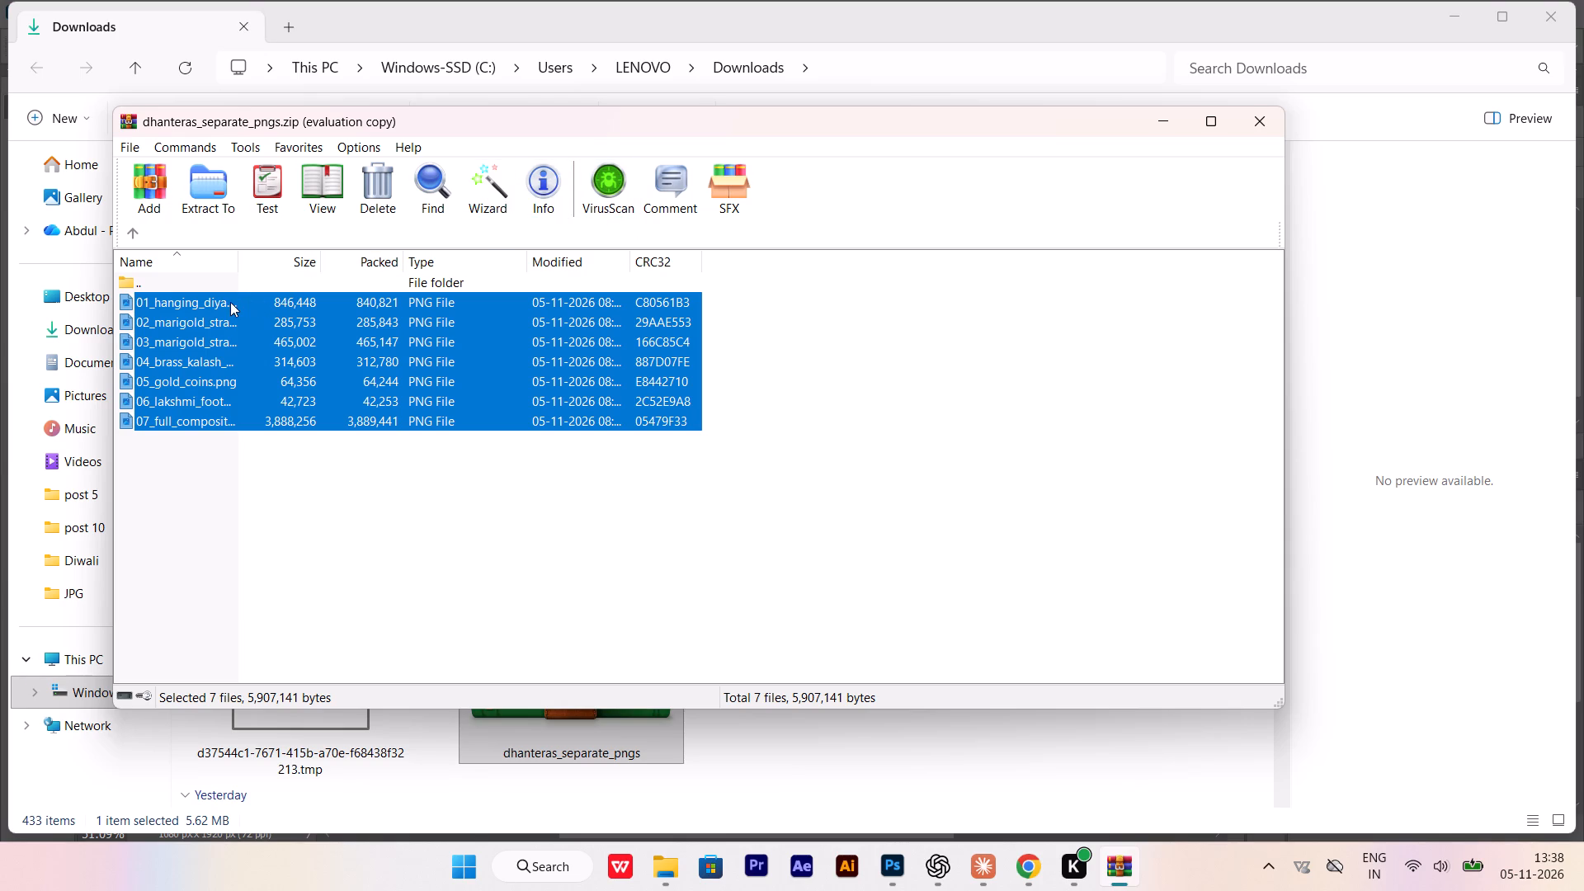
pyautogui.moveTo(229, 301); pyautogui.dragTo(332, 370)
pyautogui.hotkey('ctrl', 'c')
pyautogui.hotkey('ctrl', 'c')
pyautogui.hotkey('ctrl', 'c')
pyautogui.hotkey('ctrl', 'c')
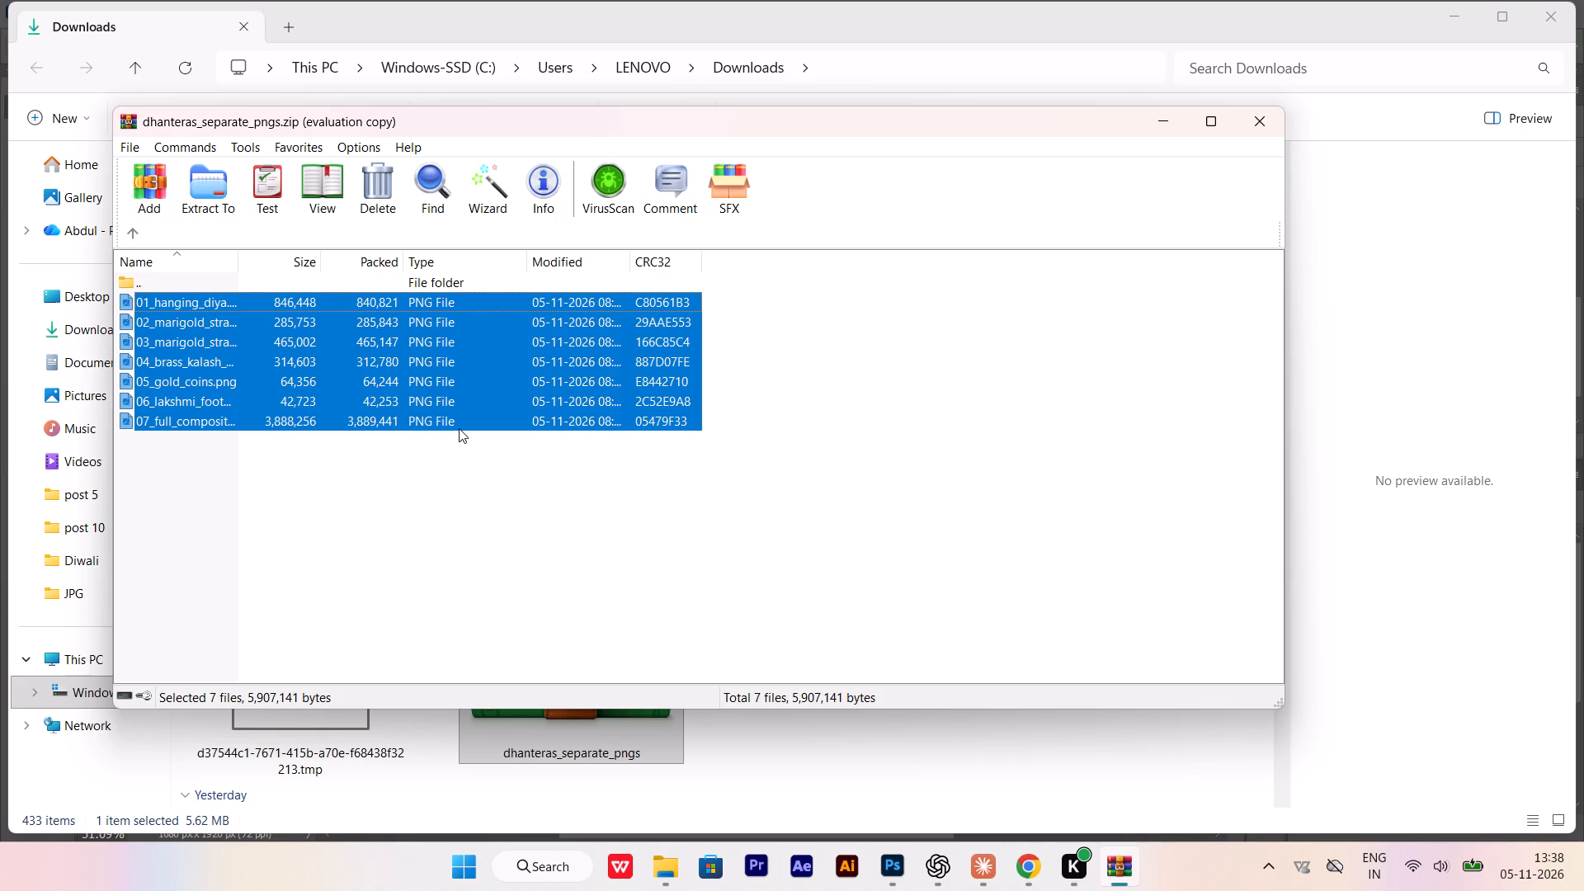
pyautogui.hotkey('ctrl', 'c')
pyautogui.hotkey('ctrl', 'c')
pyautogui.hotkey('ctrl', 'c')
pyautogui.hotkey('ctrl', 'c')
pyautogui.hotkey('ctrl', 'c')
pyautogui.hotkey('ctrl', 'c')
pyautogui.hotkey('ctrl', 'c')
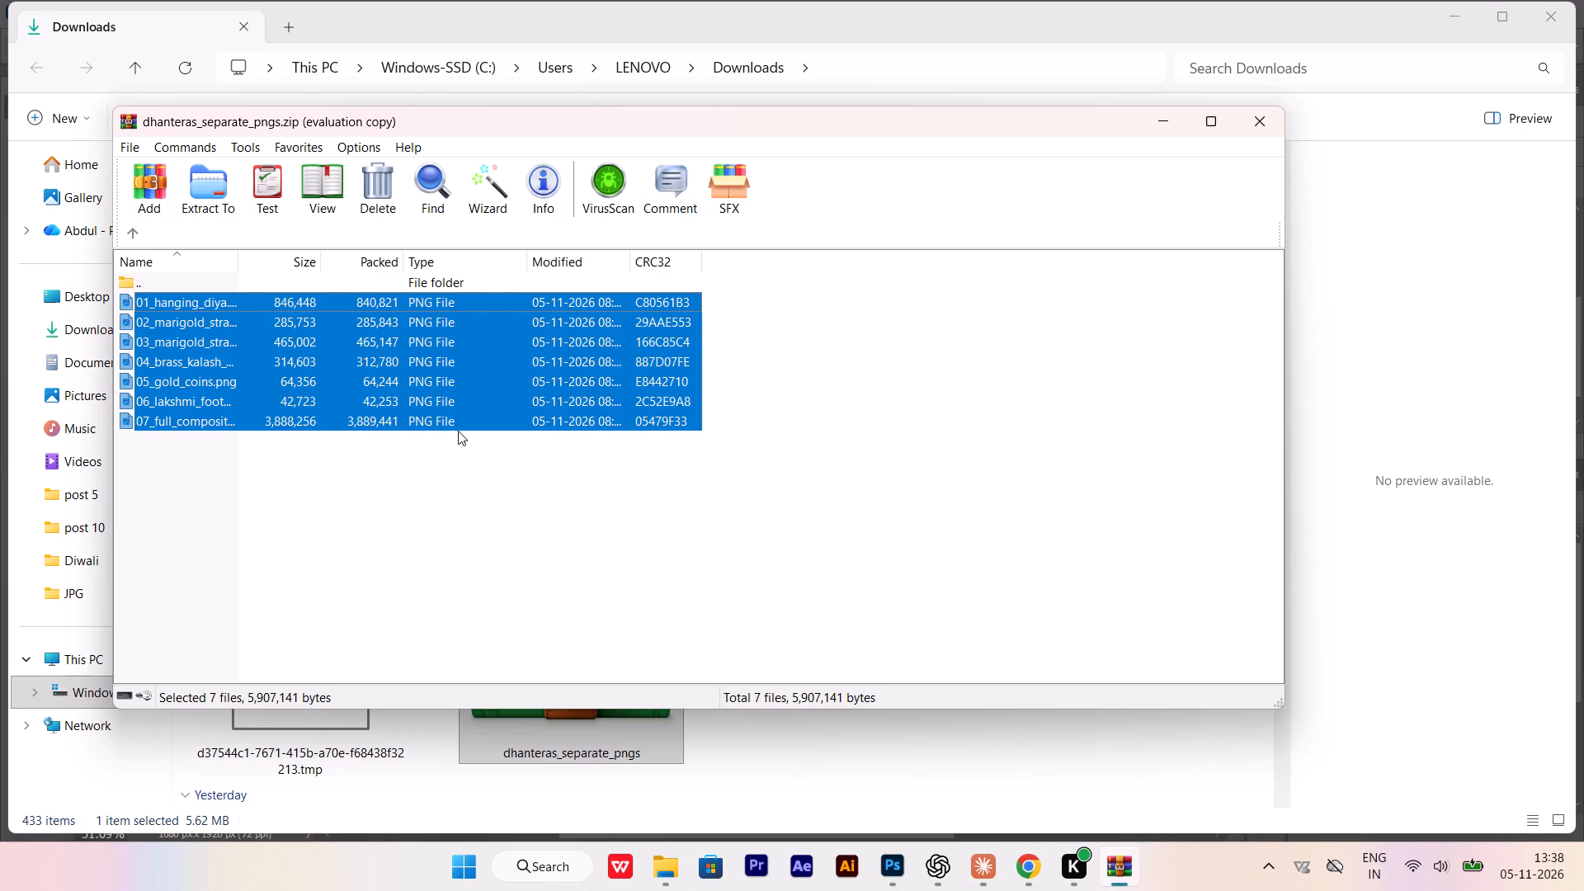
pyautogui.click(451, 417)
pyautogui.hotkey('ctrl', 'c')
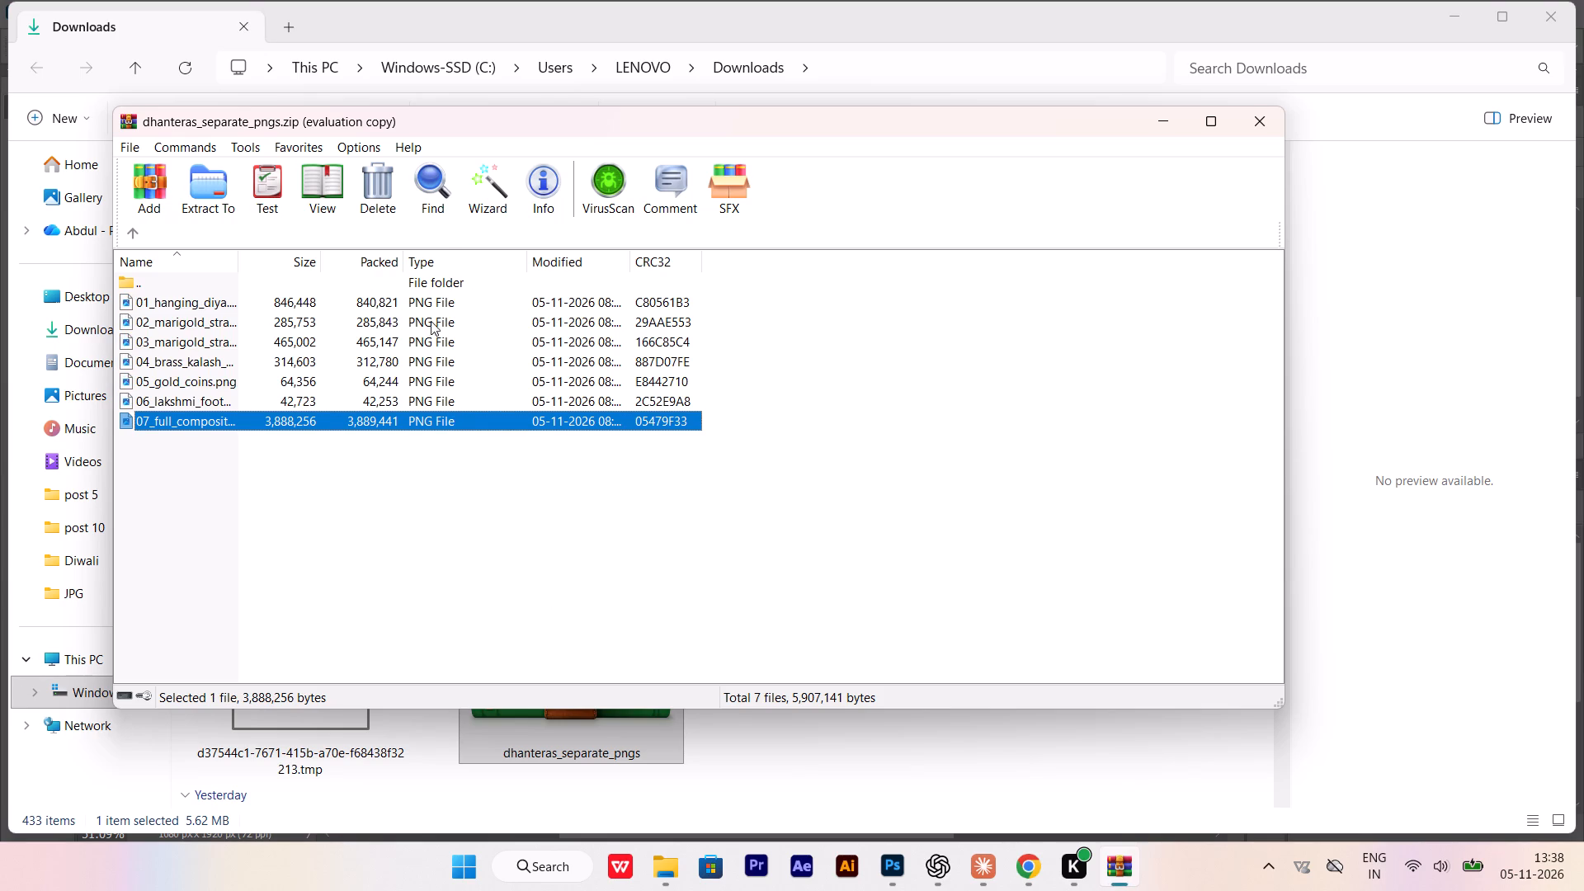
pyautogui.keyDown('shift'); pyautogui.click(430, 299); pyautogui.keyUp('shift')
pyautogui.hotkey('ctrl', 'c')
pyautogui.hotkey('ctrl', 'c')
pyautogui.hotkey('ctrl', 'c')
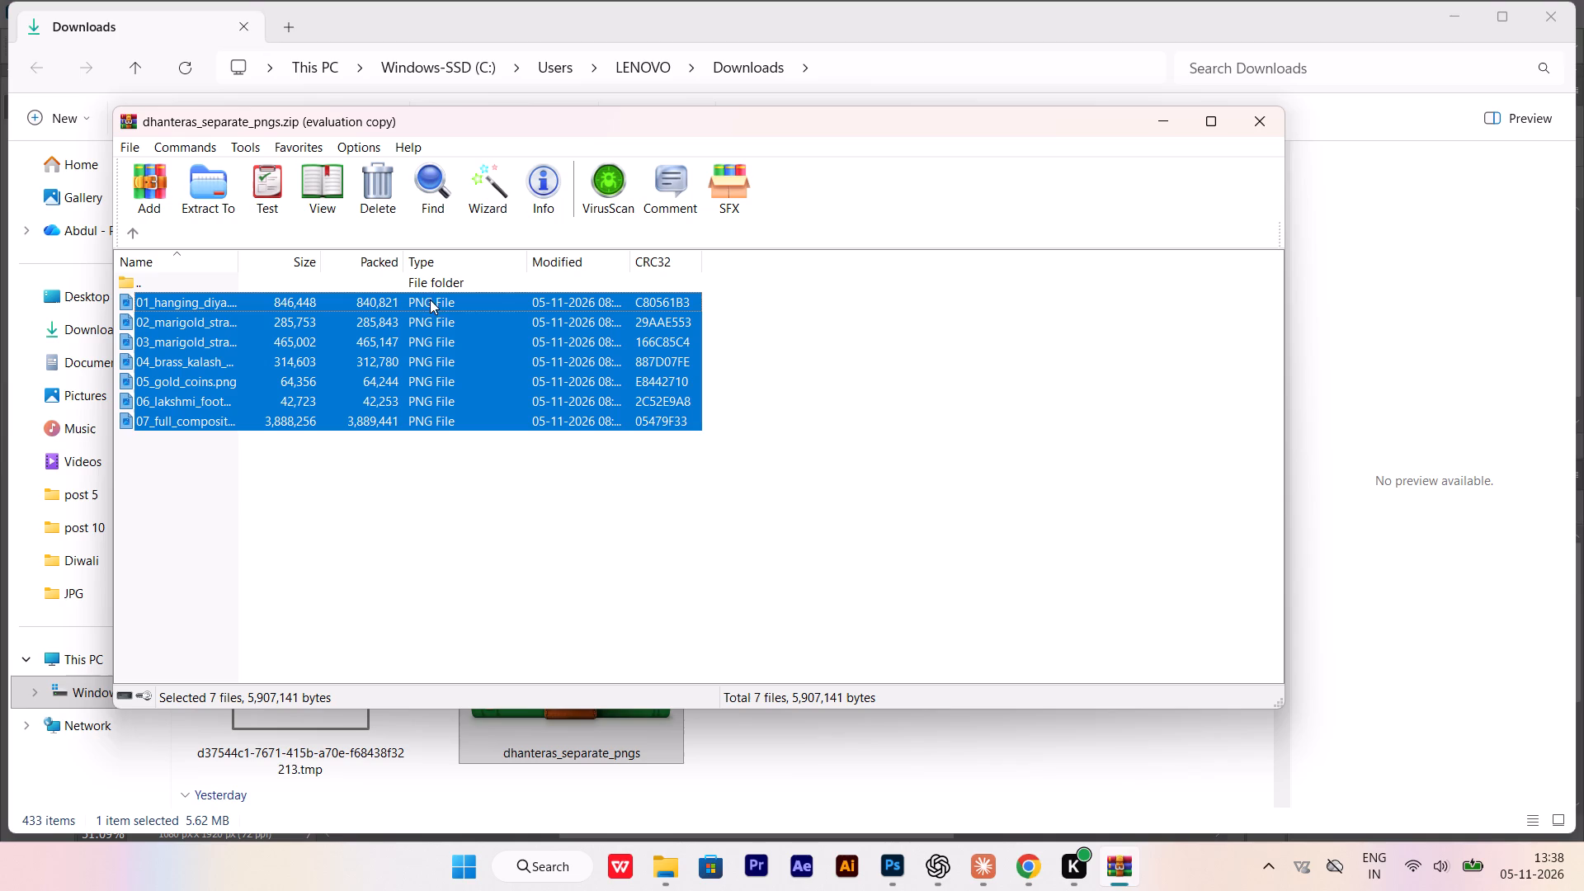
# Return to the Downloads folder in WinRAR and paste the copied PNGs as a new RAR archive with the default settings.
pyautogui.click(129, 230)
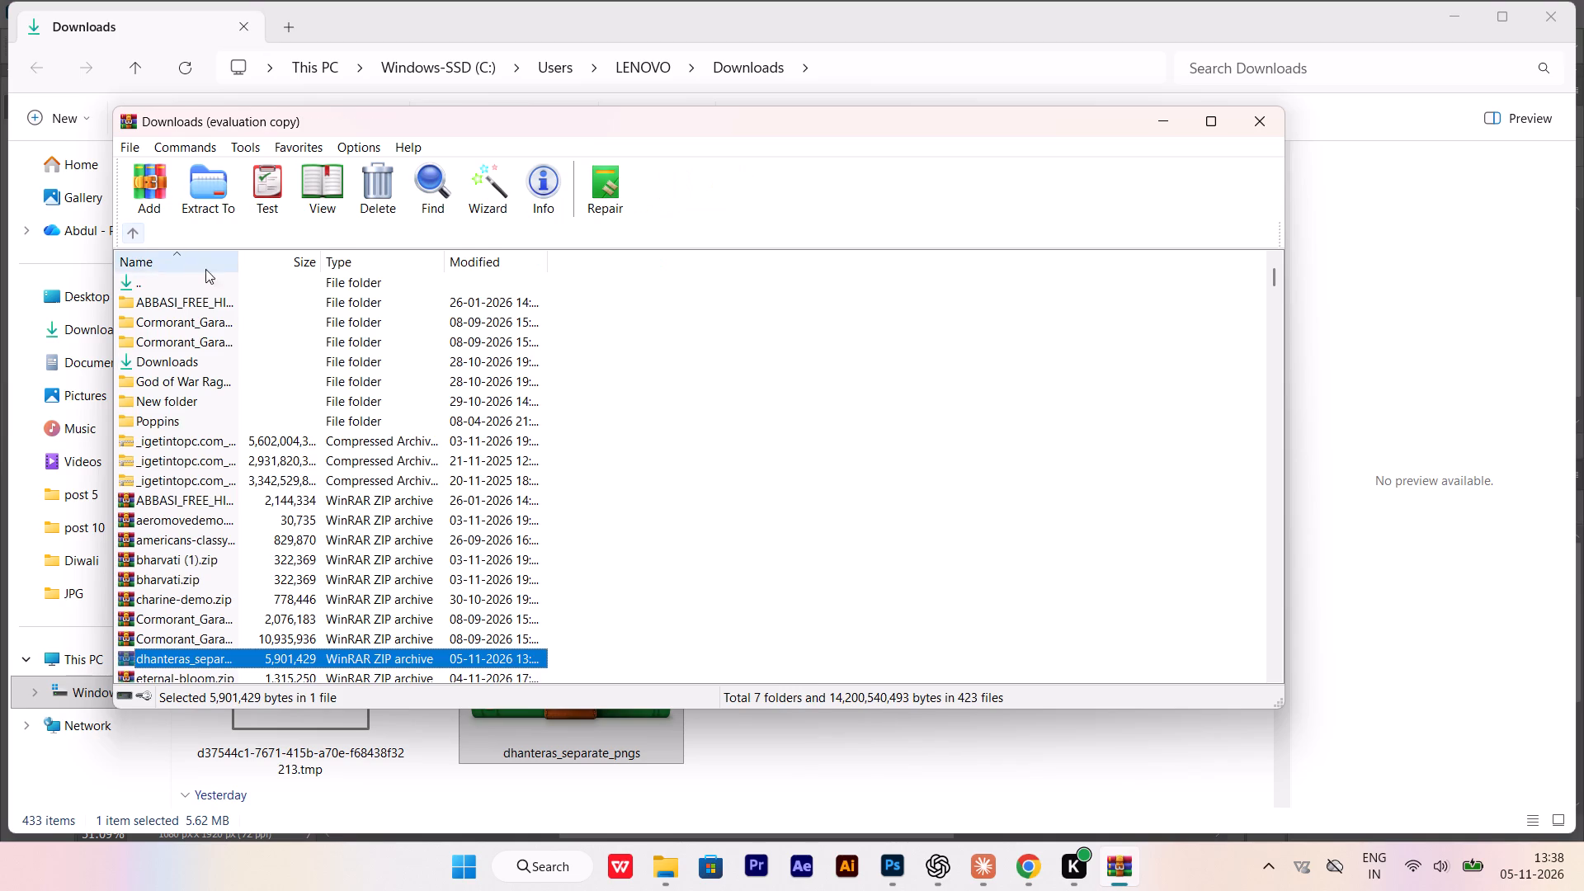
pyautogui.click(650, 399)
pyautogui.hotkey('ctrl', 'v')
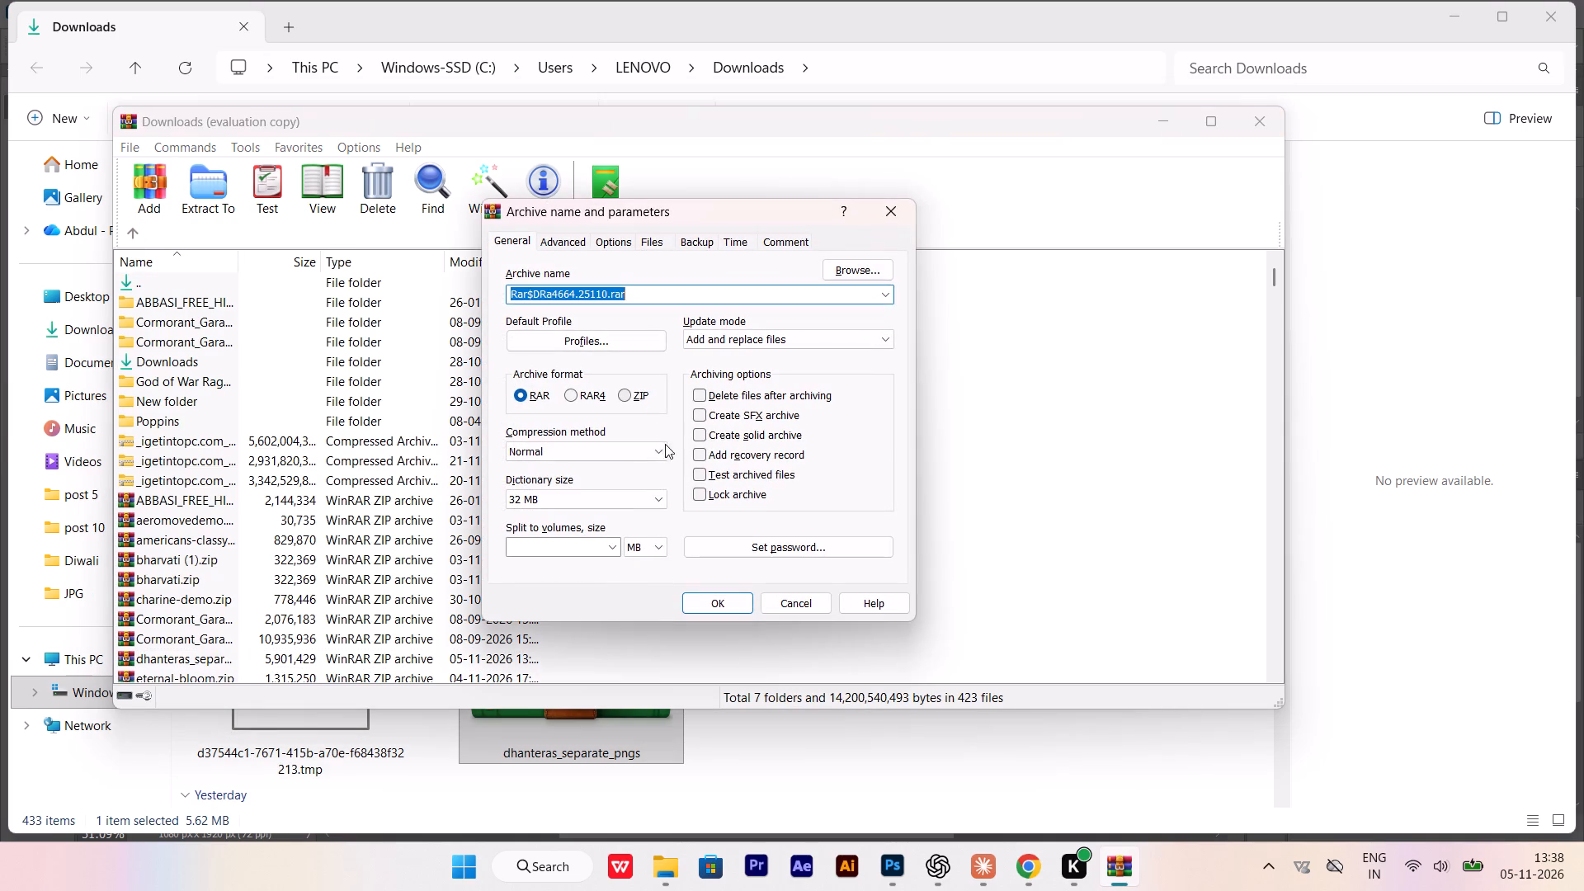
pyautogui.click(717, 601)
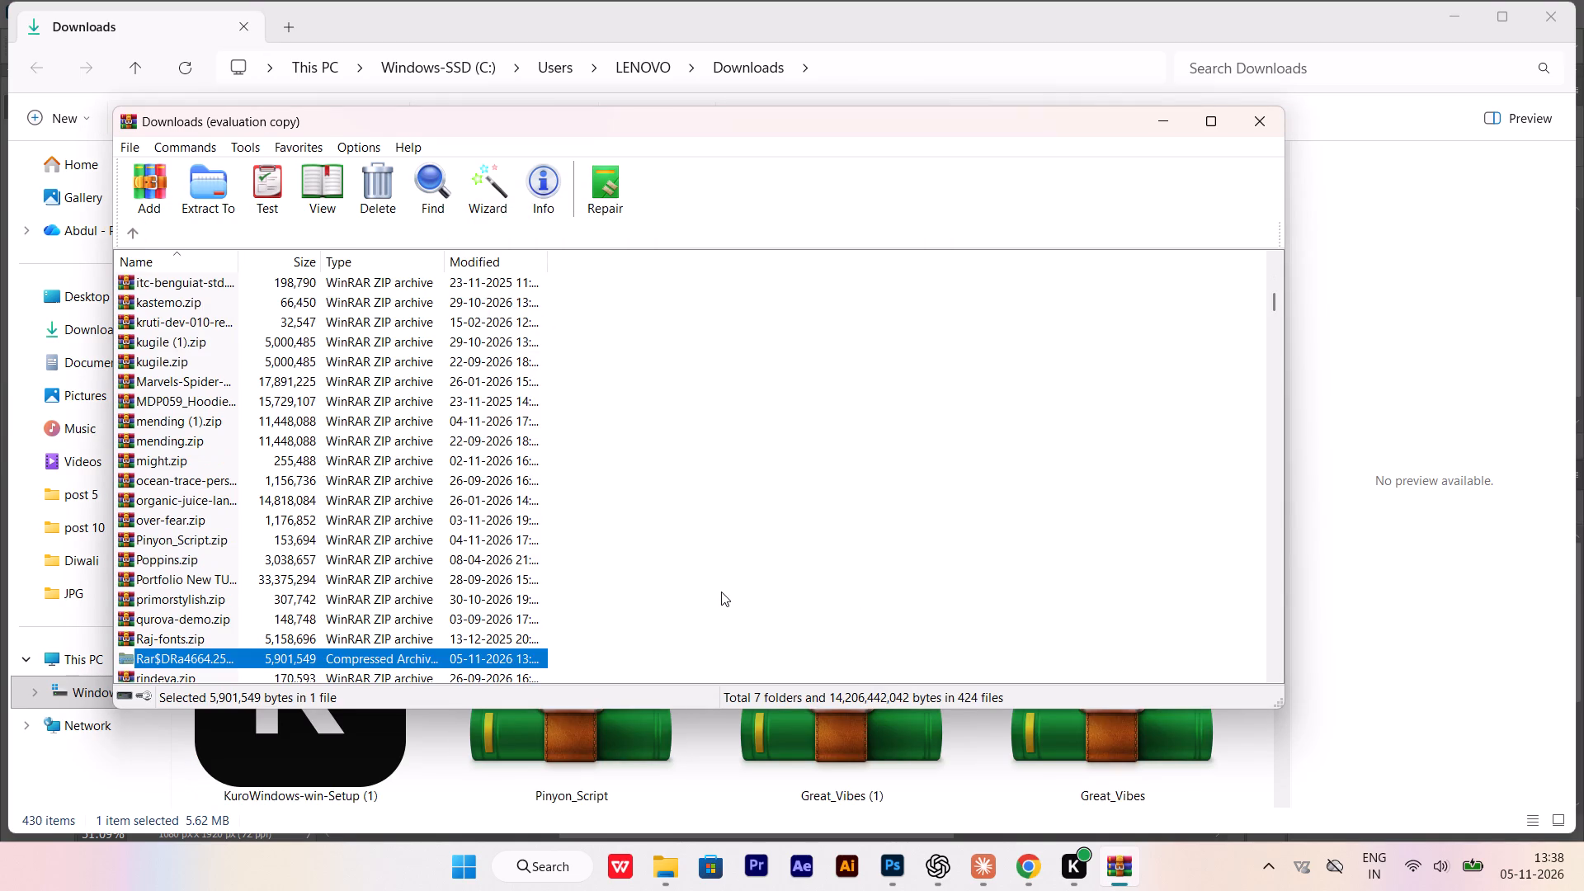
pyautogui.click(767, 587)
# Switch to File Explorer and open the new Rar$DRa4664.25110 archive in the Downloads folder.
pyautogui.click(1149, 117)
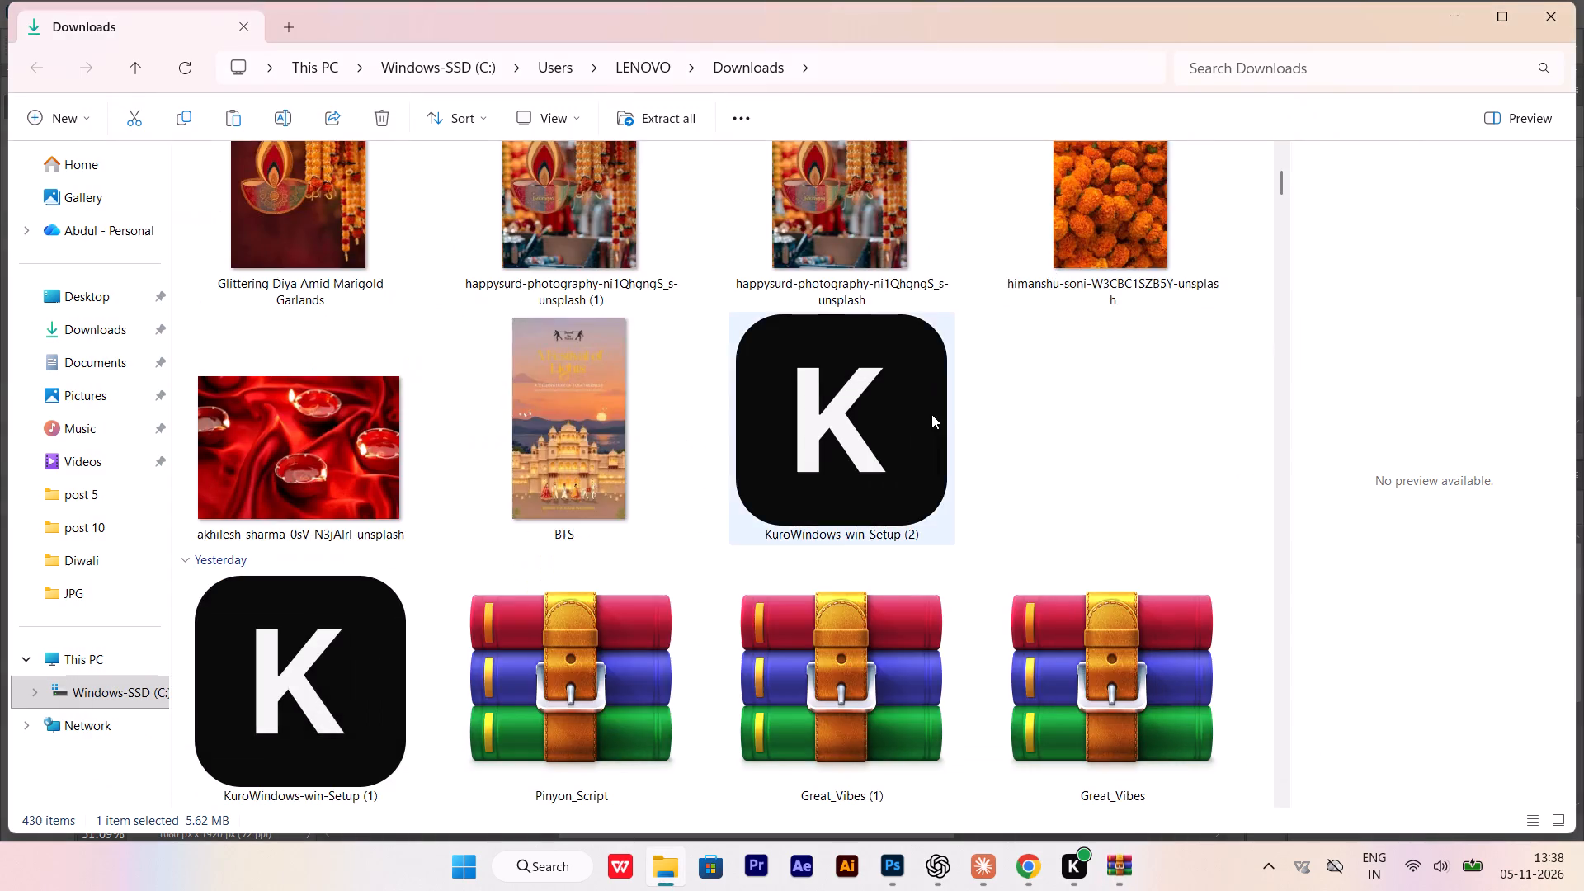
pyautogui.scroll(6, 931, 414)
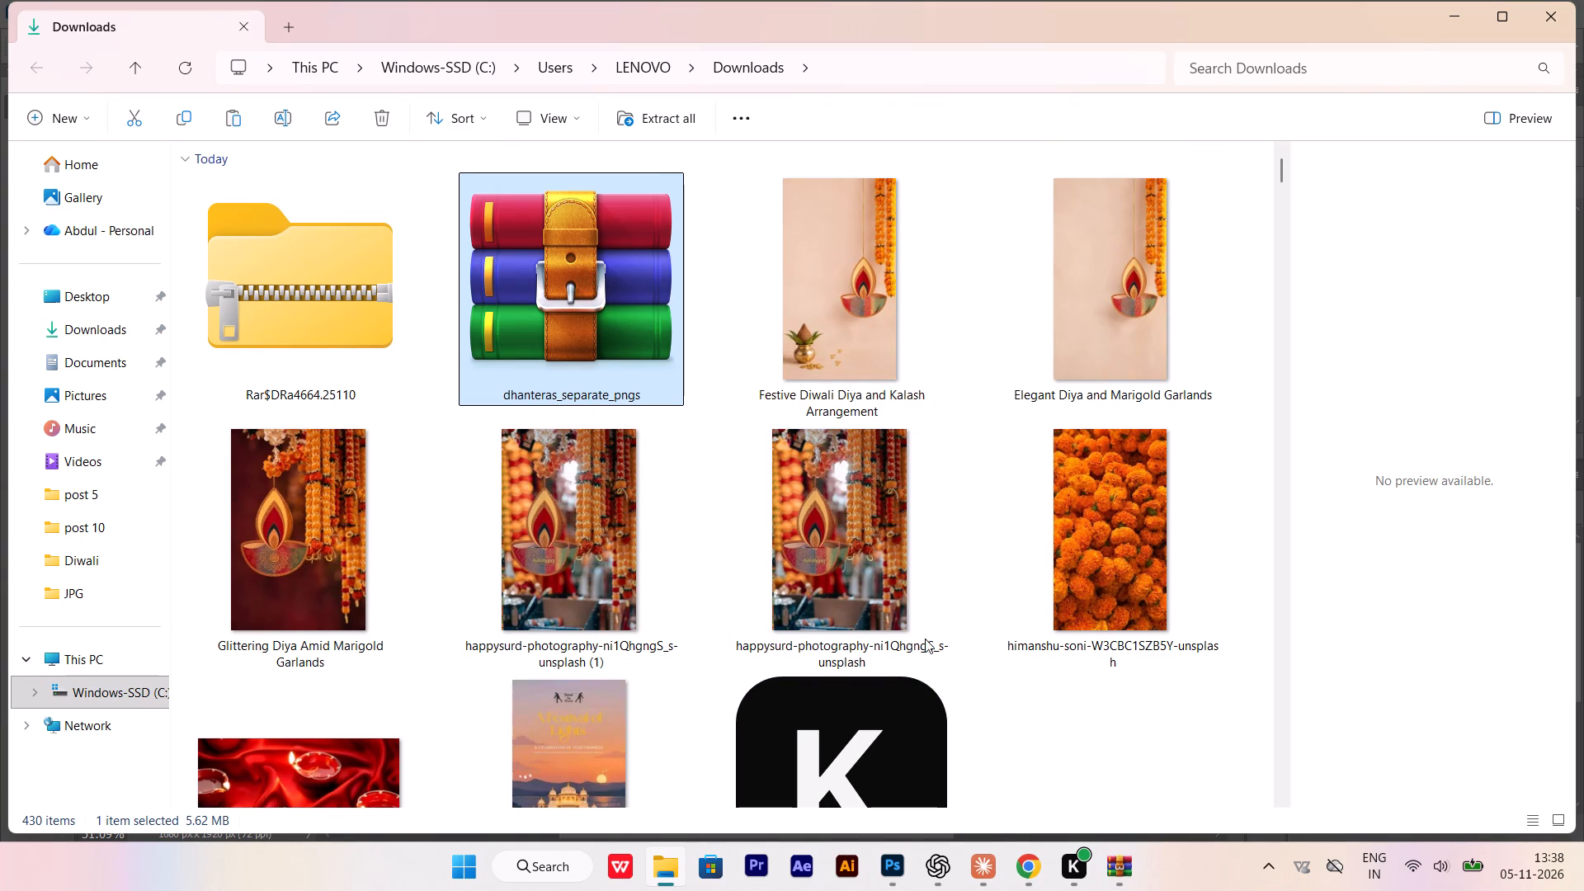
pyautogui.scroll(-7, 600, 639)
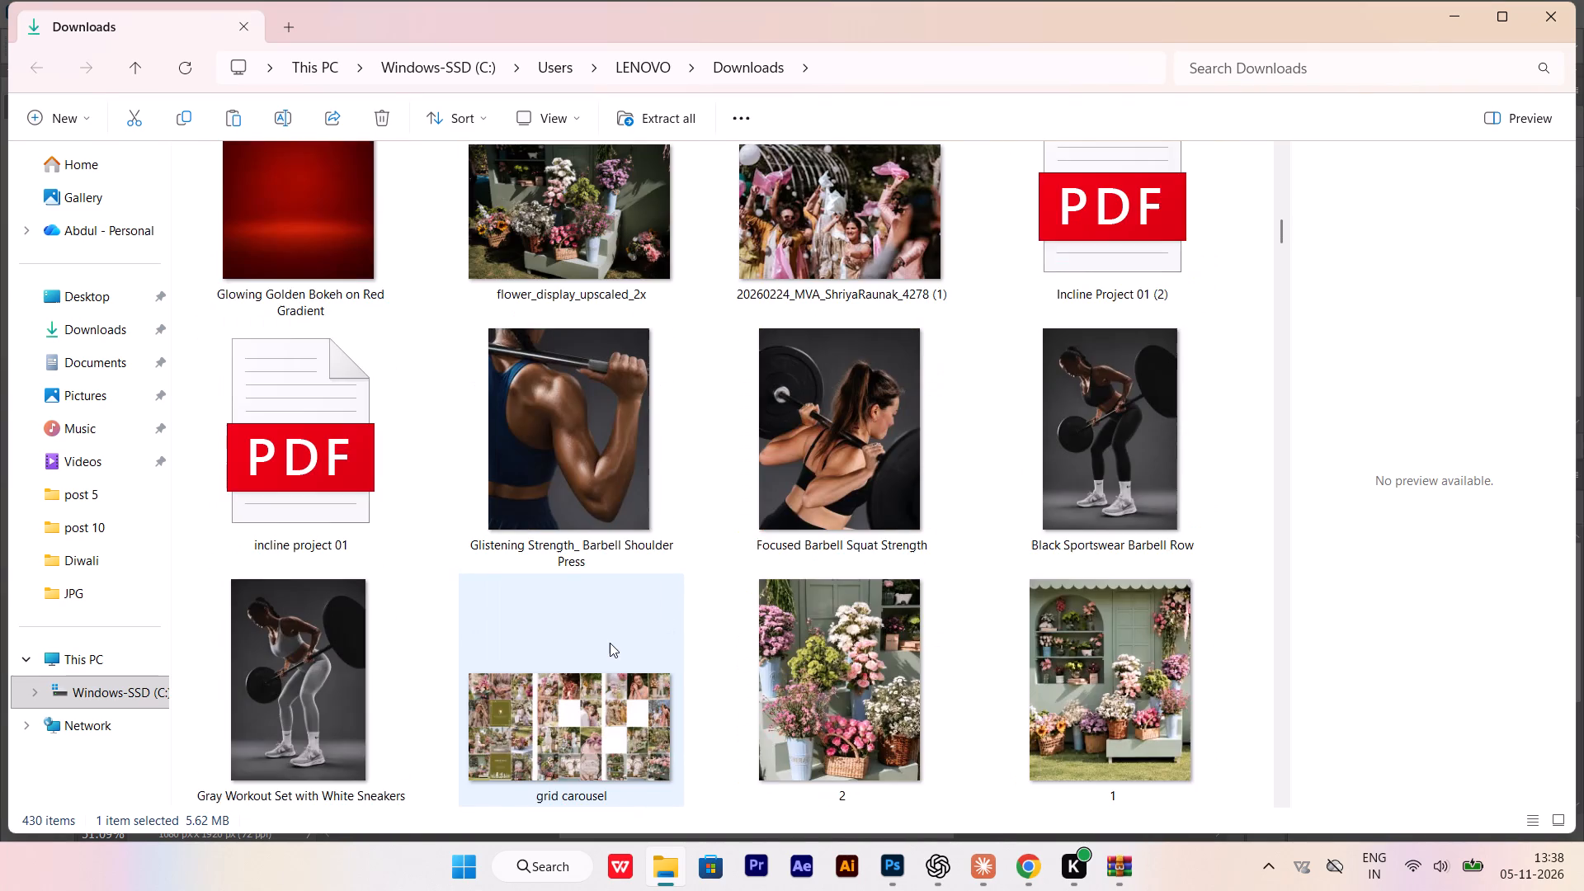
pyautogui.scroll(-7, 610, 643)
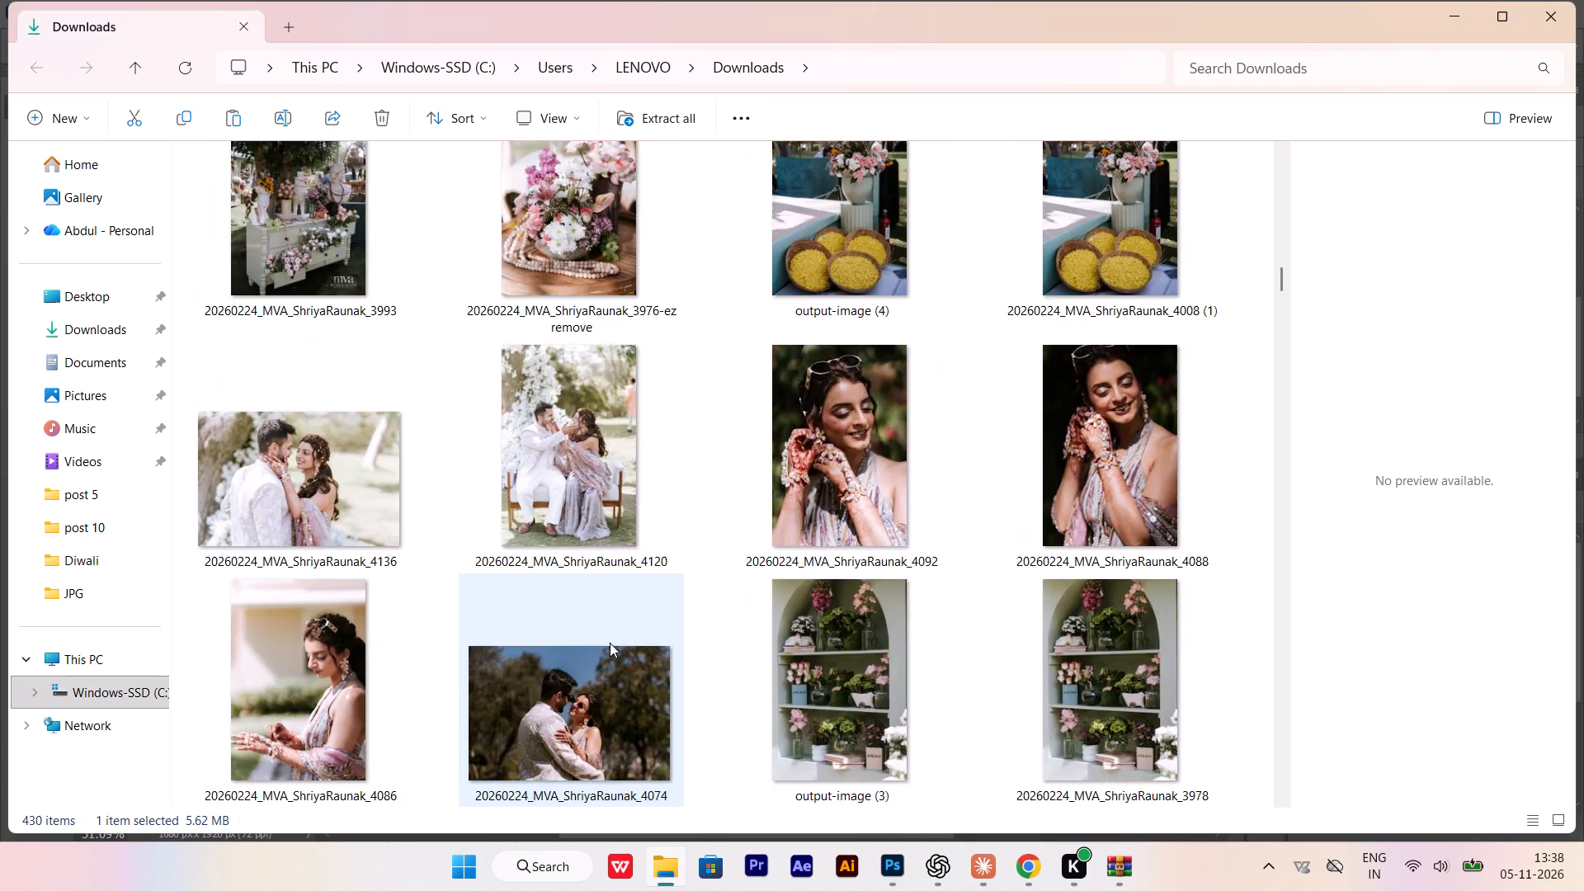
pyautogui.scroll(16, 610, 643)
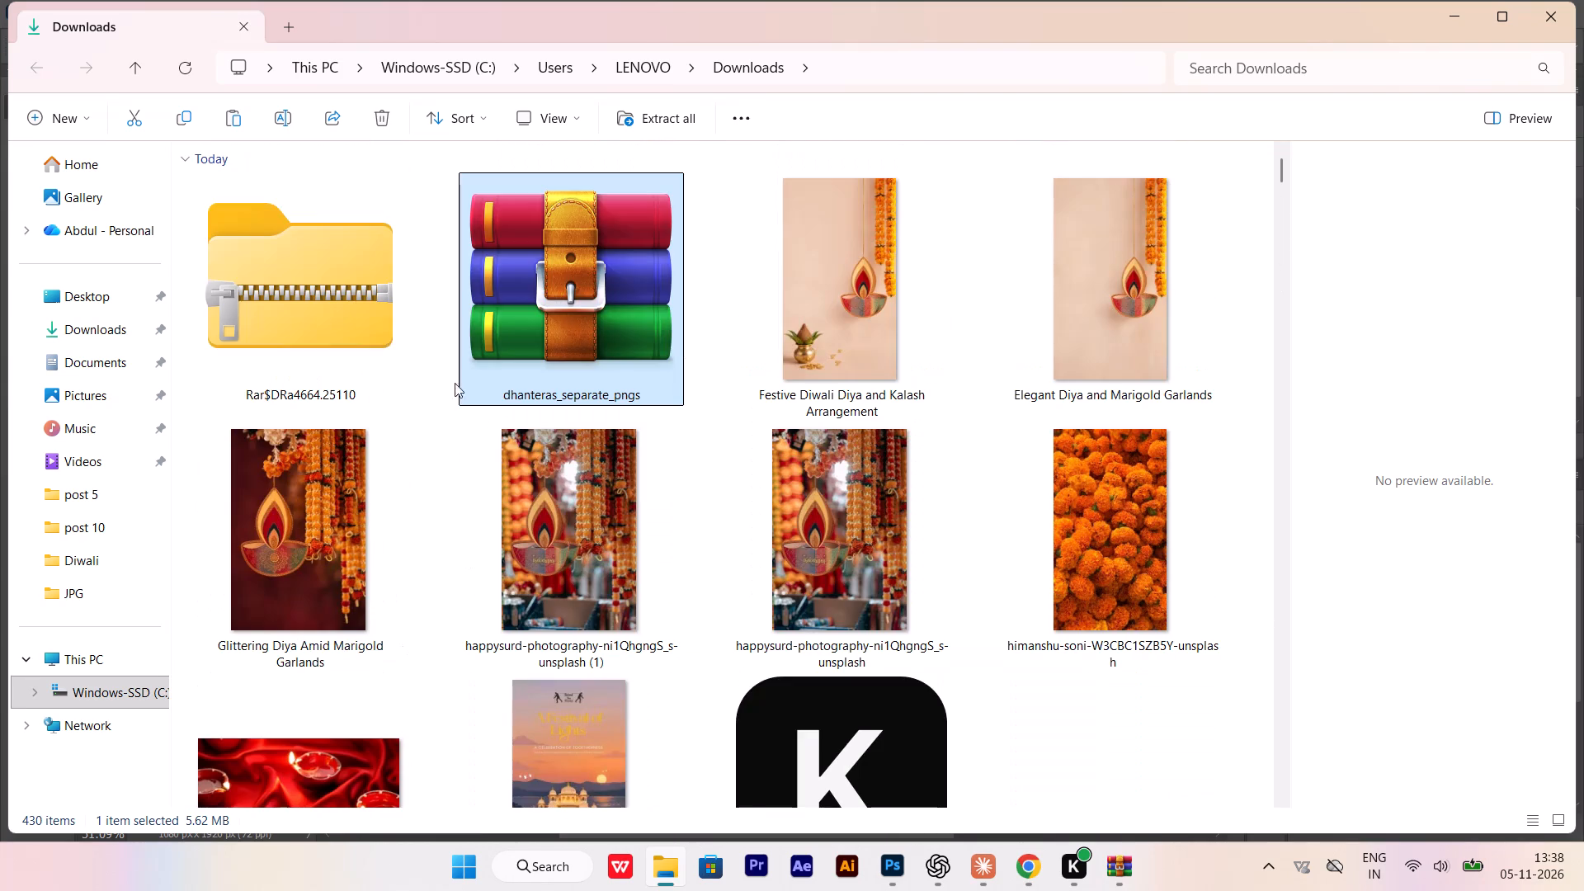
pyautogui.tripleClick(328, 350)
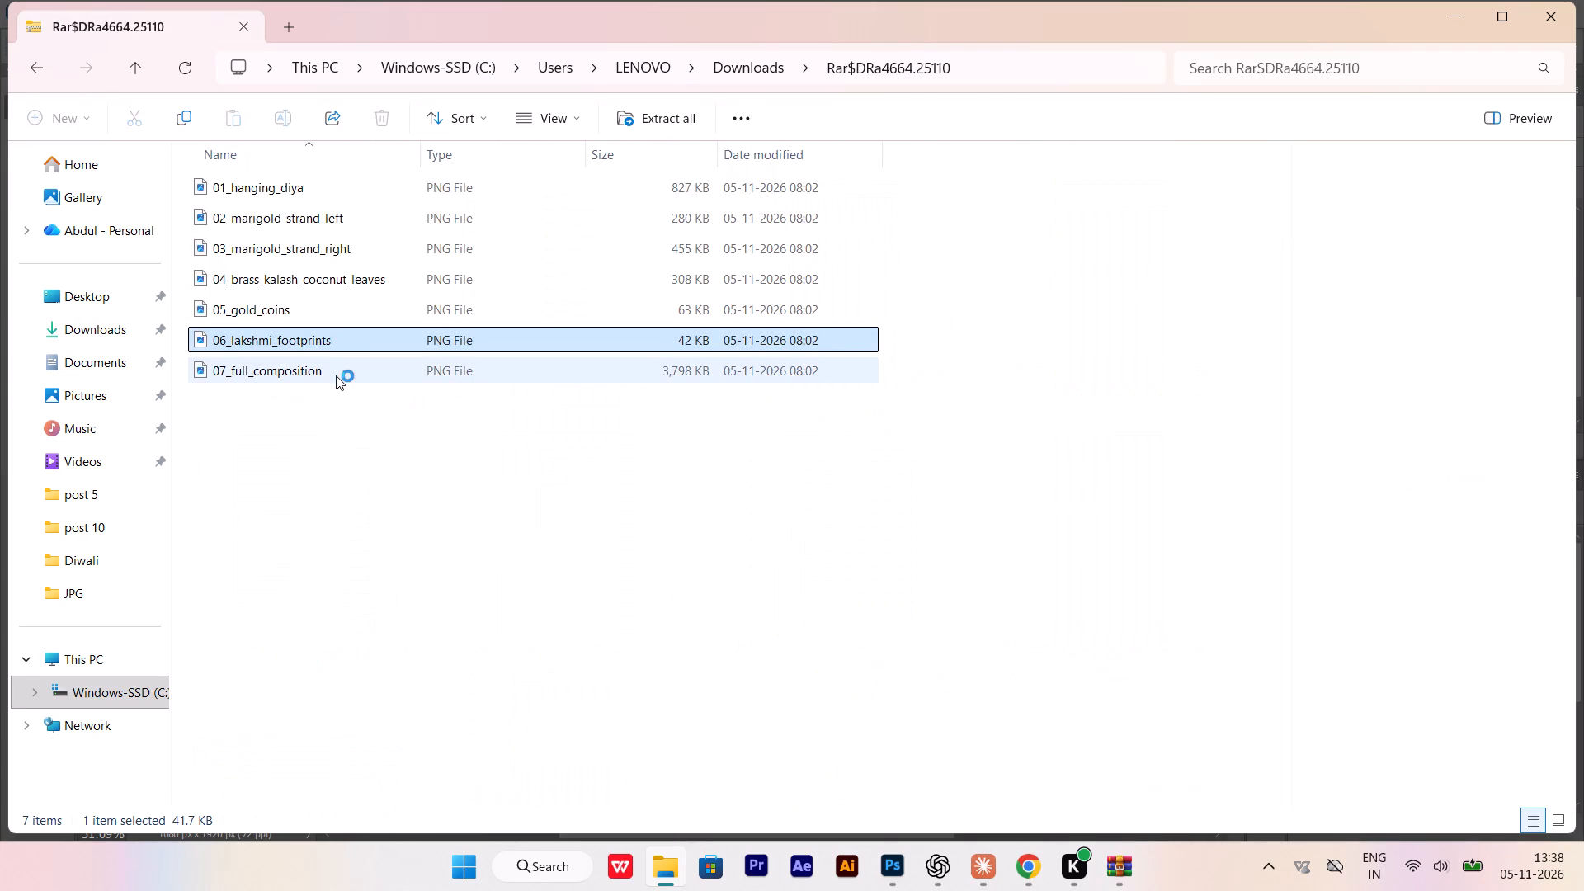
# Preview the 07_full_composition and 06_lakshmi_footprints images from the archive, closing each preview.
pyautogui.doubleClick(336, 375)
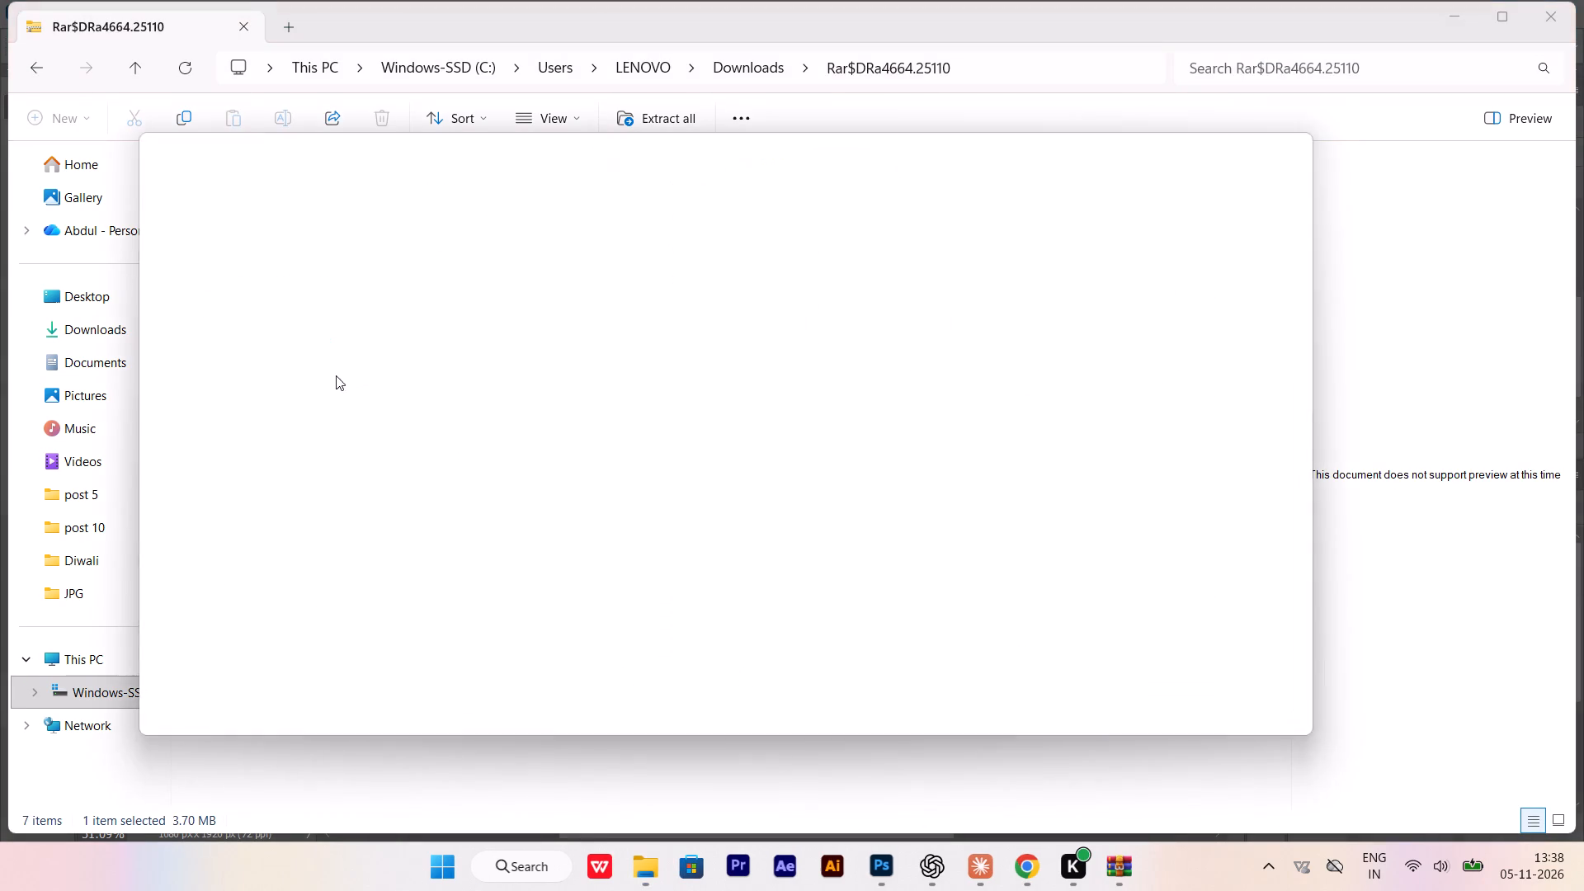
pyautogui.click(1294, 162)
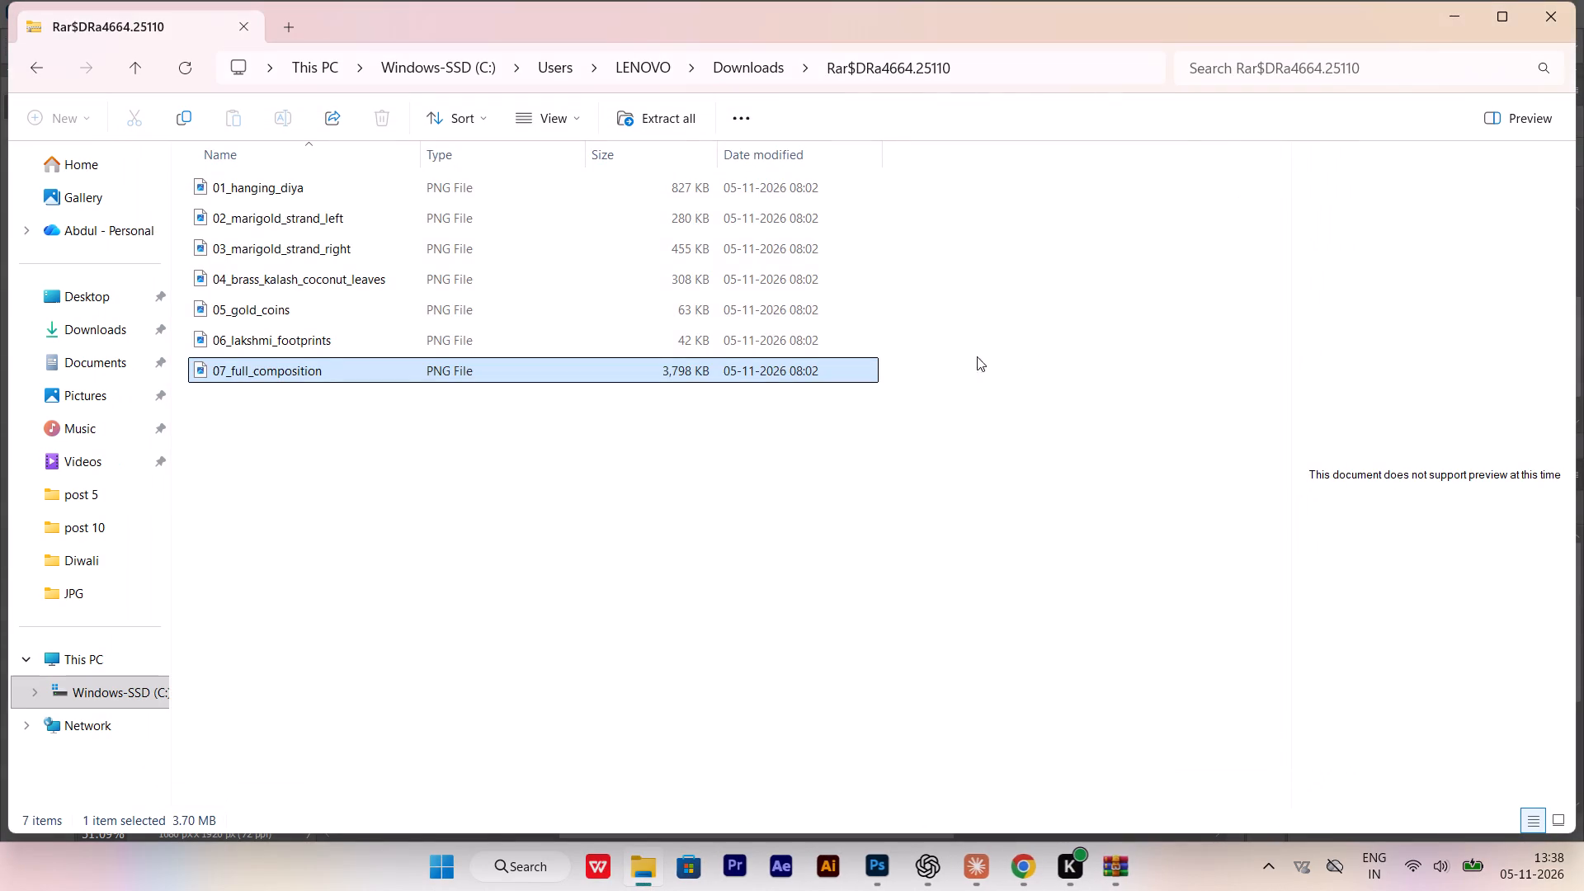
pyautogui.doubleClick(508, 335)
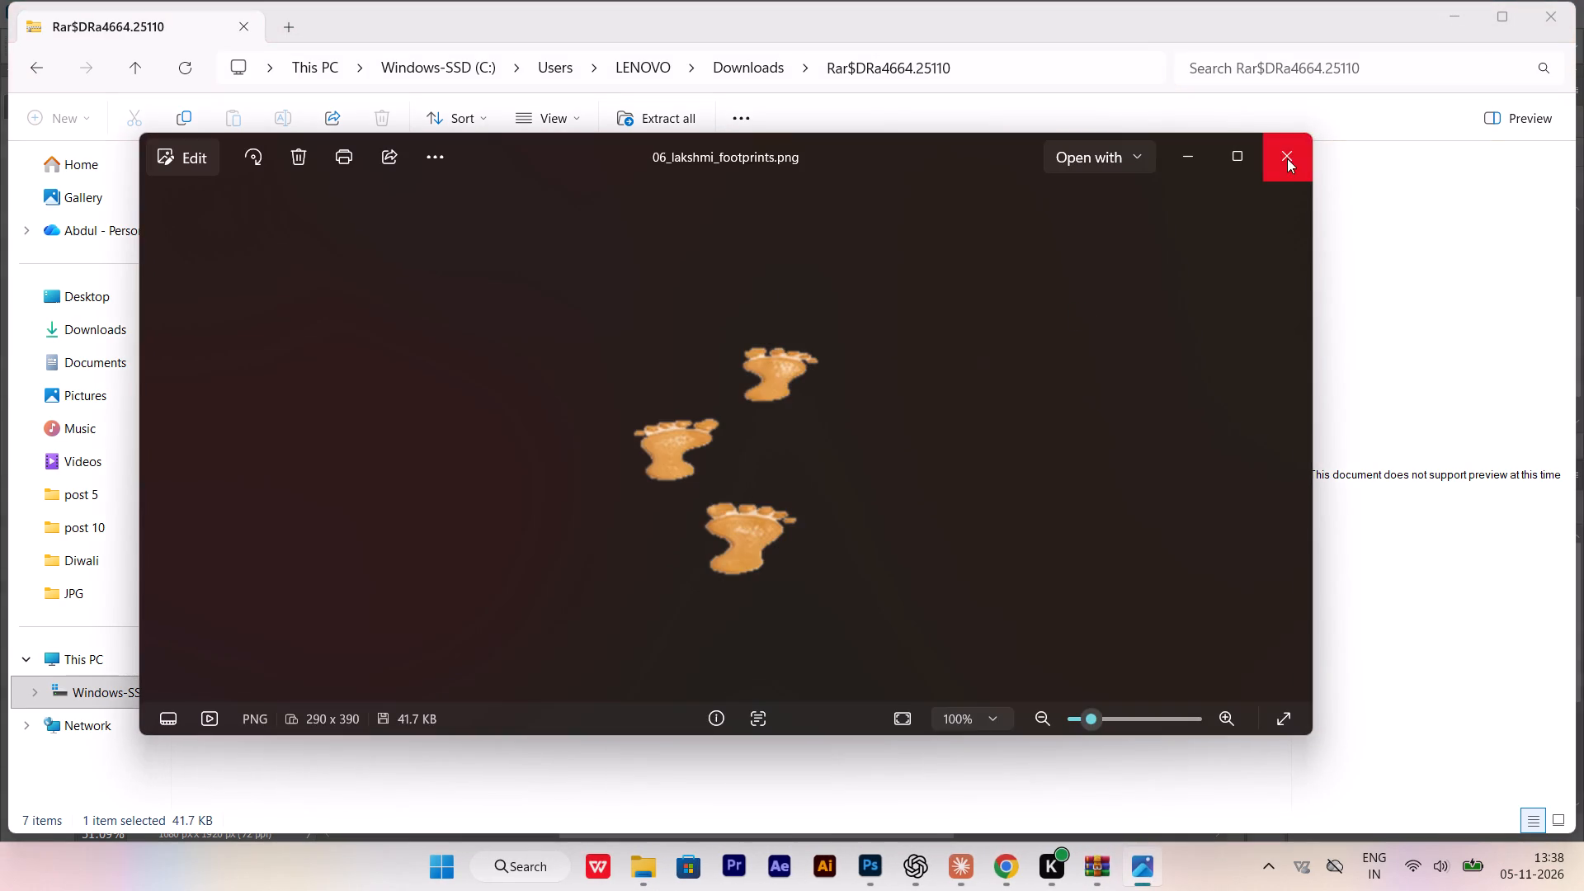
pyautogui.click(1287, 158)
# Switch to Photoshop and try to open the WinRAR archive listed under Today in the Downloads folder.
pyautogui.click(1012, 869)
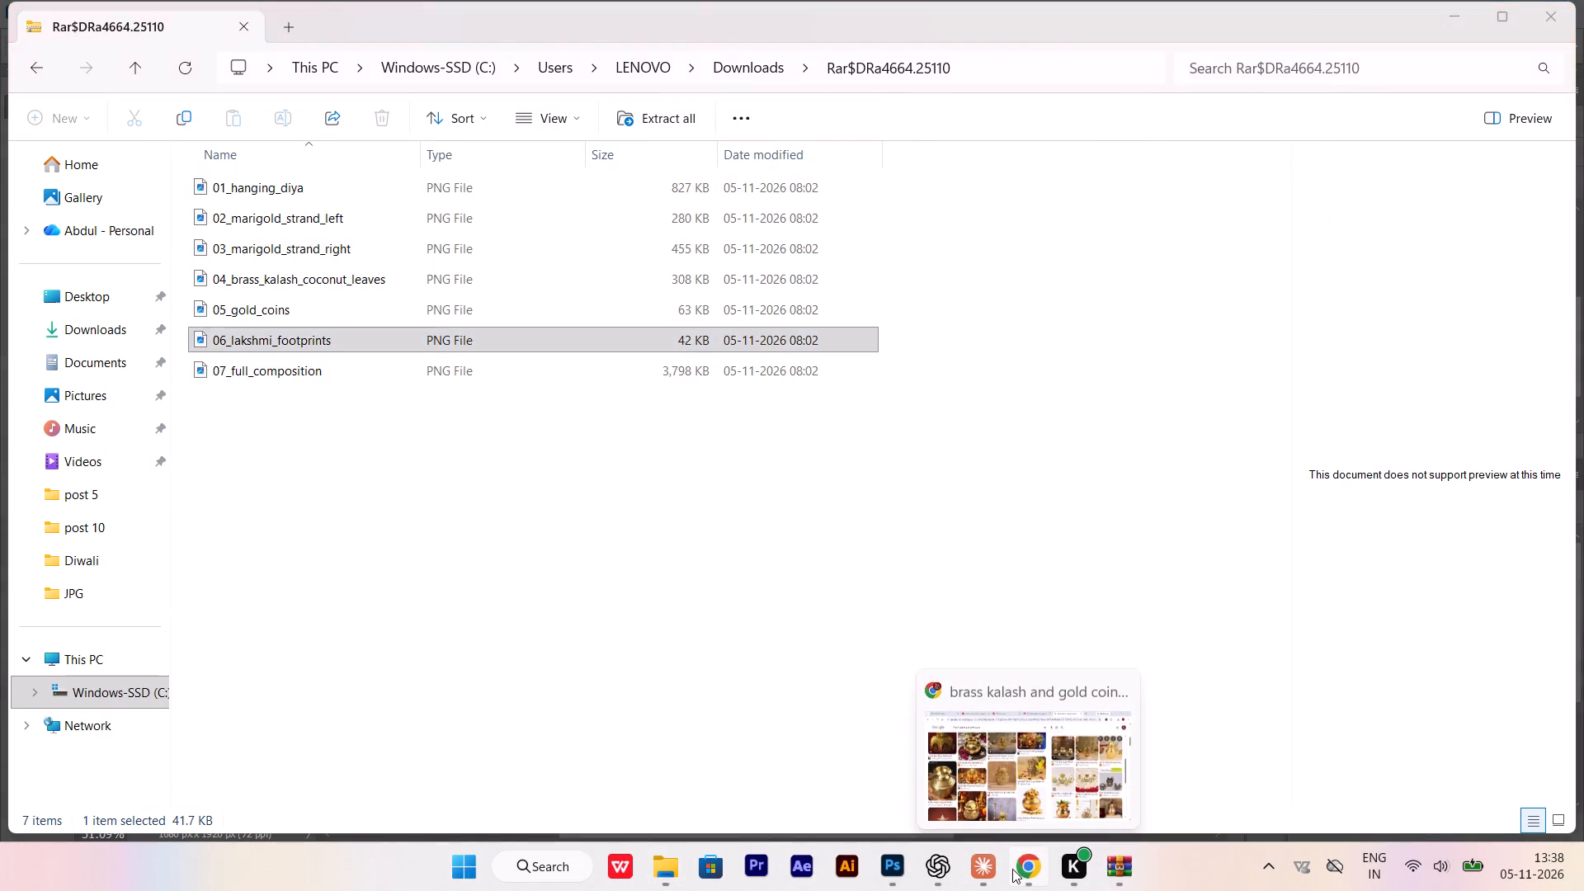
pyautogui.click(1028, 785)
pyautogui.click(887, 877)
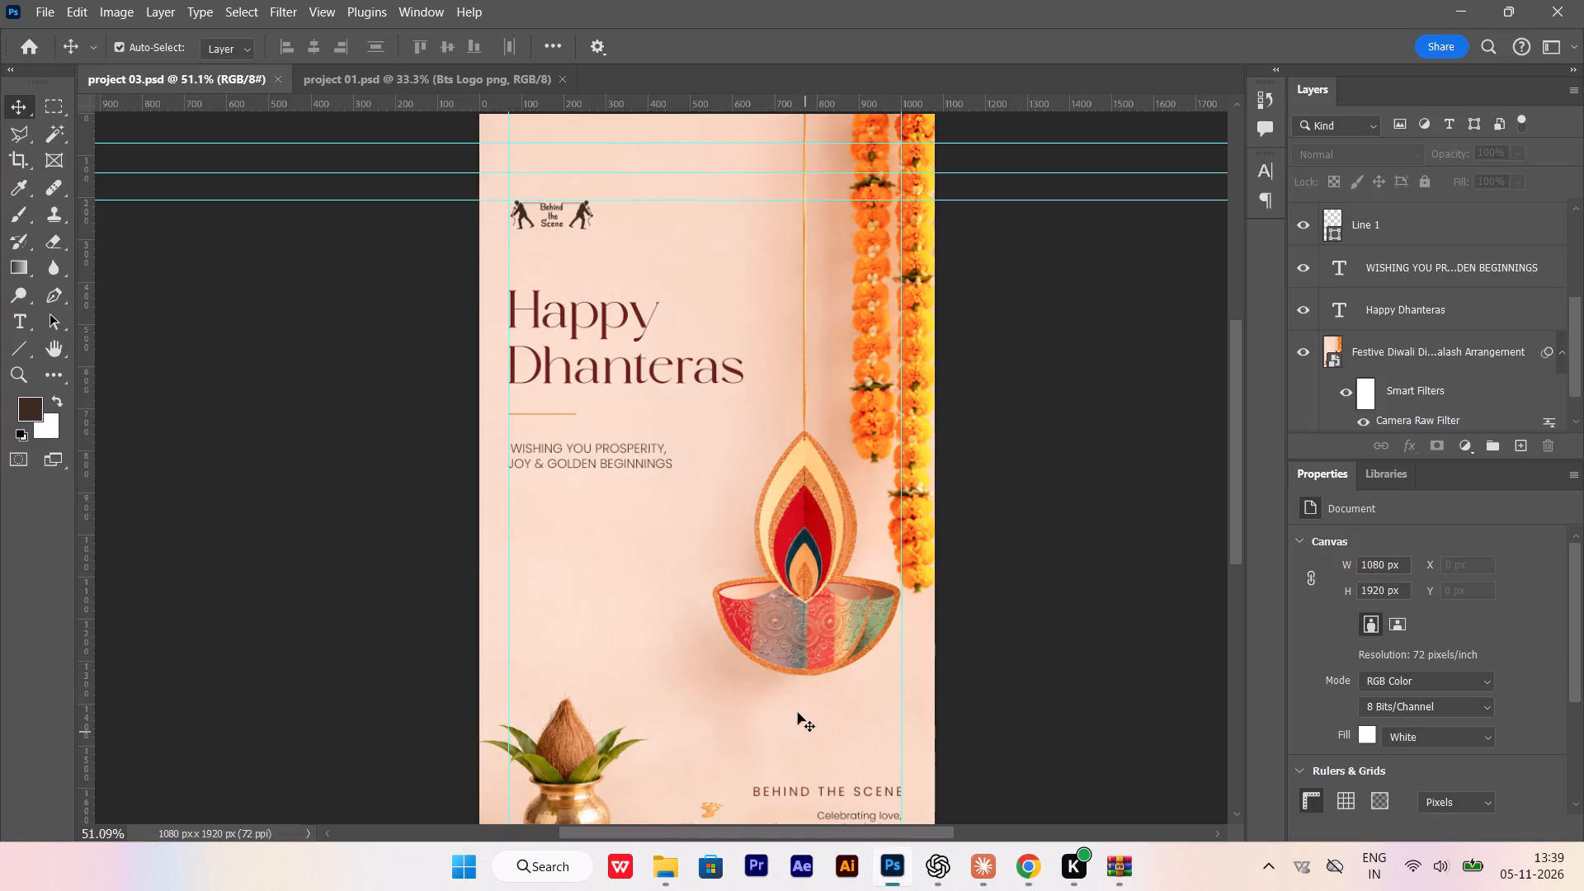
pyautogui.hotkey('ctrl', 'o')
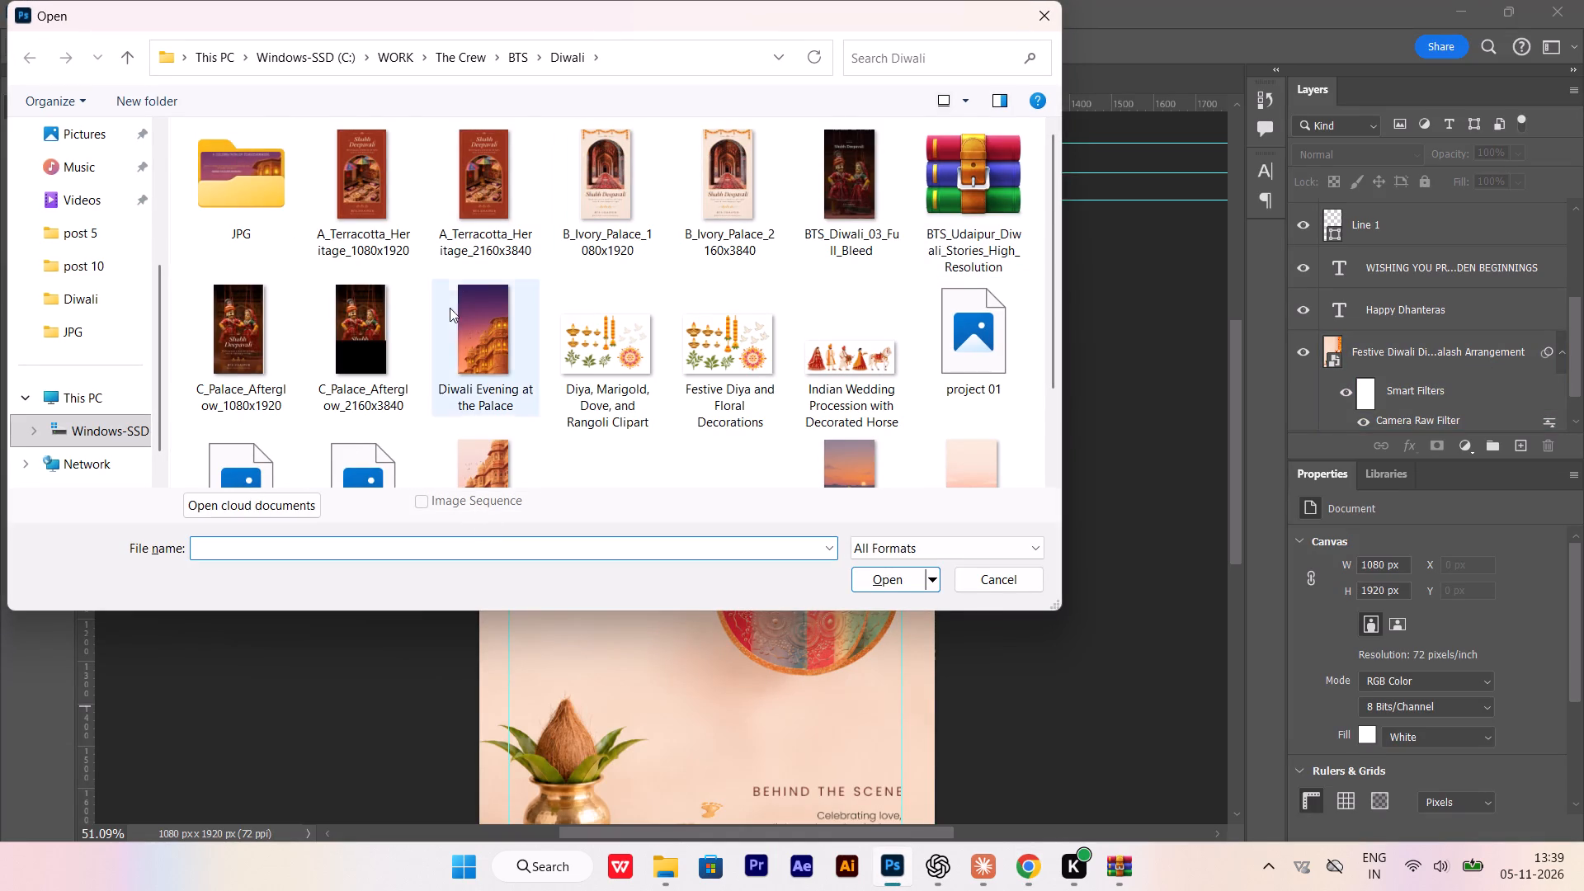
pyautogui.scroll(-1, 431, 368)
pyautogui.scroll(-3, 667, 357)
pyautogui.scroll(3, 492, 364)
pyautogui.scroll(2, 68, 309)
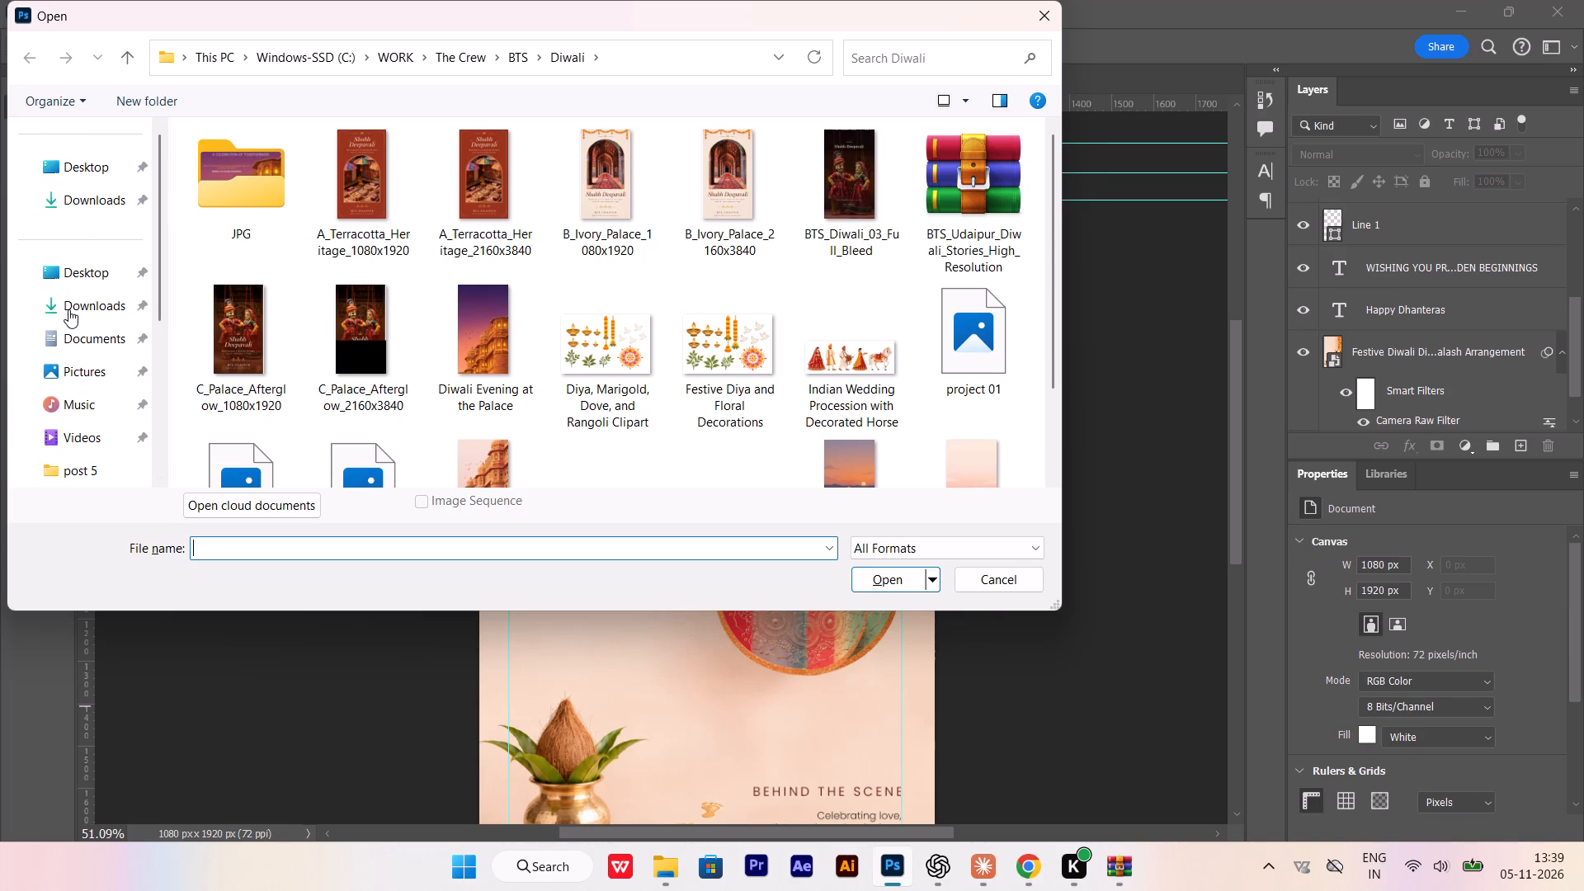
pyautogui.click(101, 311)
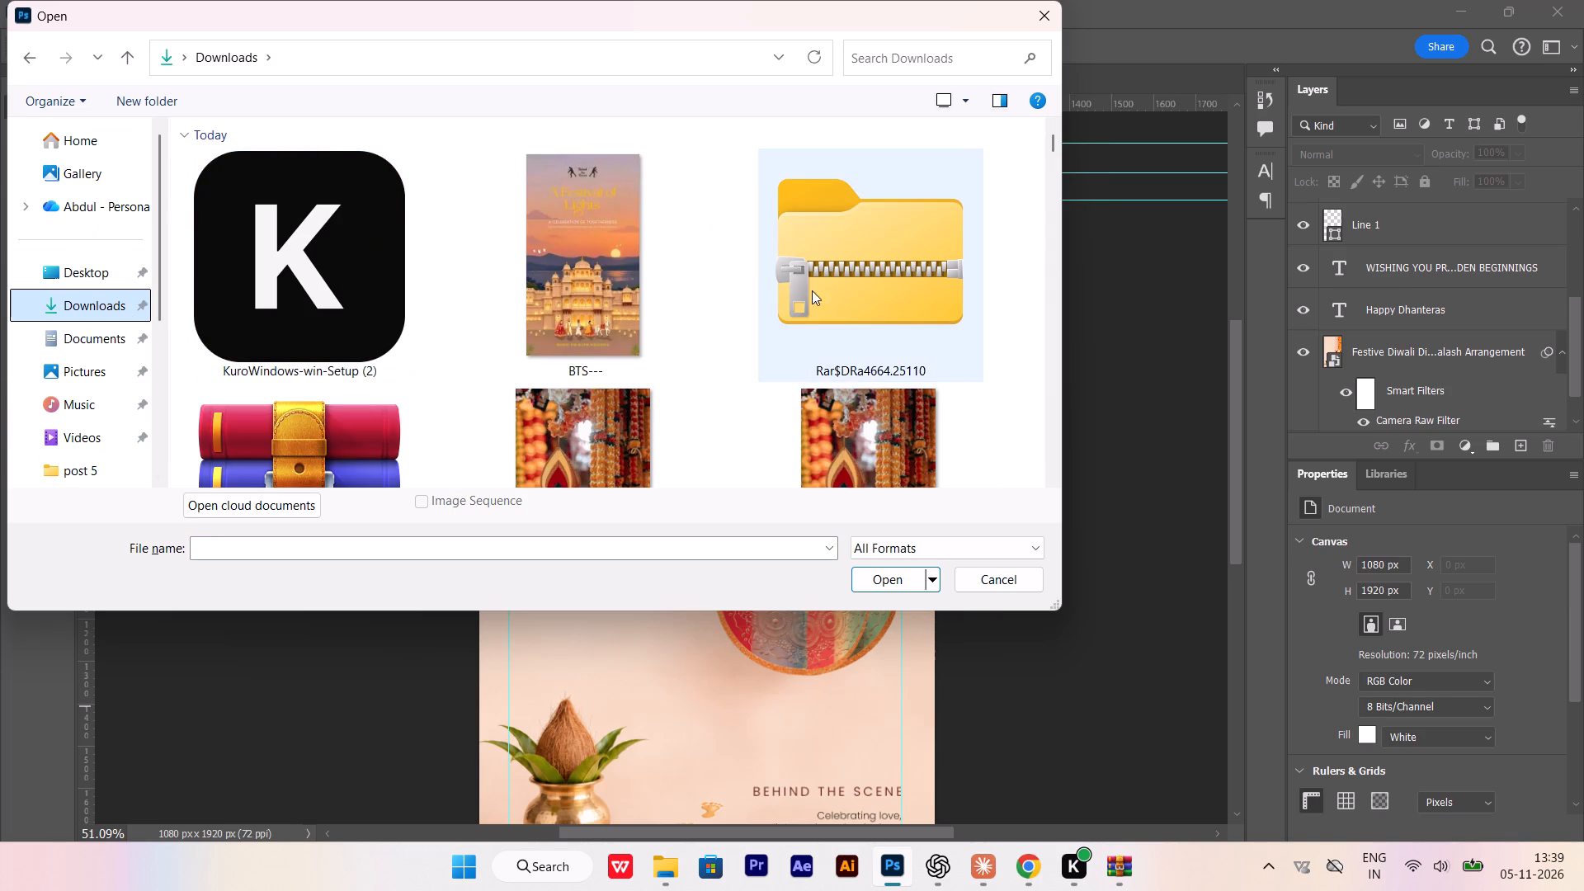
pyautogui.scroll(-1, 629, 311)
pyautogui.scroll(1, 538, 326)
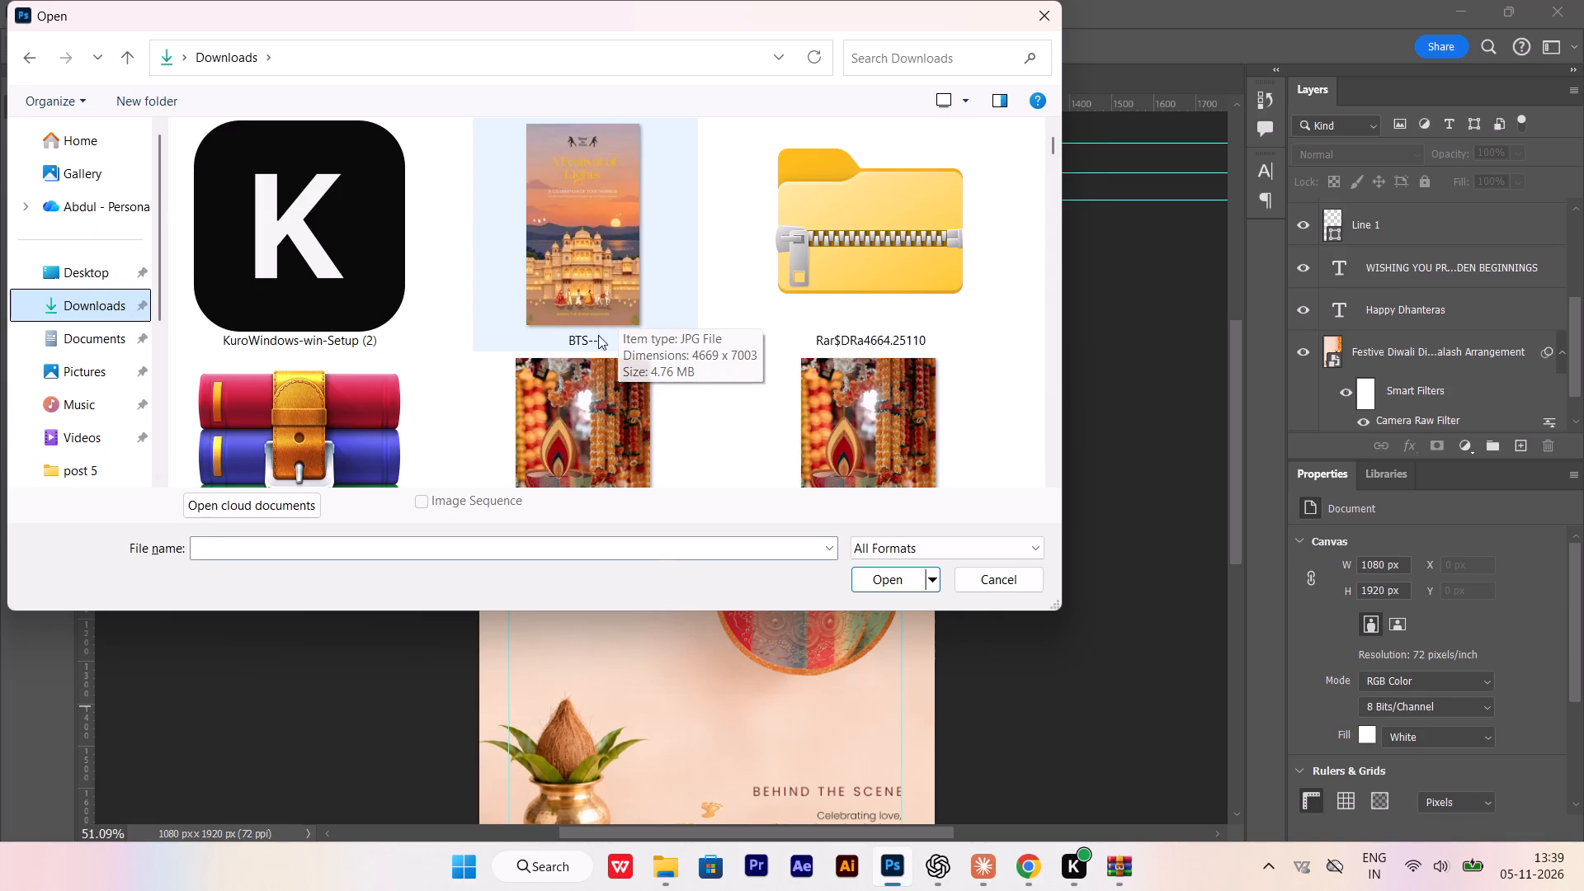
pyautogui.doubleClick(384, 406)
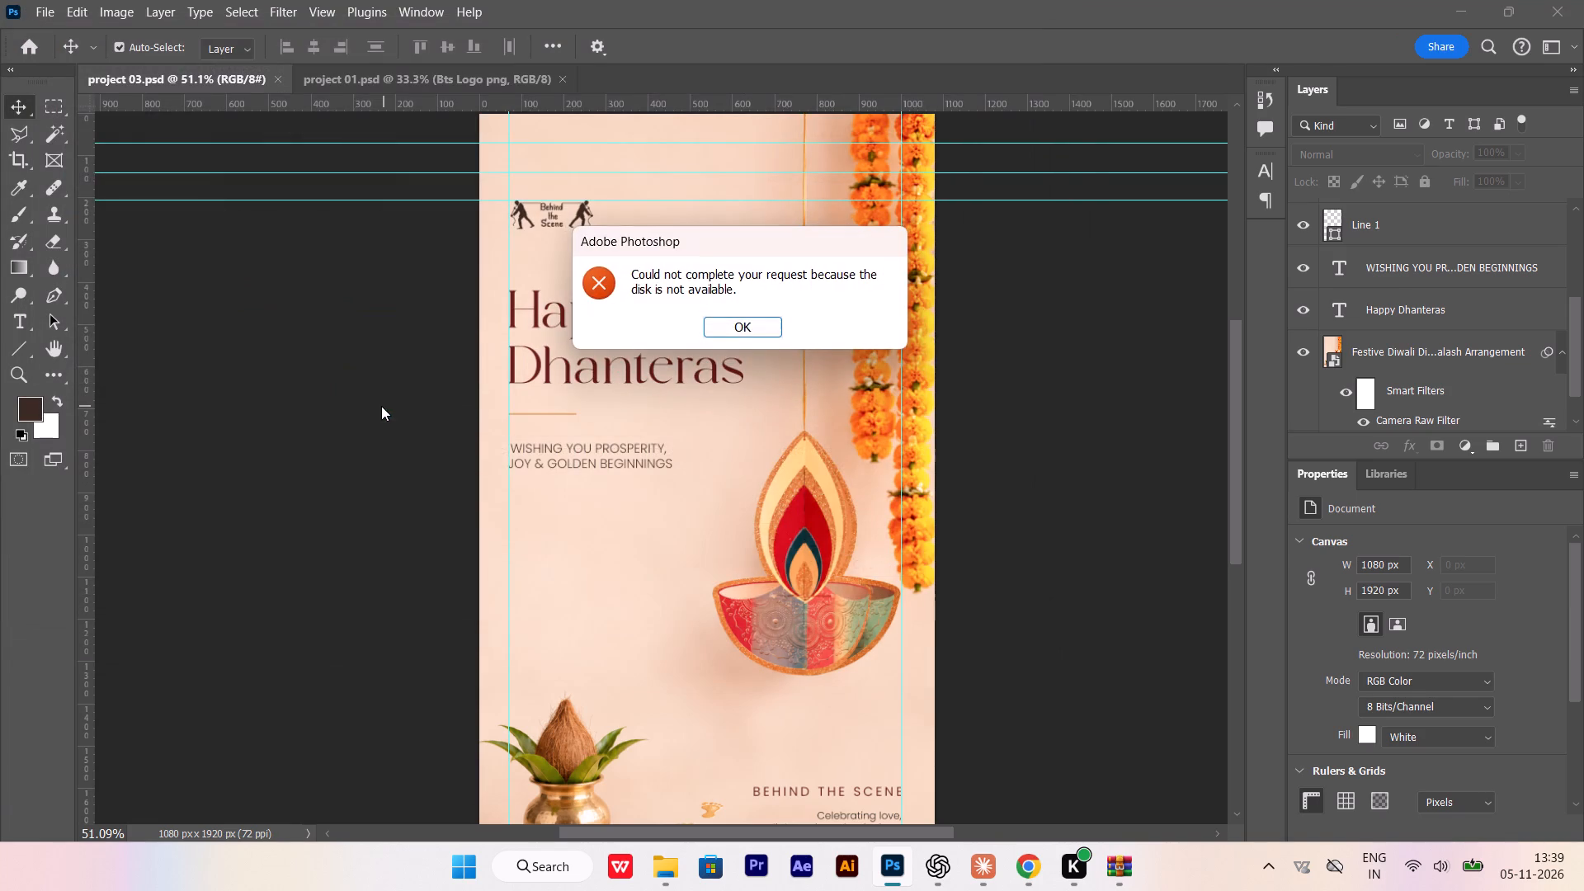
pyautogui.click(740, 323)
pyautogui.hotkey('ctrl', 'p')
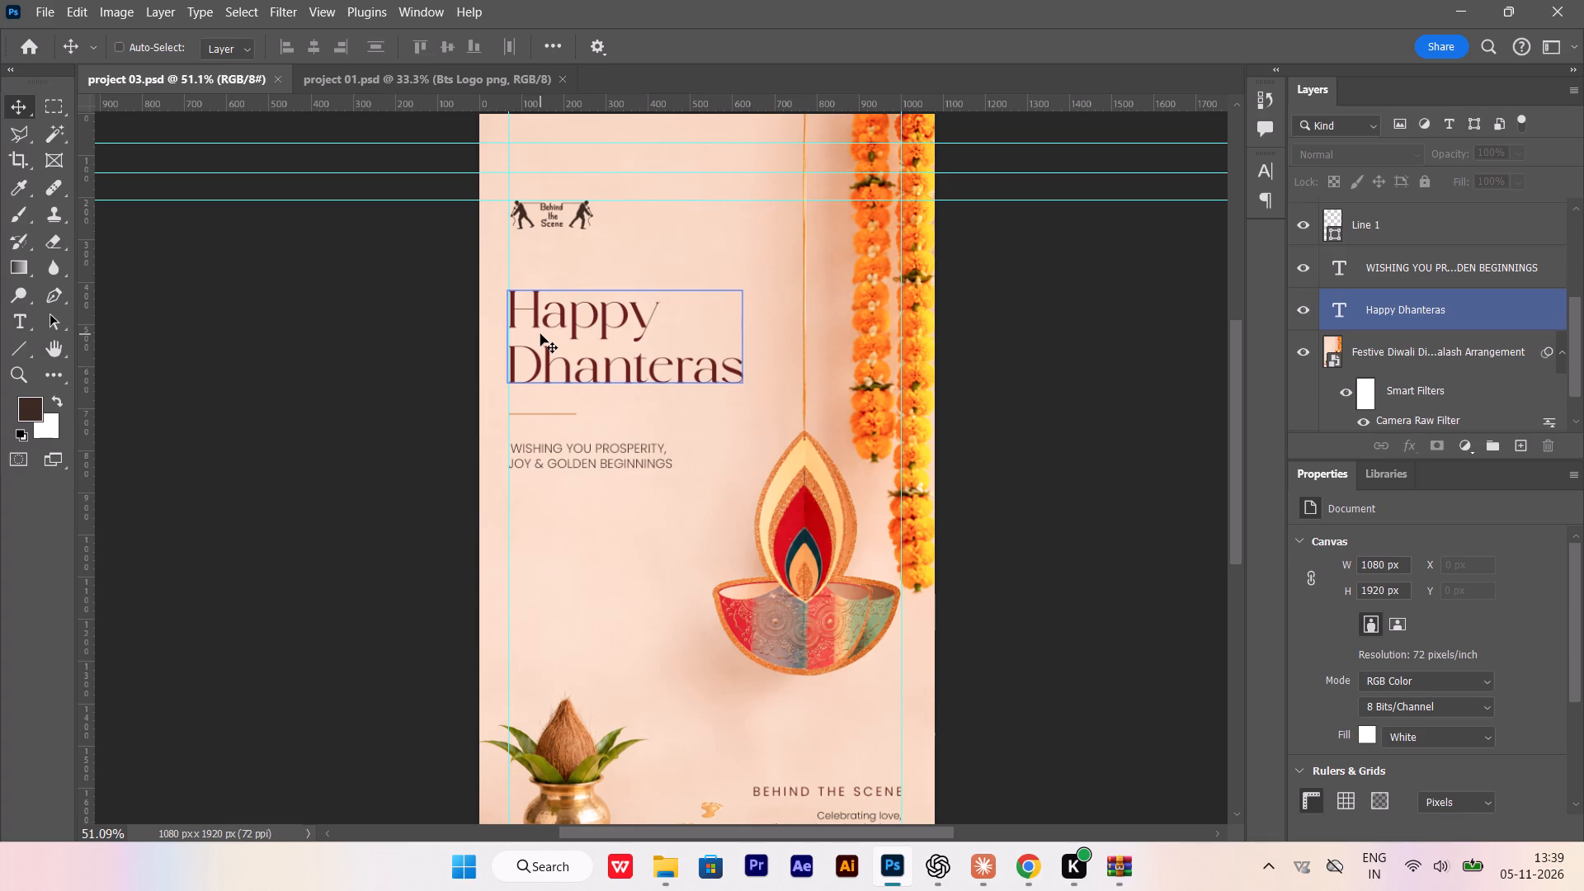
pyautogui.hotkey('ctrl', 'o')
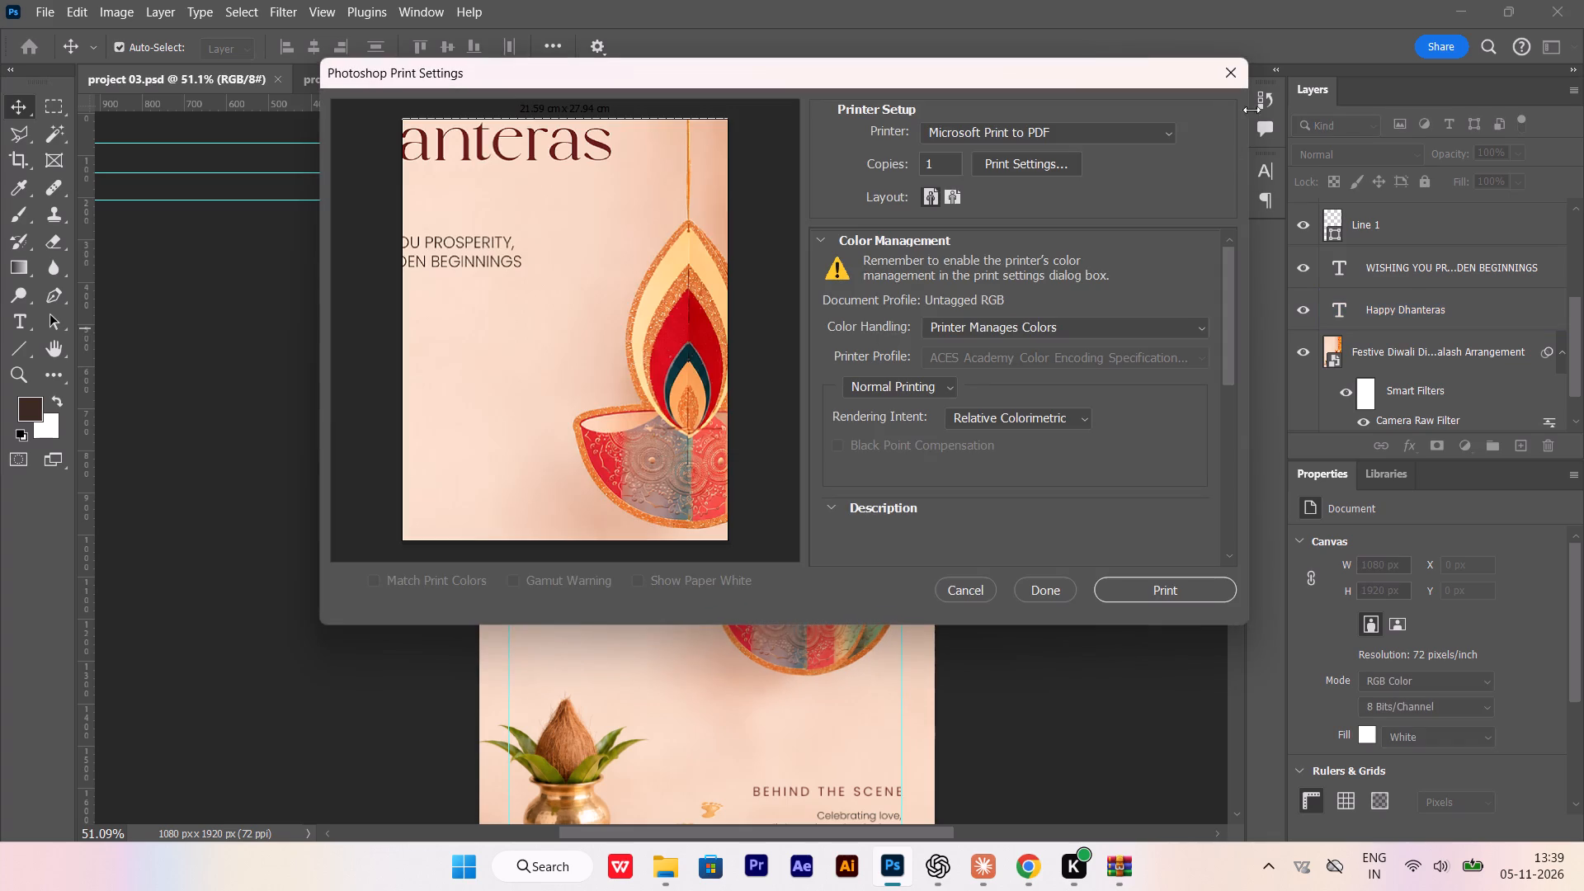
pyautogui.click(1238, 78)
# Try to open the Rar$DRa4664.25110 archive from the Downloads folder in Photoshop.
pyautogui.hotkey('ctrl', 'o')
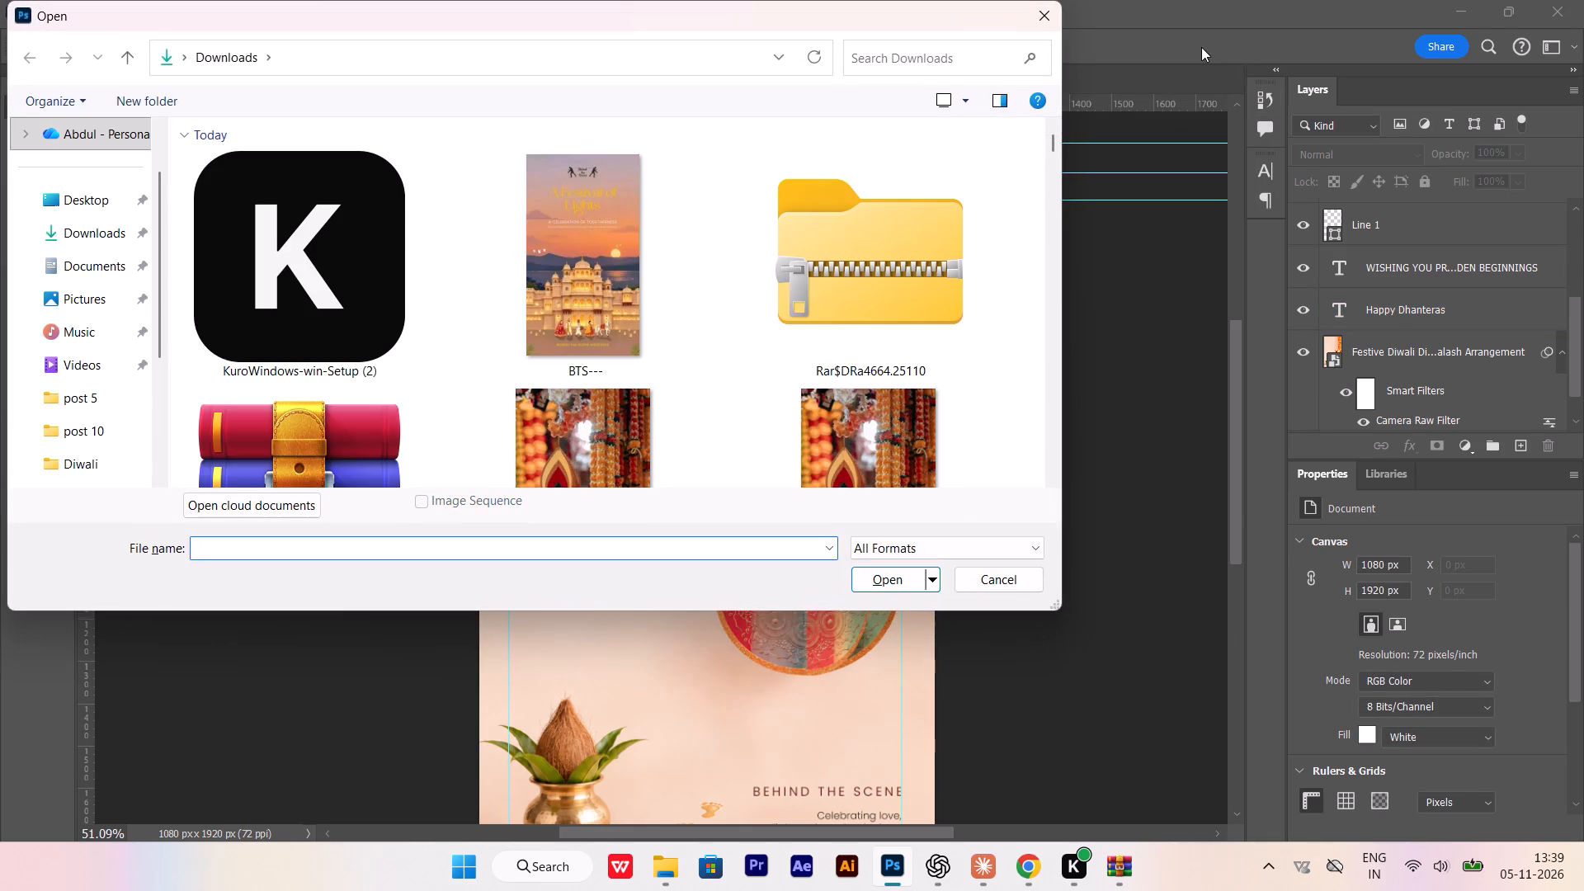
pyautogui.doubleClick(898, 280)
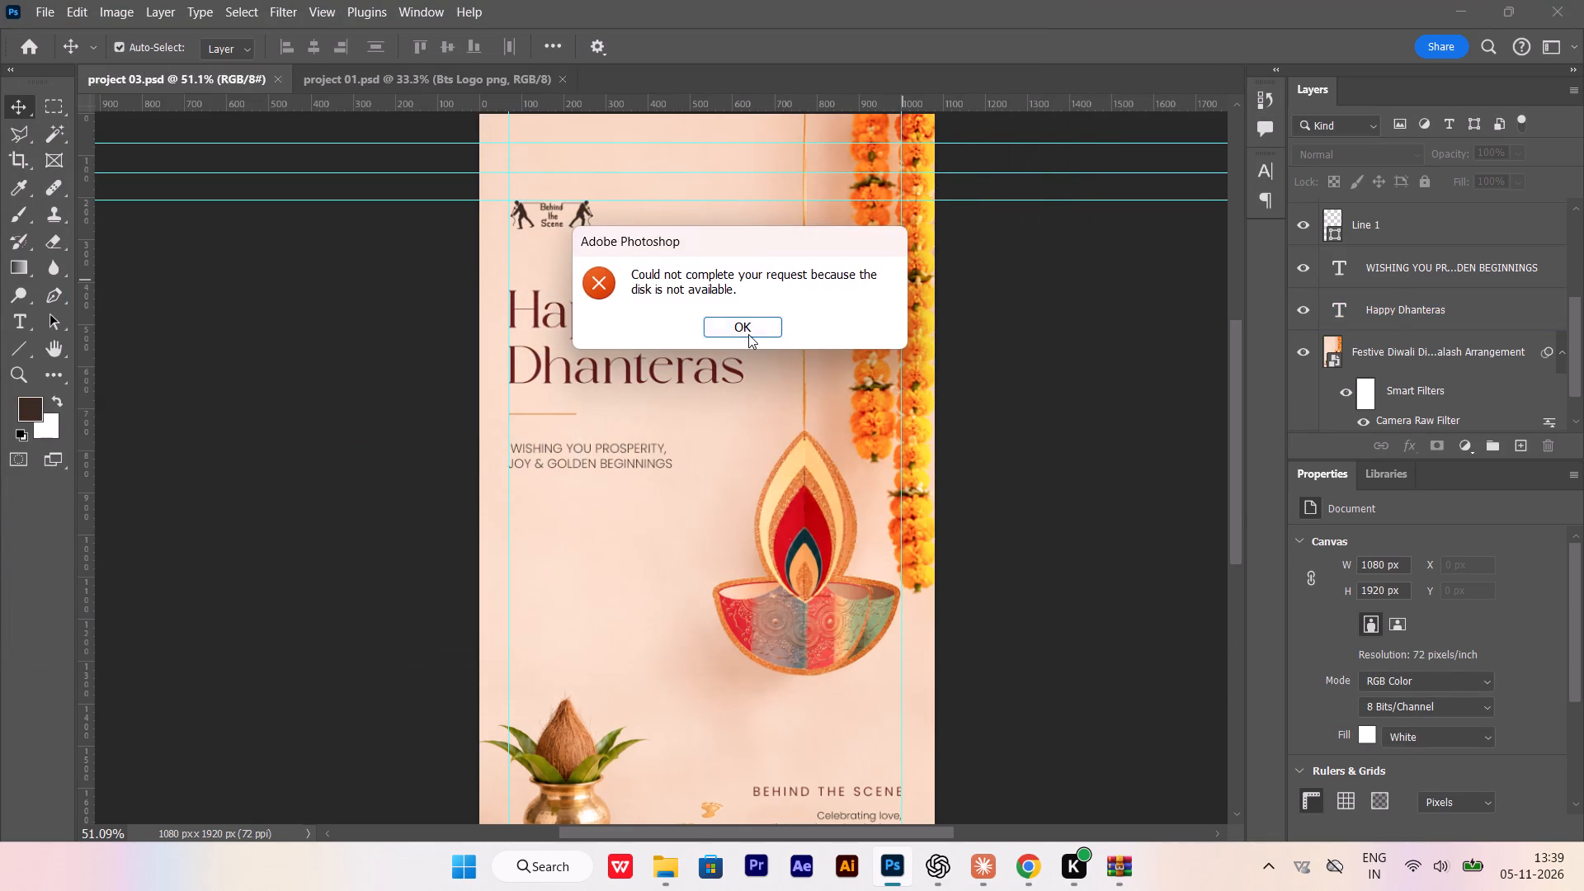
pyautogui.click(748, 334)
# Switch to File Explorer and preview the 01_hanging_diya image from the Rar$DRa4664.25110 archive.
pyautogui.click(663, 878)
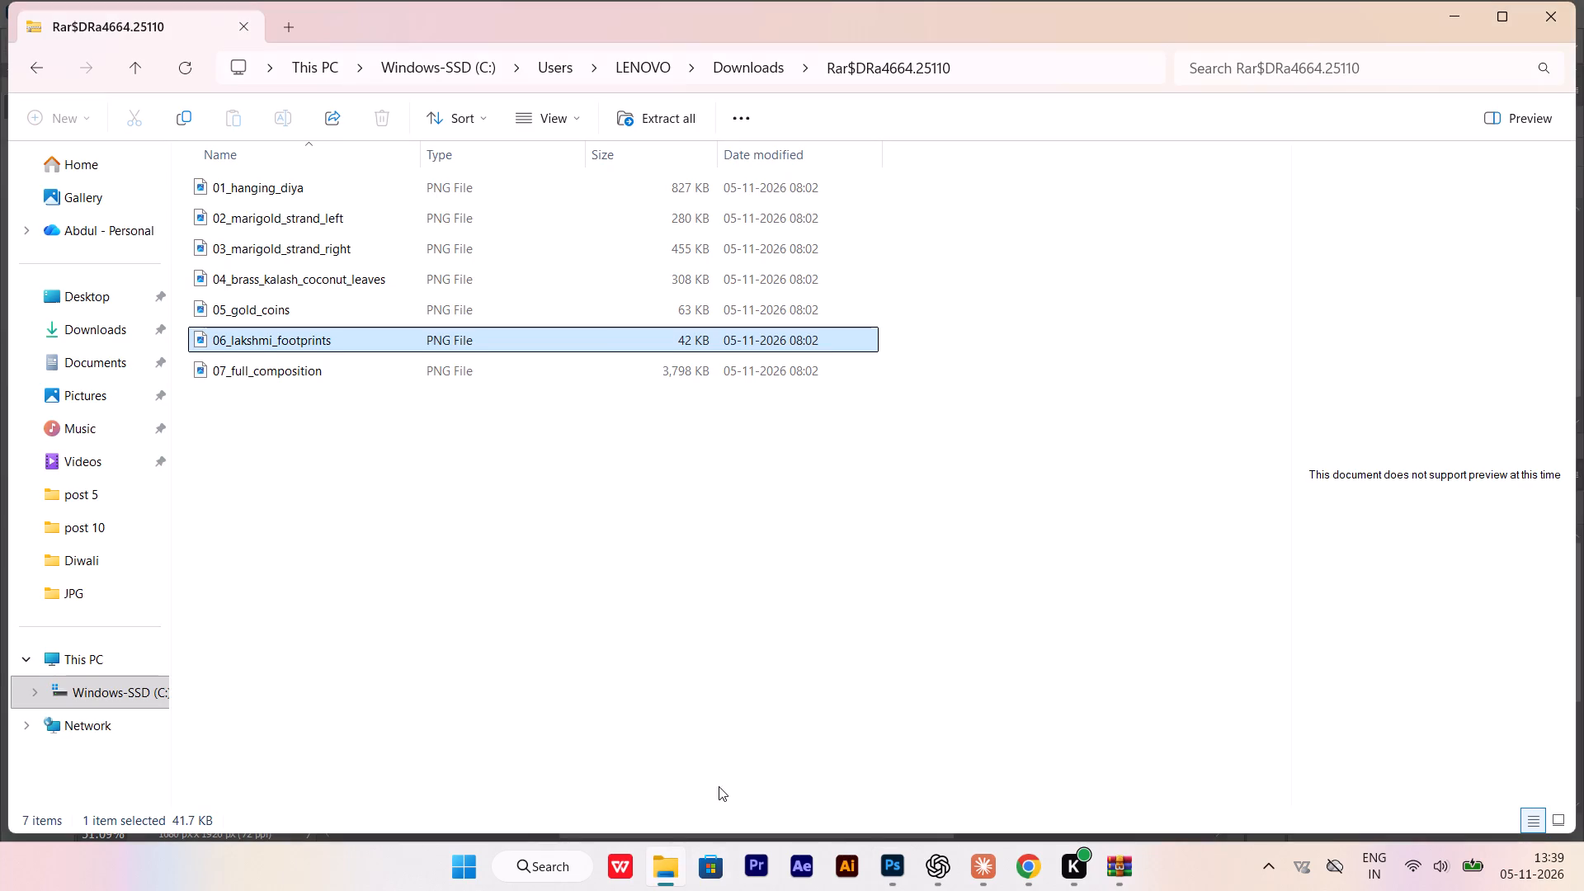
pyautogui.click(309, 188)
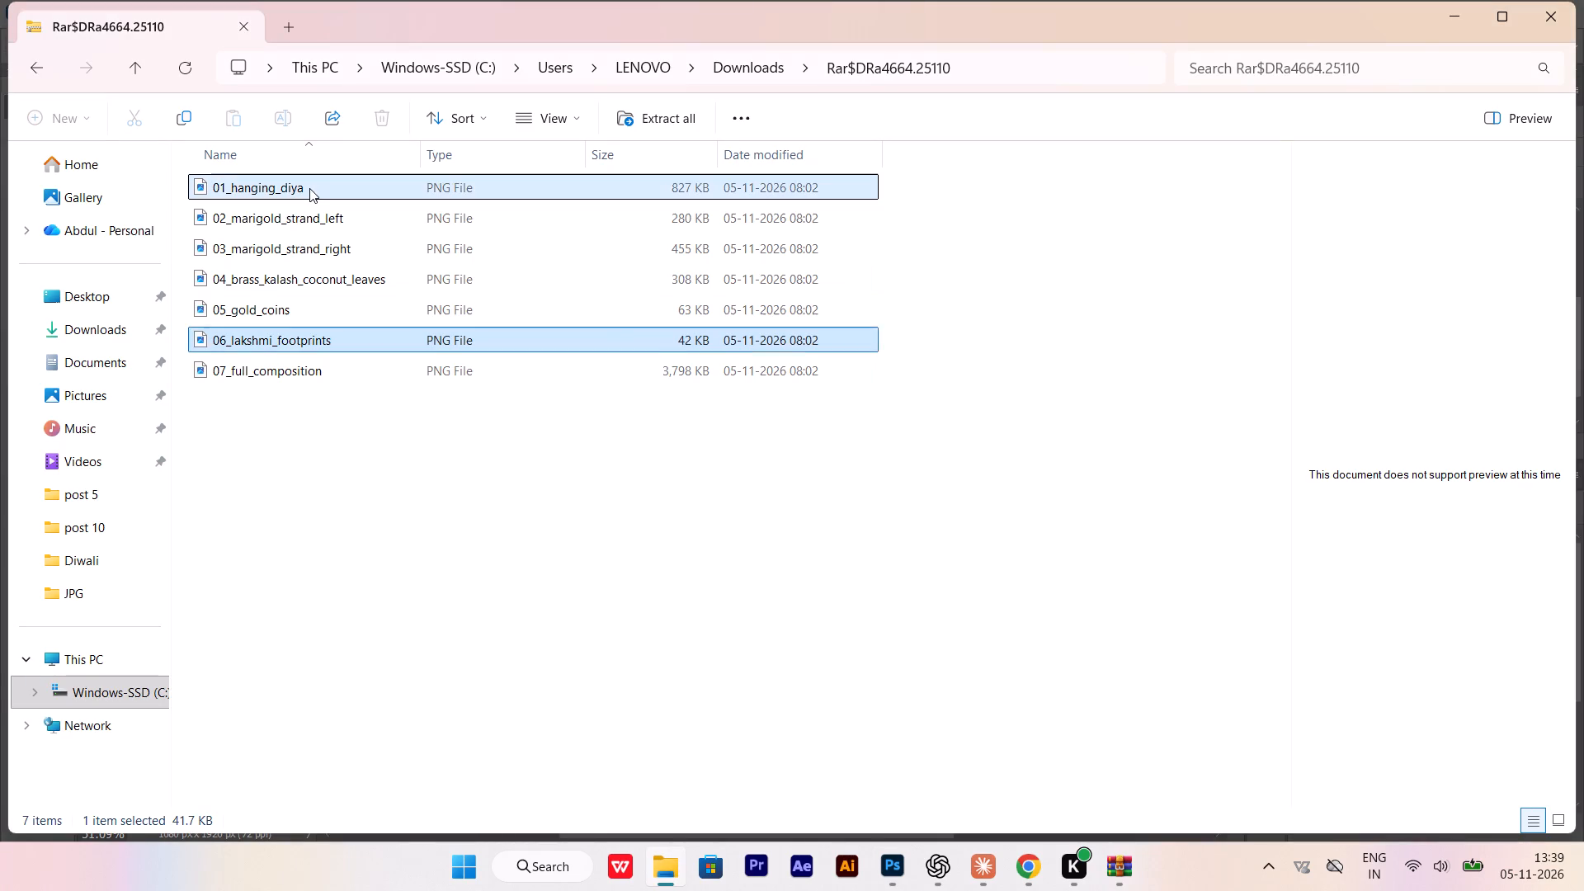
pyautogui.doubleClick(309, 188)
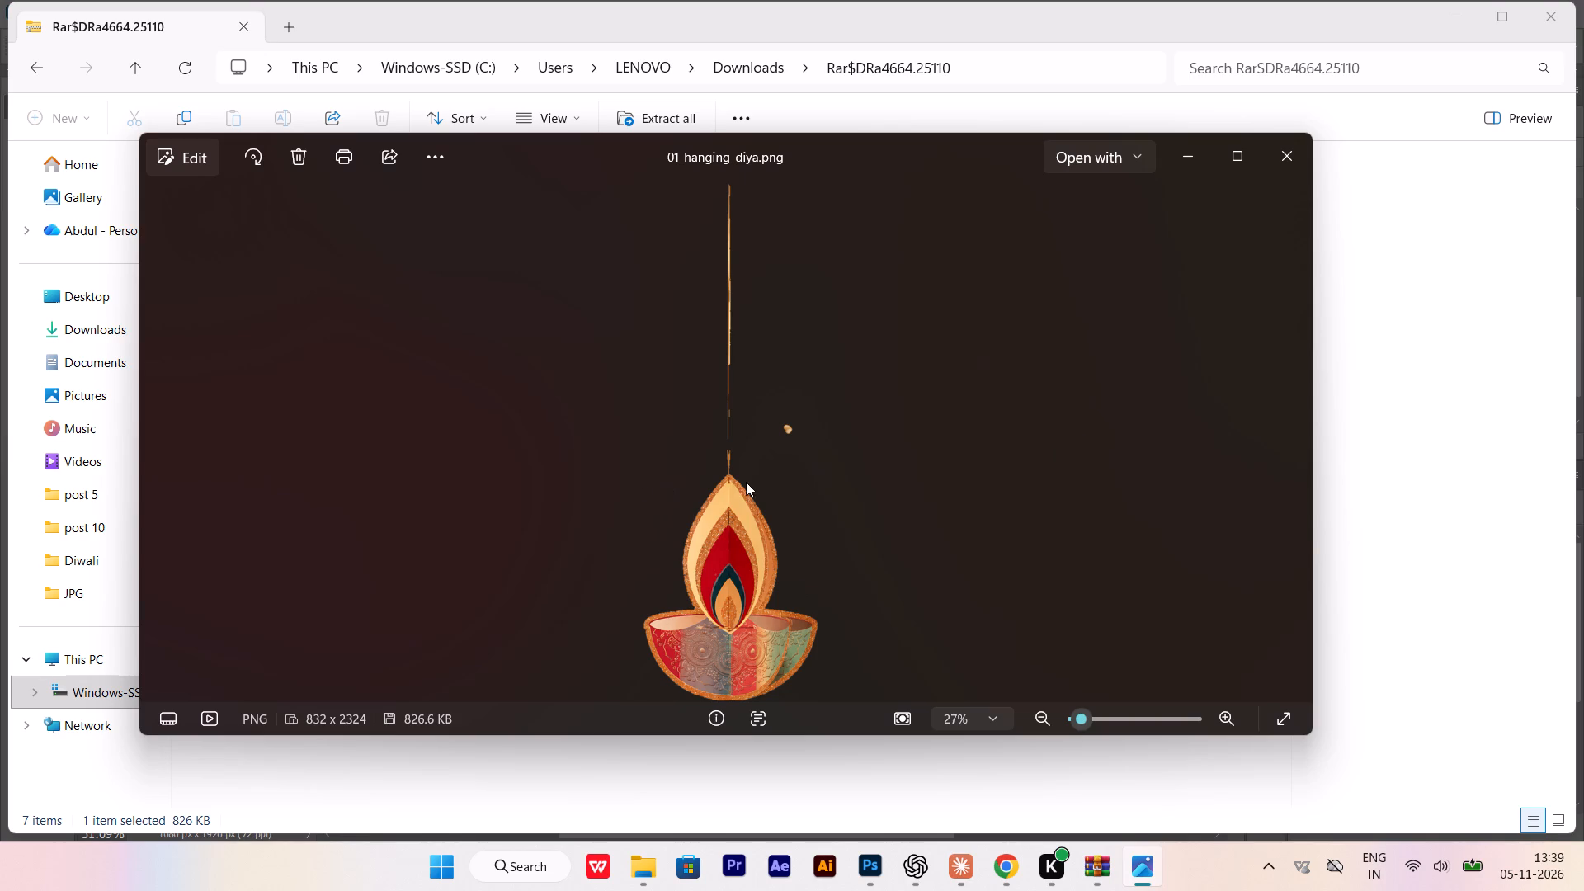
# Copy the 01_hanging_diya image from the preview and paste it into the project 03 document in Photoshop.
pyautogui.rightClick(720, 582)
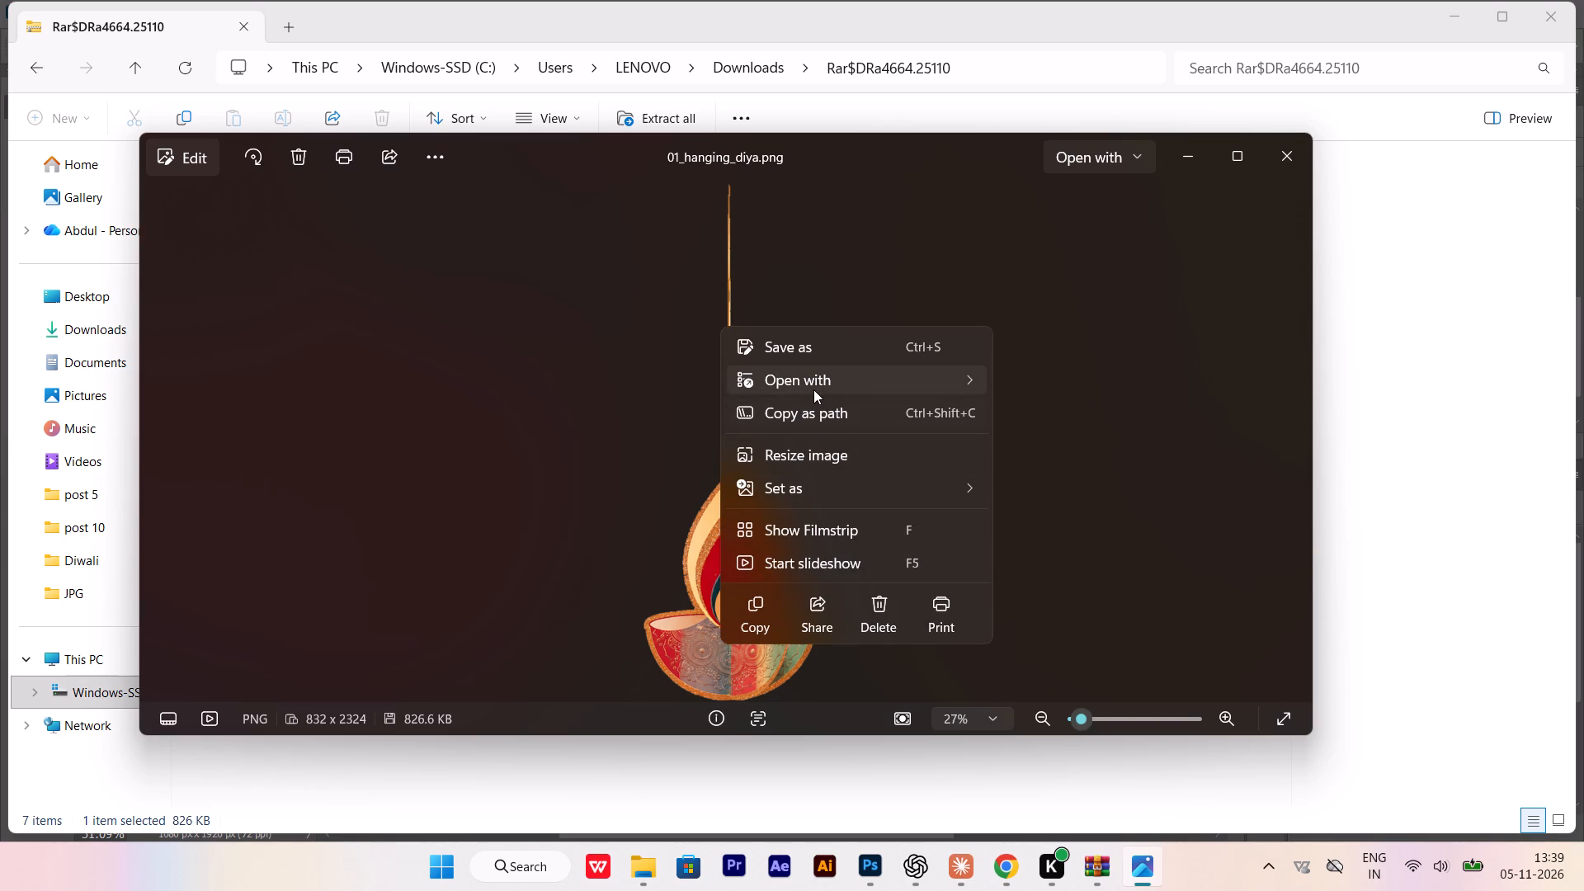
pyautogui.rightClick(681, 489)
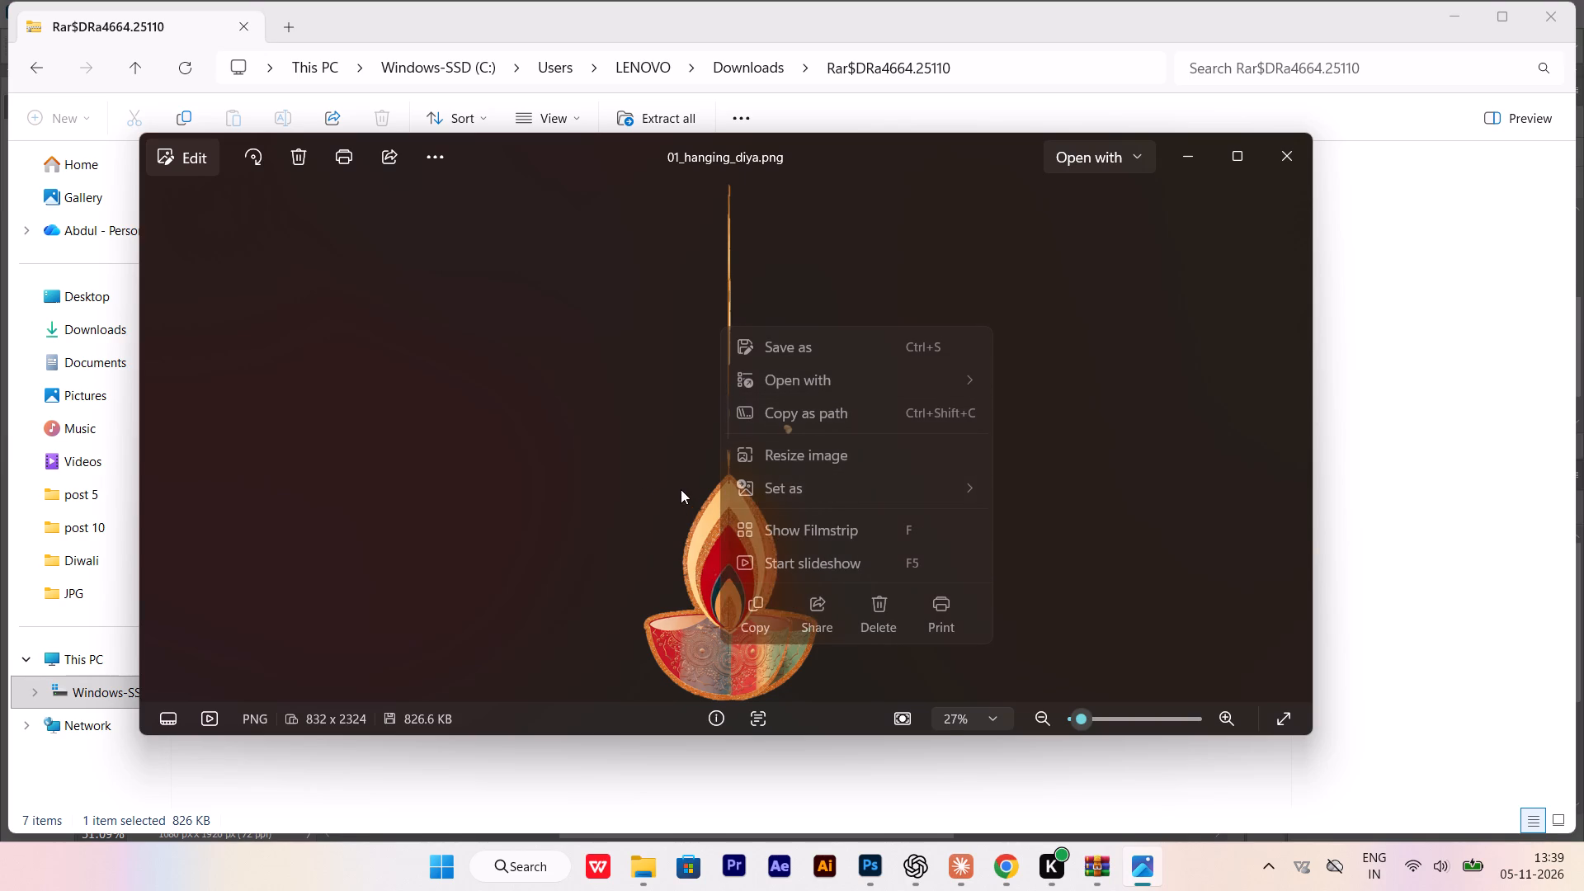
pyautogui.click(678, 355)
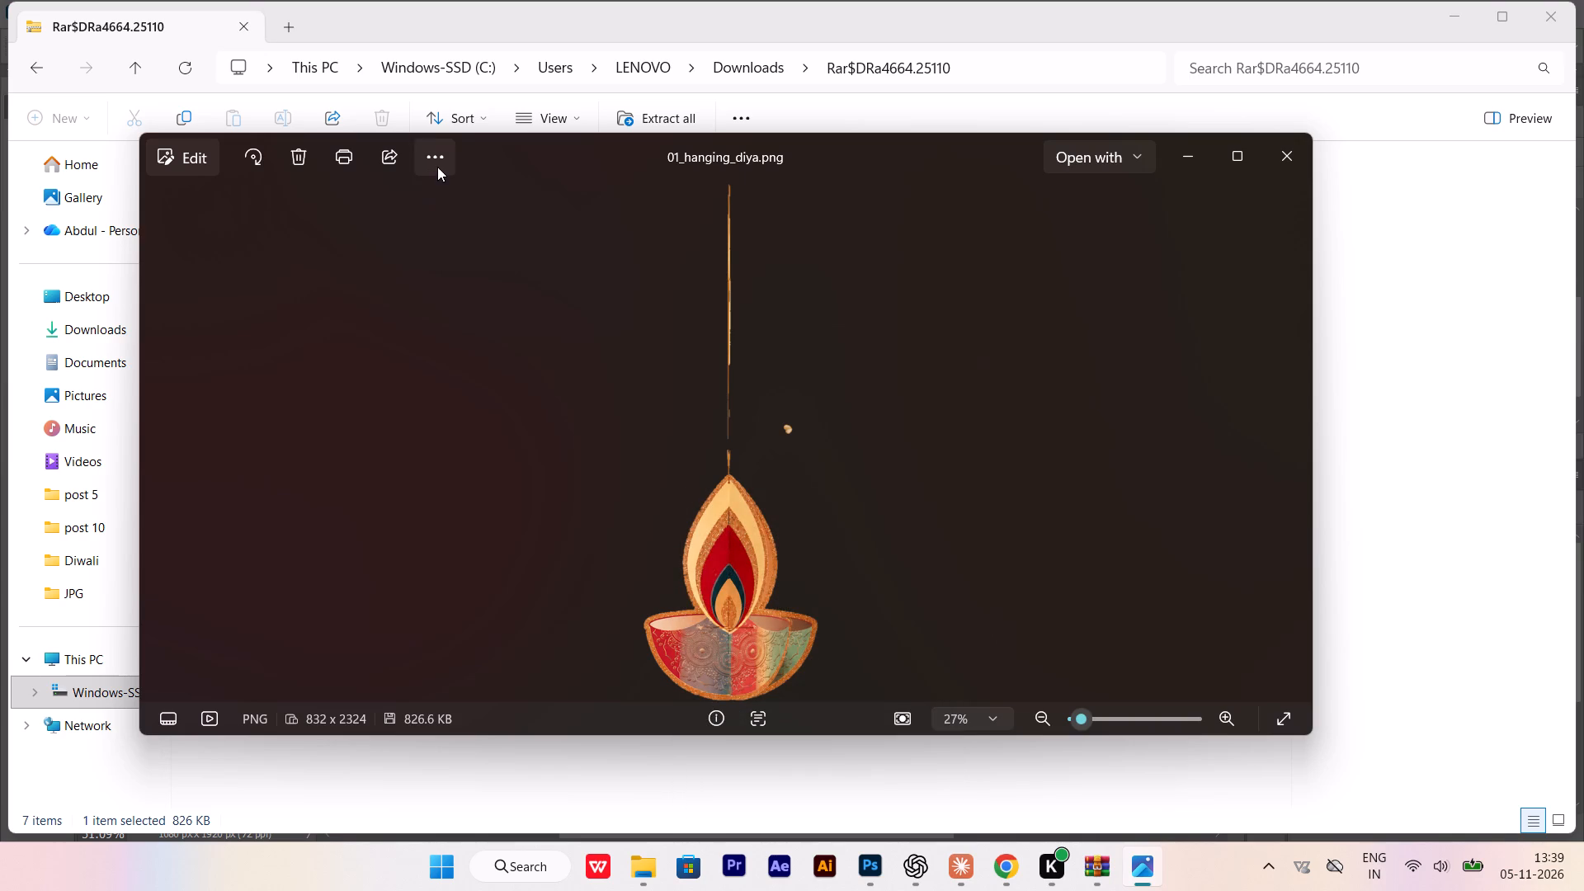
pyautogui.click(439, 165)
pyautogui.click(384, 249)
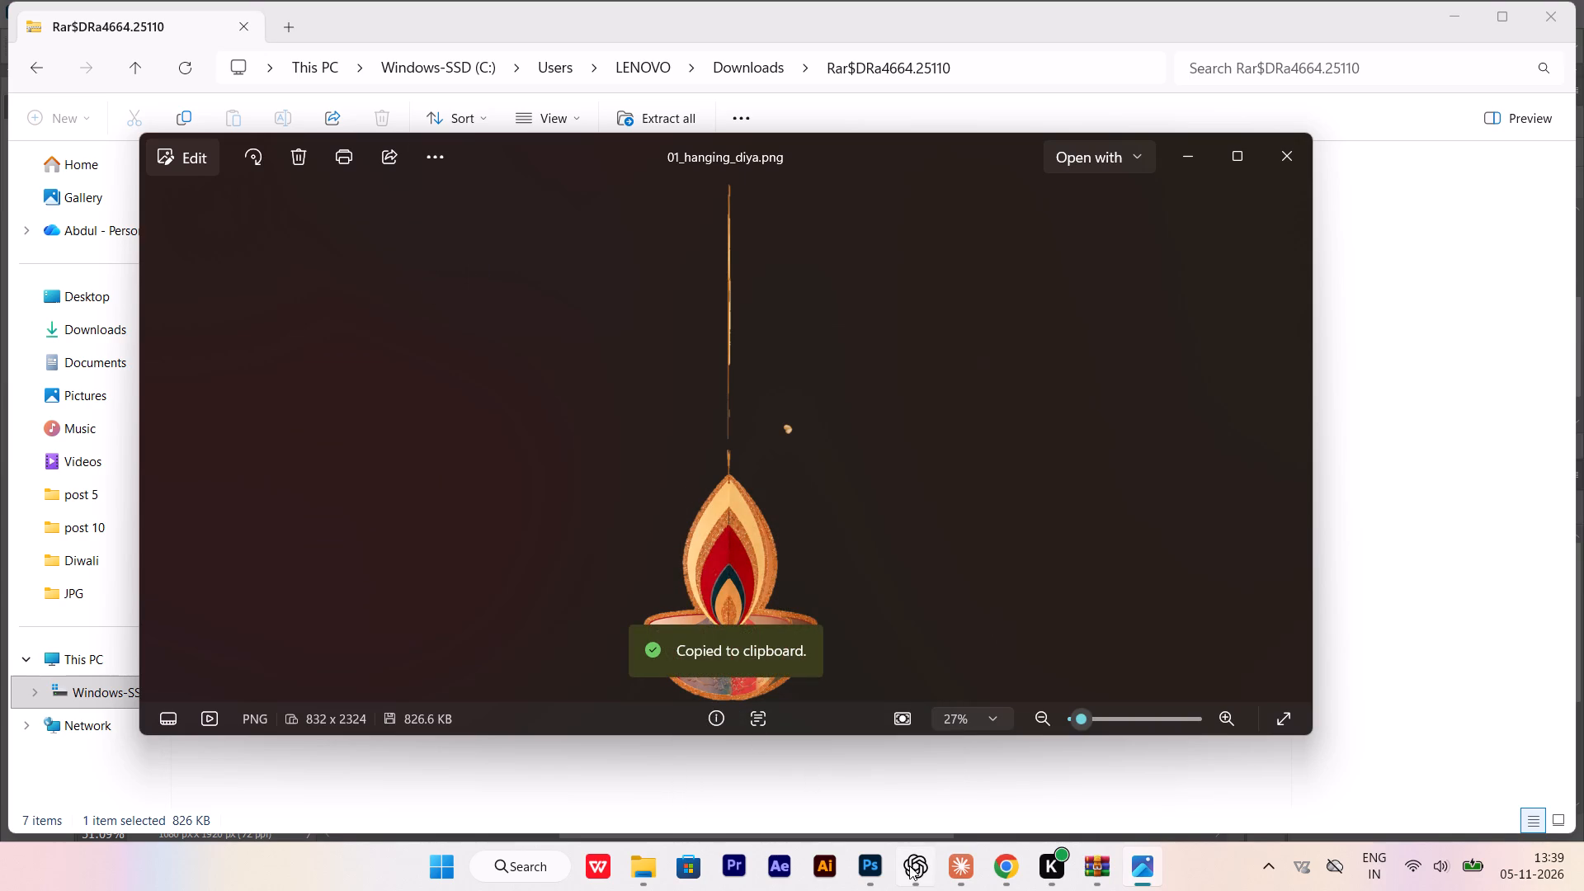
pyautogui.click(879, 869)
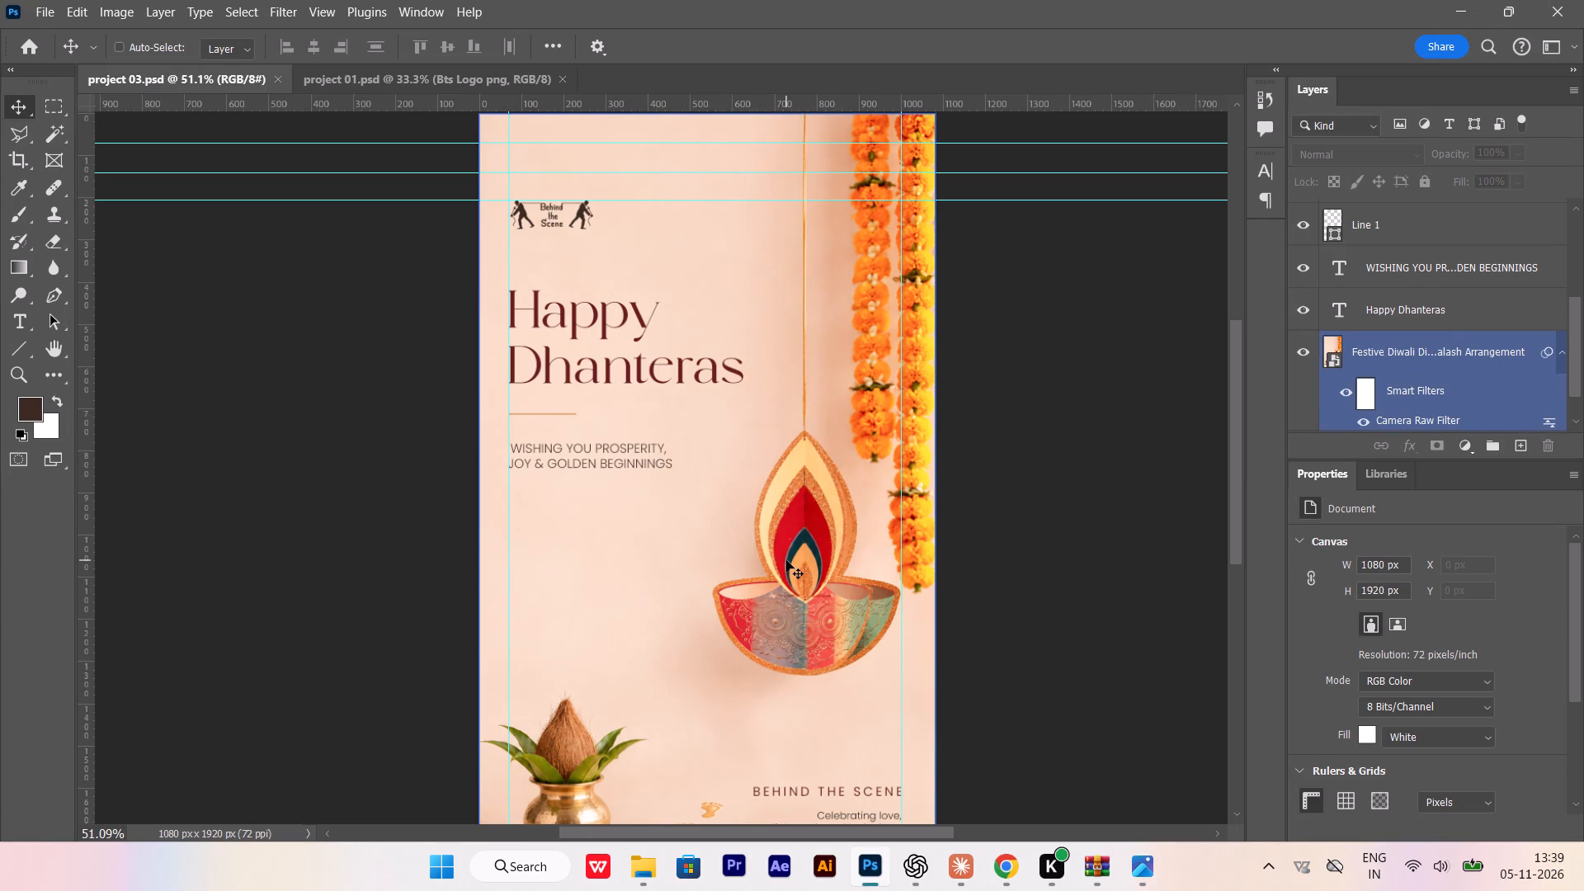
pyautogui.hotkey('ctrl', 'v')
# Move the pasted diya layer up to about X 73 px, Y -617 px to bring its bowl into the canvas.
pyautogui.keyDown('alt'); pyautogui.scroll(-9, 662, 531); pyautogui.keyUp('alt')
pyautogui.keyDown('alt'); pyautogui.scroll(3, 684, 608); pyautogui.keyUp('alt')
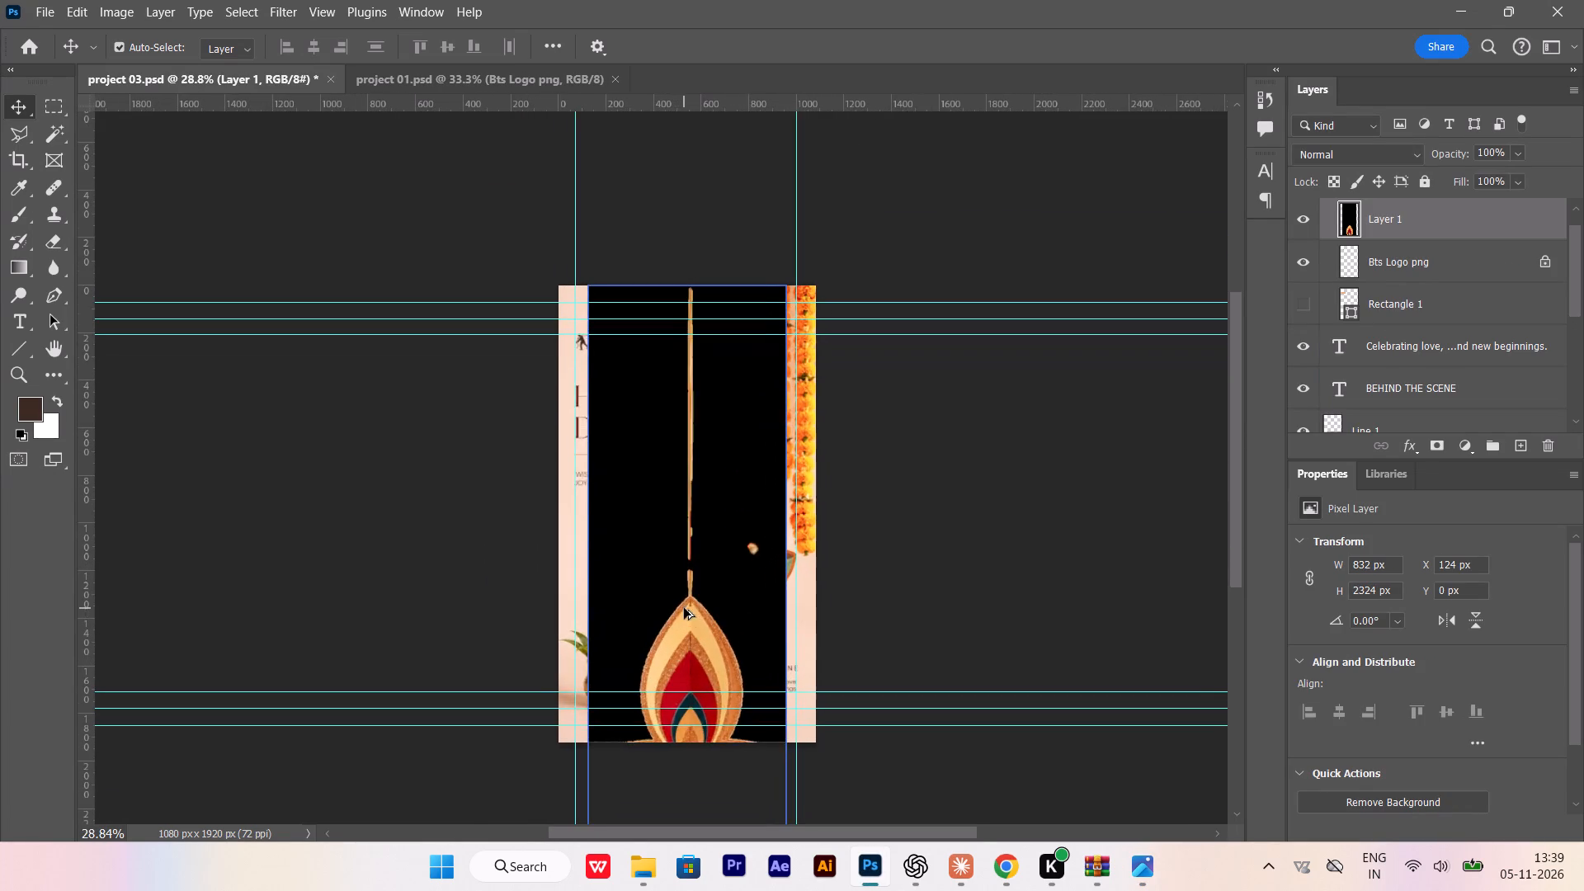
pyautogui.moveTo(684, 609); pyautogui.dragTo(673, 468)
pyautogui.keyDown('alt'); pyautogui.scroll(6, 622, 496); pyautogui.keyUp('alt')
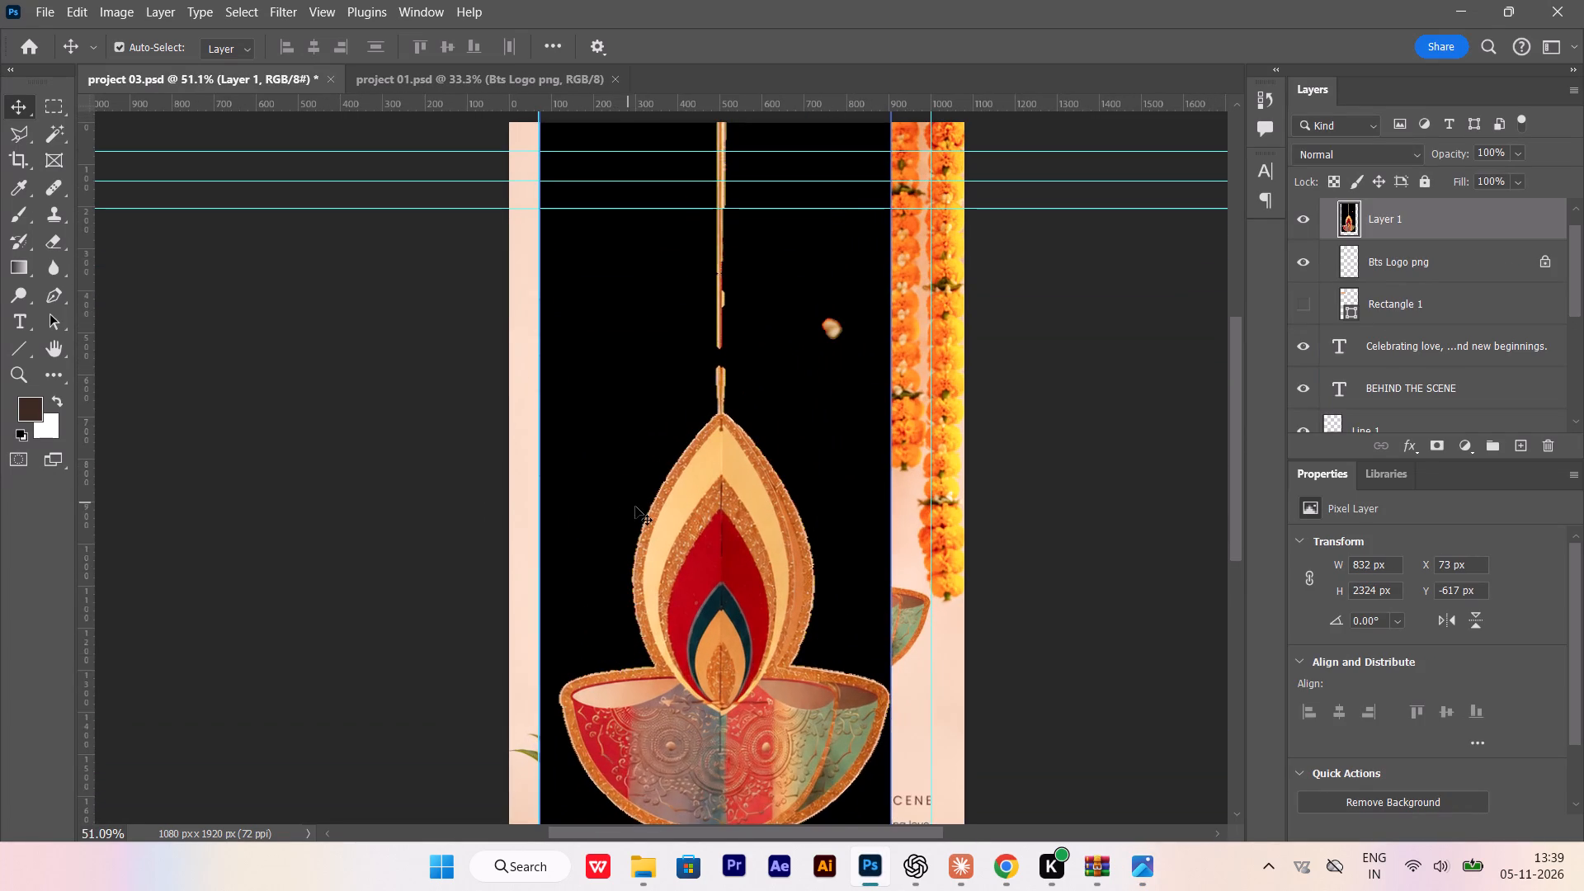
pyautogui.scroll(2, 635, 507)
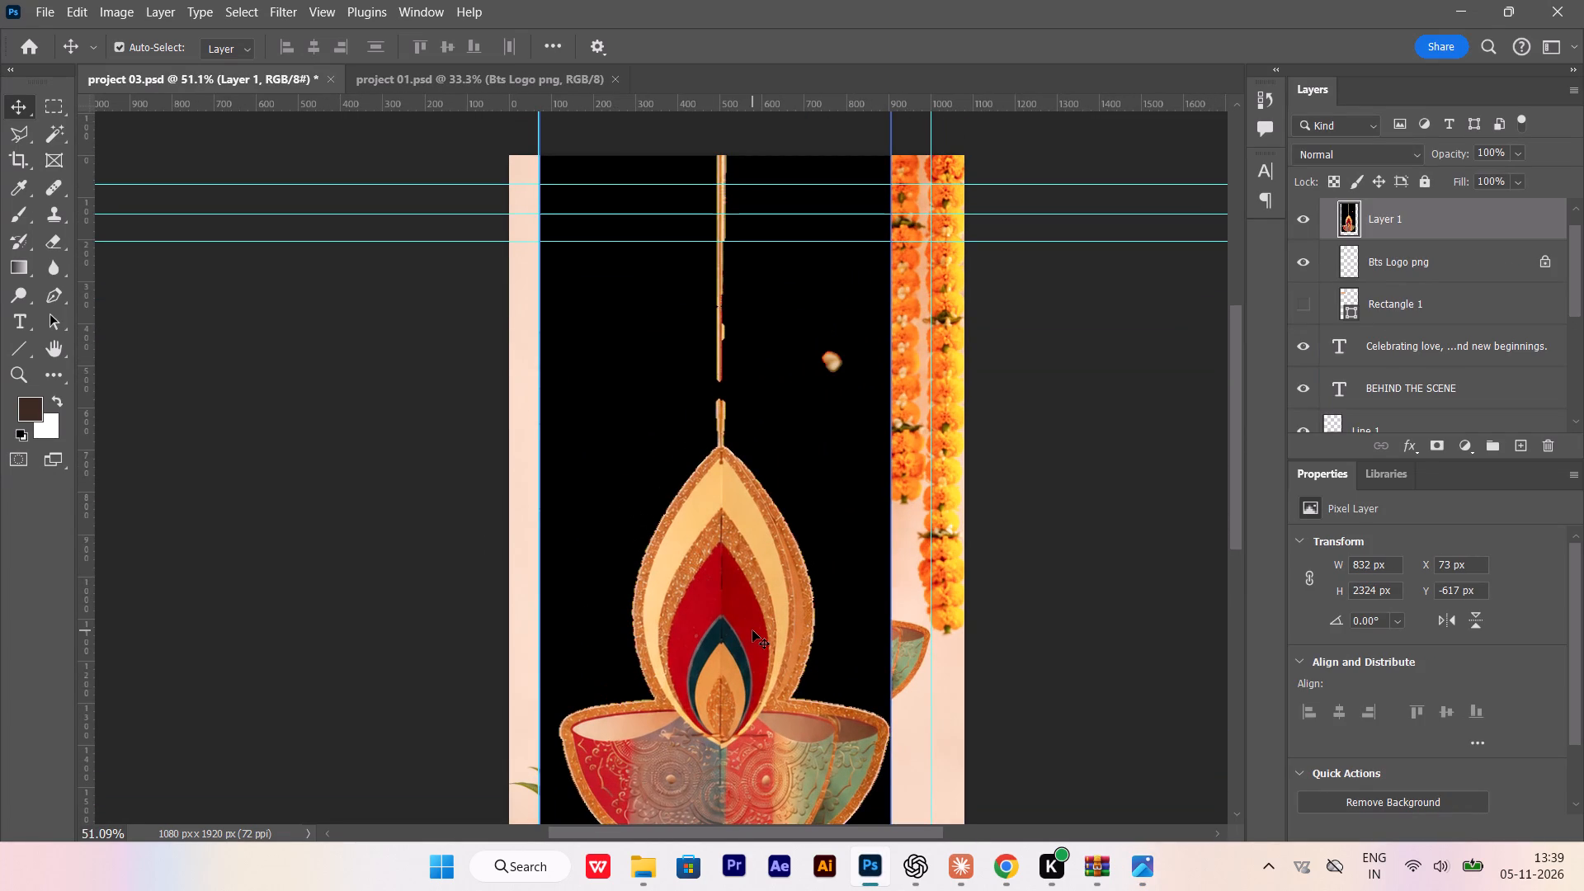
pyautogui.scroll(2, 681, 447)
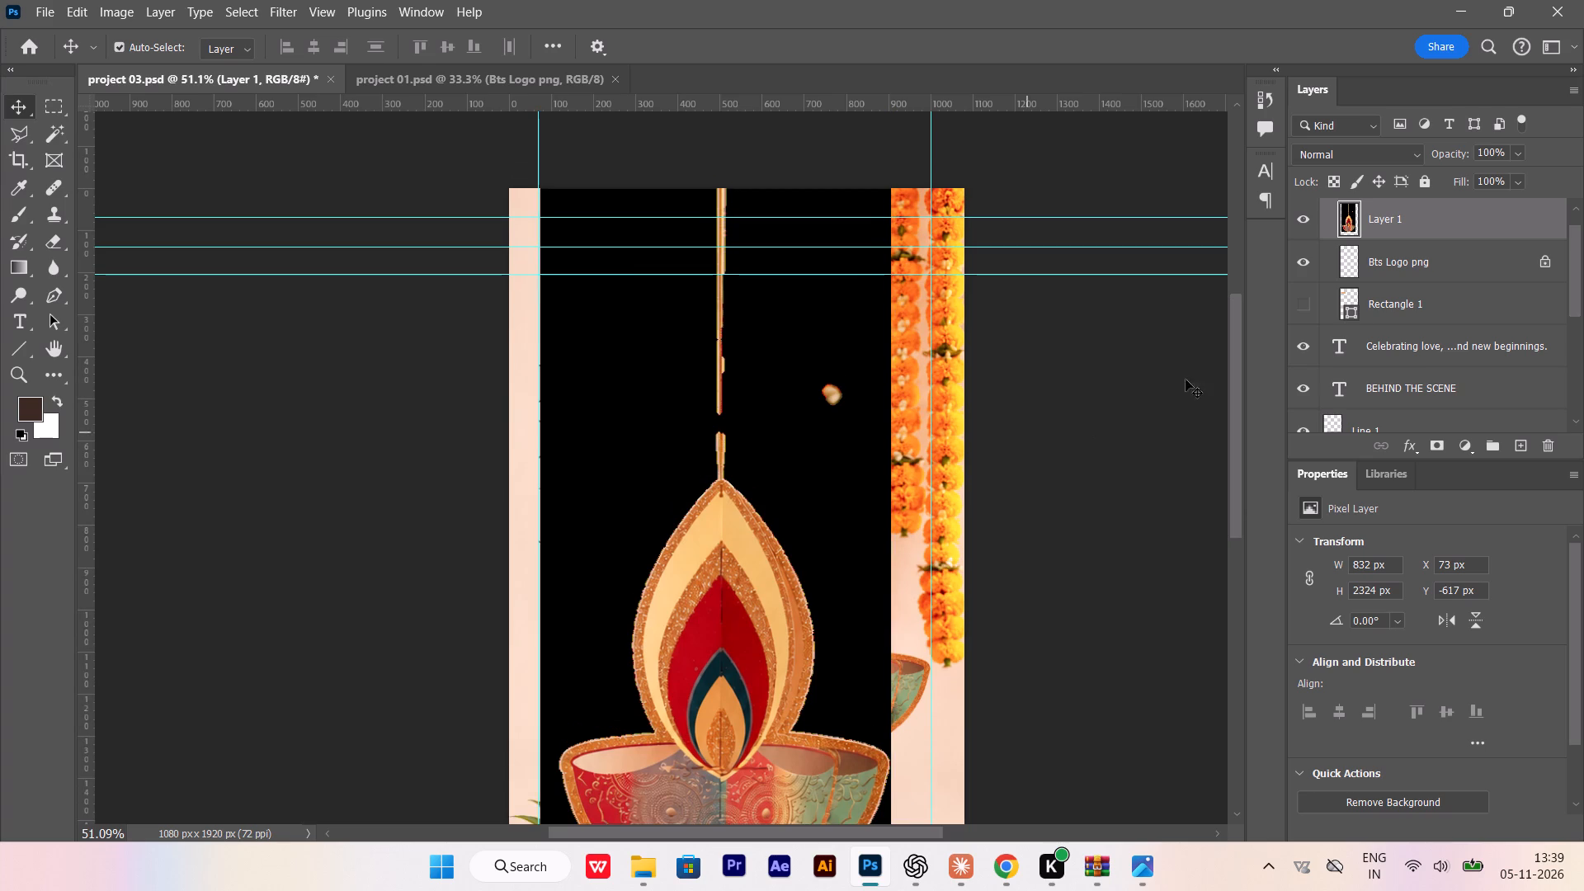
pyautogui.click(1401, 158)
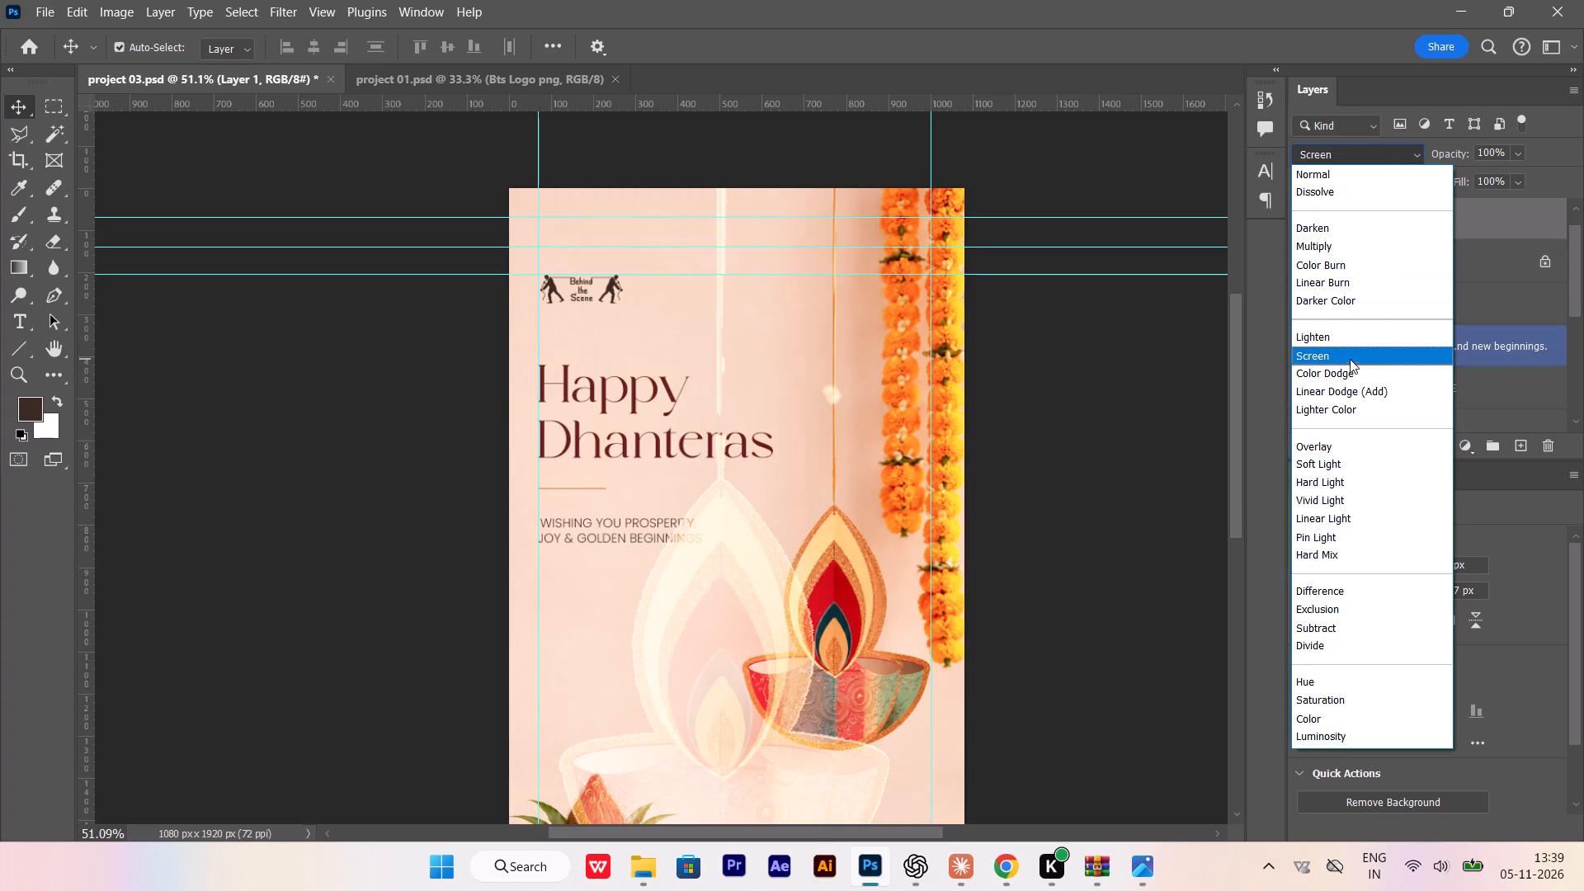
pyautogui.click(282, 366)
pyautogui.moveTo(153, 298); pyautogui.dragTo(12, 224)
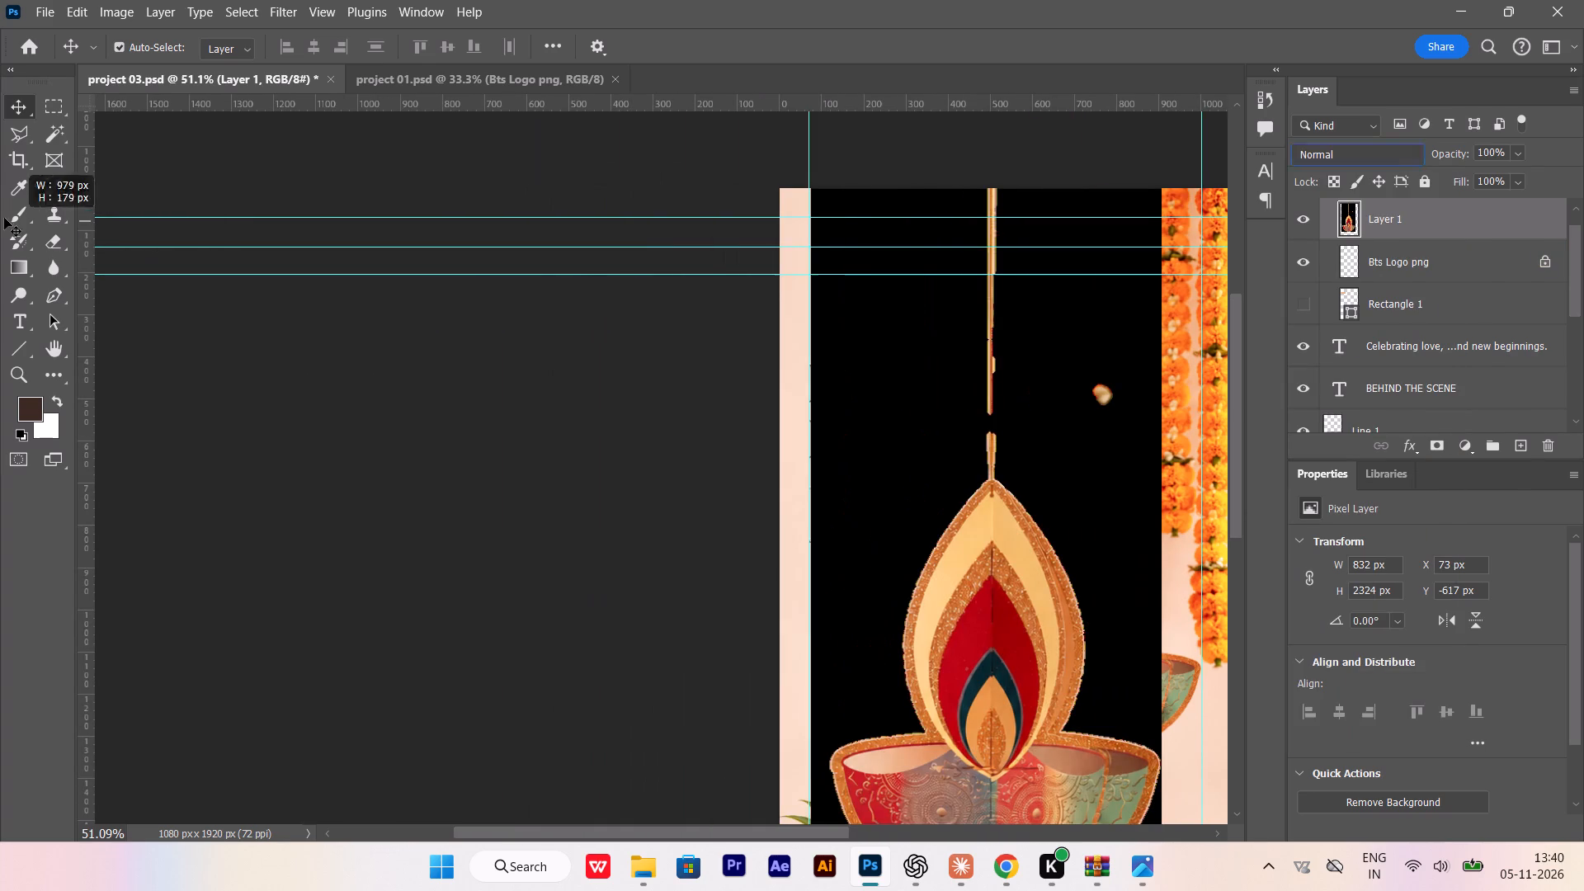
# Select the black background around the pasted diya on Layer 1 with the Magic Wand, delete it and deselect.
pyautogui.click(63, 137)
pyautogui.rightClick(63, 137)
pyautogui.click(117, 181)
pyautogui.click(897, 416)
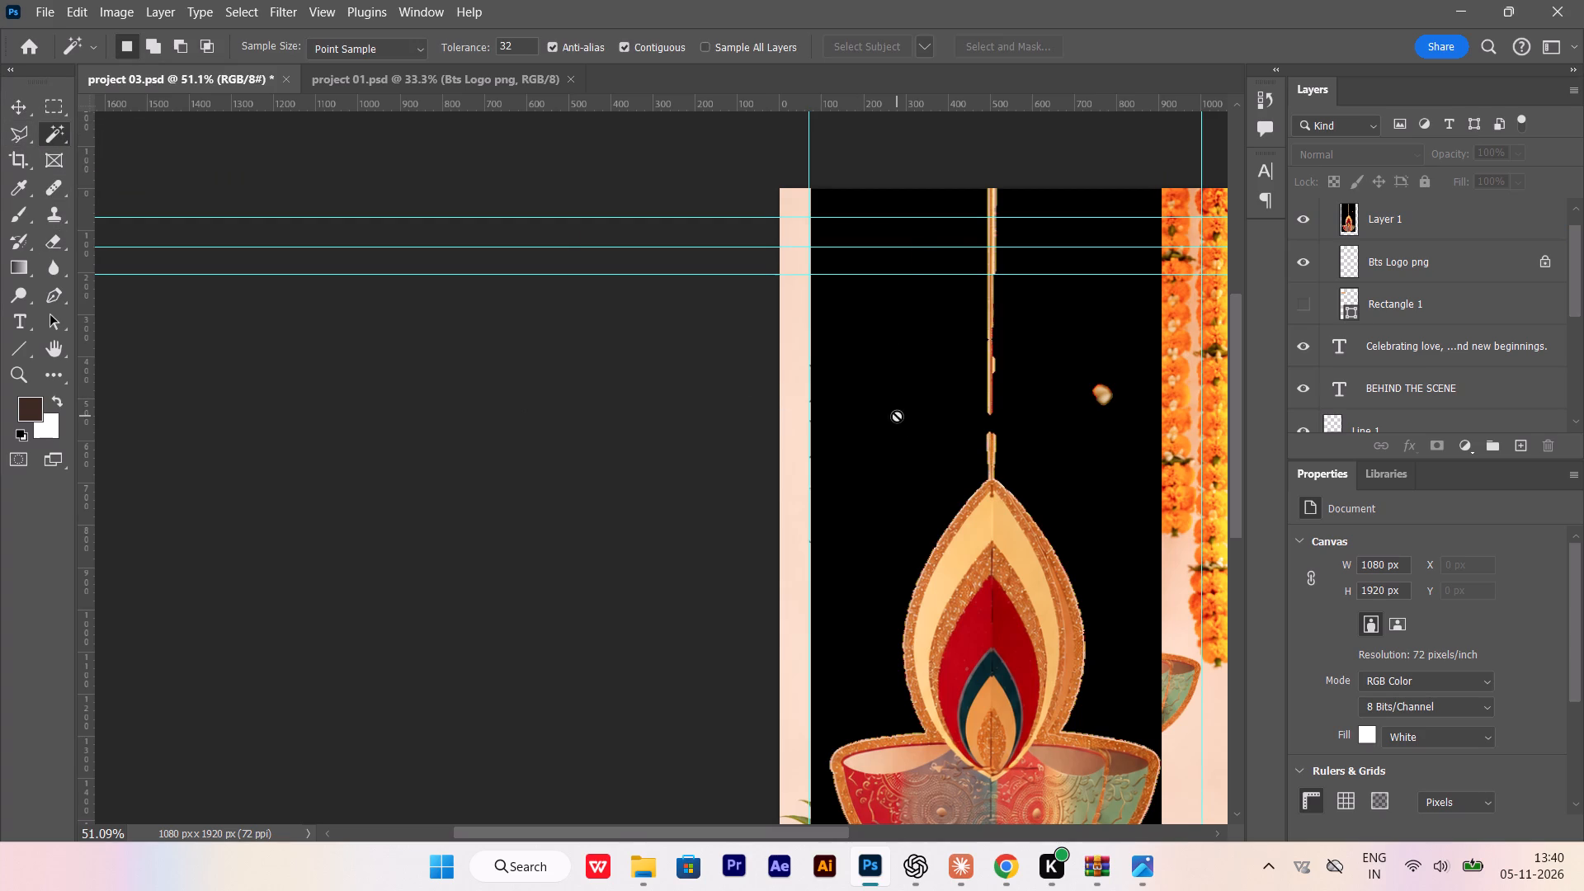
pyautogui.click(695, 309)
pyautogui.click(686, 325)
pyautogui.click(1426, 214)
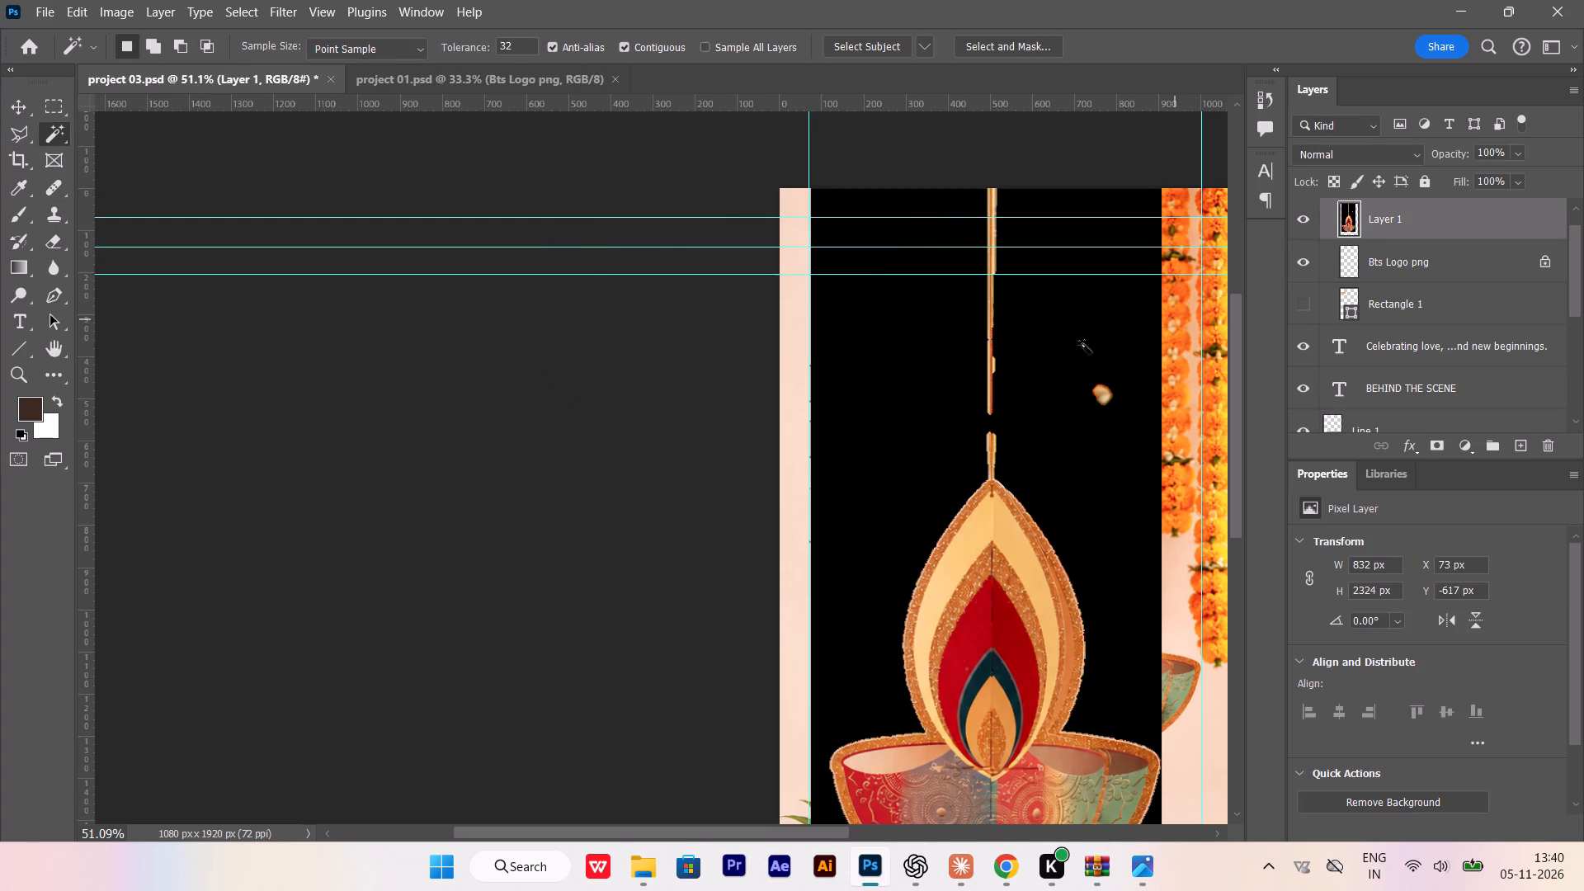
pyautogui.click(925, 384)
pyautogui.press('Delete')
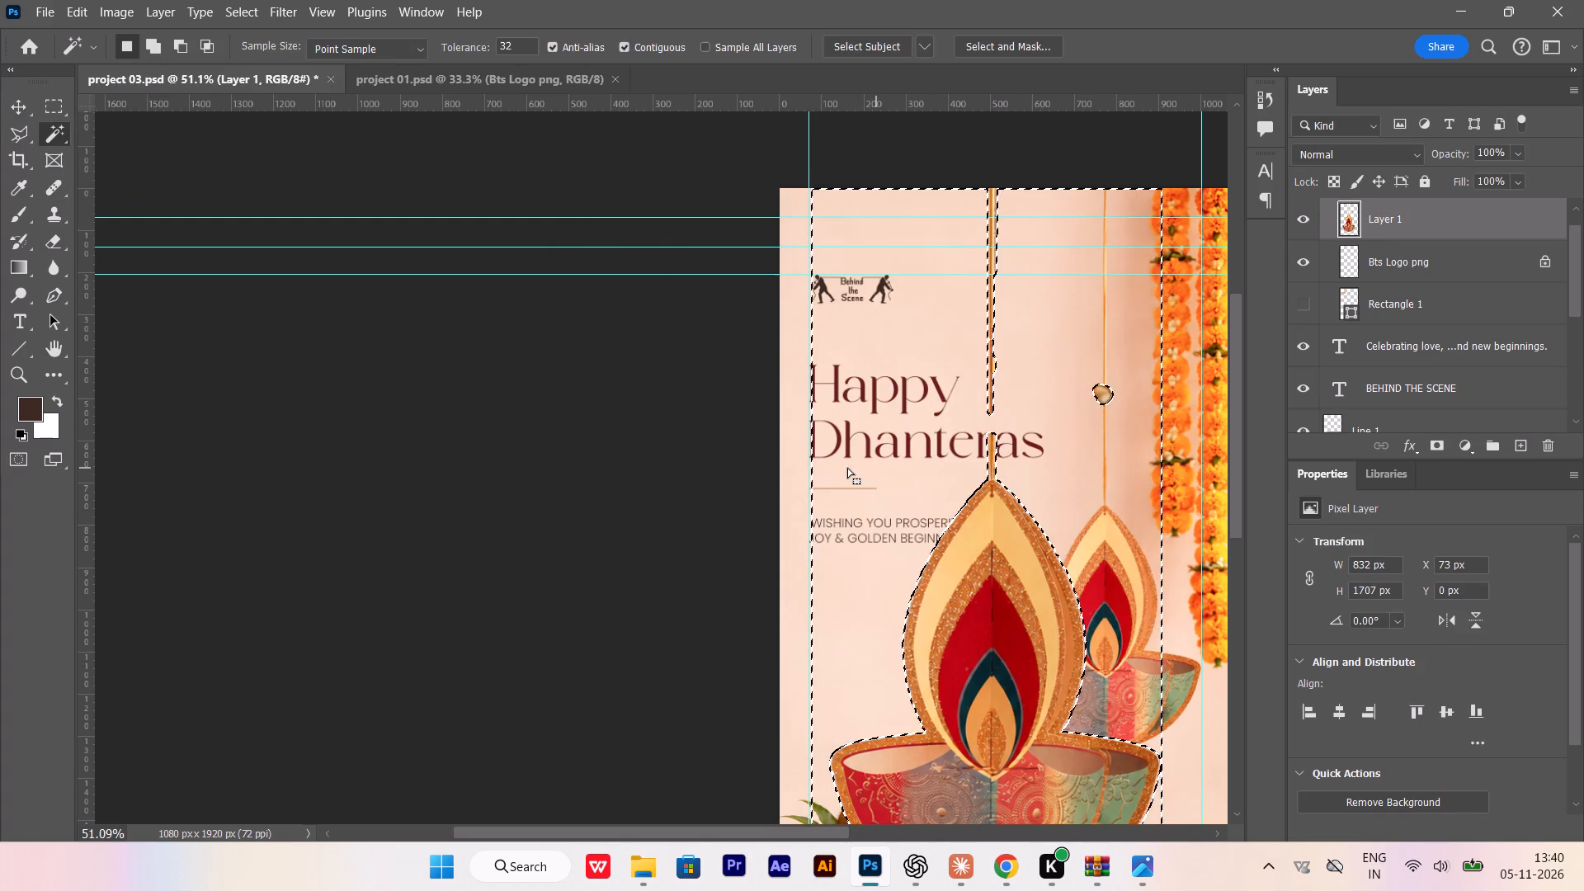
pyautogui.hotkey('ctrl', 'd')
# Scale the diya layer down to about 322 x 898 px and place it at about X 325 px, Y 261 px.
pyautogui.keyDown('alt'); pyautogui.scroll(-4, 587, 506); pyautogui.keyUp('alt')
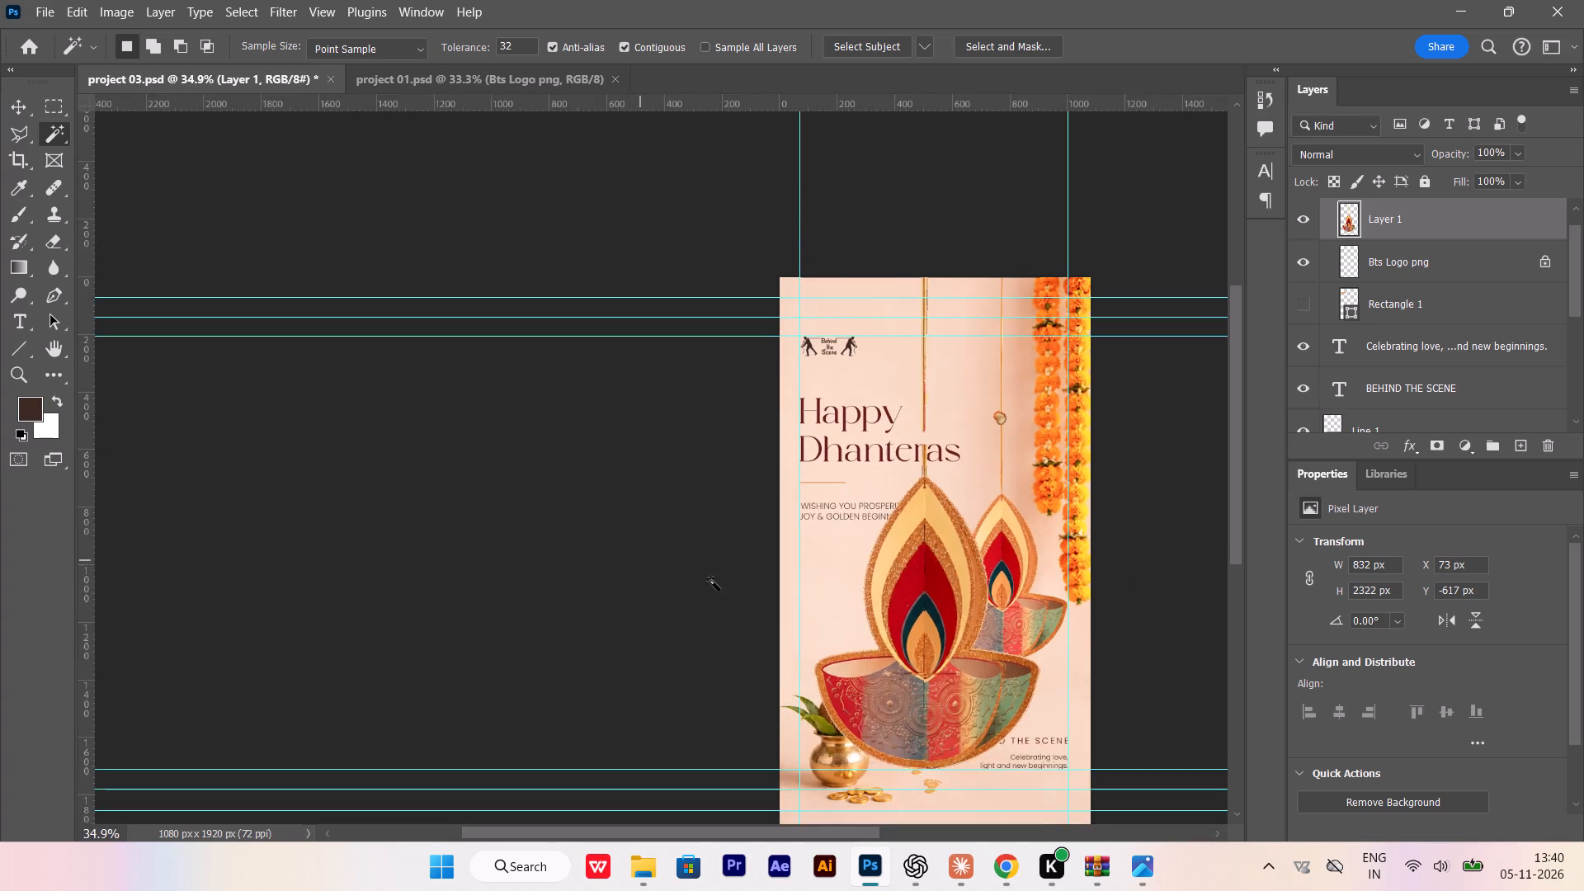
pyautogui.keyDown('alt'); pyautogui.scroll(4, 986, 554); pyautogui.keyUp('alt')
pyautogui.keyDown('alt'); pyautogui.scroll(5, 1142, 371); pyautogui.keyUp('alt')
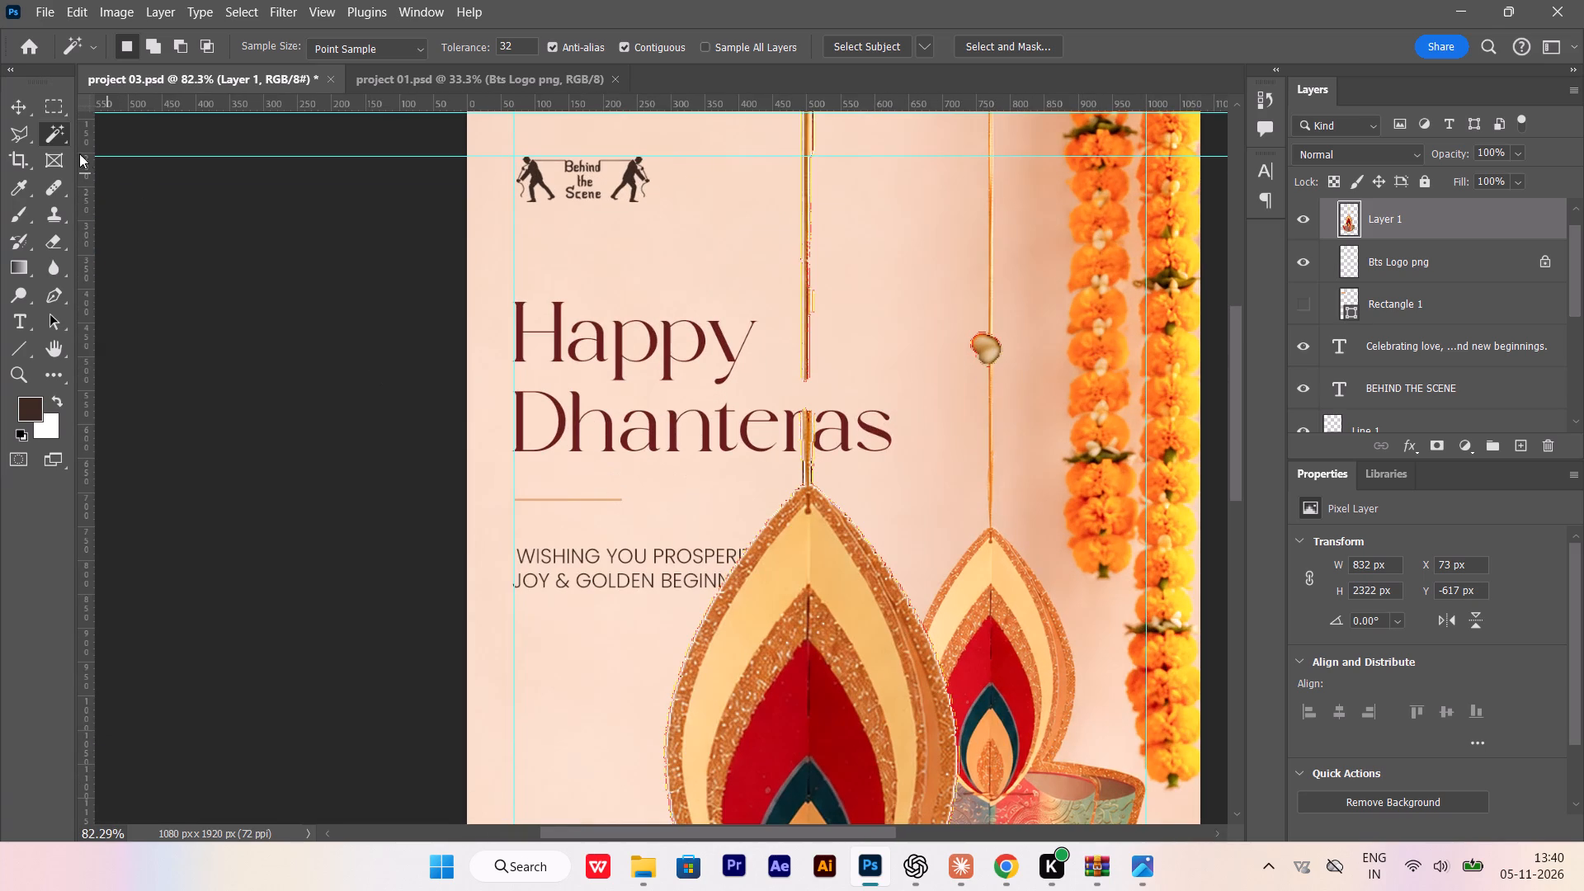
pyautogui.click(11, 105)
pyautogui.keyDown('alt'); pyautogui.scroll(-3, 799, 650); pyautogui.keyUp('alt')
pyautogui.click(799, 650)
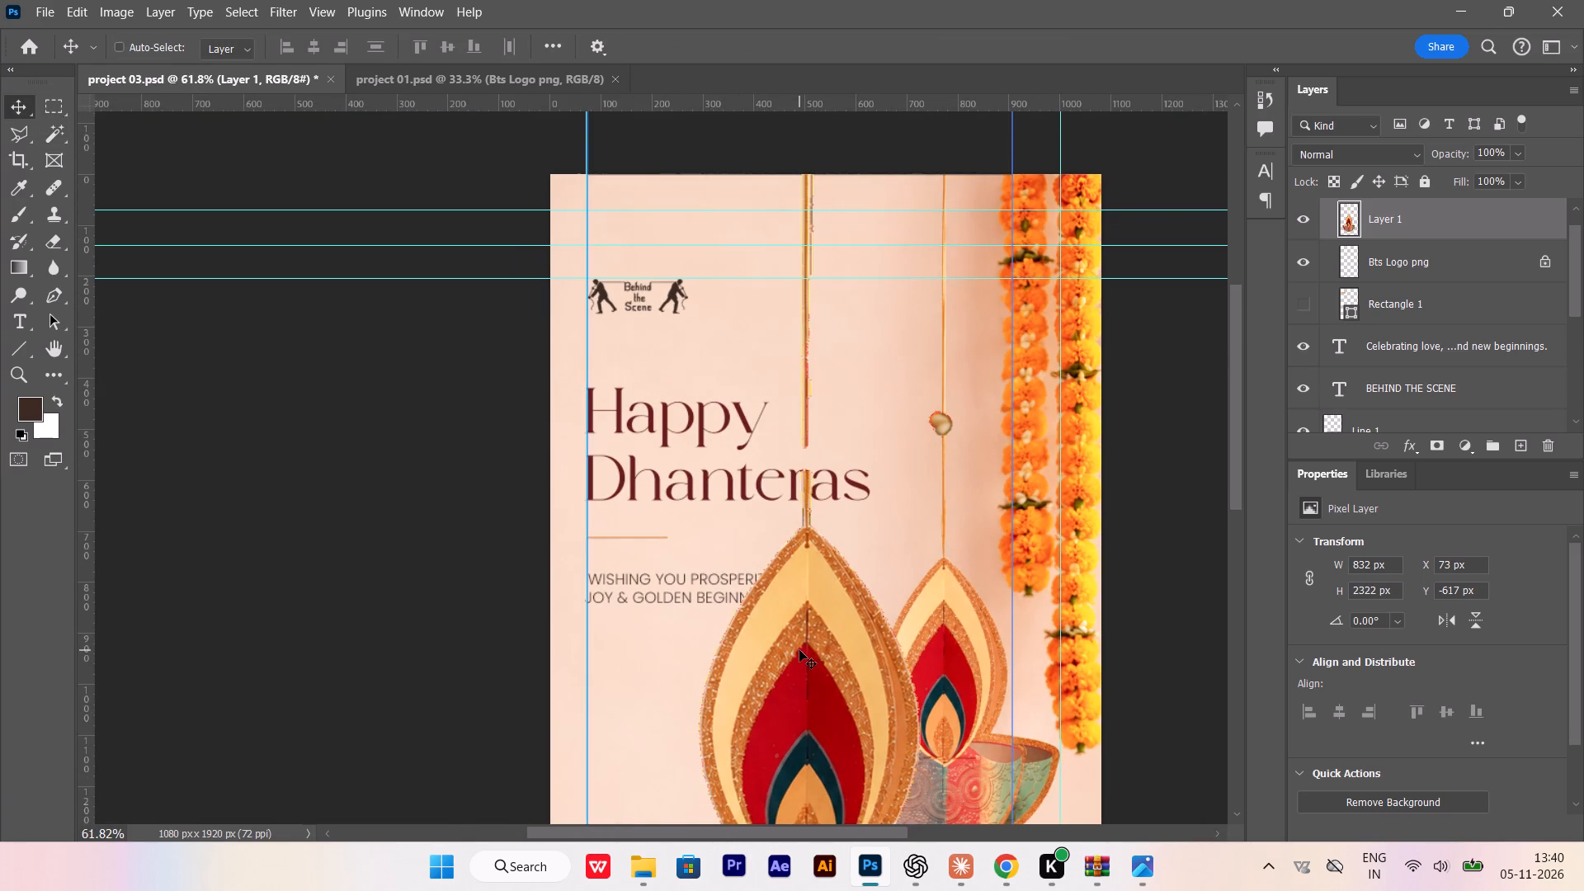
pyautogui.hotkey('ctrl', 't')
pyautogui.keyDown('alt'); pyautogui.keyDown('shift'); pyautogui.moveTo(1010, 450); pyautogui.dragTo(1002, 453); pyautogui.keyUp('shift'); pyautogui.keyUp('alt')
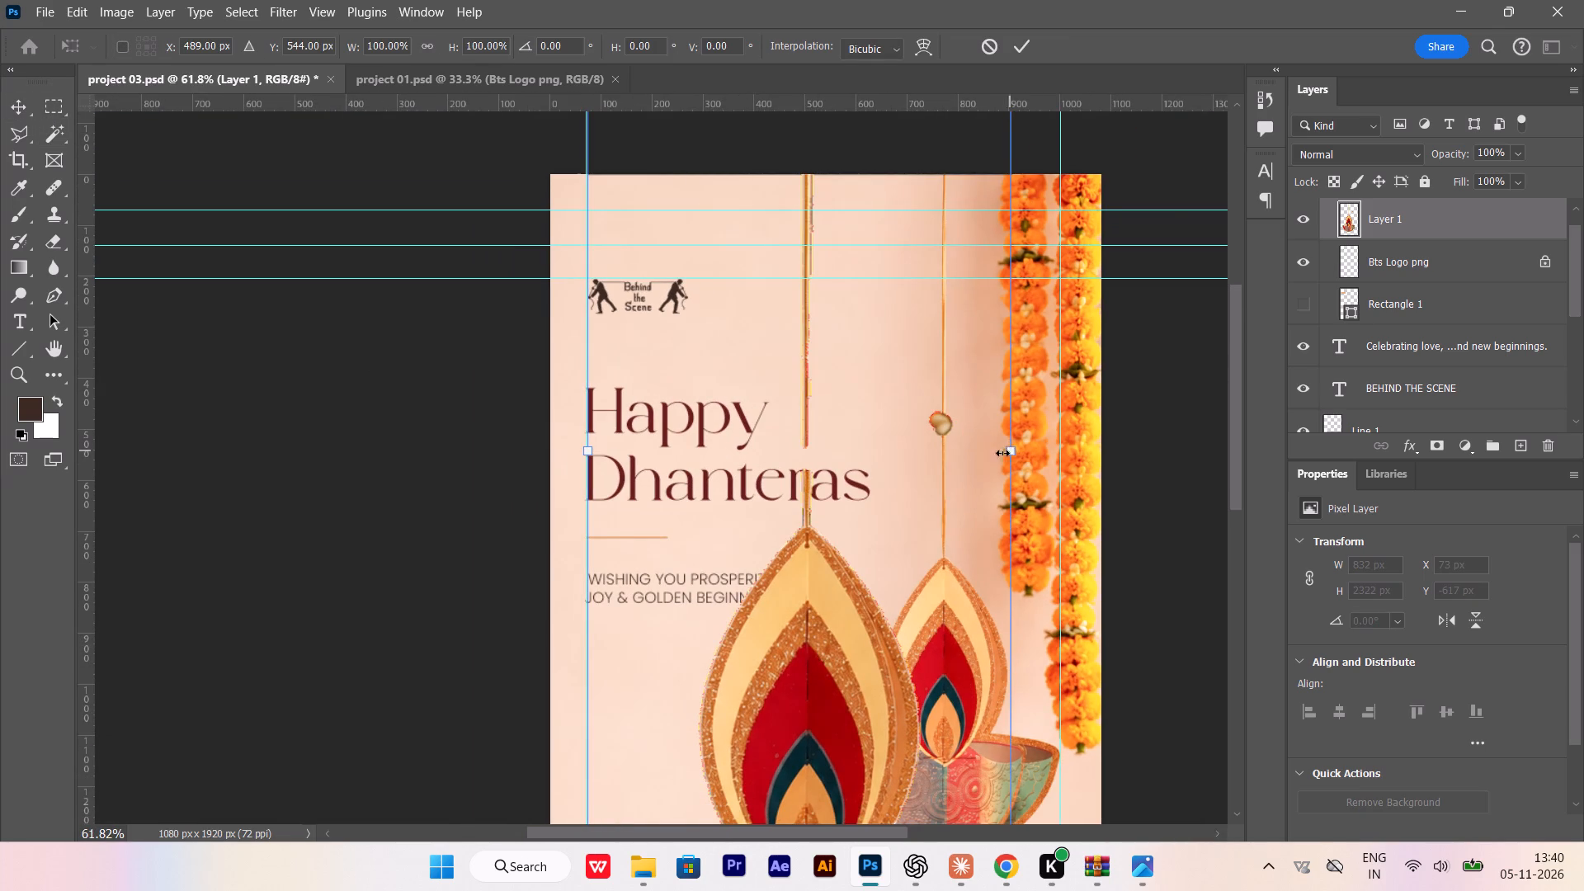
pyautogui.keyDown('alt'); pyautogui.keyDown('shift'); pyautogui.moveTo(1002, 453); pyautogui.dragTo(880, 478); pyautogui.keyUp('shift'); pyautogui.keyUp('alt')
pyautogui.press('Return')
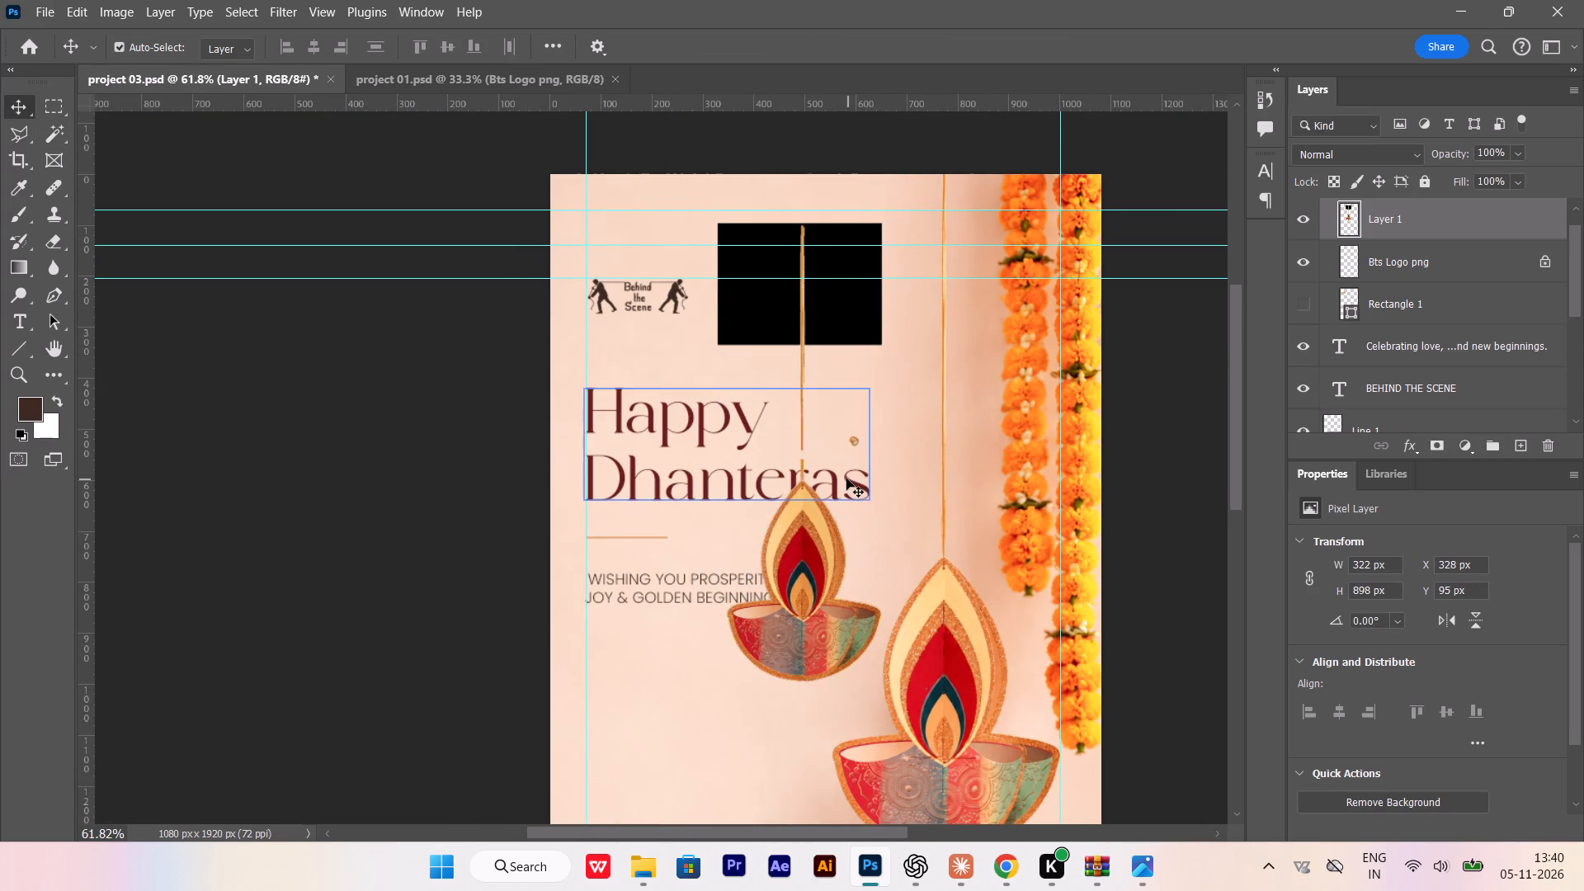
pyautogui.keyDown('alt'); pyautogui.scroll(3, 854, 568); pyautogui.keyUp('alt')
pyautogui.moveTo(790, 613); pyautogui.dragTo(783, 718)
# Select the leftover black block around the top of the diya's string with the Magic Wand, delete it and deselect.
pyautogui.keyDown('alt'); pyautogui.scroll(3, 858, 431); pyautogui.keyUp('alt')
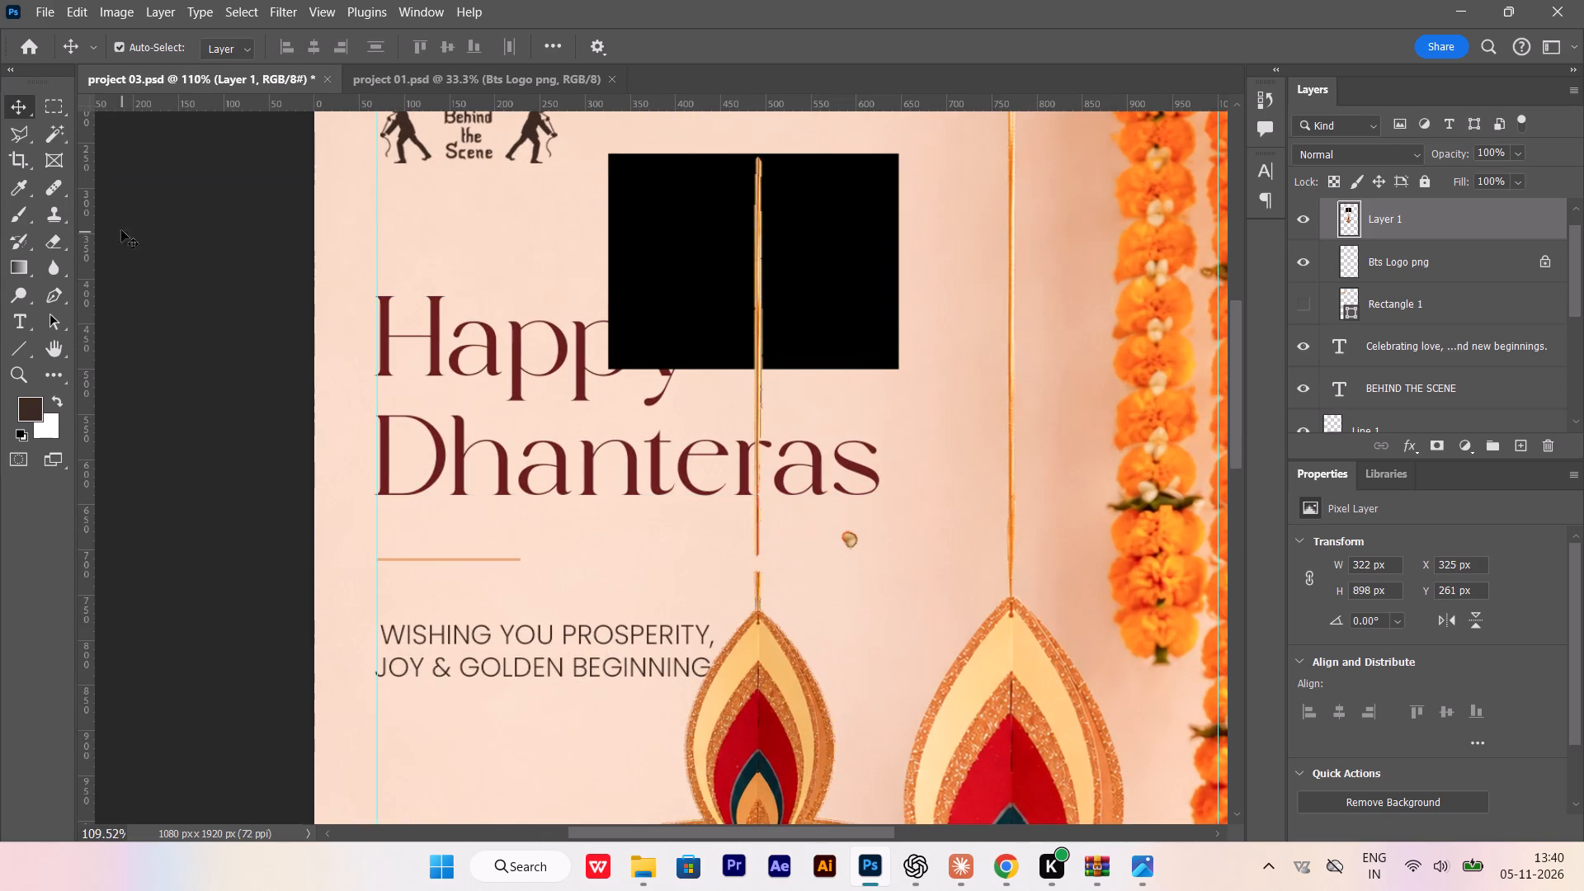
pyautogui.click(49, 136)
pyautogui.click(708, 282)
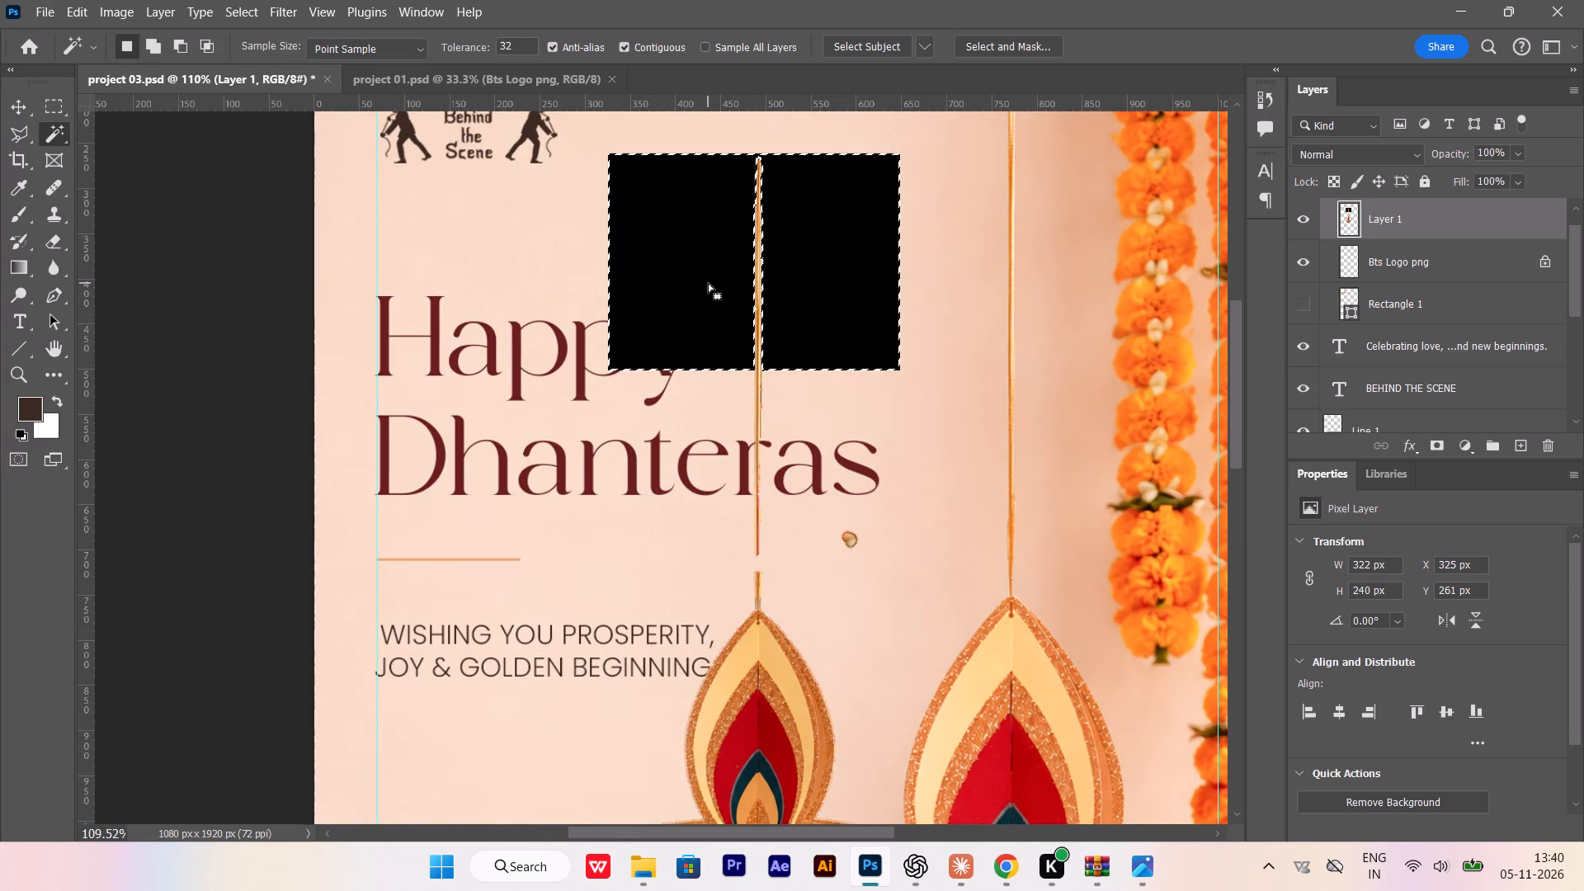
pyautogui.press('Delete')
pyautogui.hotkey('ctrl', 'd')
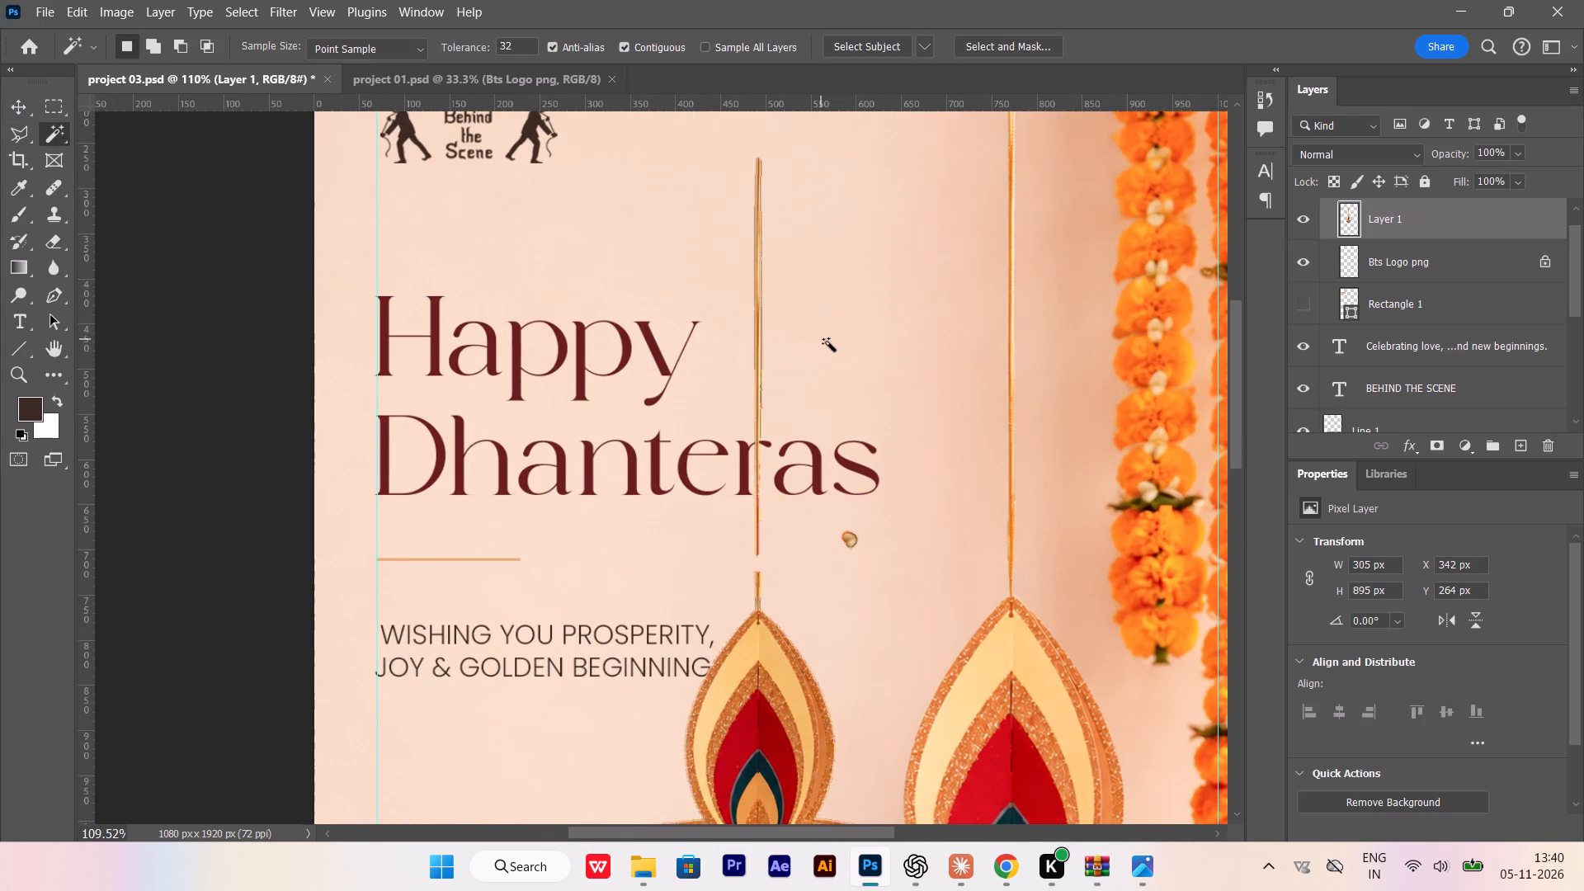
# Outline the stray speck beside the diya's string with the Polygonal Lasso, delete it and deselect.
pyautogui.keyDown('alt'); pyautogui.scroll(10, 827, 342); pyautogui.keyUp('alt')
pyautogui.keyDown('alt'); pyautogui.scroll(-9, 744, 316); pyautogui.keyUp('alt')
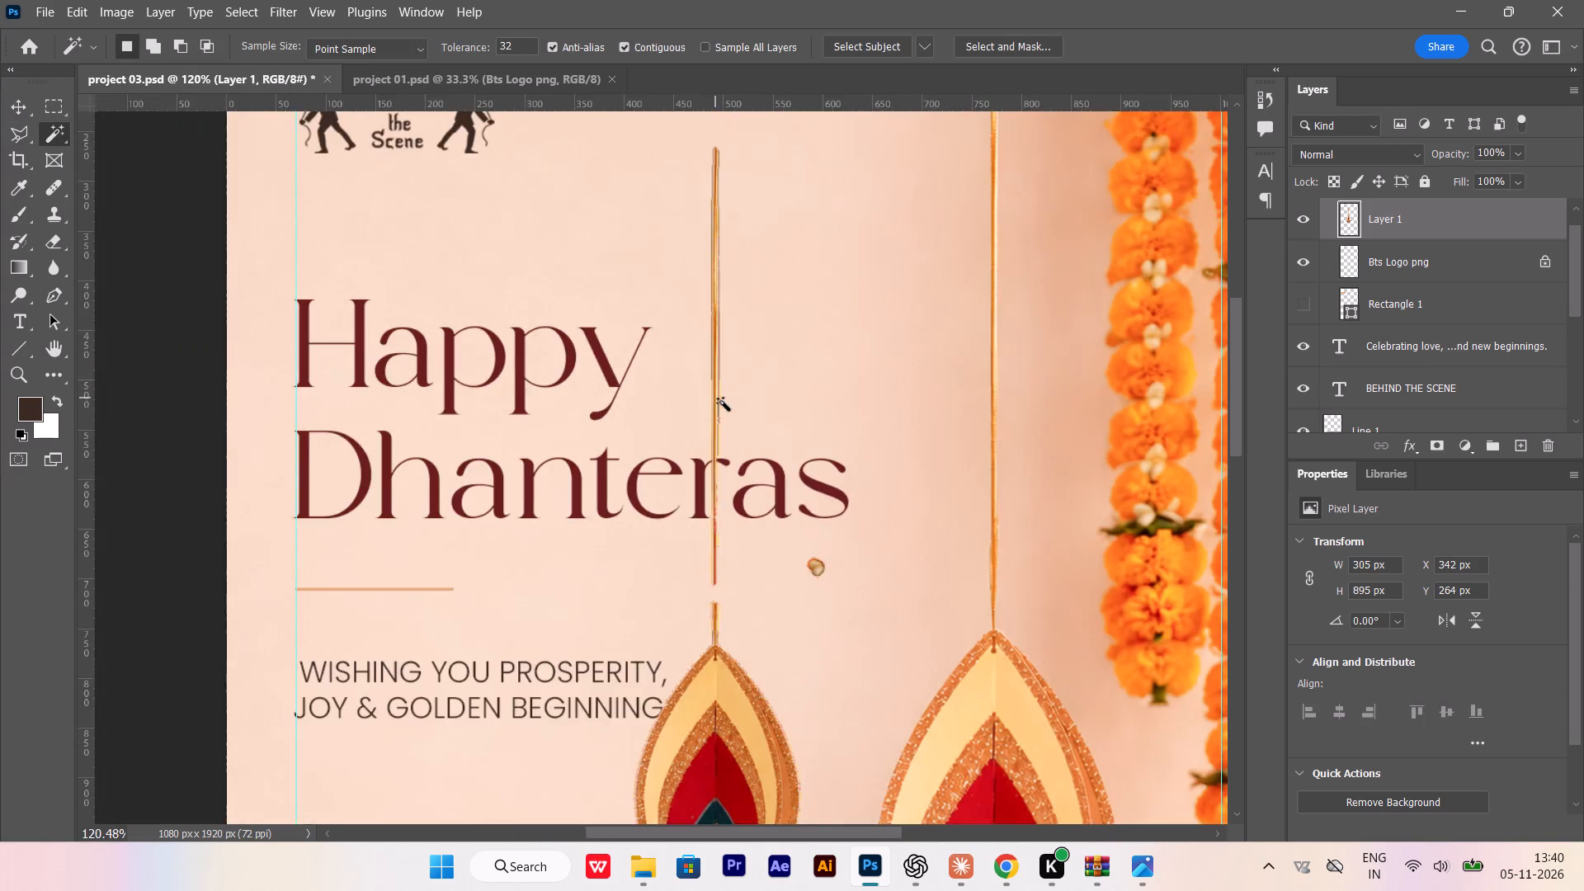
pyautogui.keyDown('alt'); pyautogui.scroll(8, 989, 462); pyautogui.keyUp('alt')
pyautogui.keyDown('alt'); pyautogui.scroll(-9, 997, 450); pyautogui.keyUp('alt')
pyautogui.keyDown('alt'); pyautogui.scroll(-4, 715, 456); pyautogui.keyUp('alt')
pyautogui.keyDown('alt'); pyautogui.scroll(2, 702, 469); pyautogui.keyUp('alt')
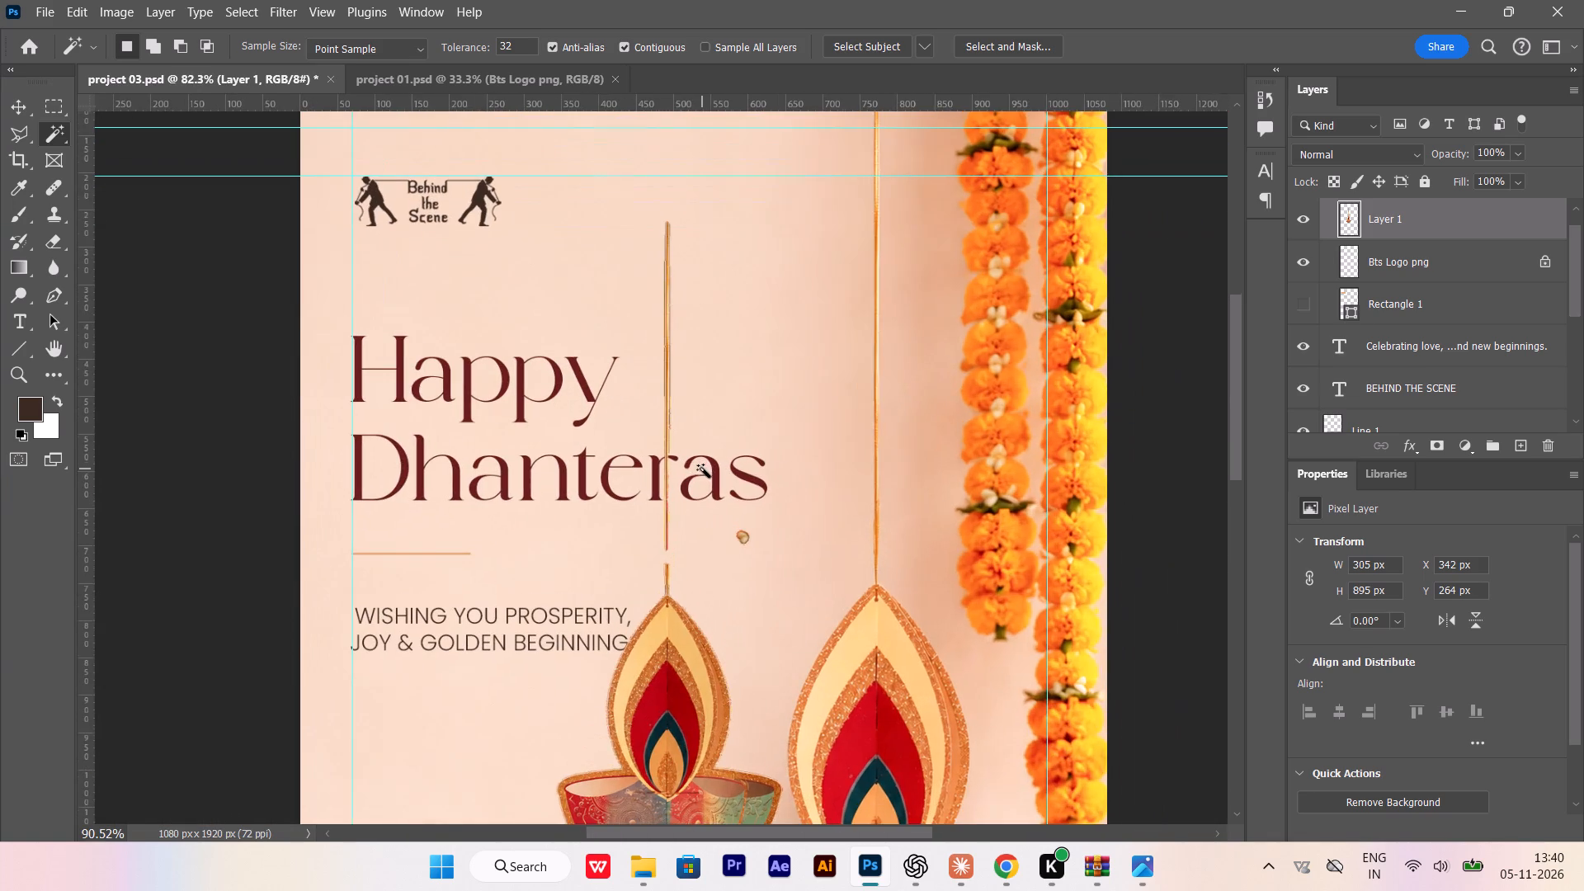
pyautogui.click(23, 142)
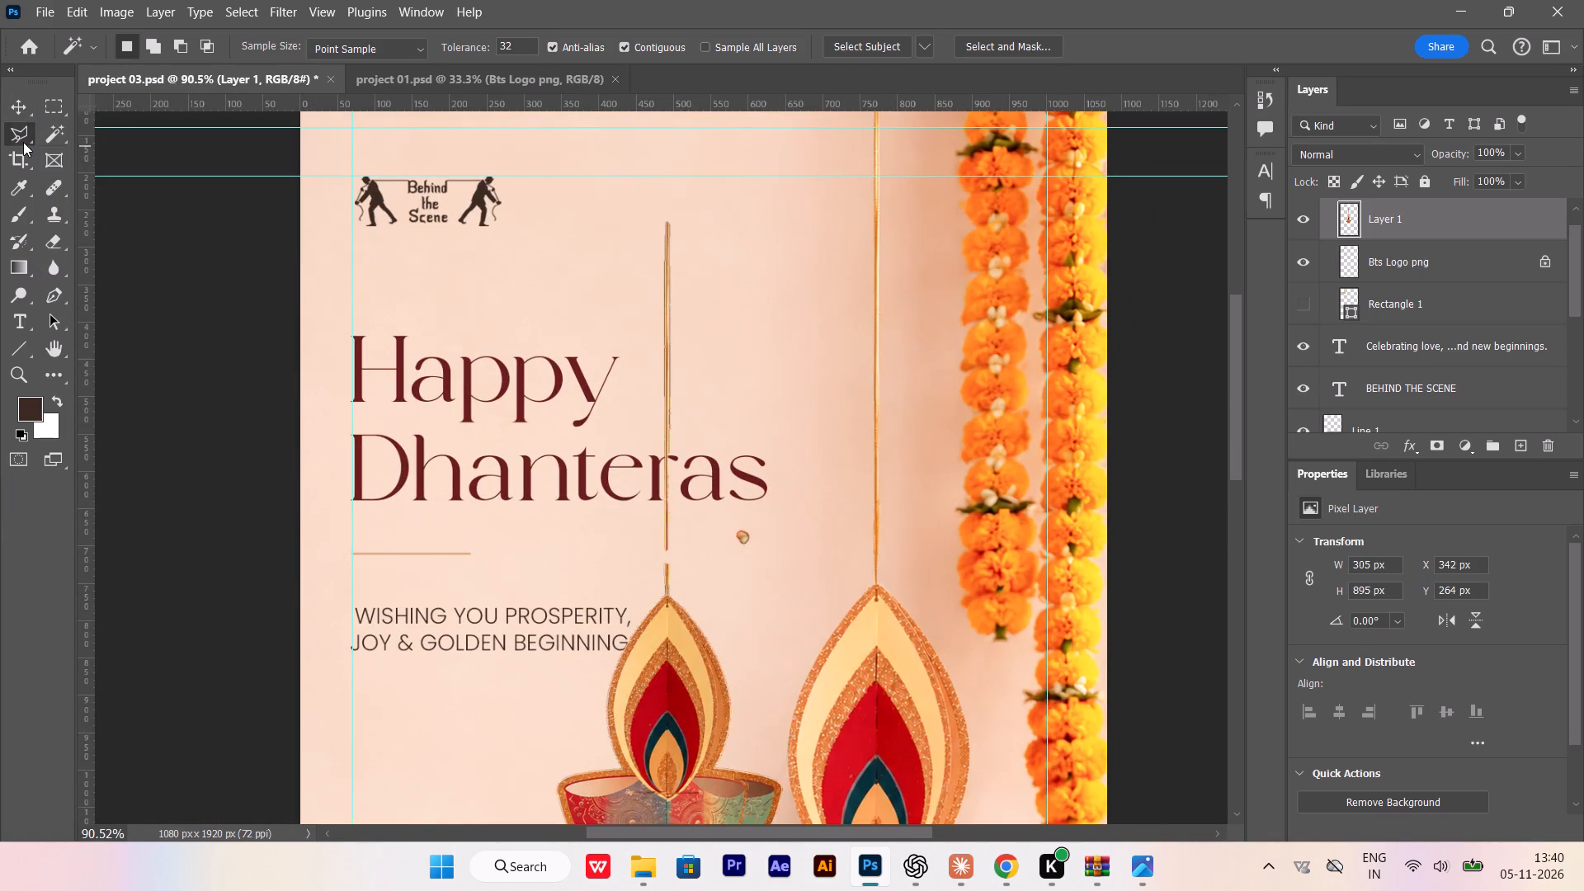
pyautogui.keyDown('alt'); pyautogui.scroll(6, 596, 466); pyautogui.keyUp('alt')
pyautogui.moveTo(753, 504); pyautogui.dragTo(898, 563)
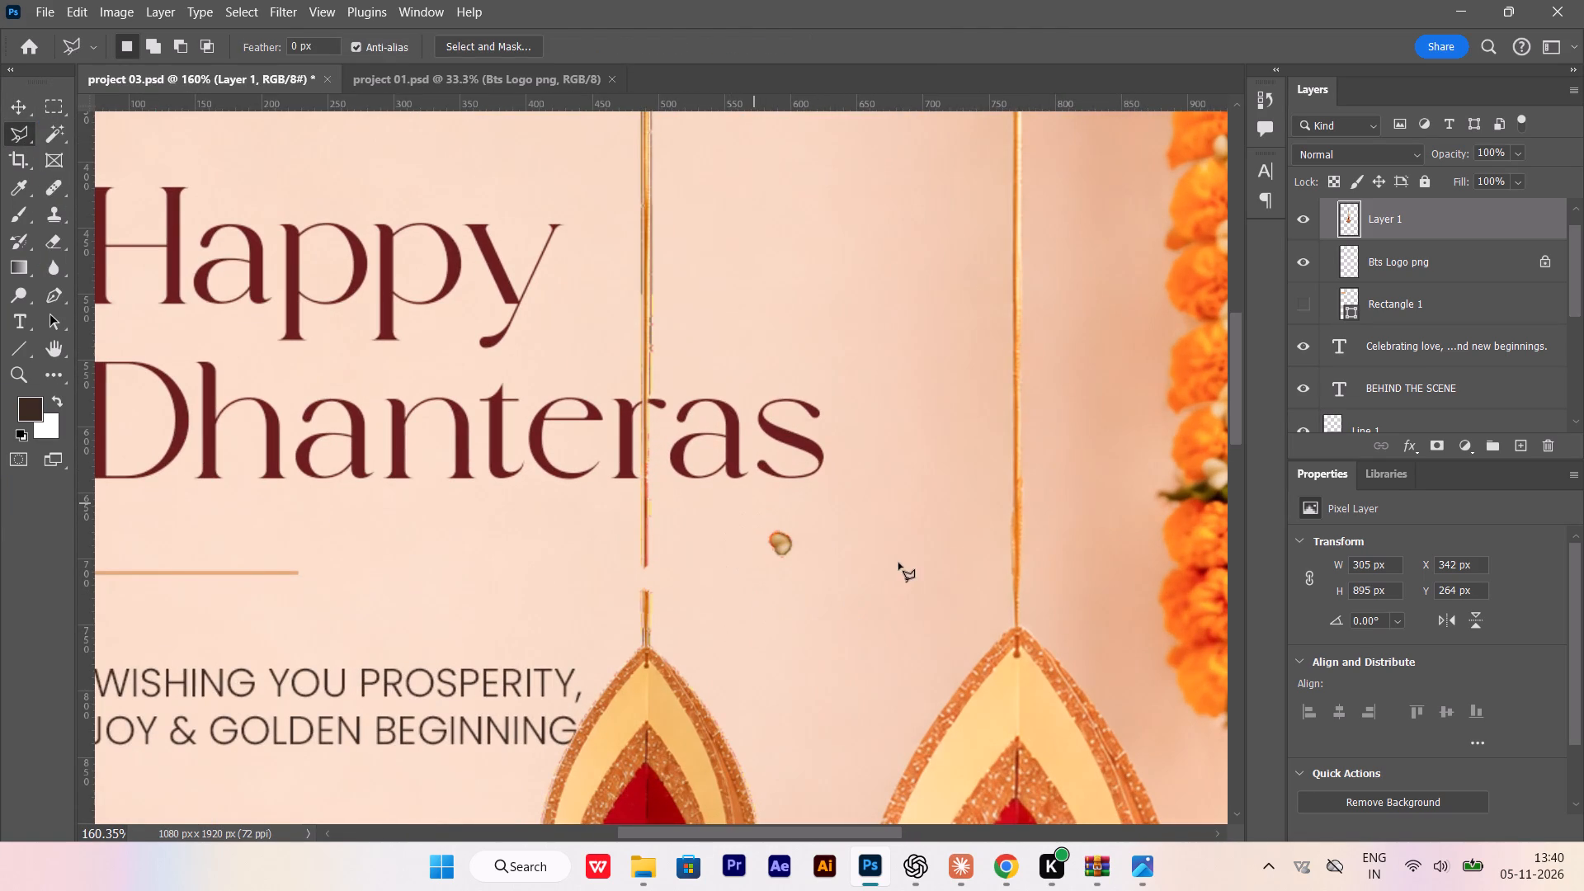
pyautogui.moveTo(898, 563); pyautogui.dragTo(898, 562)
pyautogui.click(765, 507)
pyautogui.click(739, 544)
pyautogui.moveTo(787, 582); pyautogui.dragTo(833, 582)
pyautogui.doubleClick(889, 554)
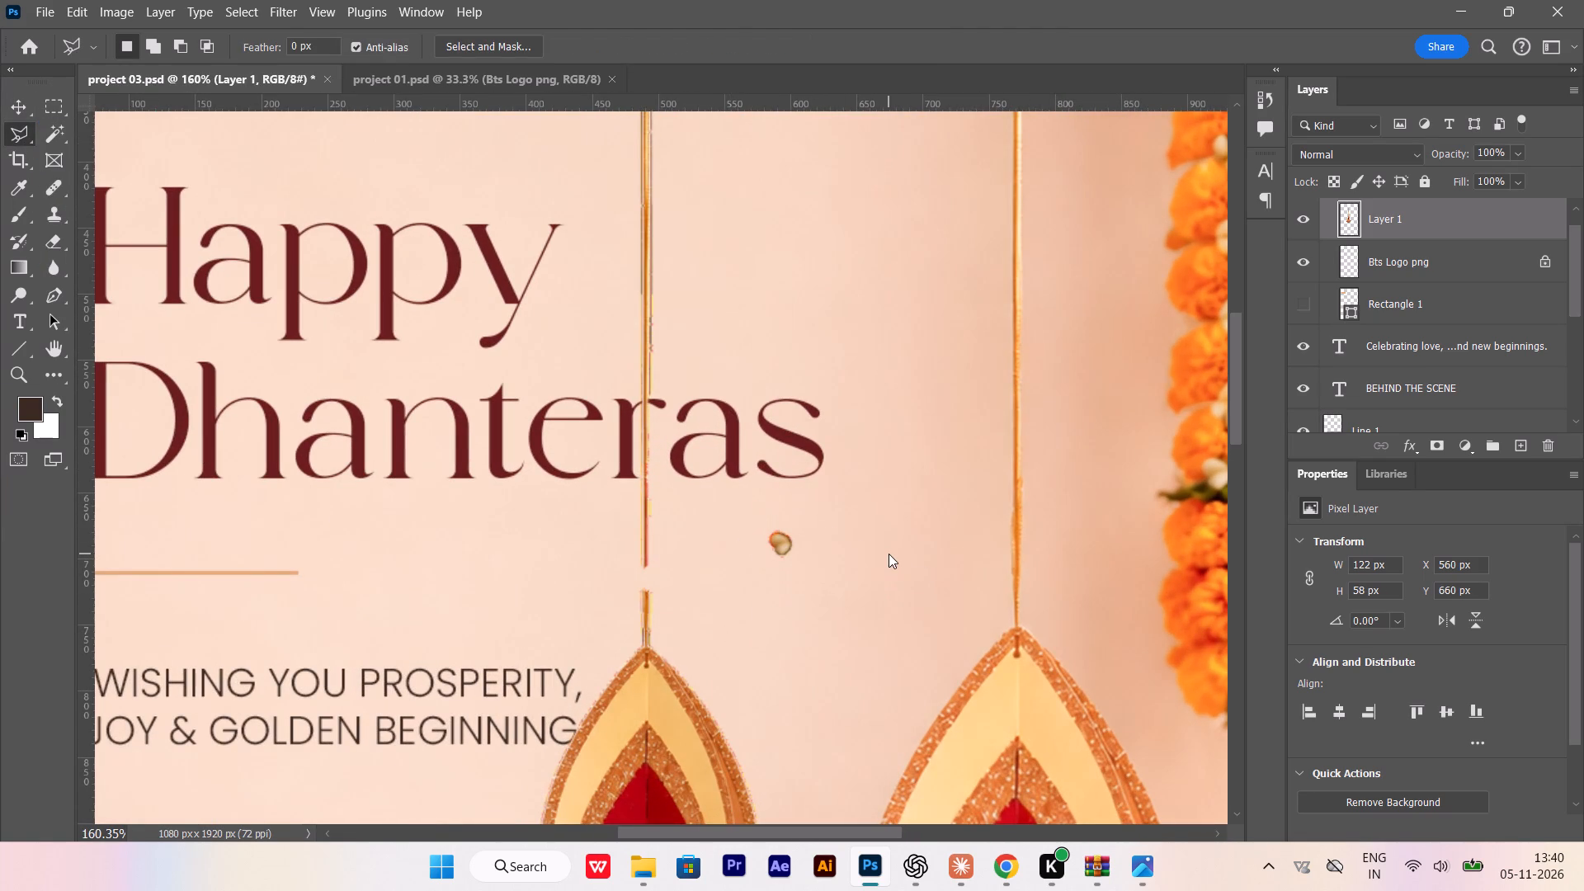
pyautogui.press('Delete')
pyautogui.hotkey('ctrl', 'd')
# Move the cut-out diya over the background's hanging diya, at about X 625 px, Y 299 px.
pyautogui.keyDown('alt'); pyautogui.scroll(-6, 891, 680); pyautogui.keyUp('alt')
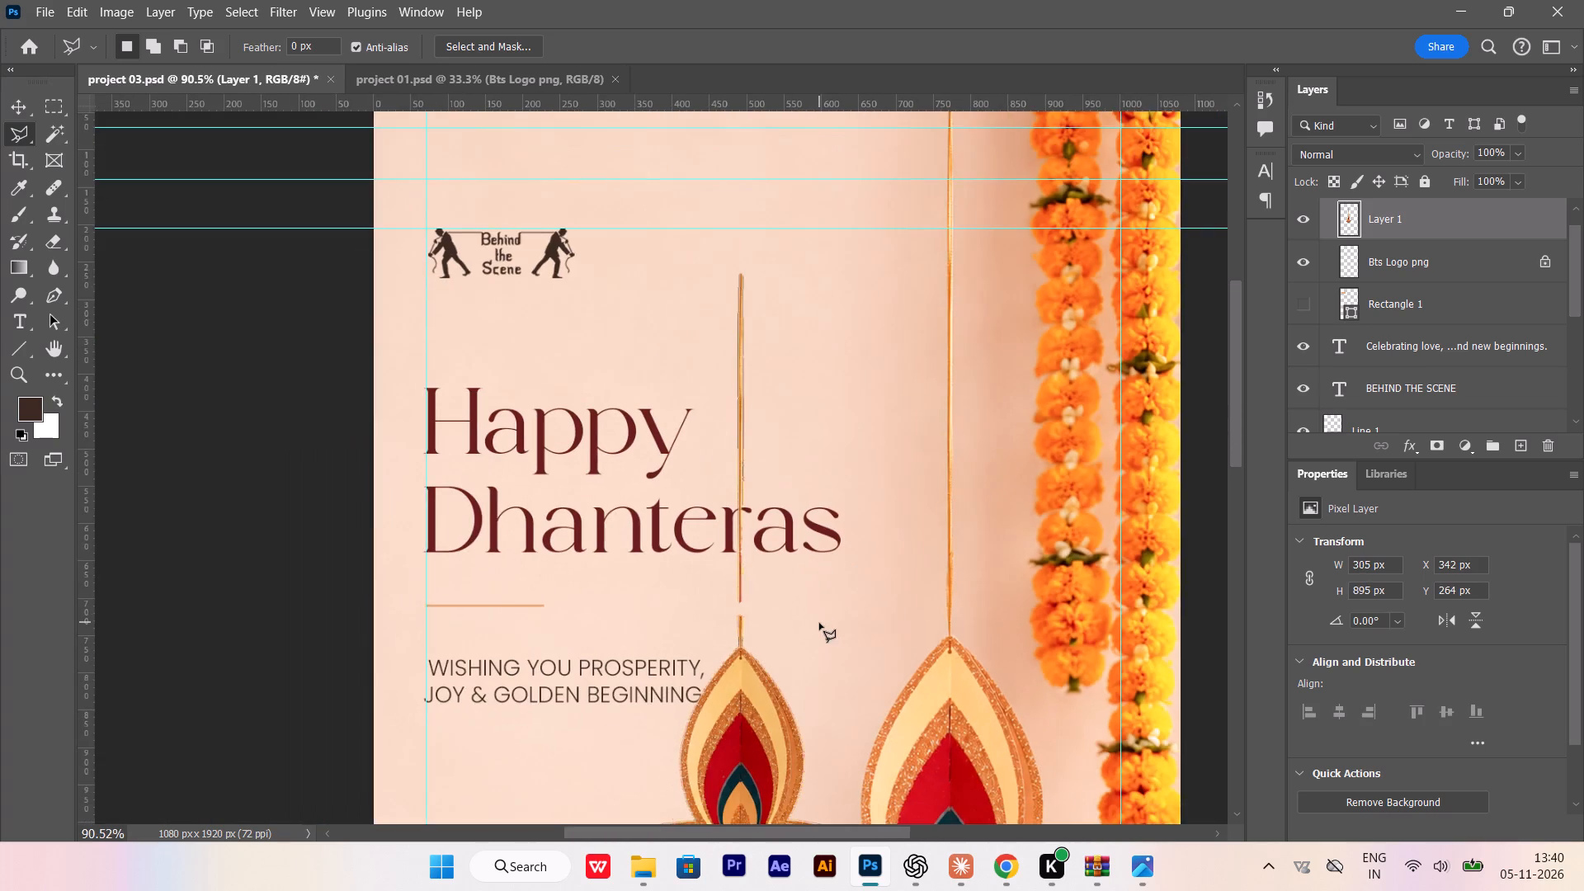
pyautogui.scroll(-5, 818, 626)
pyautogui.keyDown('alt'); pyautogui.scroll(19, 767, 569); pyautogui.keyUp('alt')
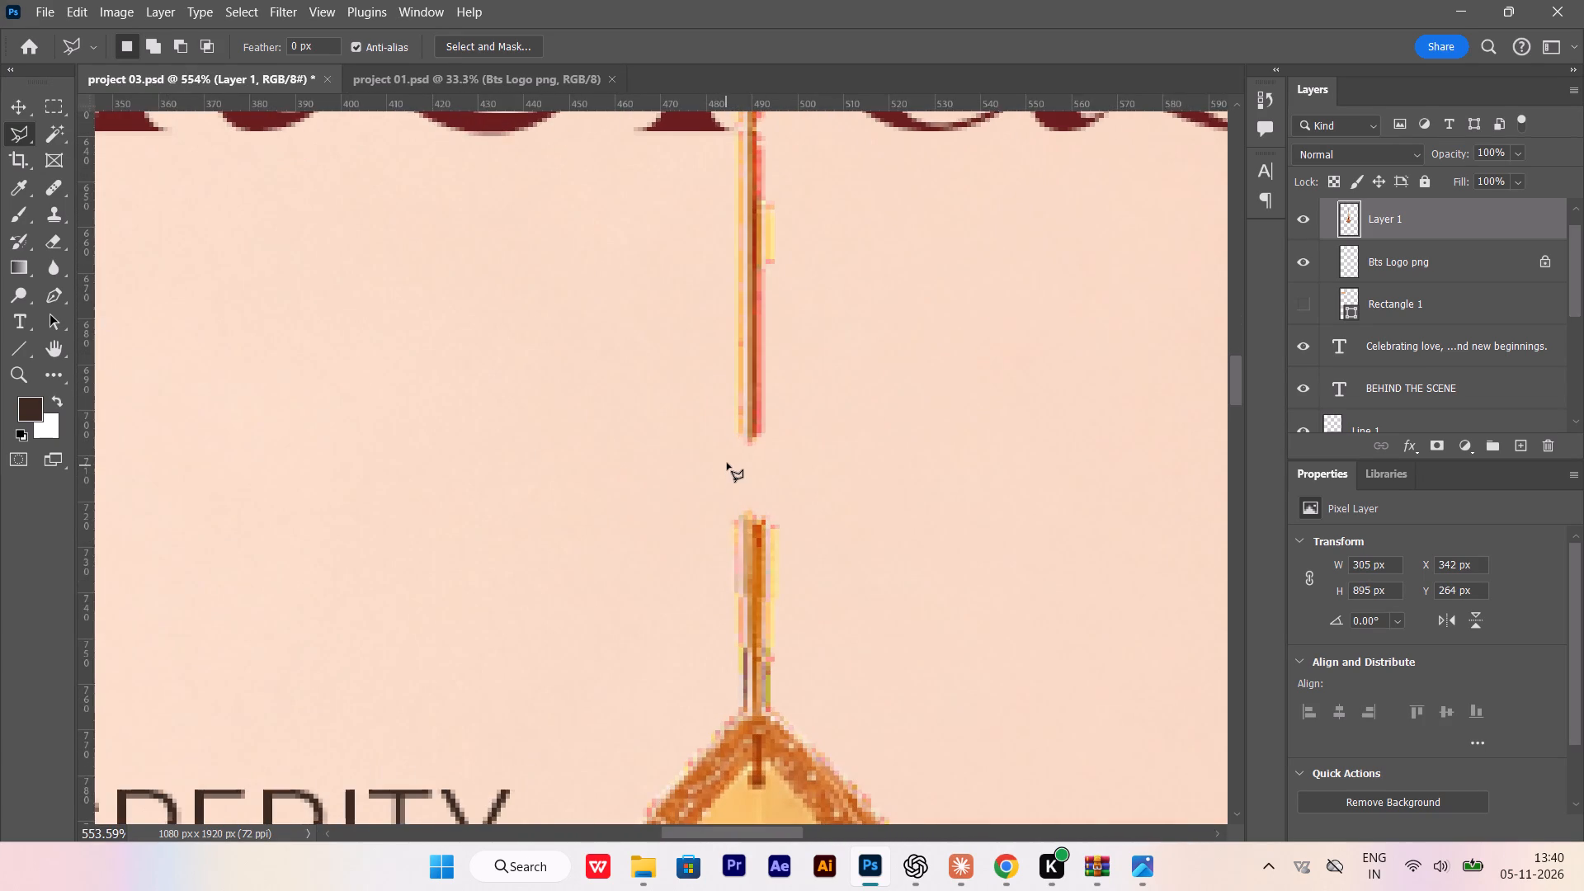
pyautogui.keyDown('alt'); pyautogui.scroll(-8, 727, 488); pyautogui.keyUp('alt')
pyautogui.click(22, 103)
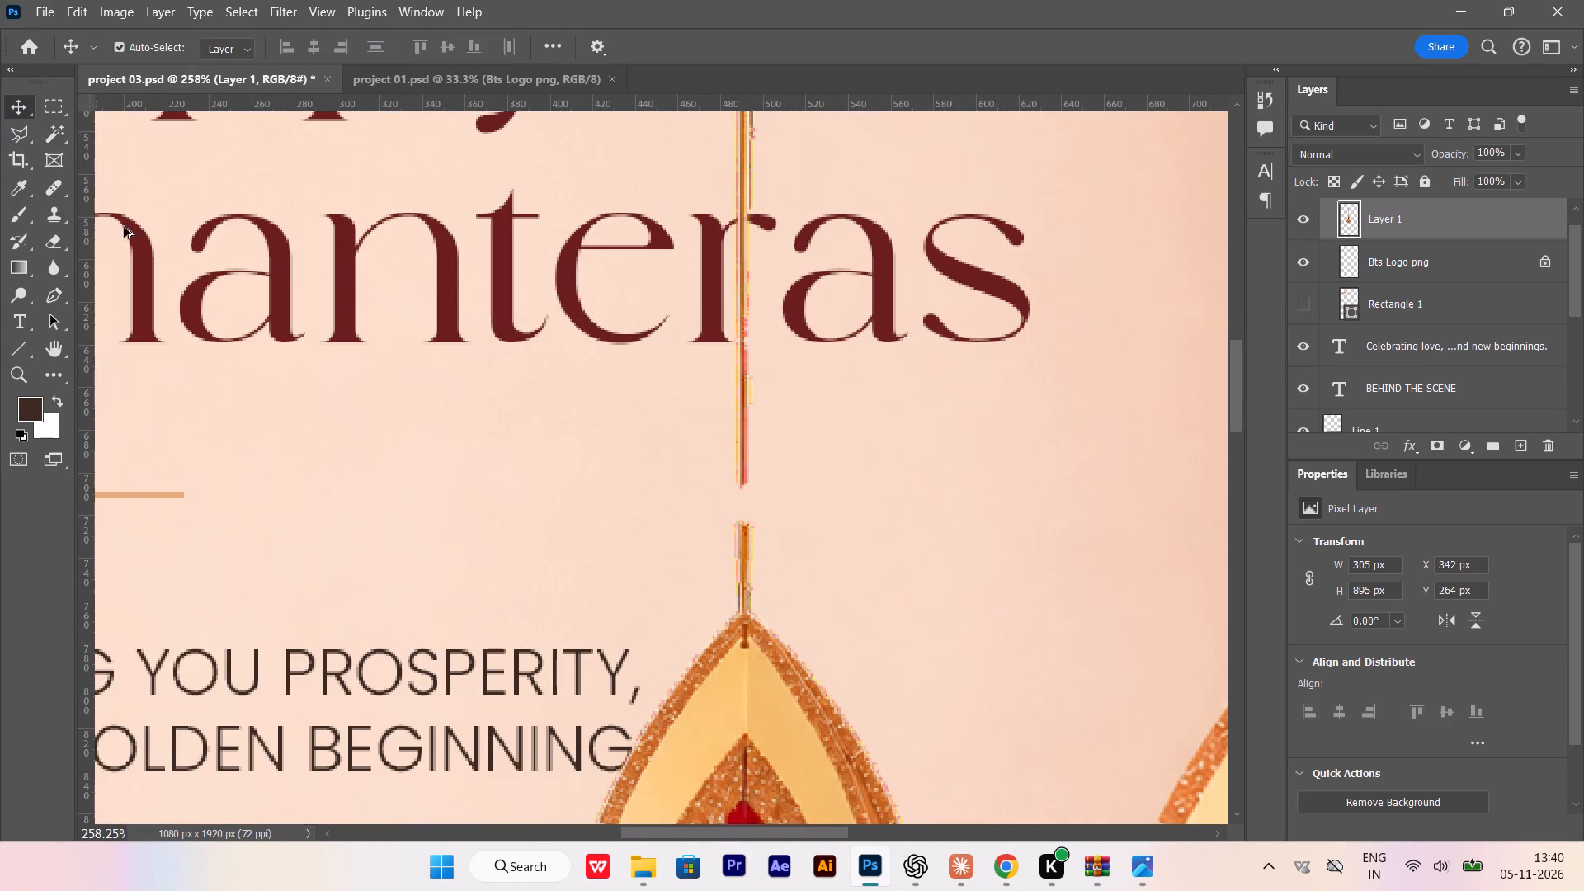
pyautogui.keyDown('alt'); pyautogui.scroll(-12, 597, 393); pyautogui.keyUp('alt')
pyautogui.keyDown('alt'); pyautogui.scroll(3, 620, 501); pyautogui.keyUp('alt')
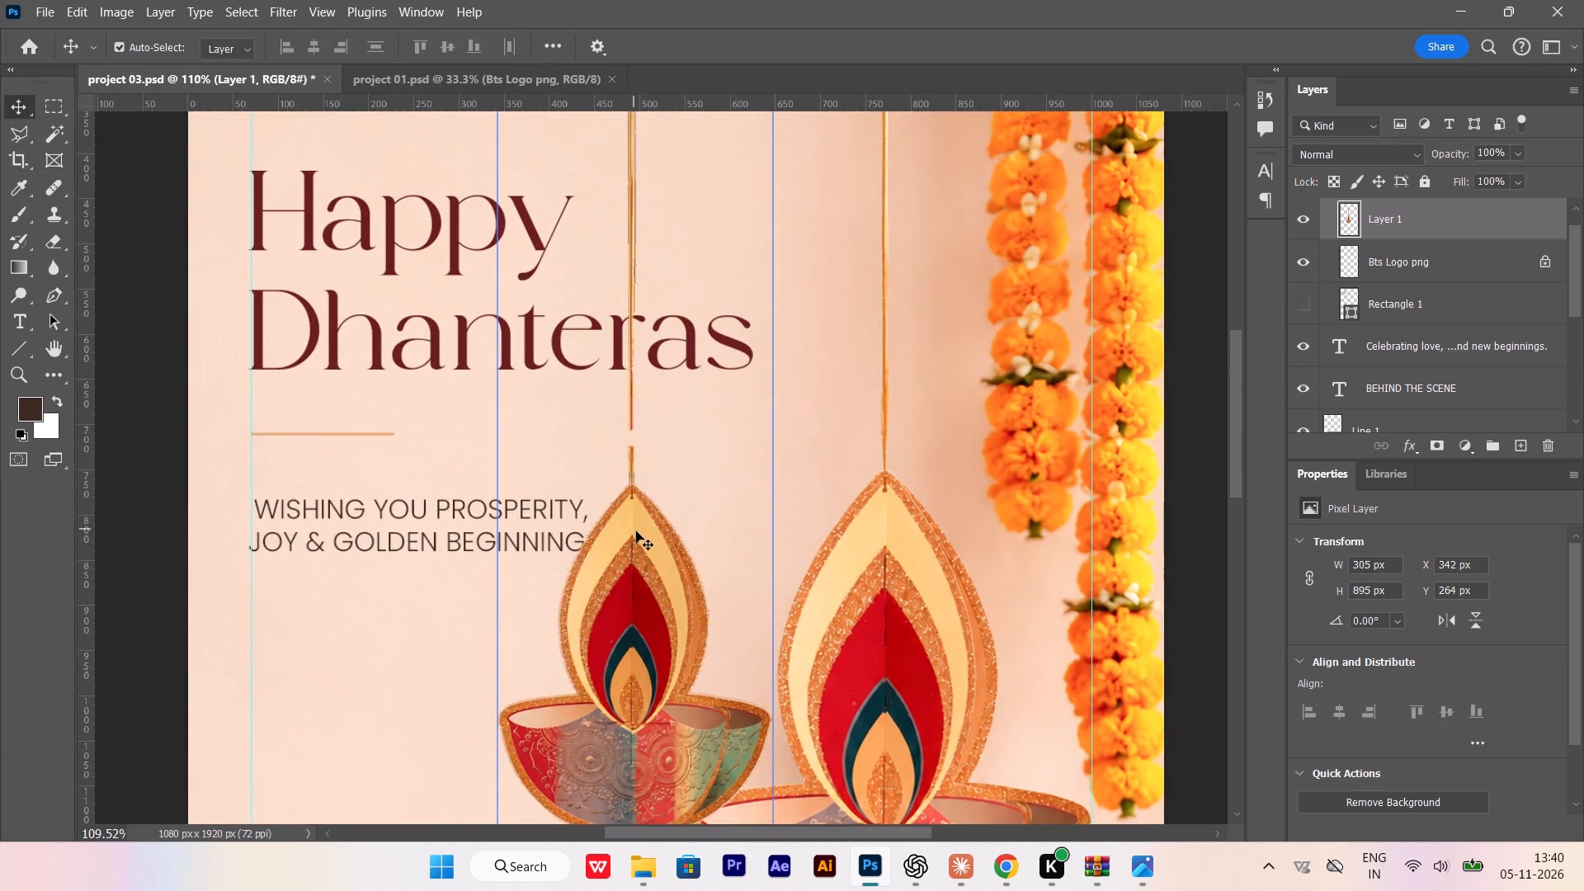
pyautogui.moveTo(636, 531); pyautogui.dragTo(889, 563)
# Scale the diya layer up to about 443 x 1301 px over the background diya, at about X 556 px, Y 30 px.
pyautogui.keyDown('alt'); pyautogui.scroll(-8, 829, 478); pyautogui.keyUp('alt')
pyautogui.keyDown('alt'); pyautogui.scroll(3, 850, 616); pyautogui.keyUp('alt')
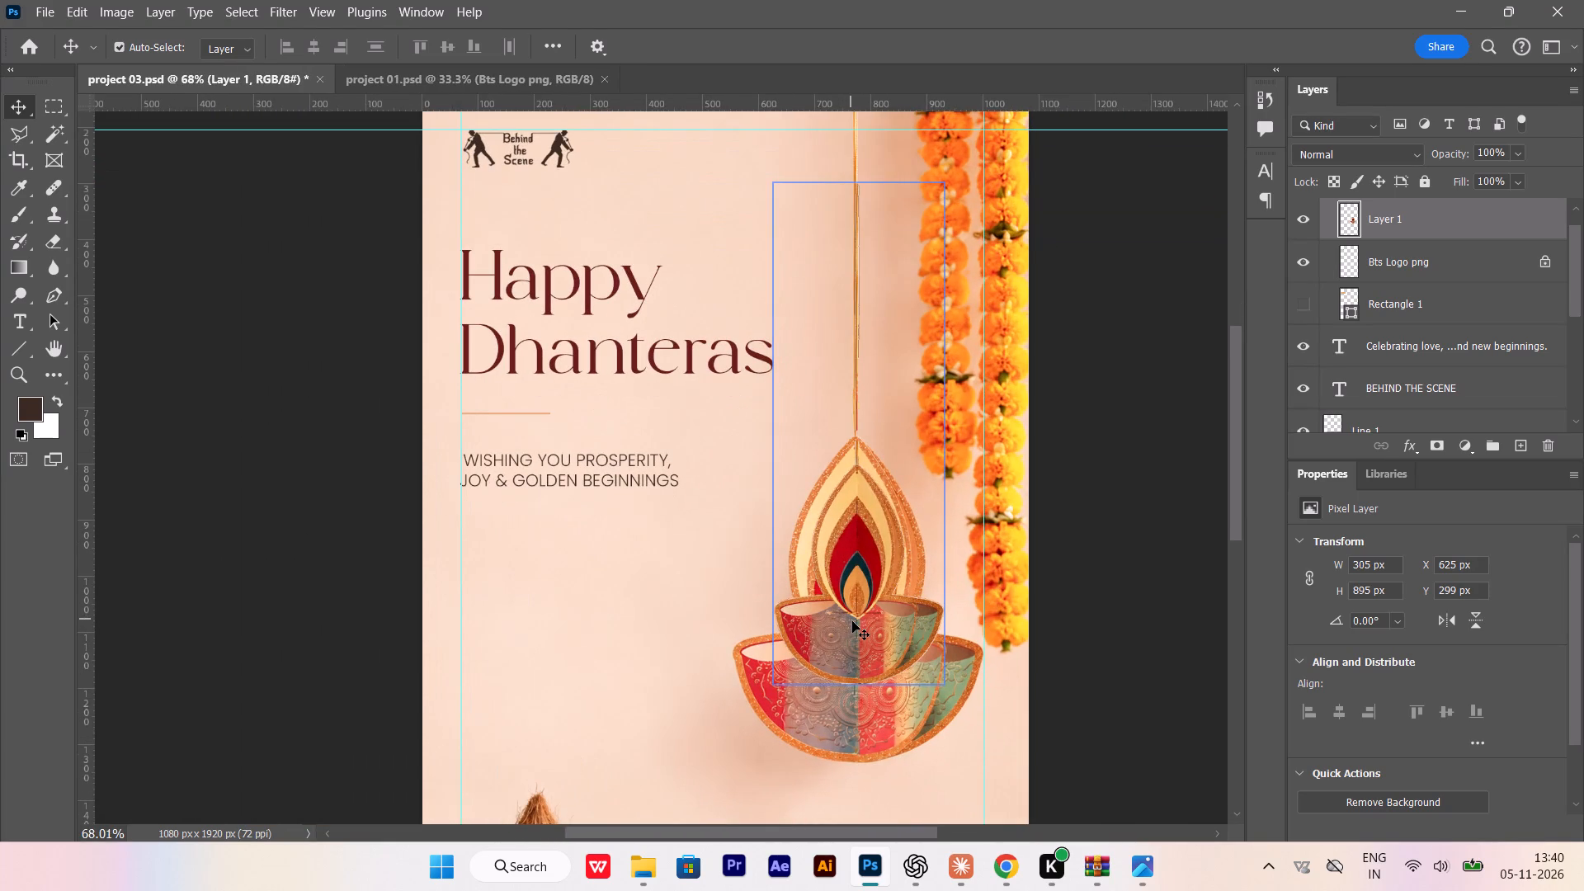
pyautogui.click(852, 621)
pyautogui.hotkey('ctrl', 't')
pyautogui.keyDown('alt'); pyautogui.keyDown('shift'); pyautogui.moveTo(943, 685); pyautogui.dragTo(949, 688); pyautogui.keyUp('shift'); pyautogui.keyUp('alt')
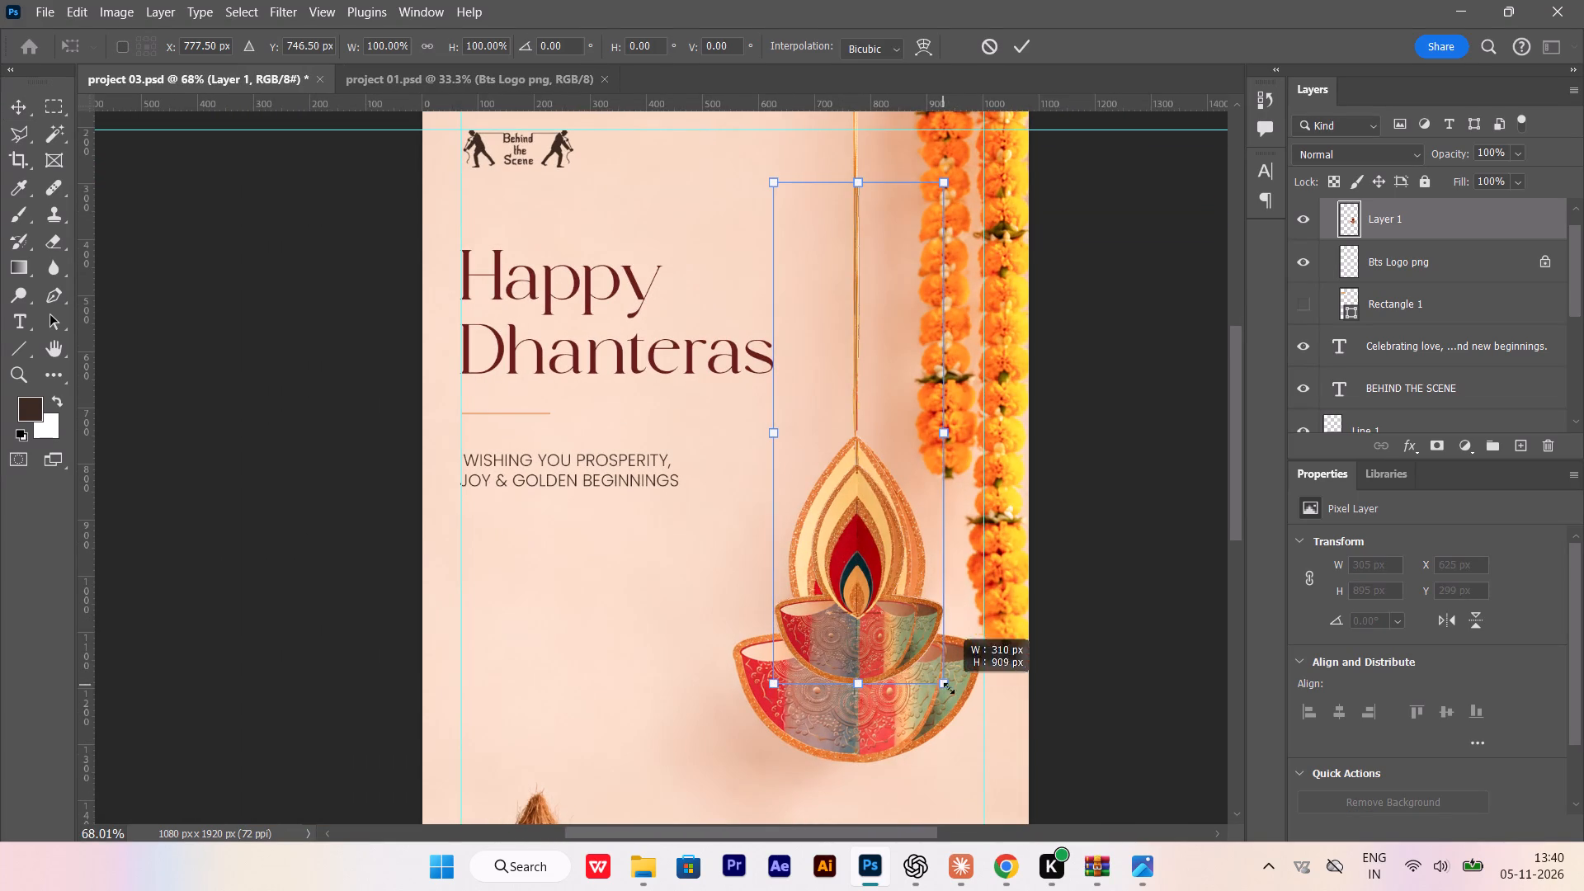
pyautogui.keyDown('alt'); pyautogui.keyDown('shift'); pyautogui.moveTo(949, 688); pyautogui.dragTo(1000, 755); pyautogui.keyUp('shift'); pyautogui.keyUp('alt')
pyautogui.keyDown('alt'); pyautogui.scroll(1, 921, 649); pyautogui.keyUp('alt')
pyautogui.keyDown('alt'); pyautogui.scroll(-3, 912, 654); pyautogui.keyUp('alt')
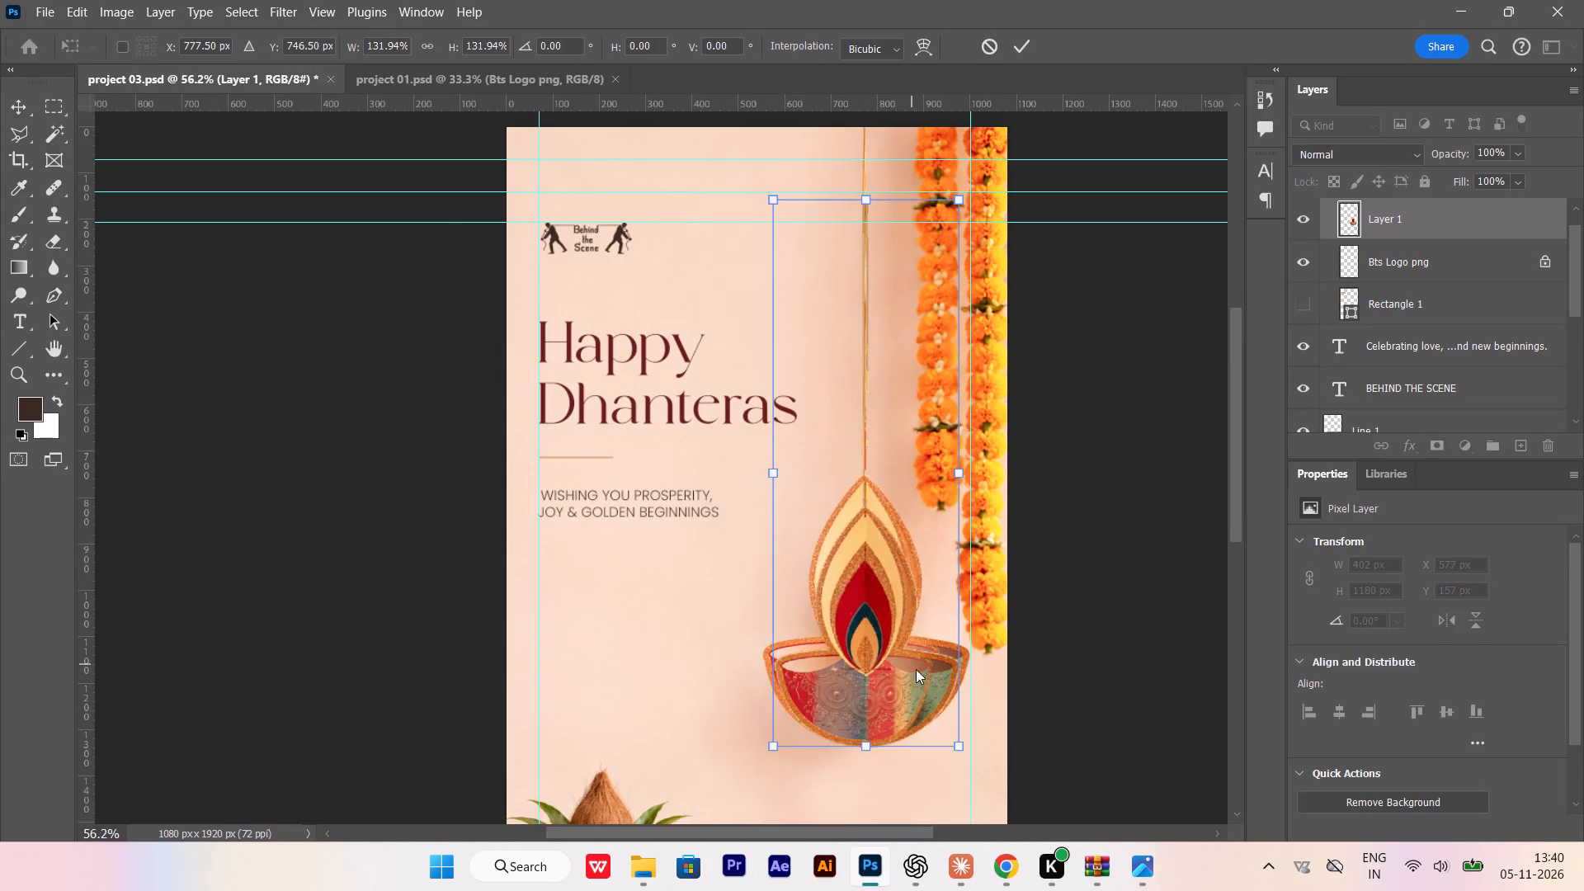
pyautogui.click(953, 741)
pyautogui.keyDown('alt'); pyautogui.keyDown('shift'); pyautogui.moveTo(955, 741); pyautogui.dragTo(975, 765); pyautogui.keyUp('shift'); pyautogui.keyUp('alt')
pyautogui.keyDown('alt'); pyautogui.scroll(2, 879, 708); pyautogui.keyUp('alt')
pyautogui.moveTo(865, 705); pyautogui.dragTo(861, 670)
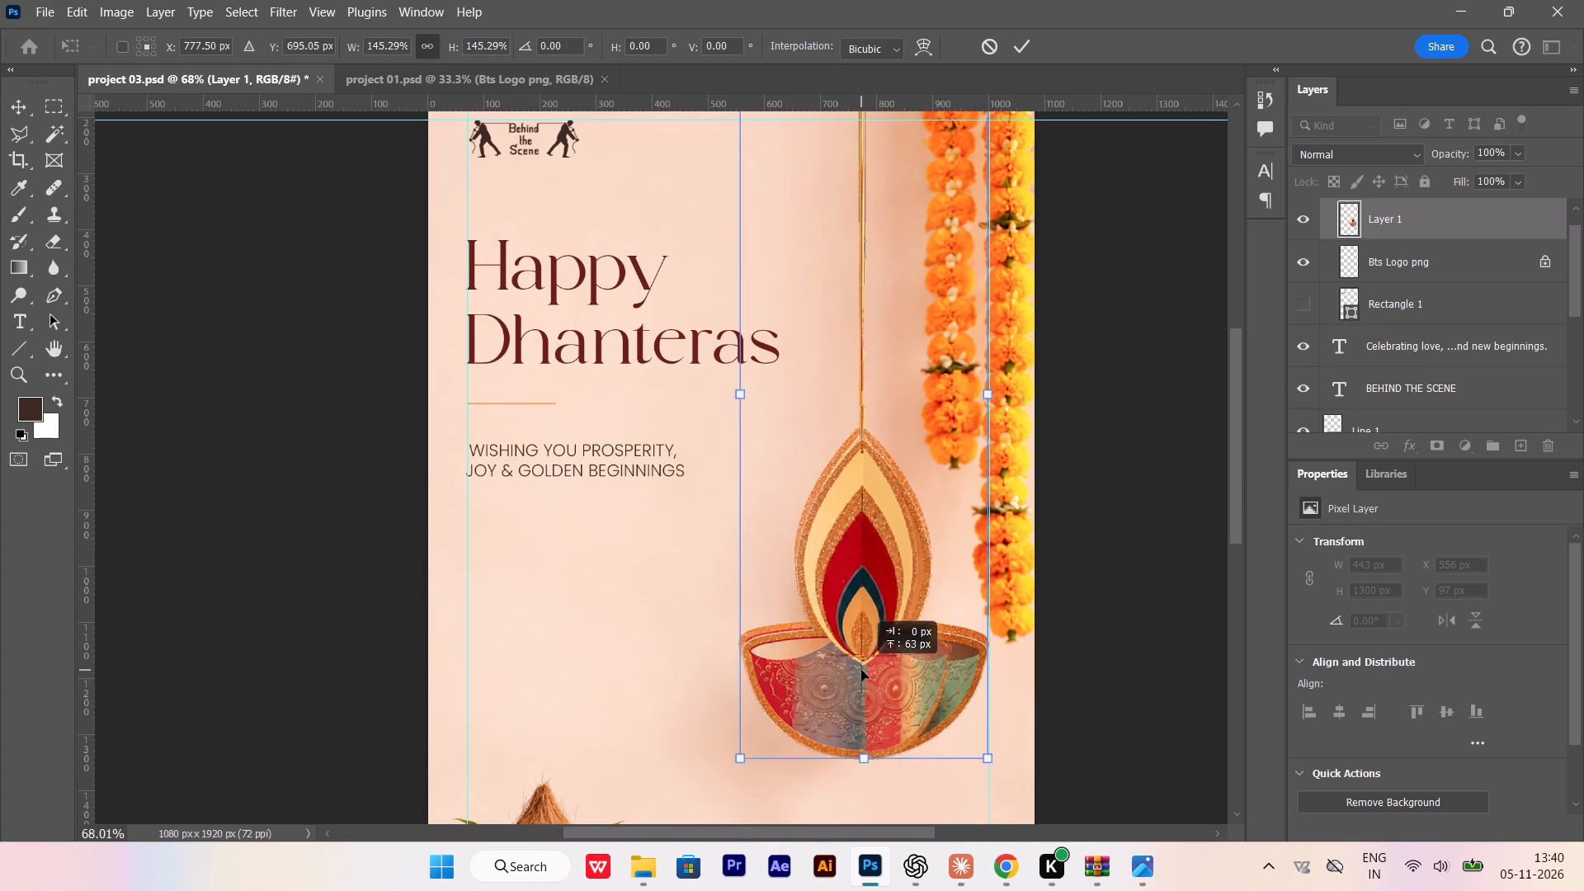
pyautogui.moveTo(861, 670); pyautogui.dragTo(861, 668)
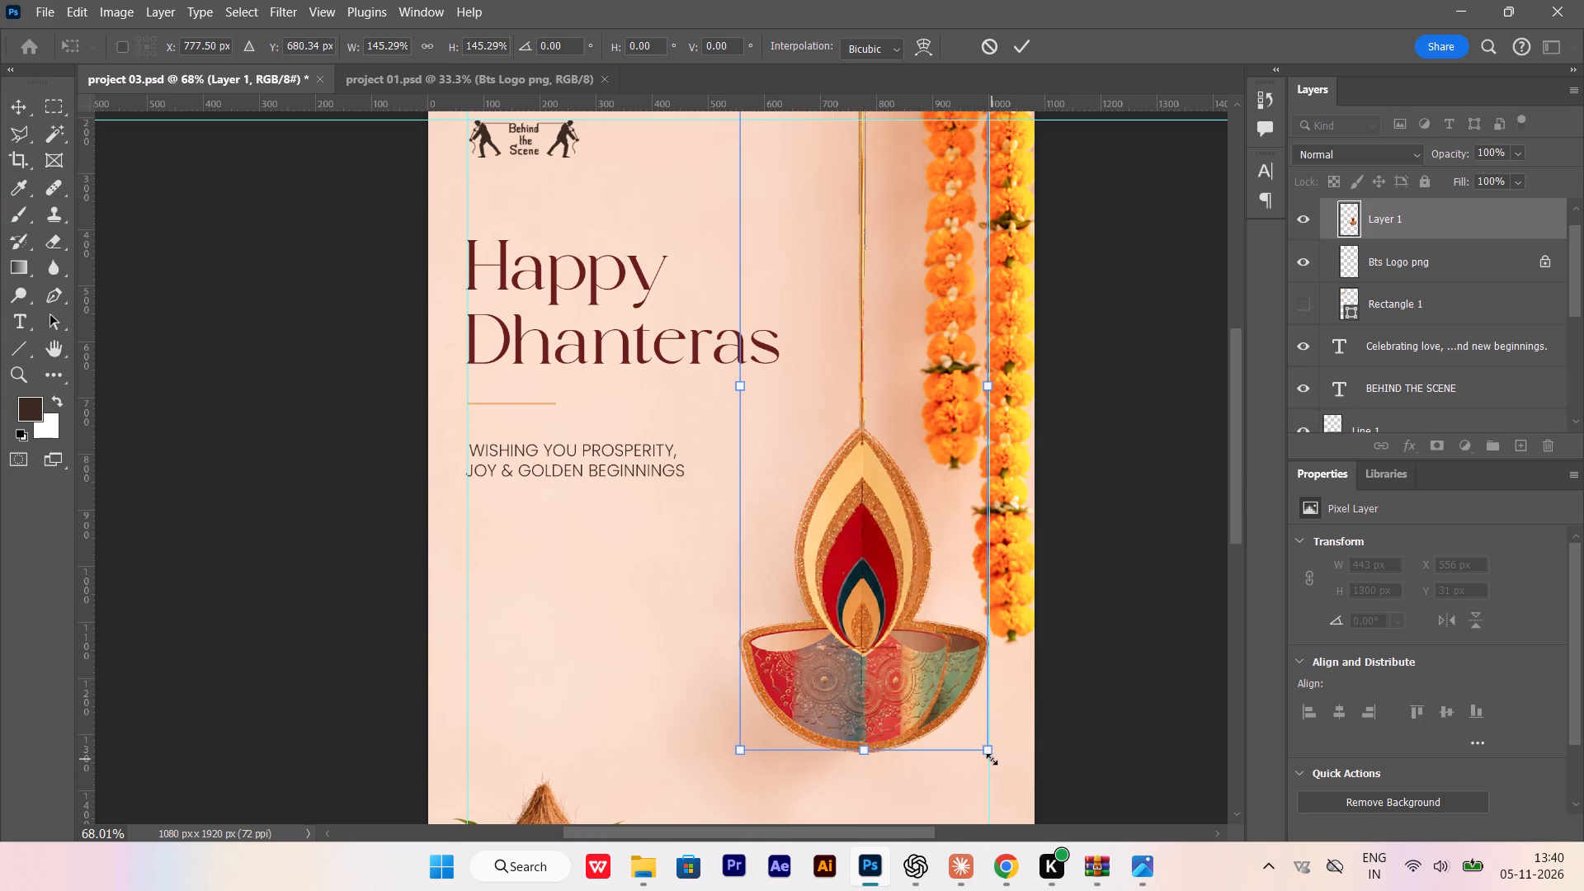
pyautogui.keyDown('alt'); pyautogui.keyDown('shift'); pyautogui.click(992, 757); pyautogui.keyUp('shift'); pyautogui.keyUp('alt')
pyautogui.press('Return')
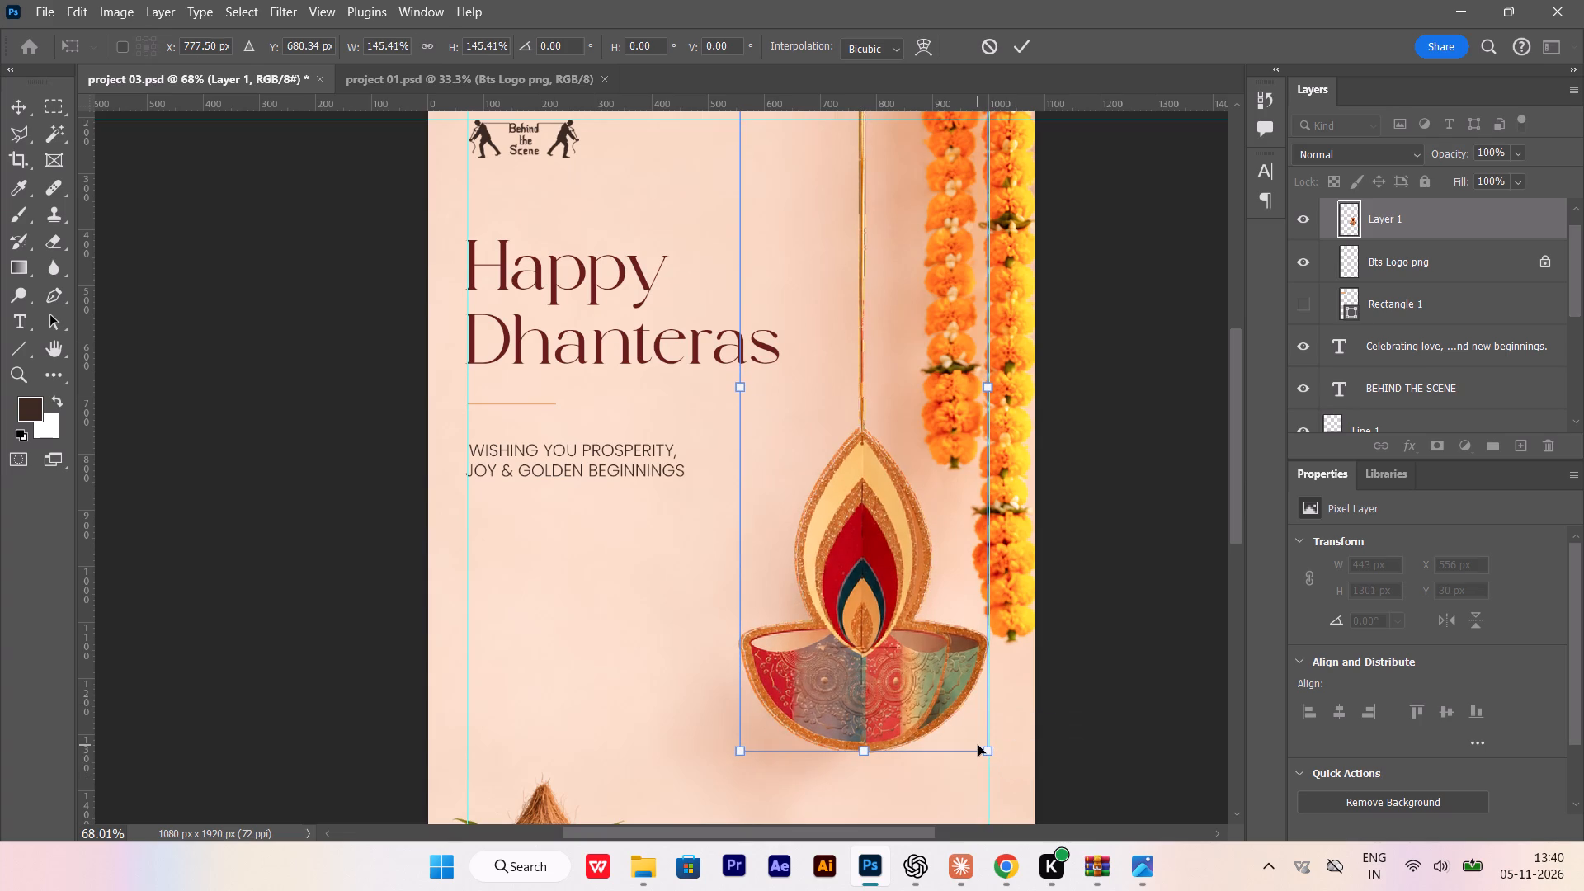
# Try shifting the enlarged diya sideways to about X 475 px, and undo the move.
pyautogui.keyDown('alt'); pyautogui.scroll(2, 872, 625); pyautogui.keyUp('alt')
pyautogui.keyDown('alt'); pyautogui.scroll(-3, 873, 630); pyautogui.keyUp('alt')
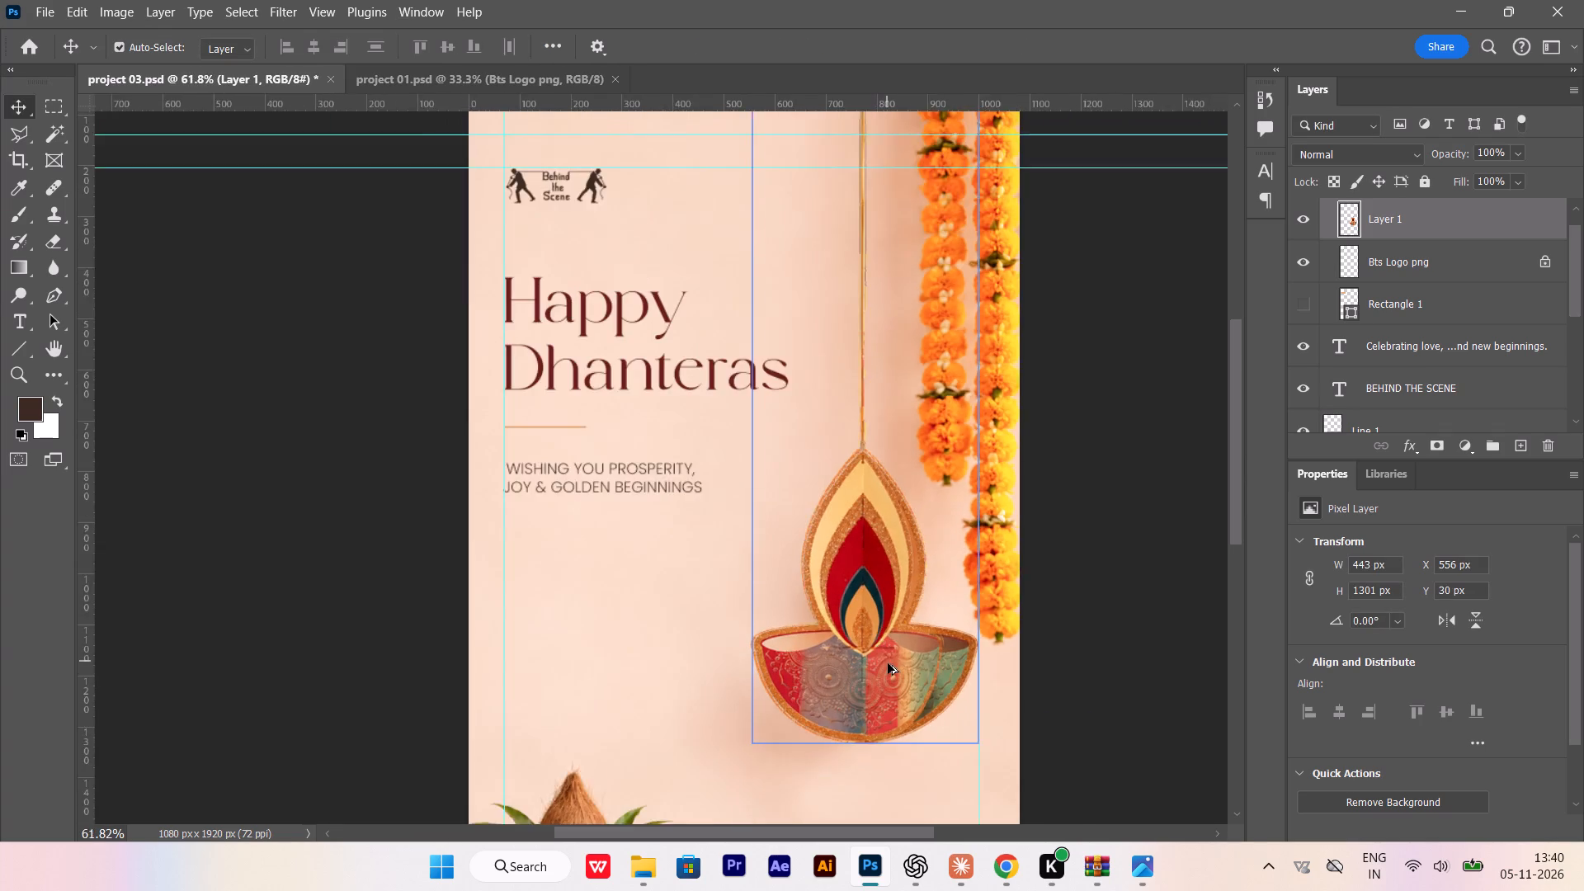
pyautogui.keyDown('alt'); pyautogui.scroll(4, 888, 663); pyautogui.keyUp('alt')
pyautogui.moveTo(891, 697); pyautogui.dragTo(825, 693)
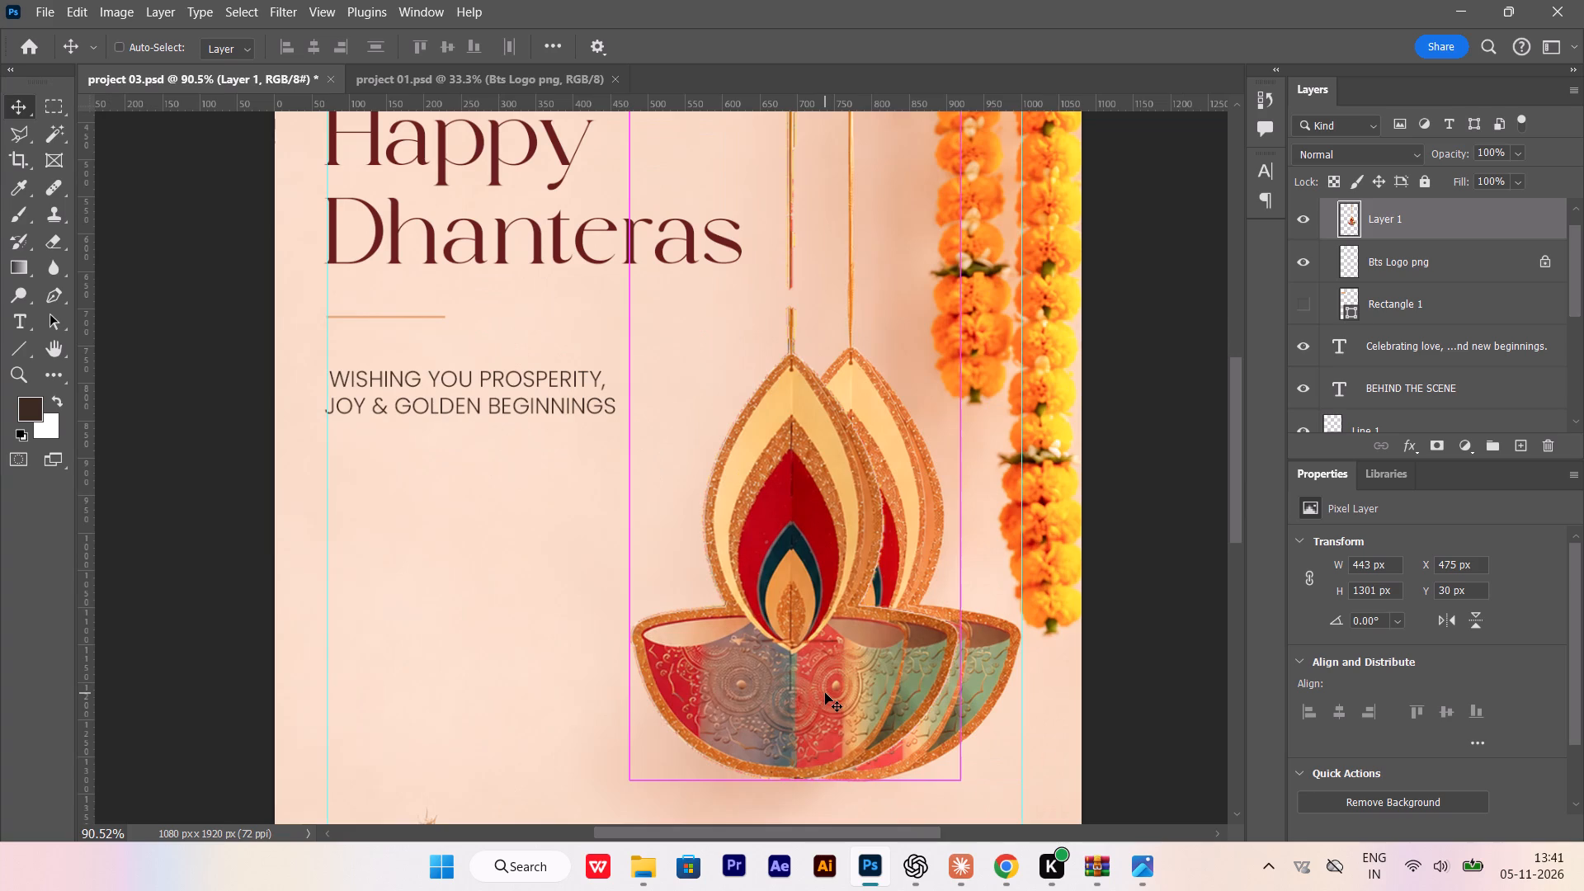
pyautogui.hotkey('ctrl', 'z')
# Move the enlarged diya away from the background diya, to about X 495 px, Y 30 px.
pyautogui.scroll(15, 900, 647)
pyautogui.keyDown('alt'); pyautogui.scroll(-3, 887, 645); pyautogui.keyUp('alt')
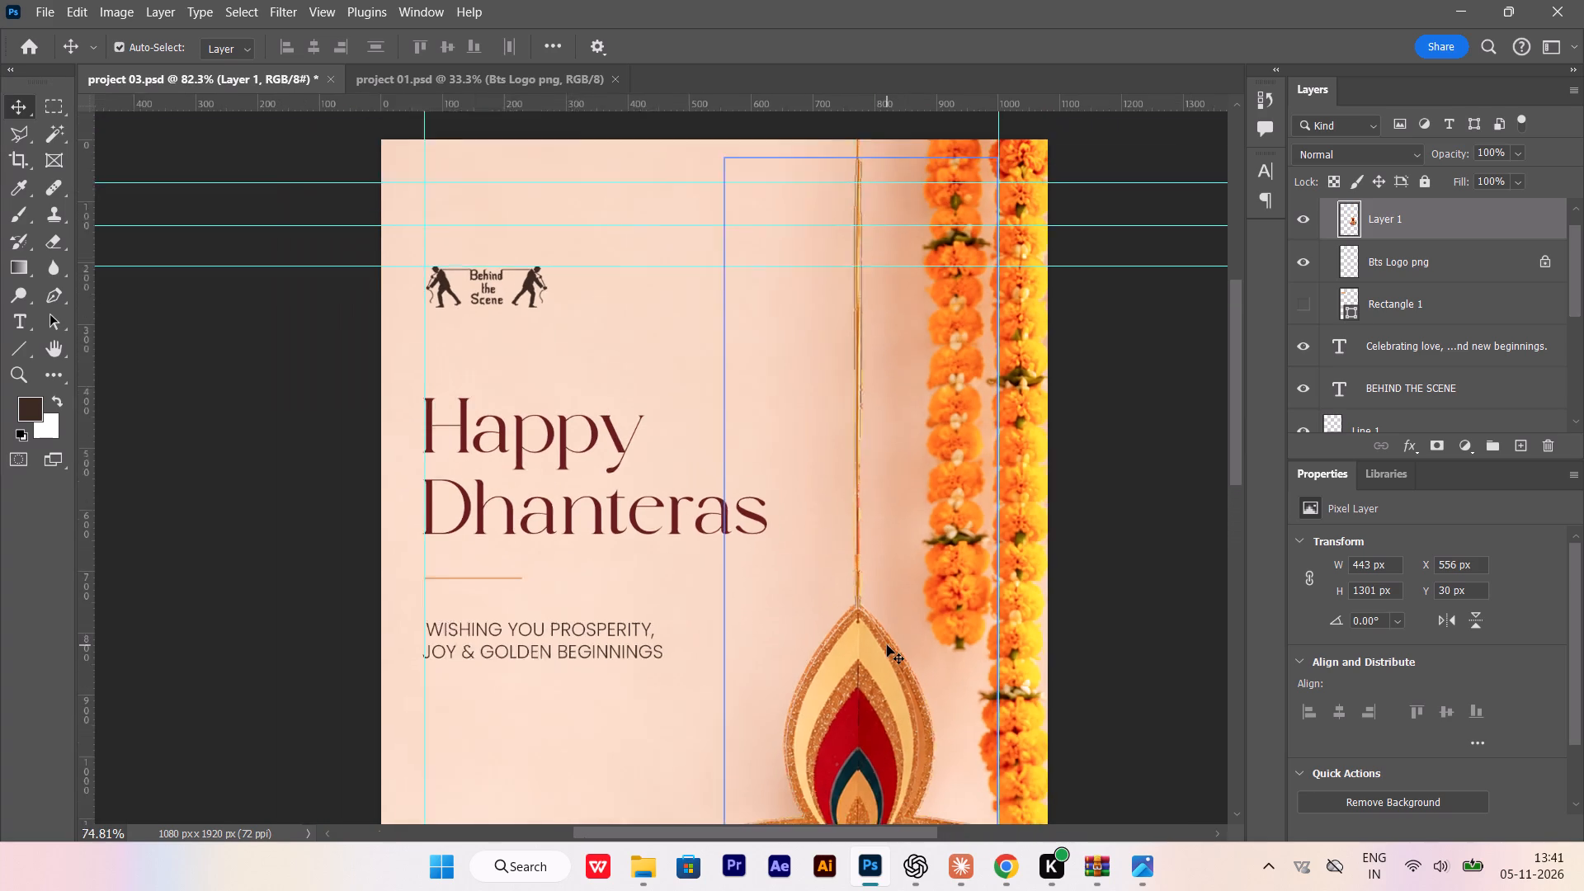
pyautogui.moveTo(861, 686); pyautogui.dragTo(770, 680)
pyautogui.keyDown('alt'); pyautogui.scroll(3, 838, 689); pyautogui.keyUp('alt')
pyautogui.moveTo(856, 701); pyautogui.dragTo(810, 697)
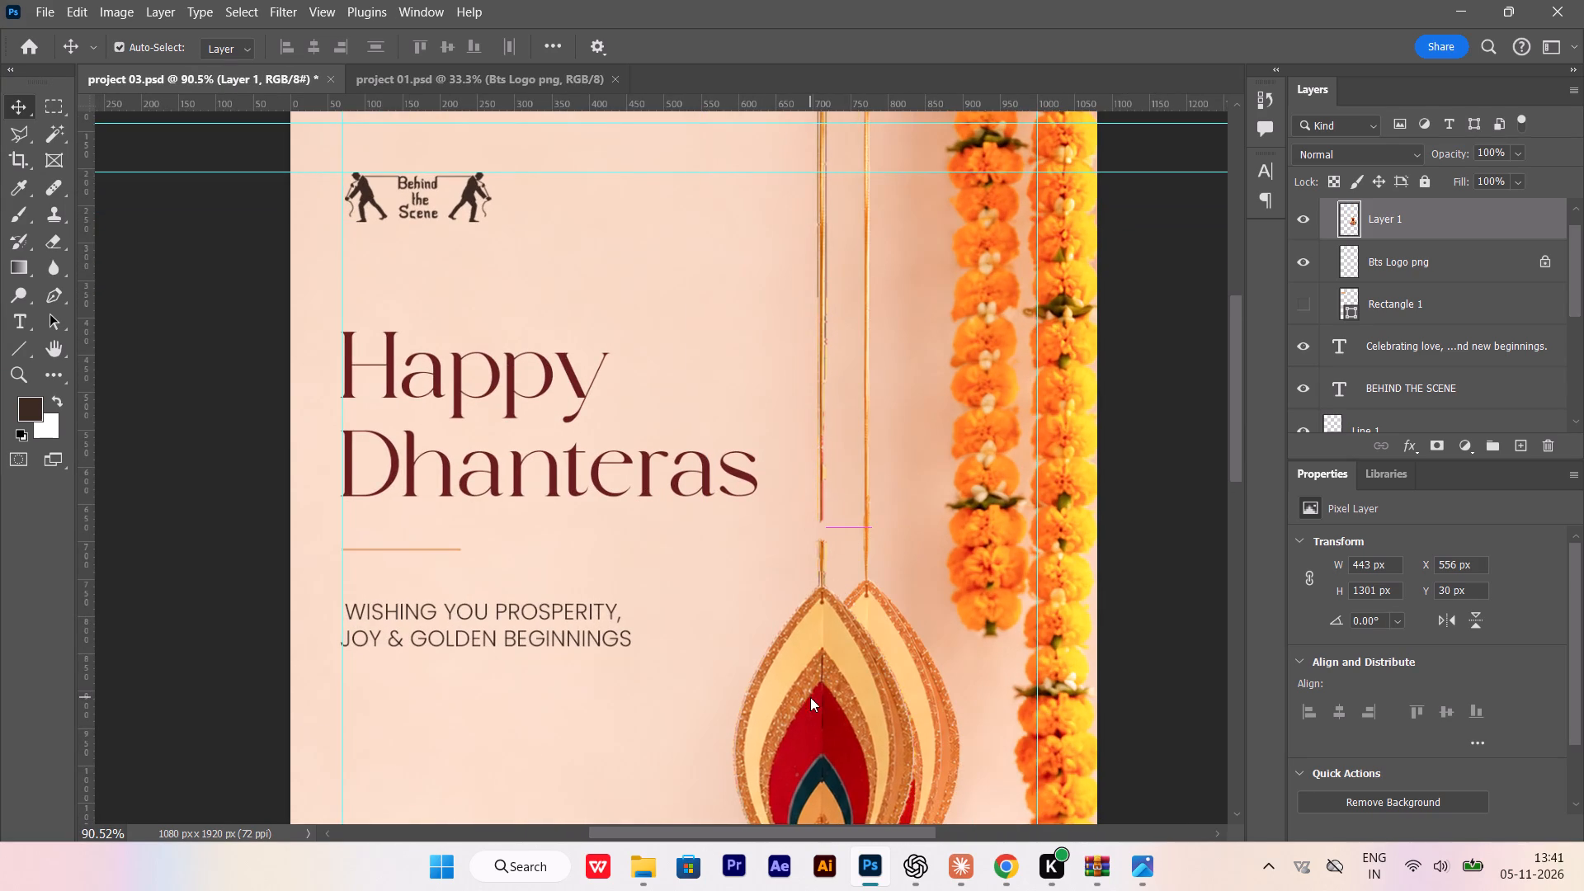
# Outline the fringe along both sides of the diya's string with the Polygonal Lasso, about 73 x 745 px, delete it and deselect.
pyautogui.scroll(8, 868, 386)
pyautogui.keyDown('alt'); pyautogui.scroll(8, 827, 266); pyautogui.keyUp('alt')
pyautogui.keyDown('alt'); pyautogui.scroll(-5, 796, 323); pyautogui.keyUp('alt')
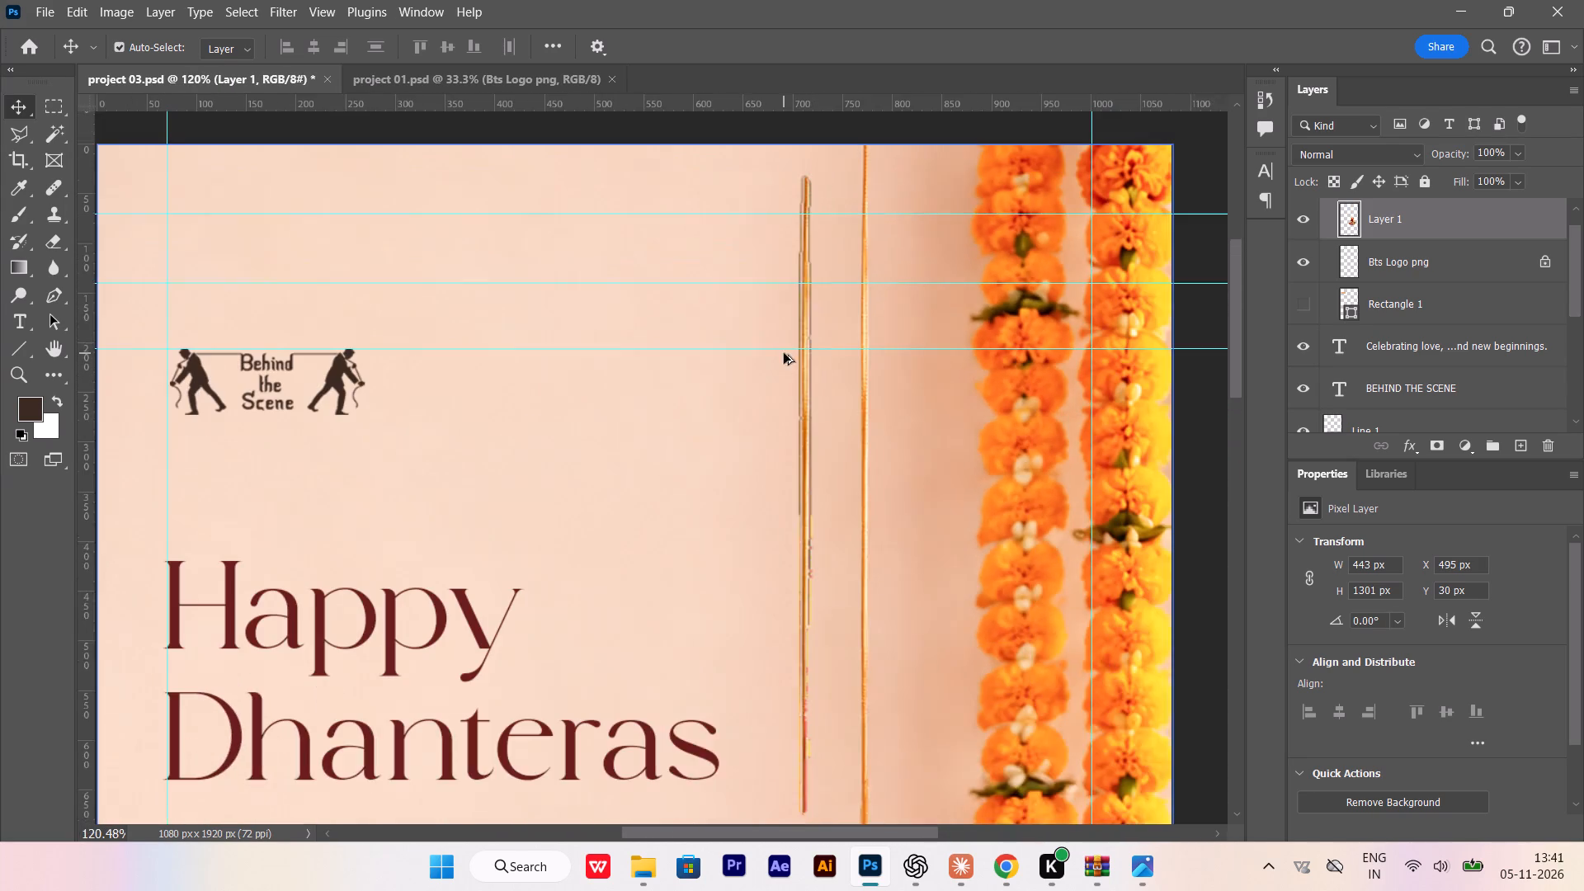
pyautogui.scroll(4, 805, 307)
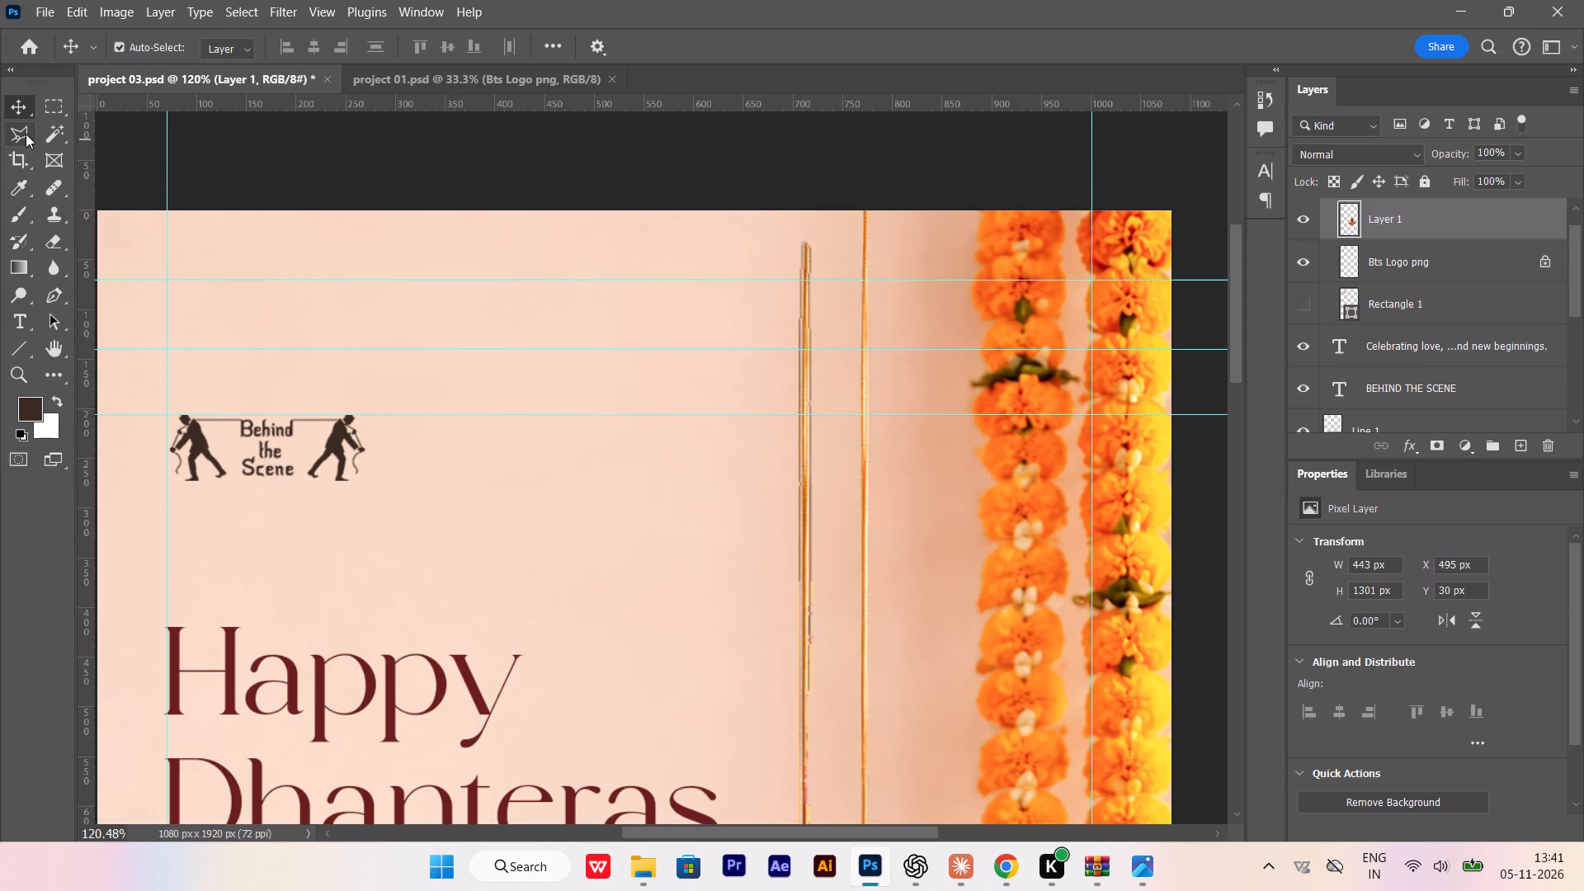
pyautogui.click(26, 134)
pyautogui.scroll(-3, 858, 273)
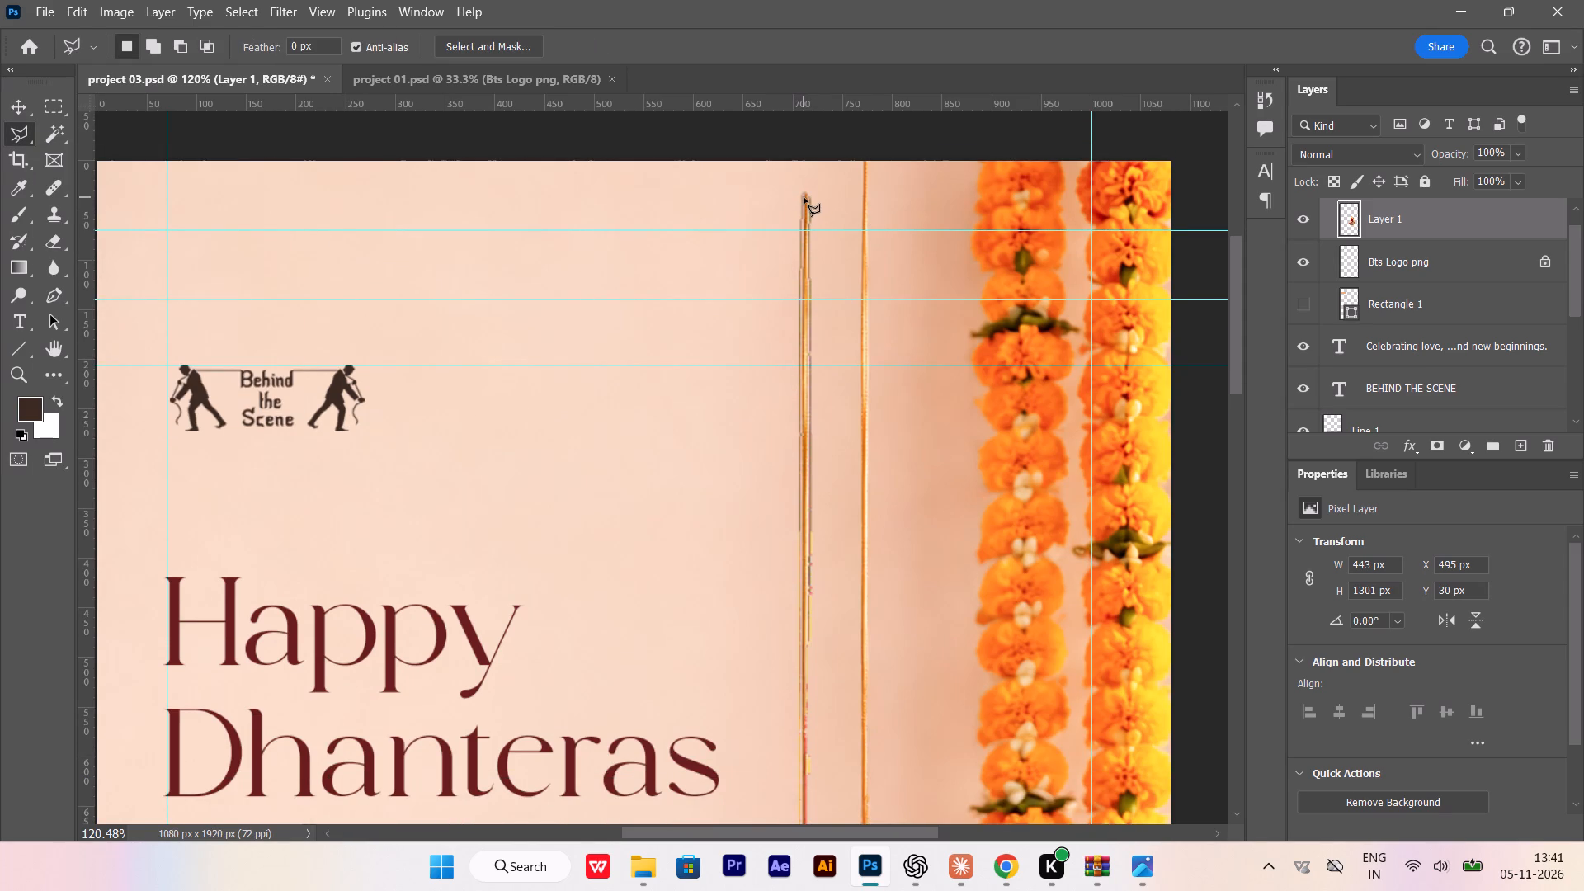
pyautogui.keyDown('alt'); pyautogui.scroll(11, 804, 197); pyautogui.keyUp('alt')
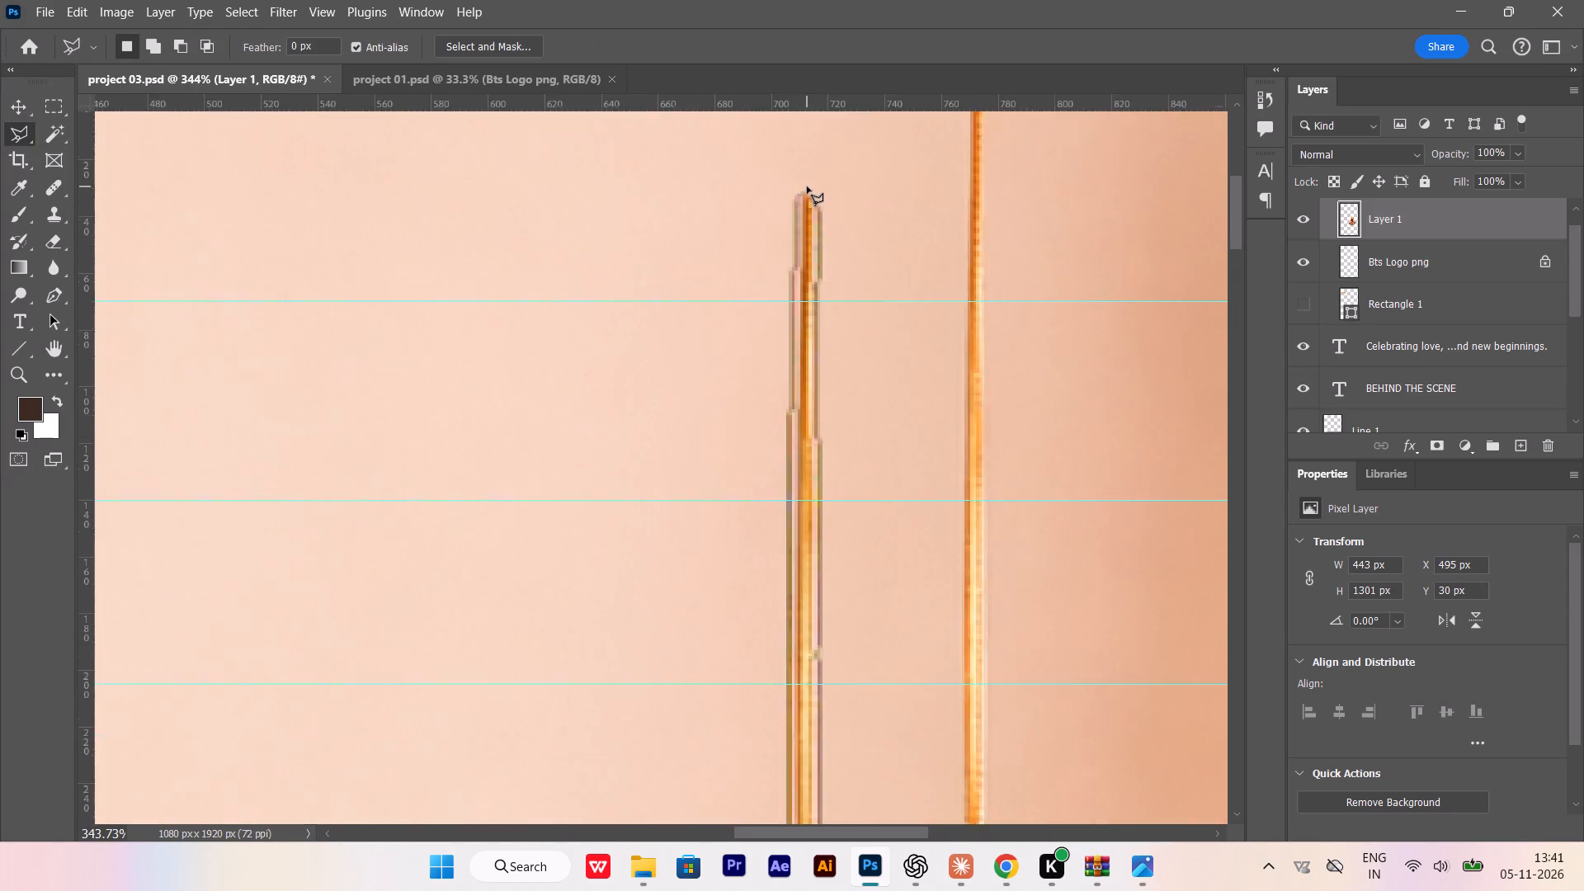
pyautogui.keyDown('alt'); pyautogui.scroll(4, 807, 186); pyautogui.keyUp('alt')
pyautogui.click(796, 203)
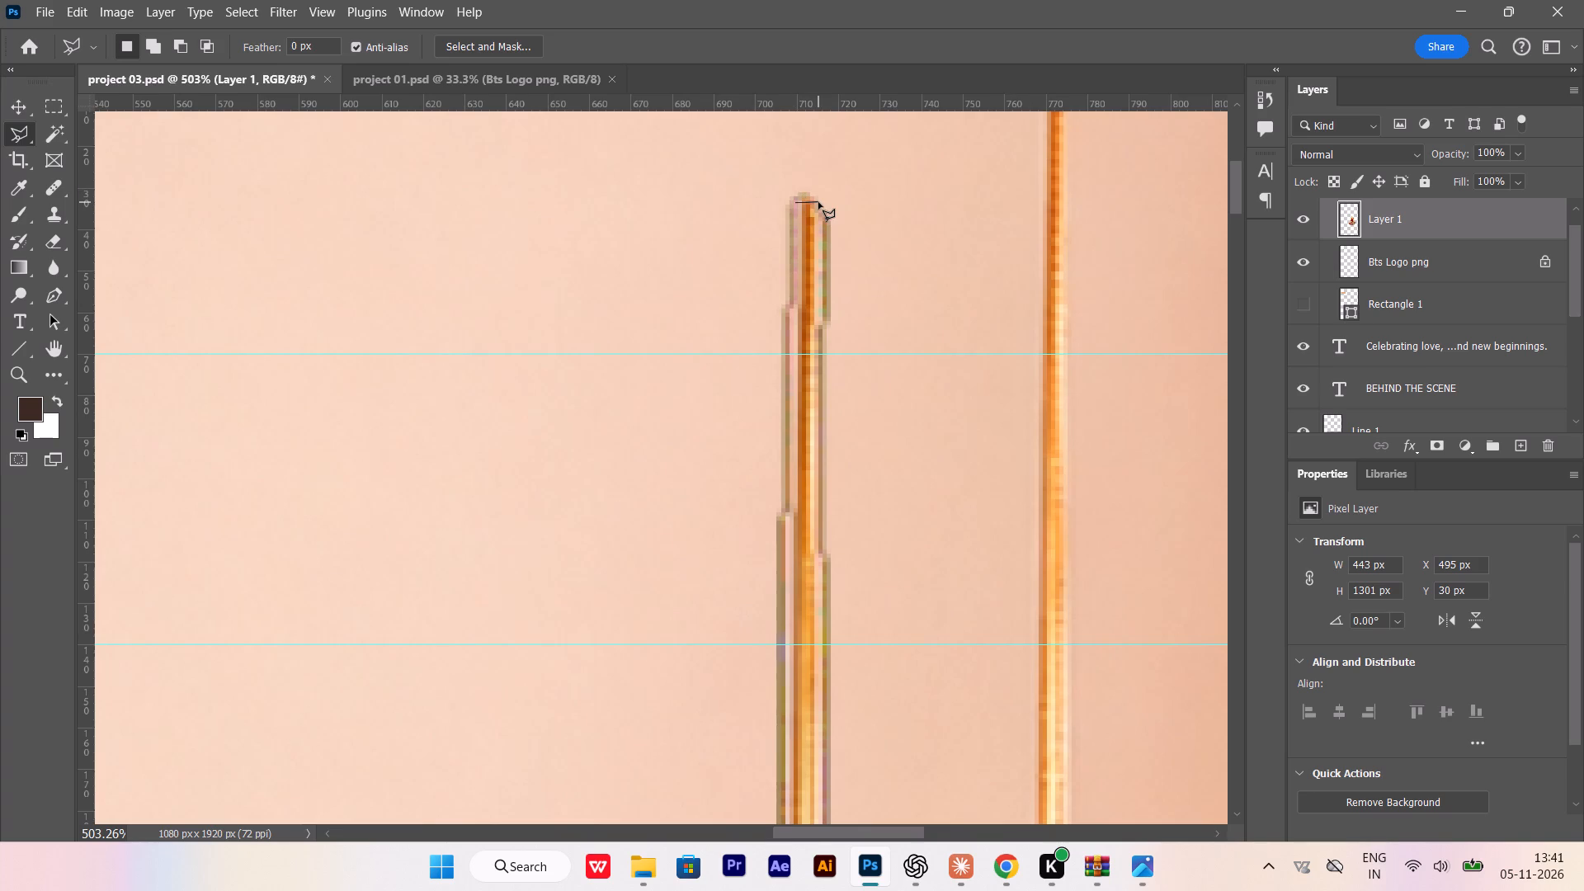
pyautogui.click(818, 202)
pyautogui.click(823, 232)
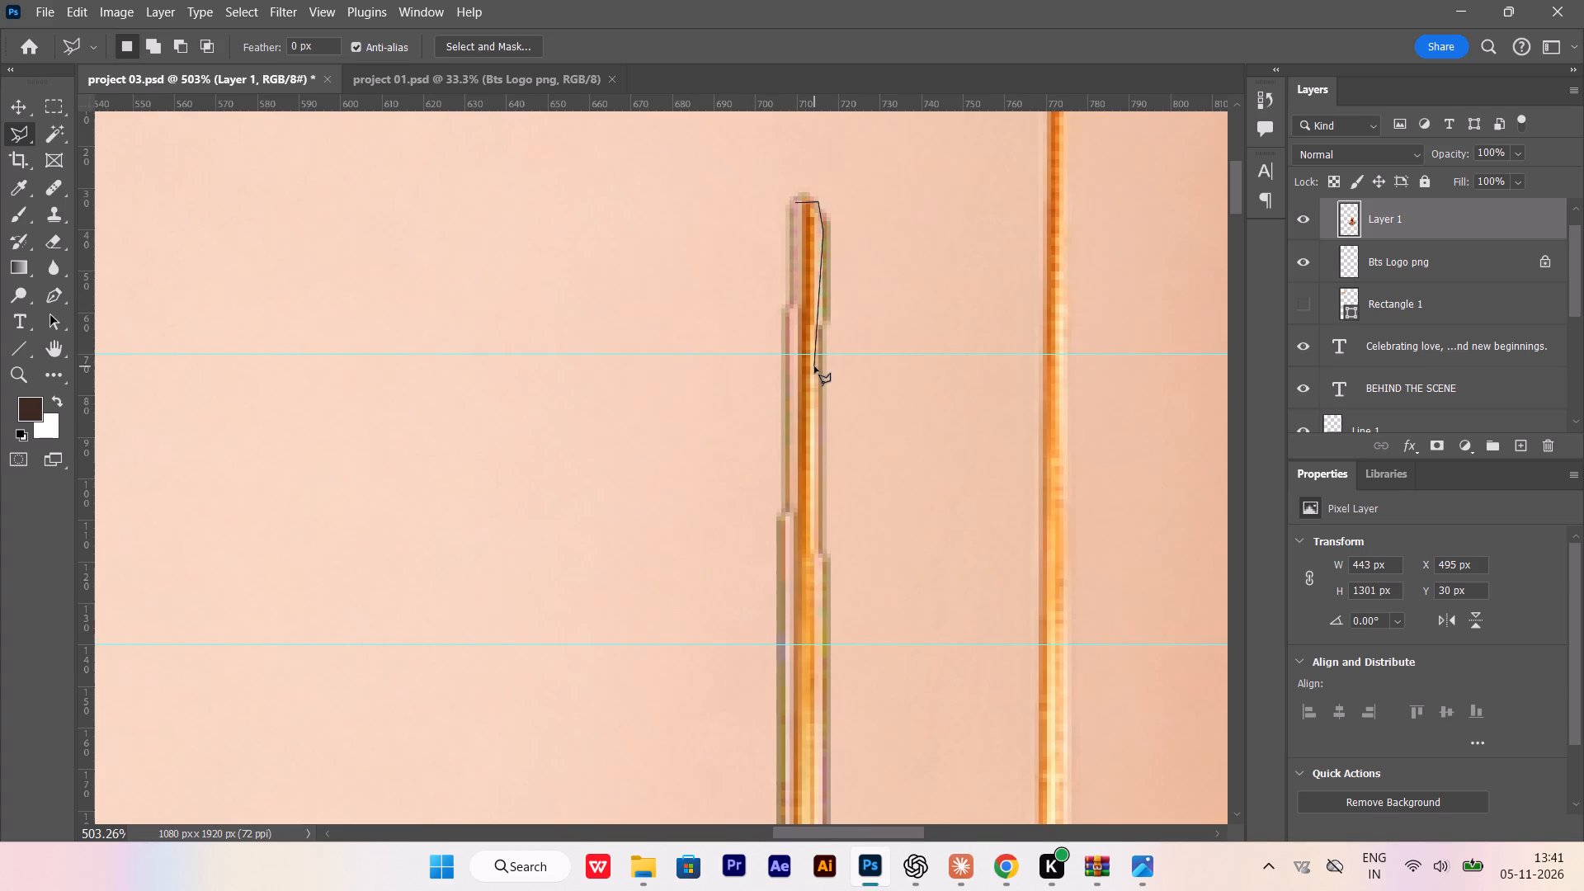
pyautogui.click(818, 379)
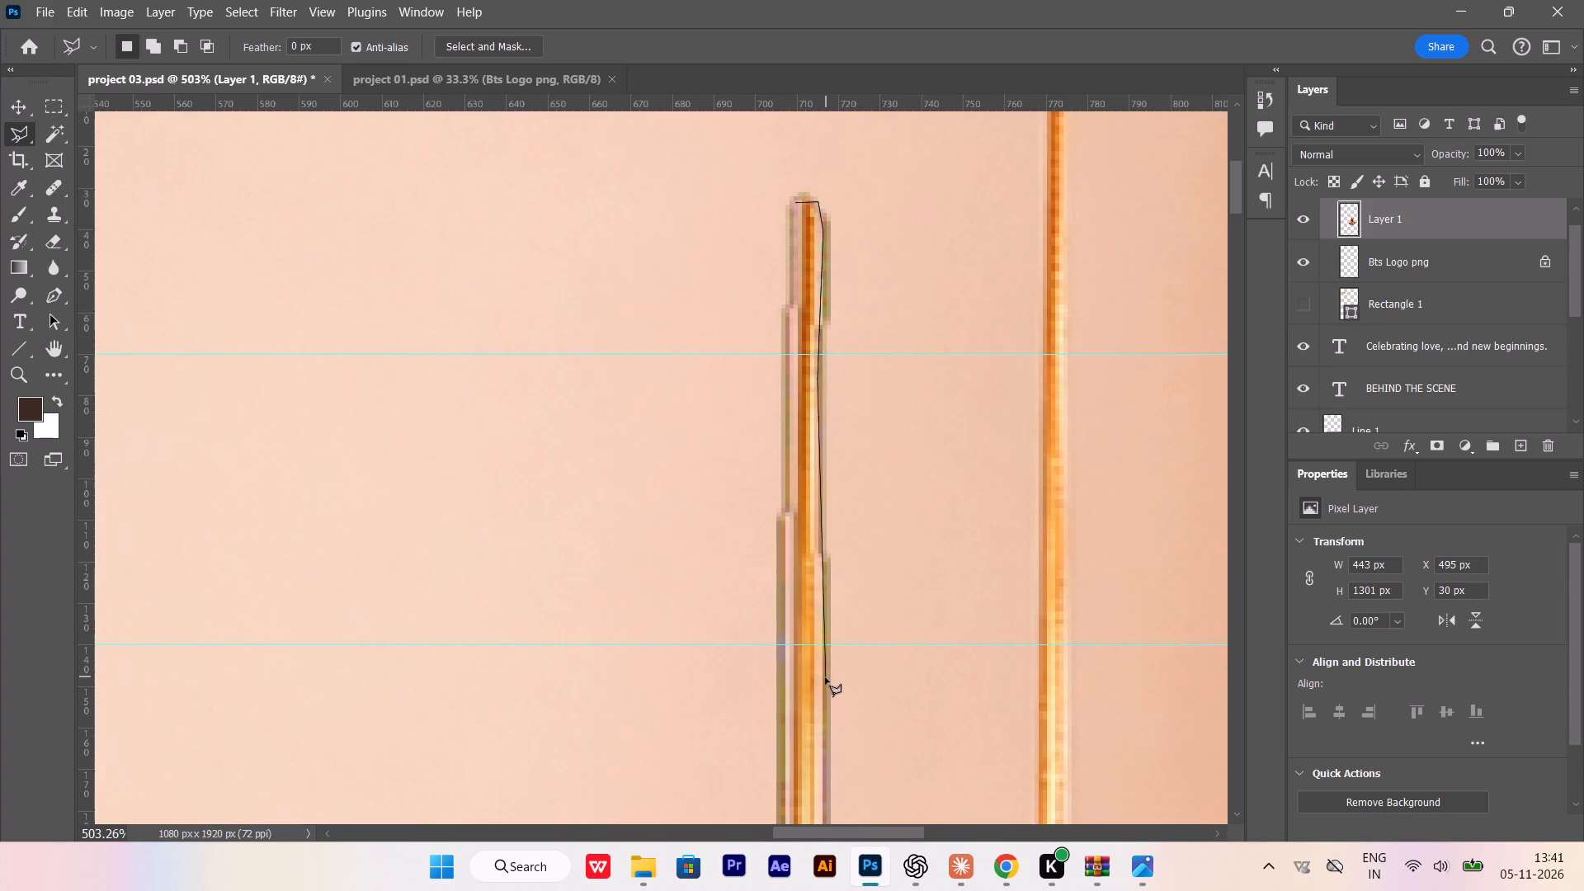
pyautogui.click(822, 686)
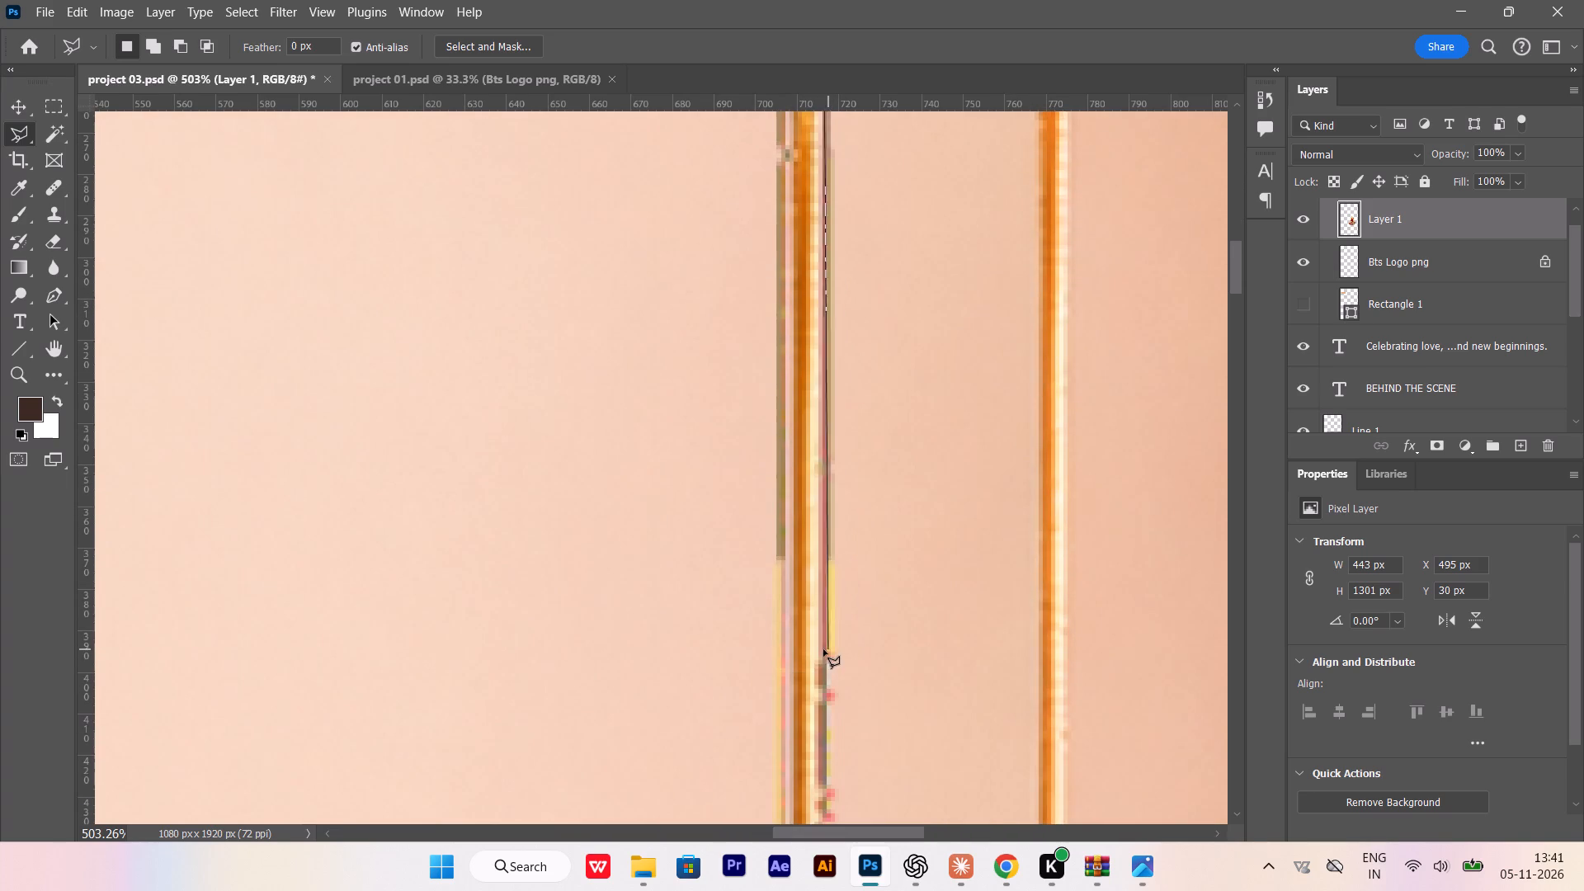
pyautogui.click(824, 662)
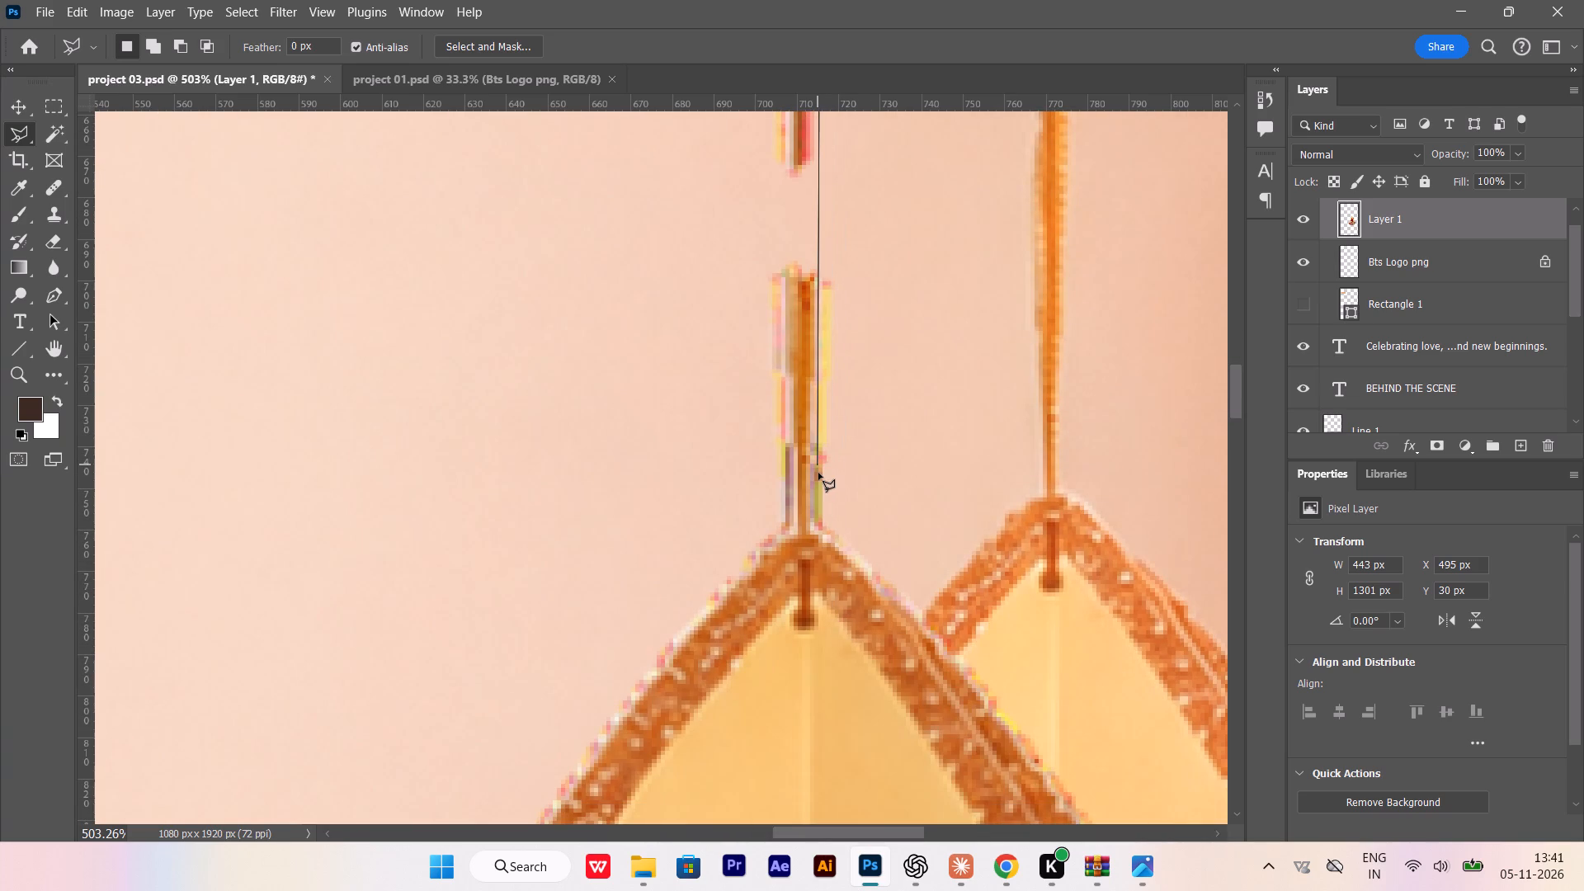
pyautogui.click(818, 473)
pyautogui.click(866, 493)
pyautogui.click(911, 479)
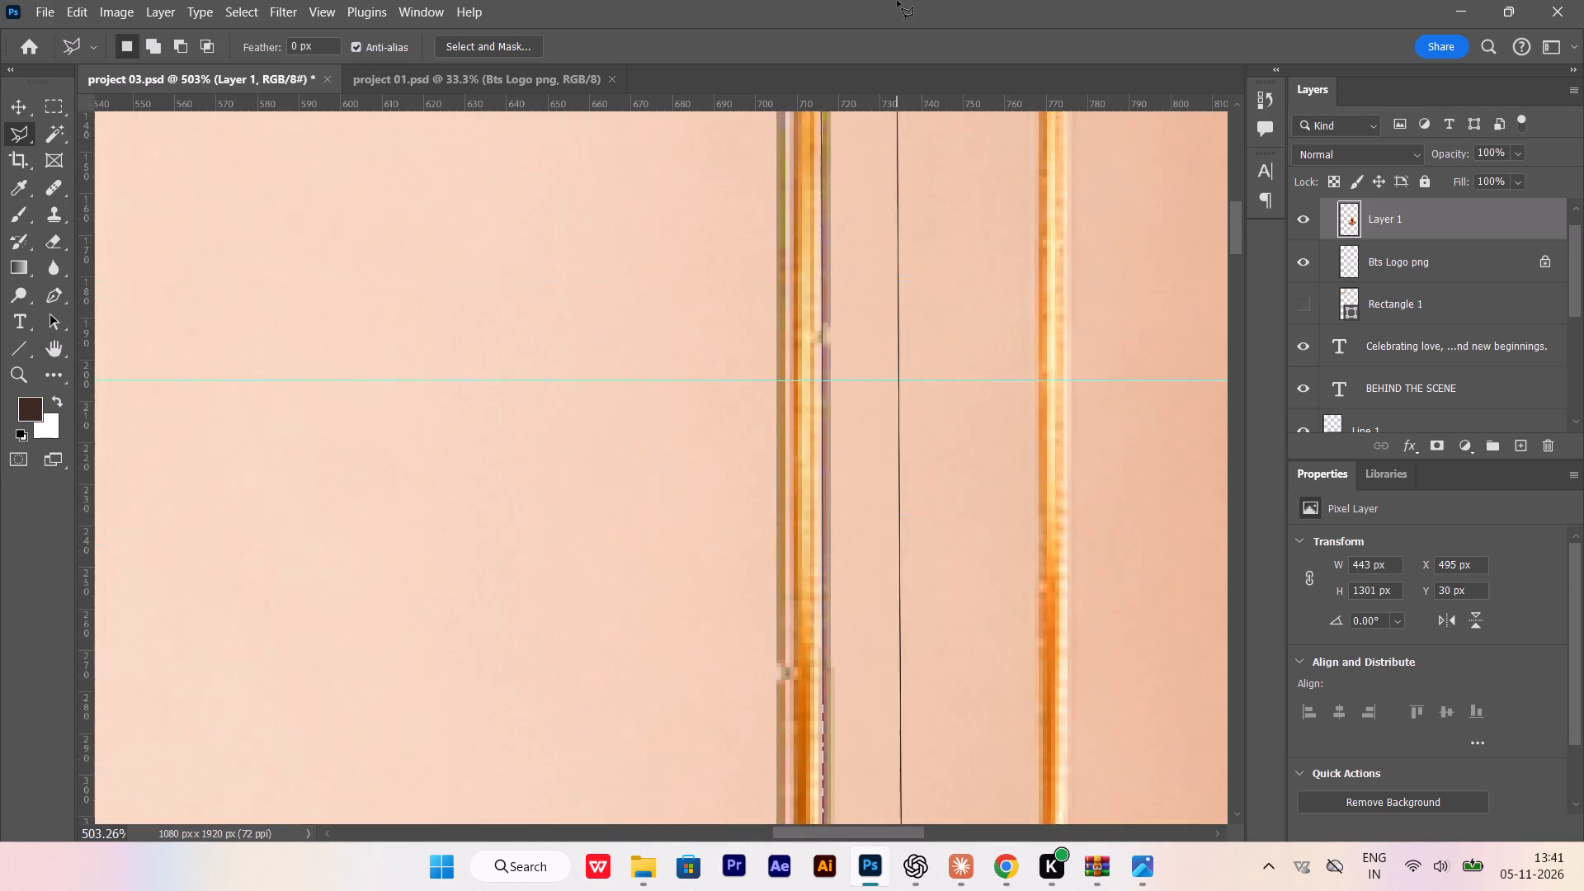
pyautogui.click(938, 756)
pyautogui.click(720, 761)
pyautogui.click(639, 752)
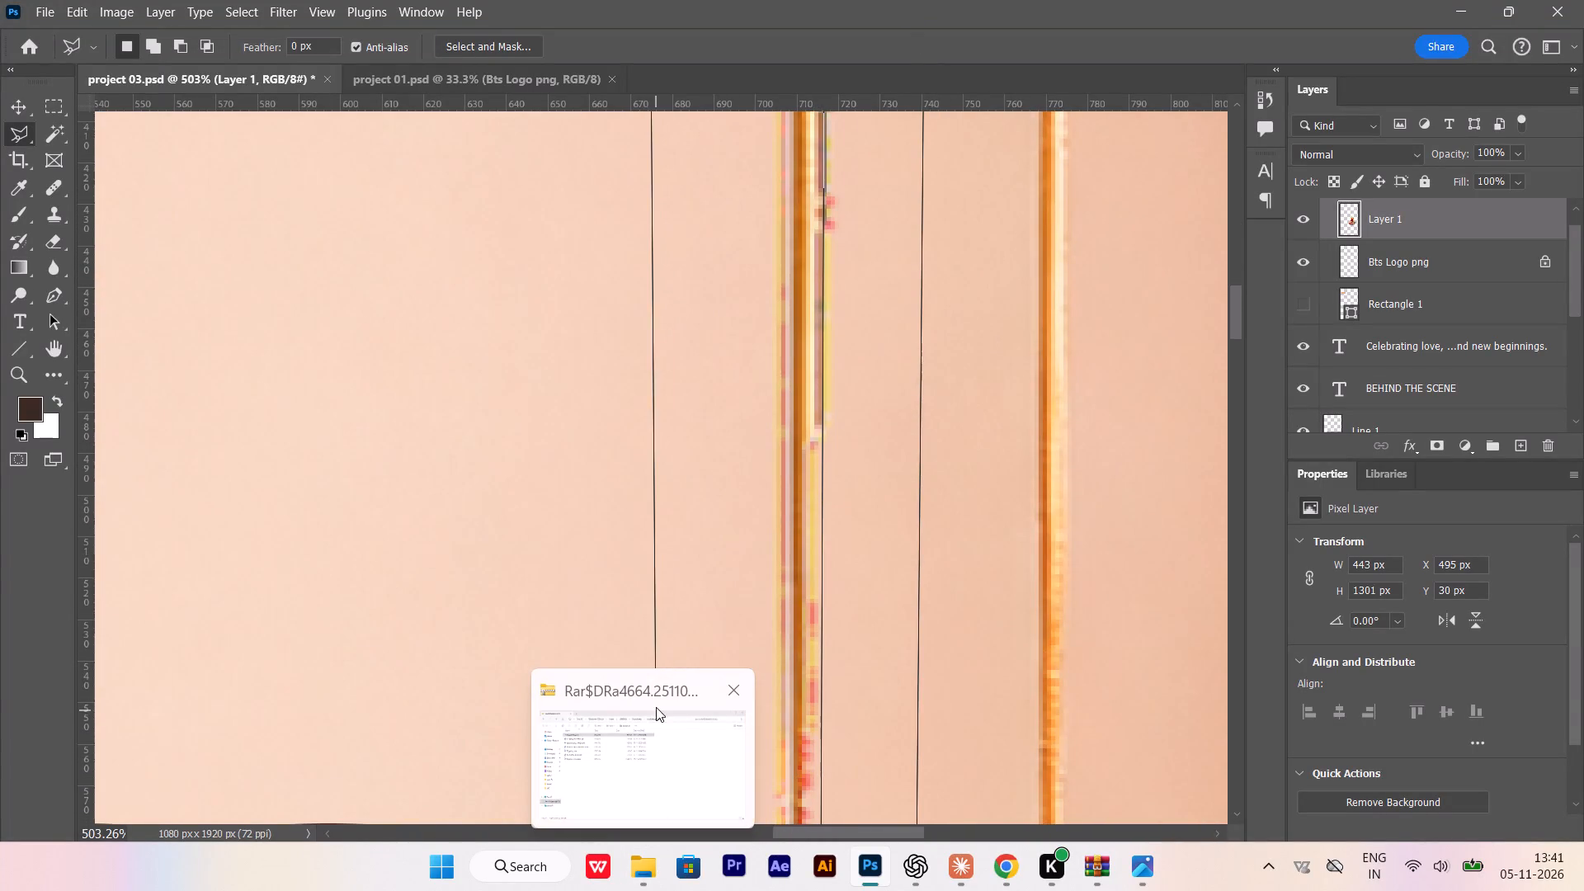
pyautogui.click(665, 606)
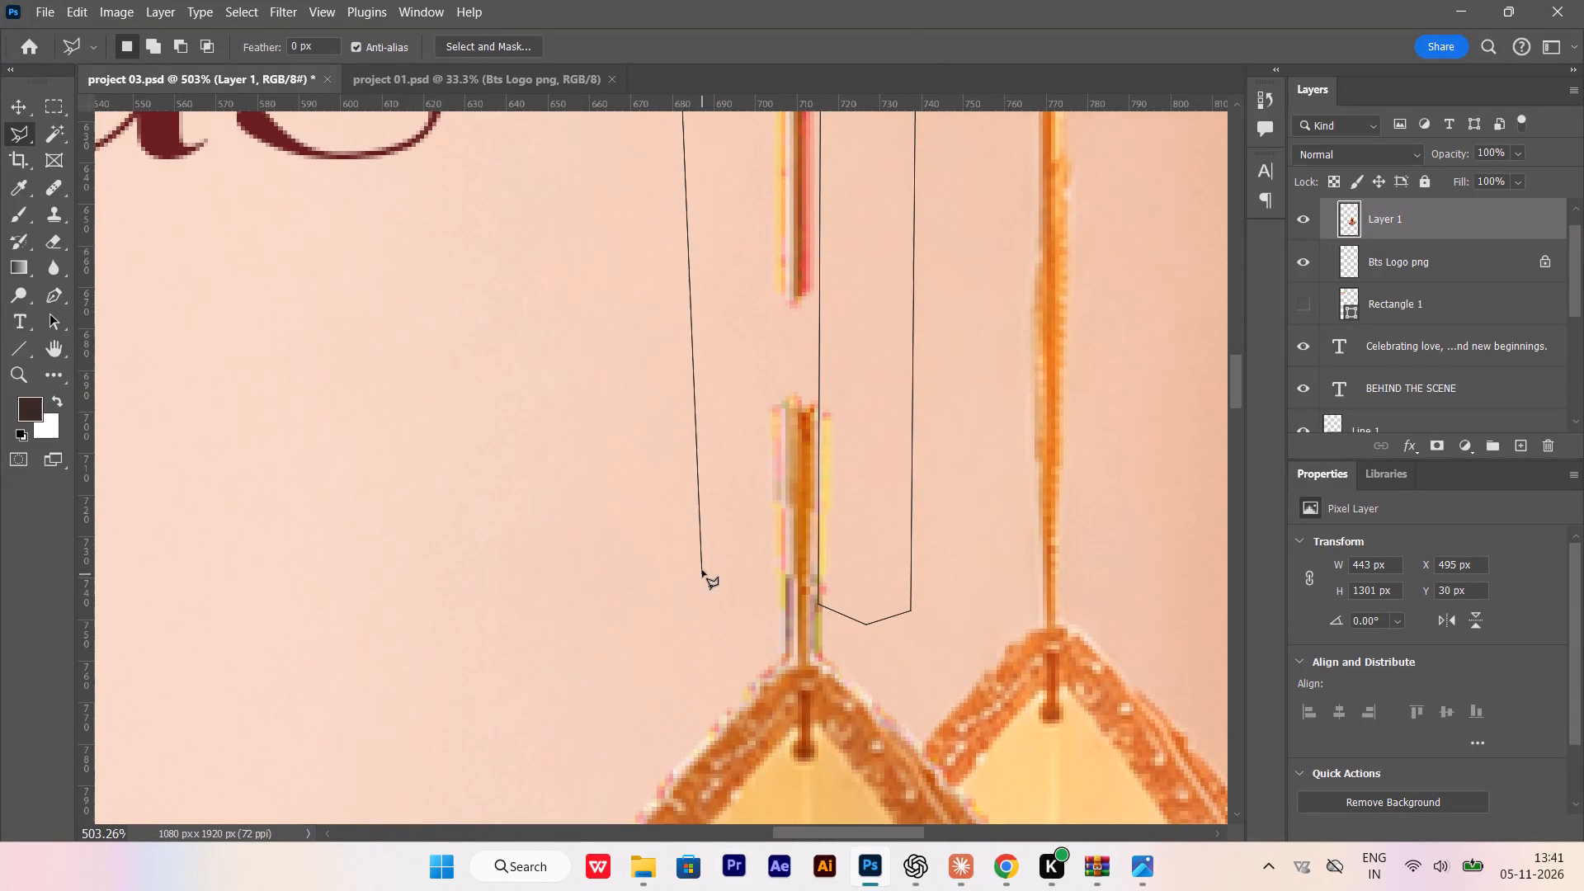
pyautogui.click(704, 566)
pyautogui.click(752, 608)
pyautogui.click(786, 612)
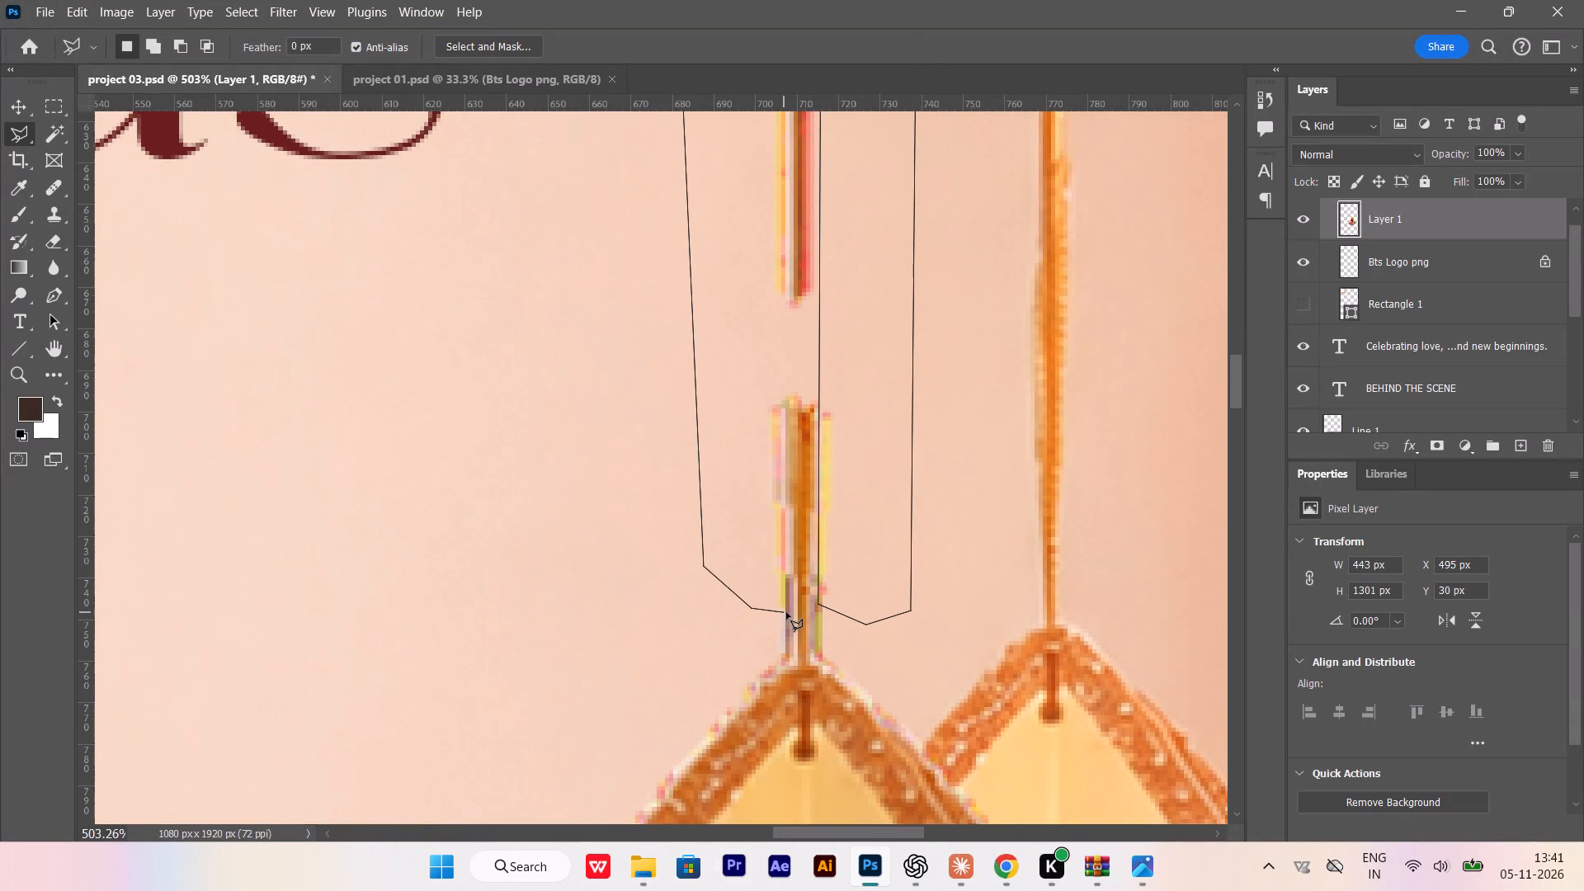
pyautogui.click(783, 374)
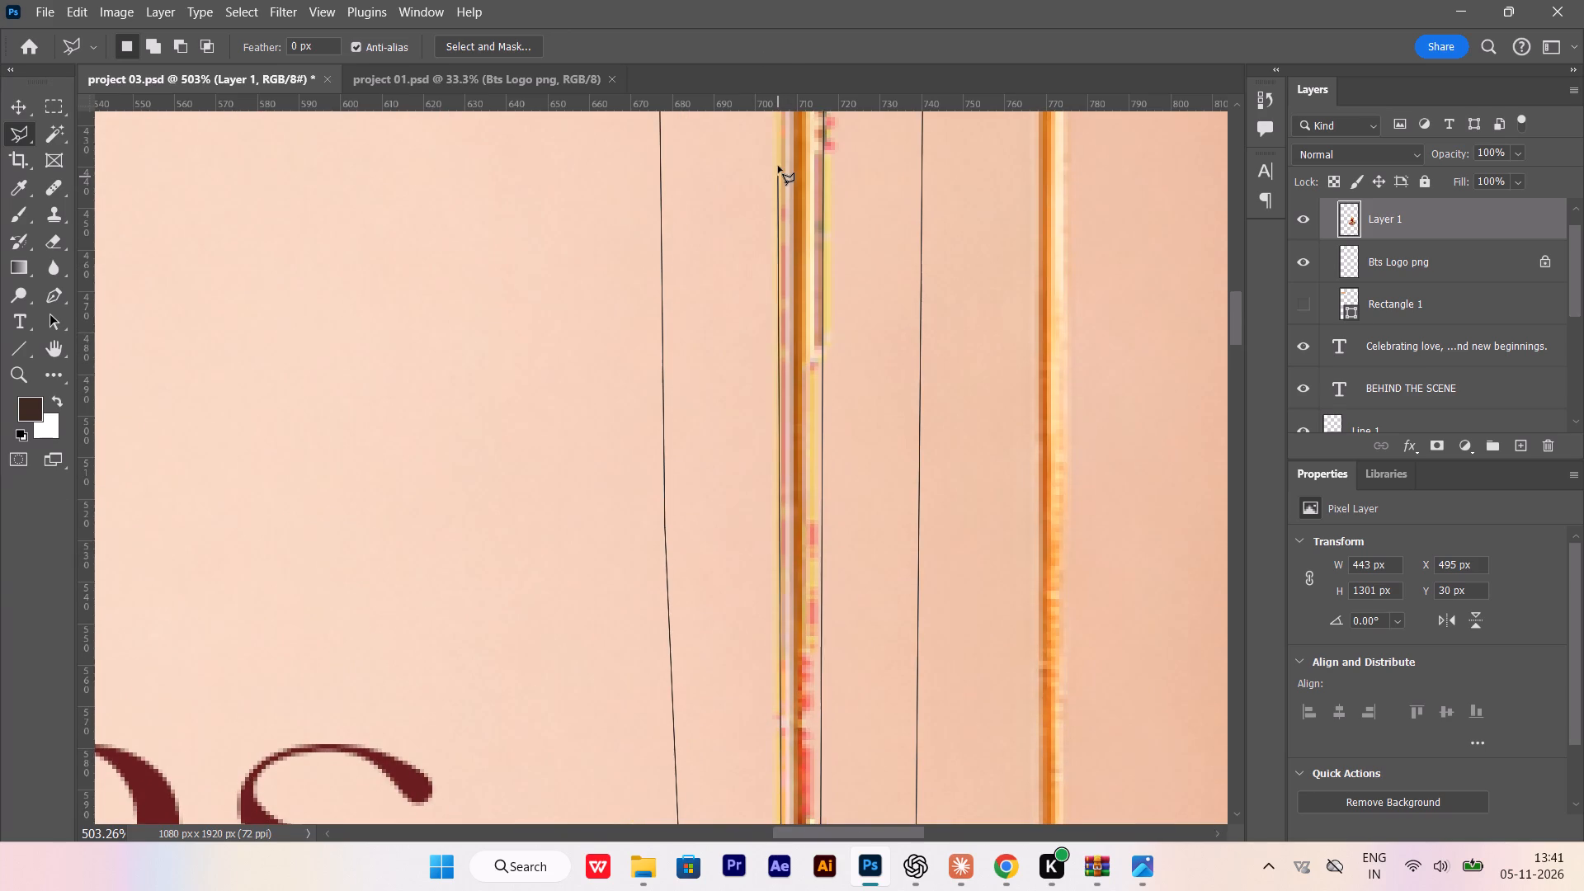
pyautogui.click(782, 114)
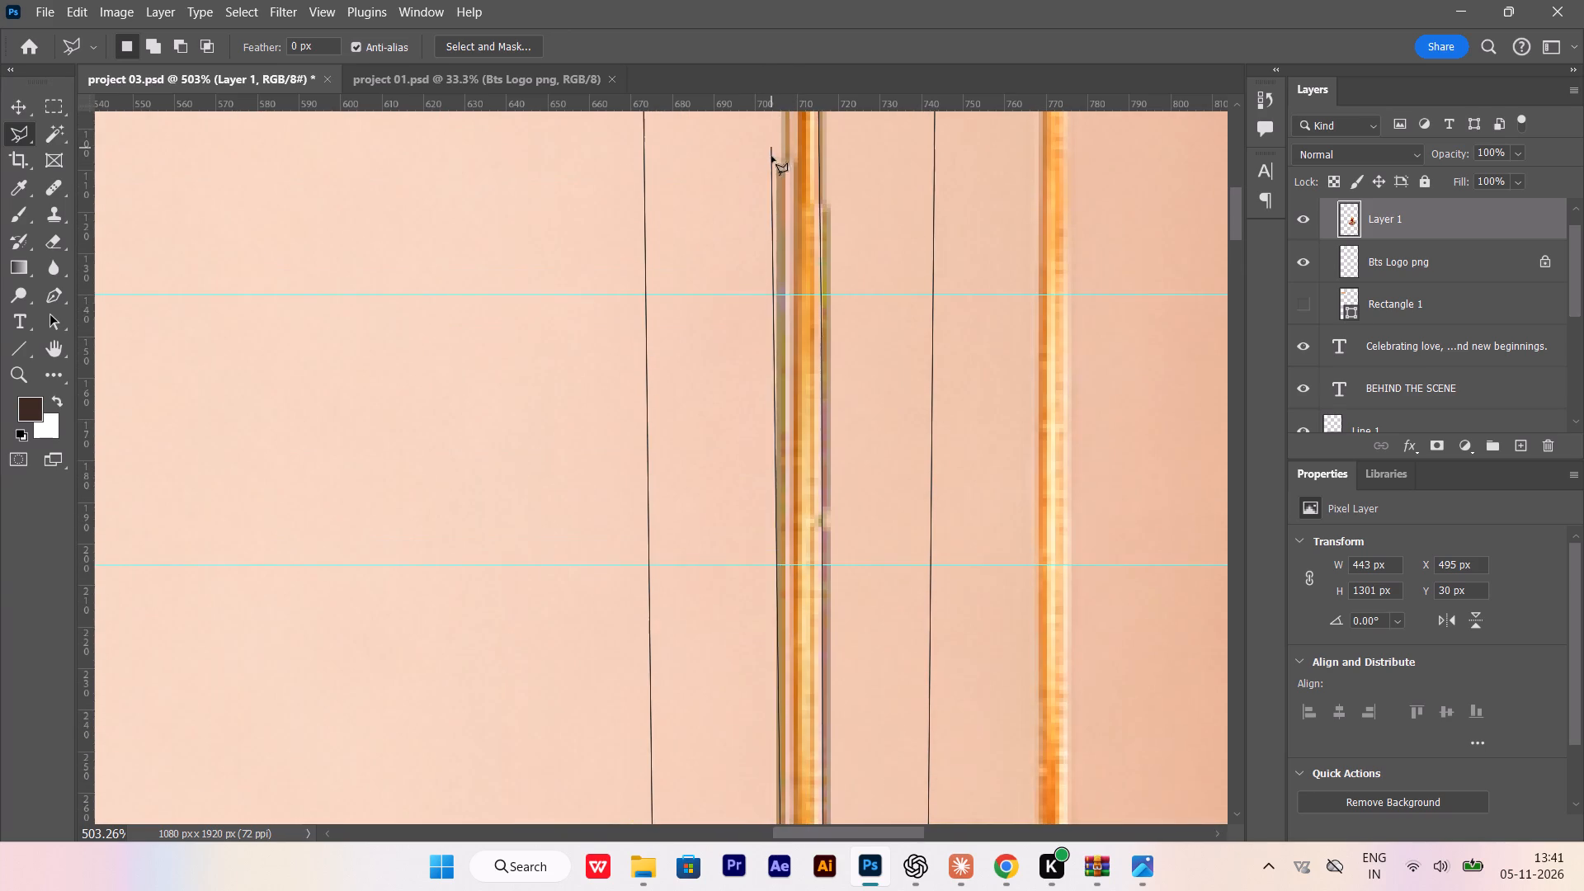
pyautogui.click(785, 148)
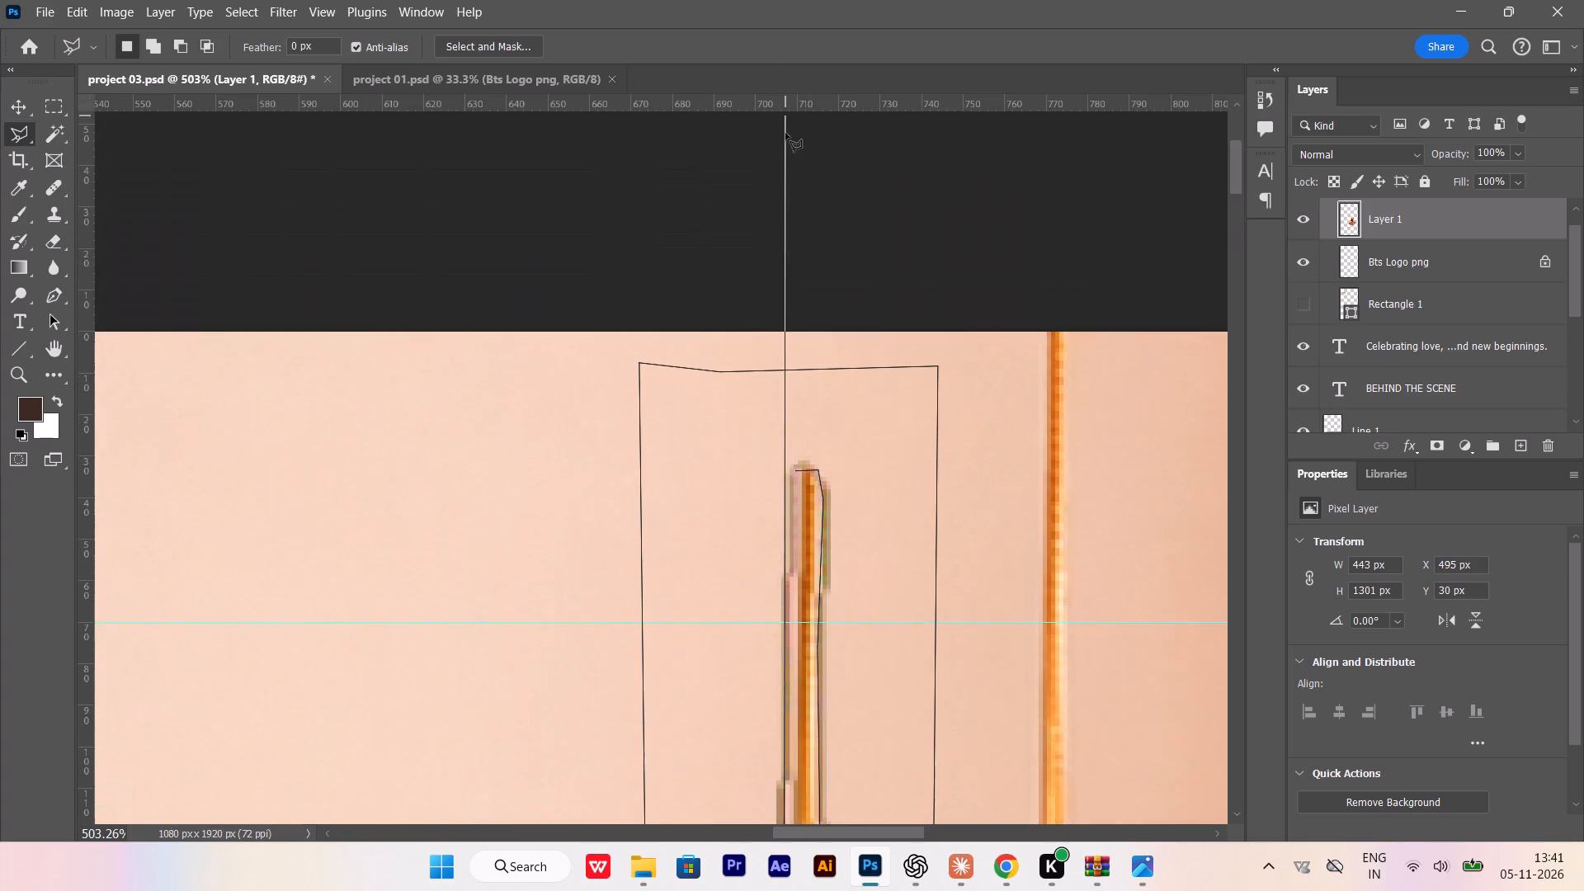
pyautogui.click(789, 374)
pyautogui.doubleClick(714, 372)
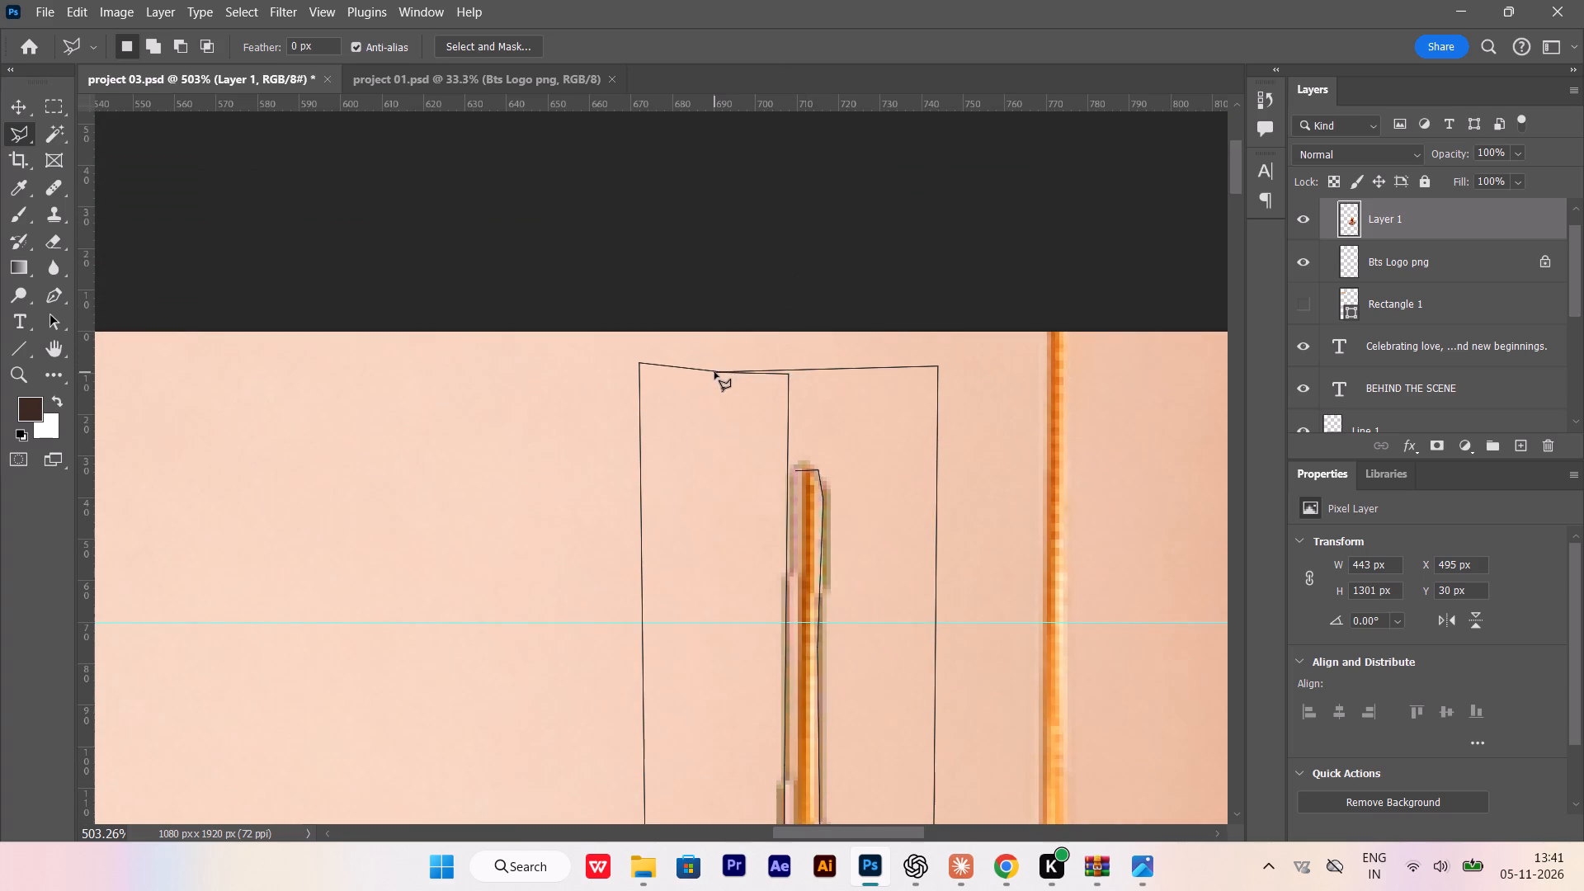
pyautogui.press('Delete')
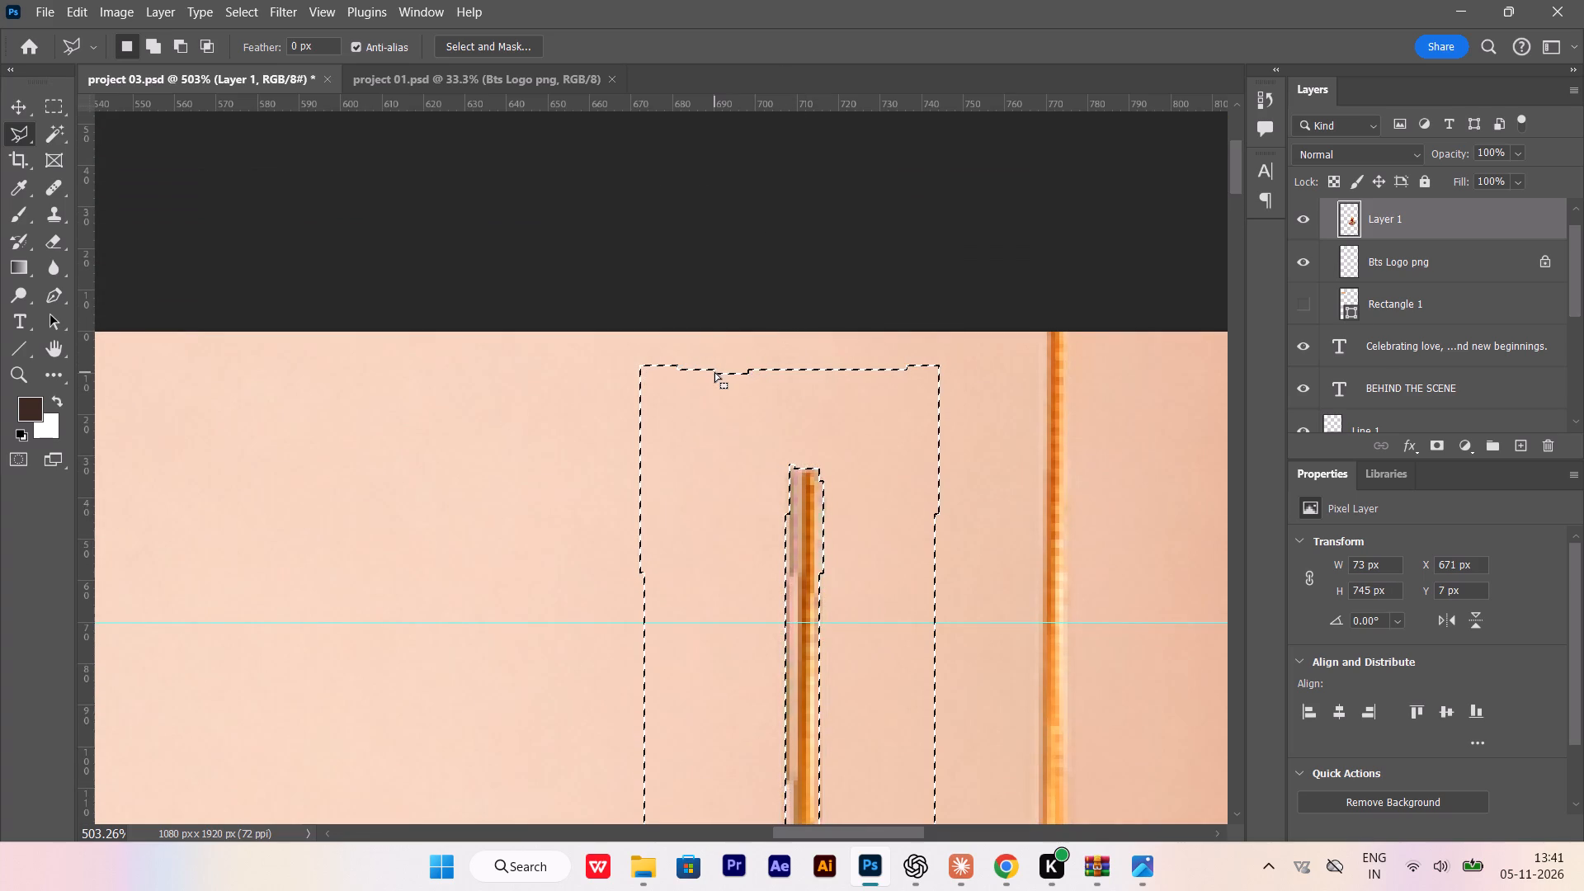
pyautogui.hotkey('ctrl', 'd')
# Outline the leftover fringe on the left of the string just above the diya's tip with the Polygonal Lasso and delete it.
pyautogui.keyDown('alt'); pyautogui.scroll(-20, 714, 375); pyautogui.keyUp('alt')
pyautogui.keyDown('alt'); pyautogui.scroll(-7, 714, 375); pyautogui.keyUp('alt')
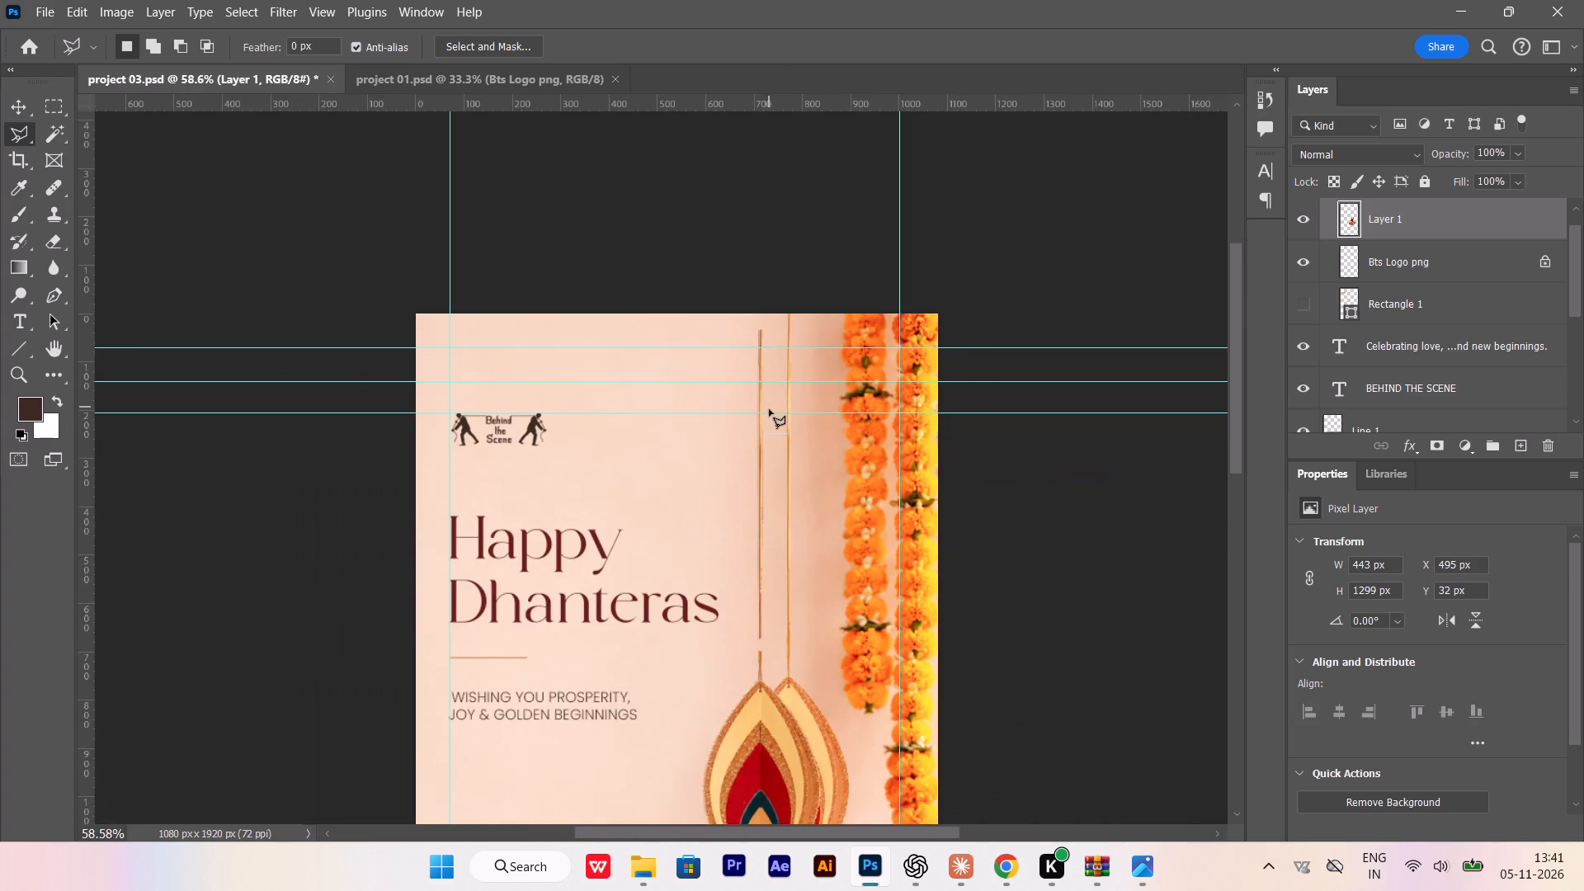
pyautogui.keyDown('alt'); pyautogui.scroll(-1, 769, 409); pyautogui.keyUp('alt')
pyautogui.keyDown('alt'); pyautogui.scroll(20, 787, 681); pyautogui.keyUp('alt')
pyautogui.keyDown('alt'); pyautogui.scroll(4, 787, 681); pyautogui.keyUp('alt')
pyautogui.scroll(-3, 699, 620)
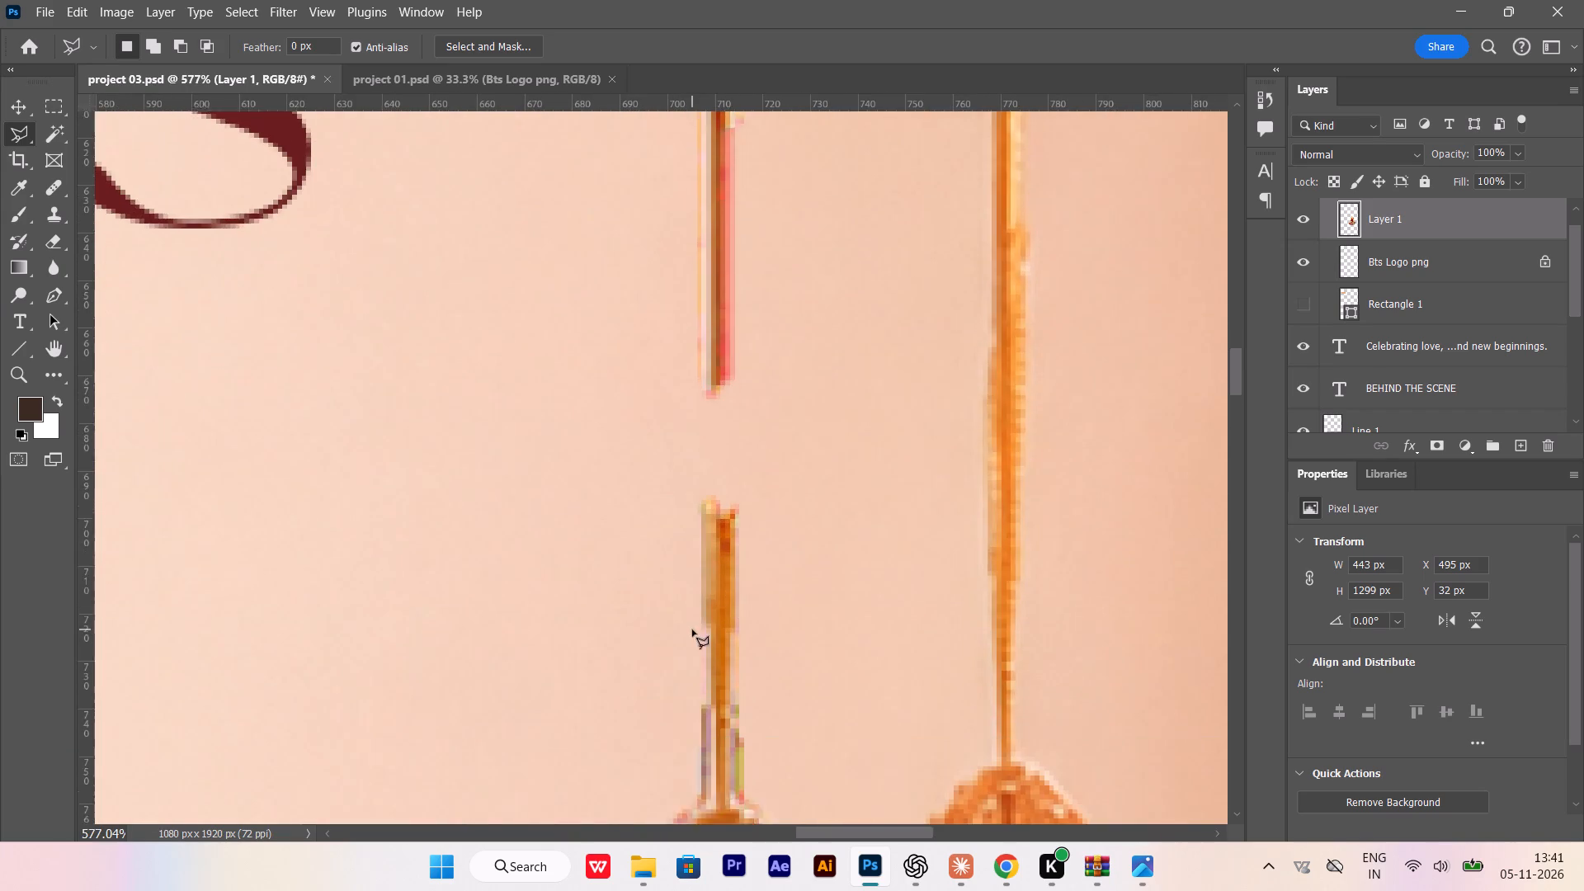
pyautogui.scroll(-13, 692, 629)
pyautogui.click(708, 506)
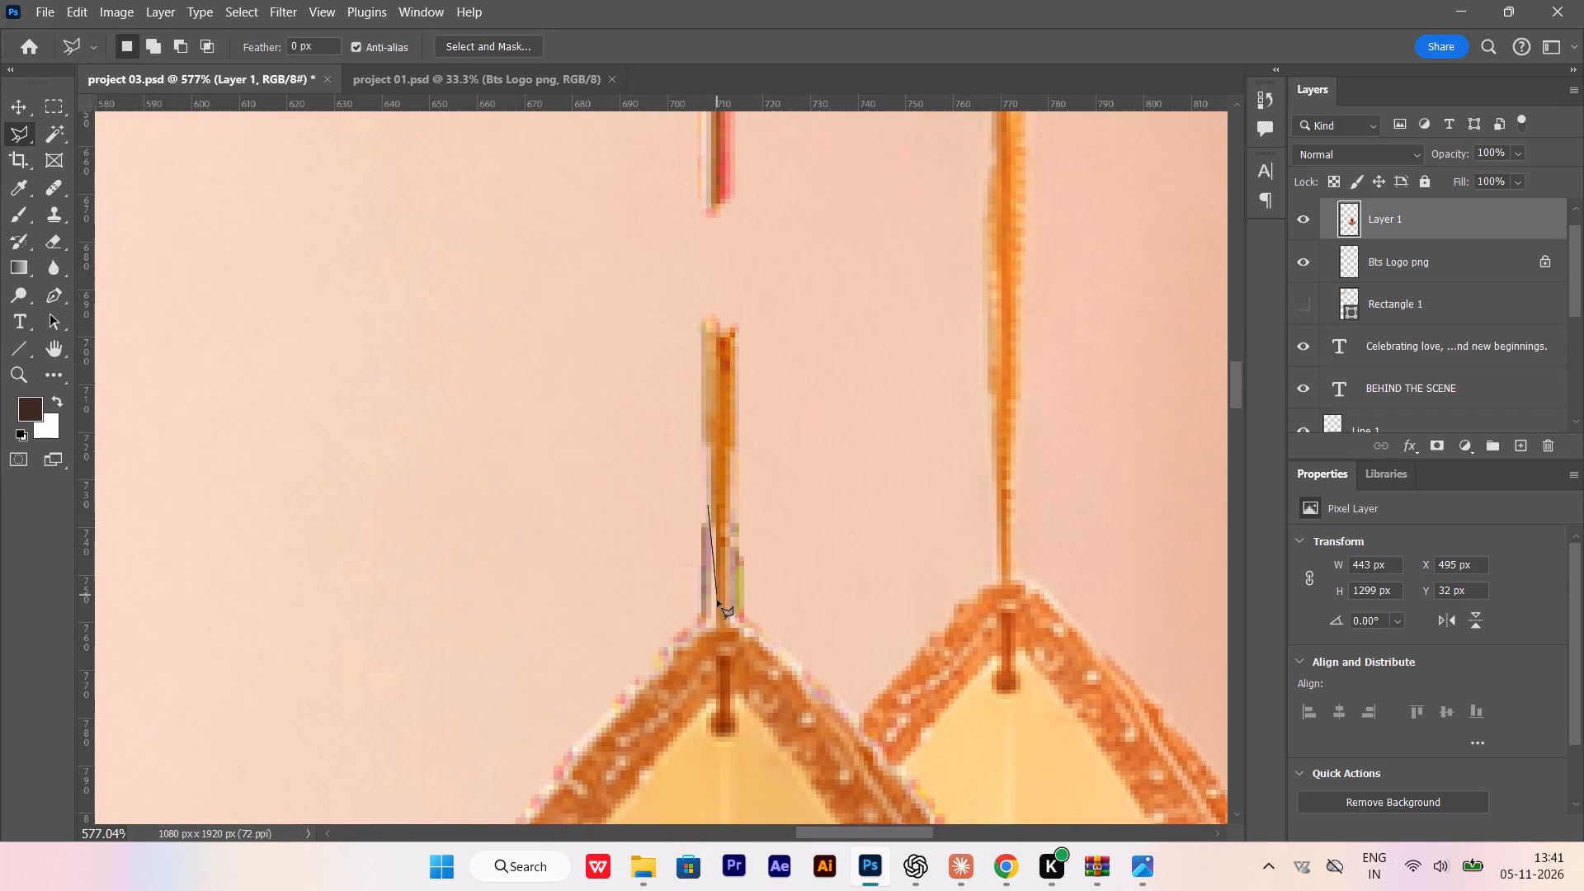
pyautogui.click(710, 614)
pyautogui.click(662, 626)
pyautogui.click(641, 526)
pyautogui.doubleClick(691, 516)
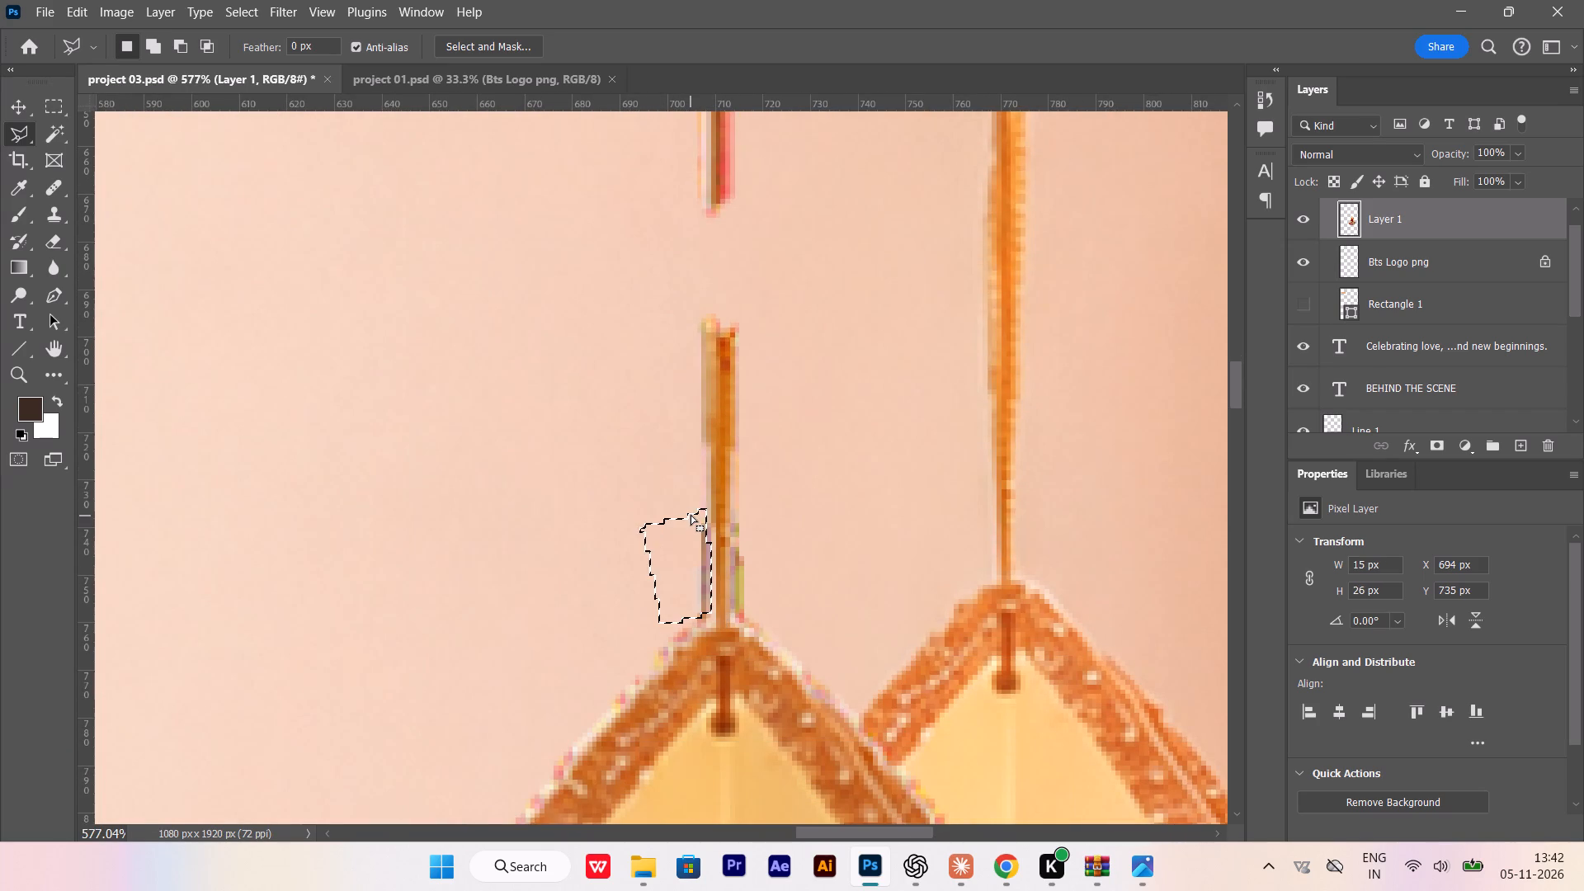
pyautogui.press('Delete')
# Outline the matching fringe on the right of the string just above the diya's tip with the Polygonal Lasso and delete it.
pyautogui.click(771, 491)
pyautogui.click(733, 511)
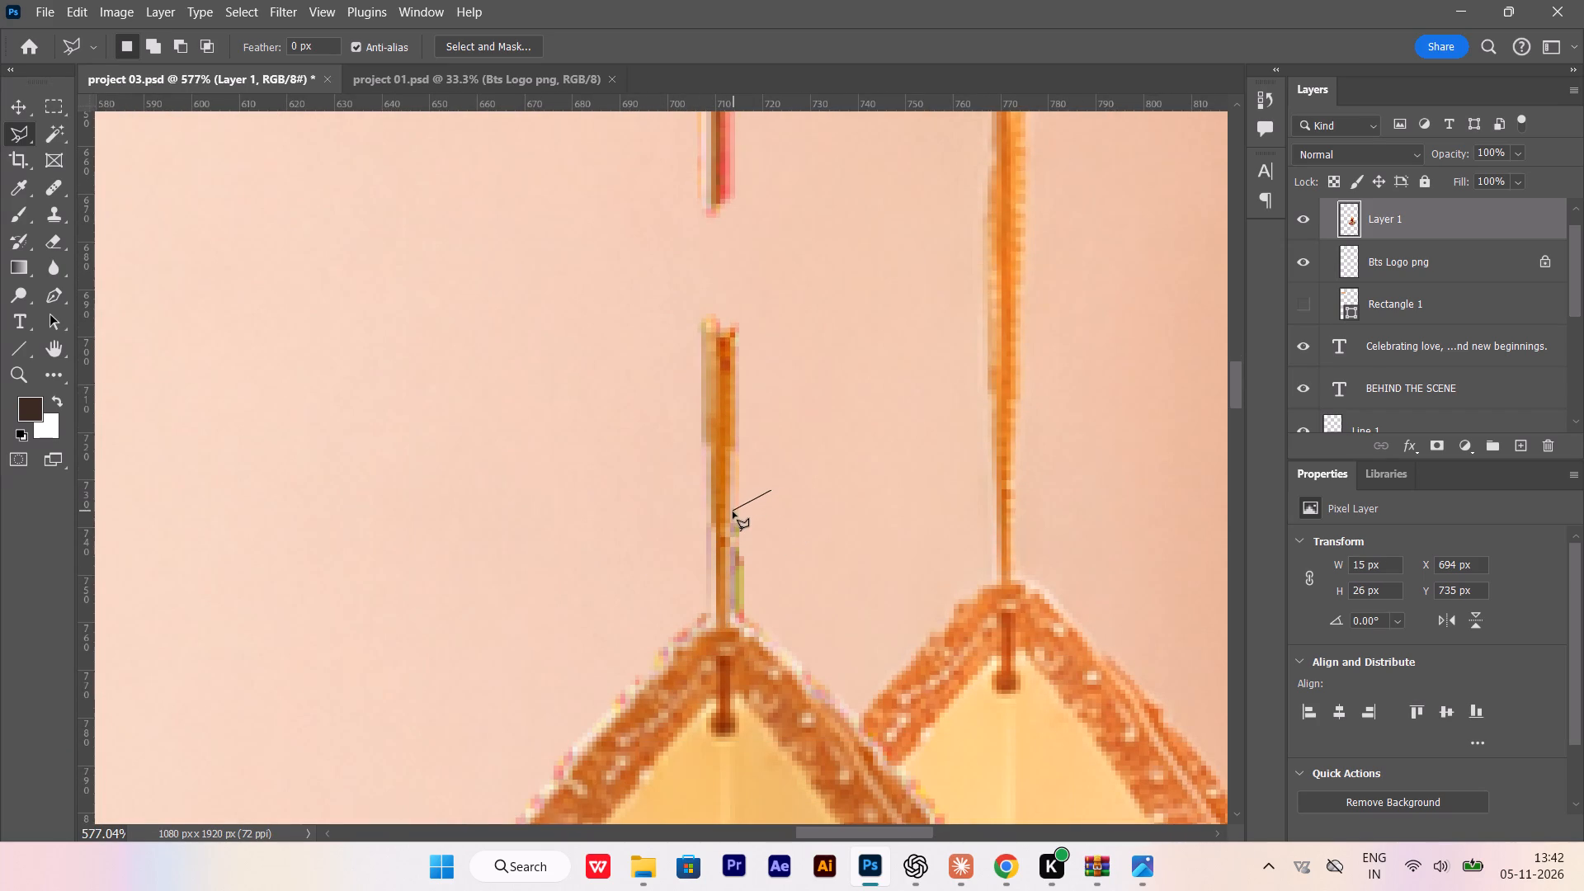
pyautogui.click(732, 596)
pyautogui.click(737, 617)
pyautogui.moveTo(778, 577); pyautogui.dragTo(785, 556)
pyautogui.click(776, 473)
pyautogui.doubleClick(766, 494)
pyautogui.press('Delete')
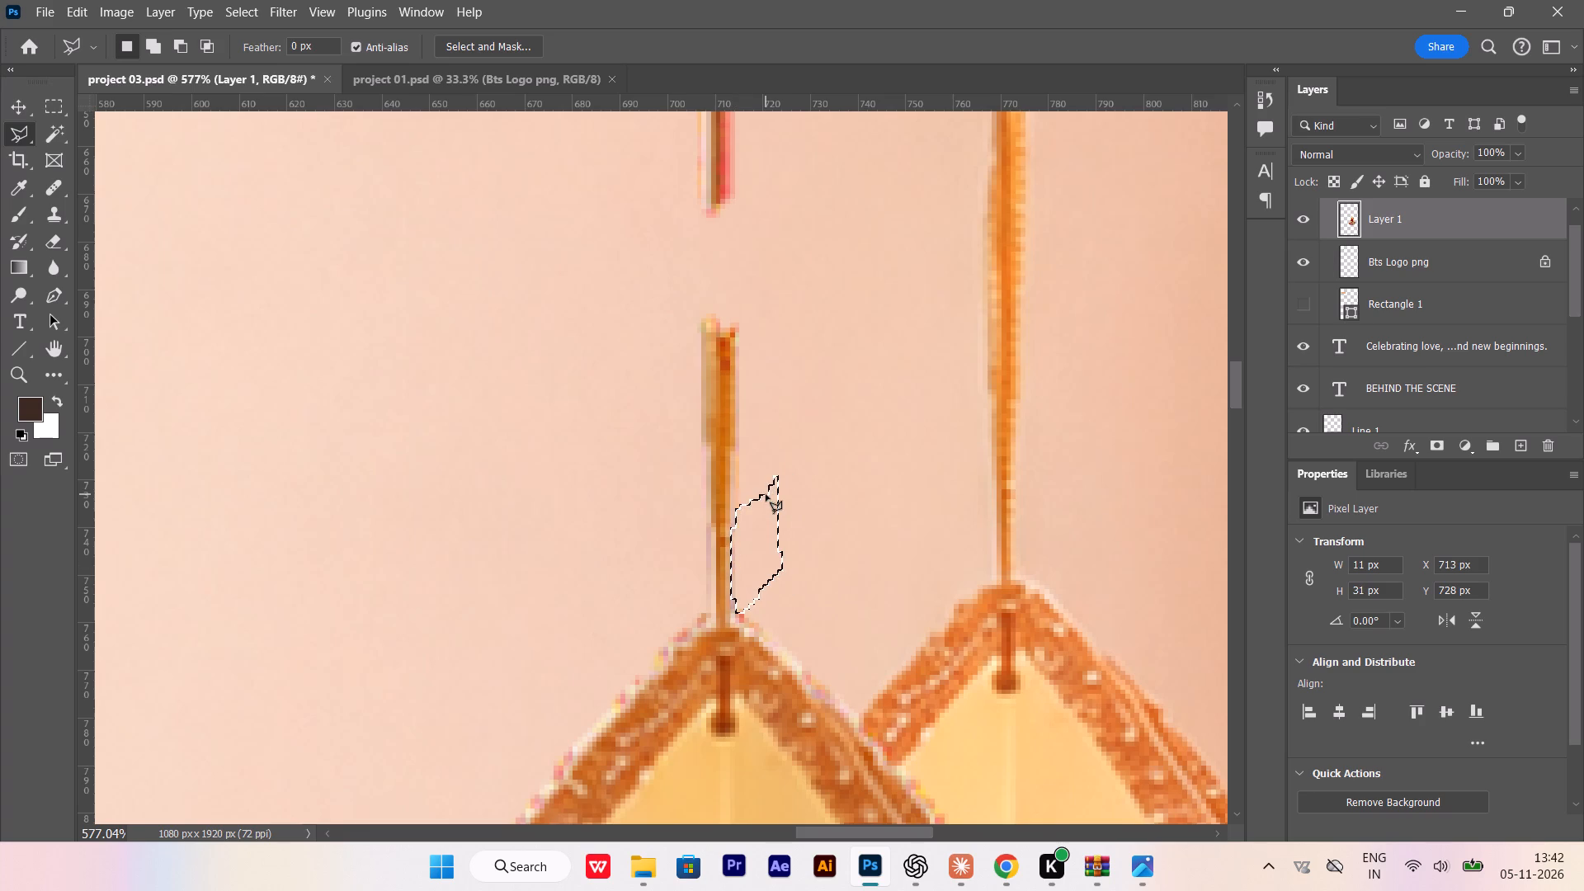
# Copy a 38 x 33 px marquee selection around the upper string's cut end to a new layer and stretch it to 67 px tall across the gap.
pyautogui.hotkey('ctrl', 'd')
pyautogui.scroll(13, 750, 527)
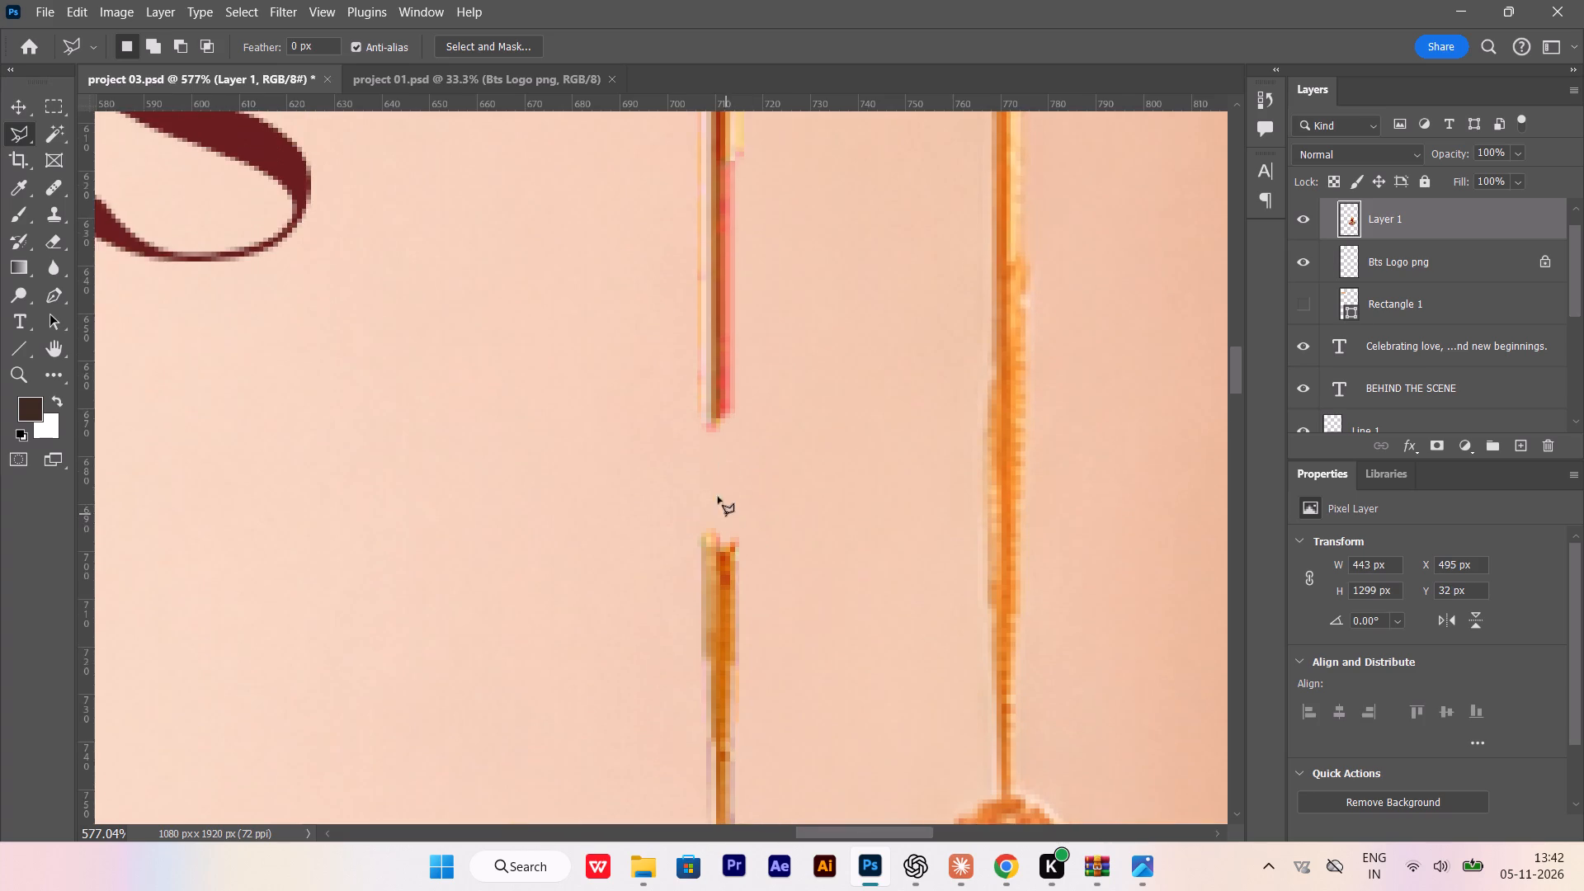
pyautogui.keyDown('alt'); pyautogui.scroll(1, 720, 415); pyautogui.keyUp('alt')
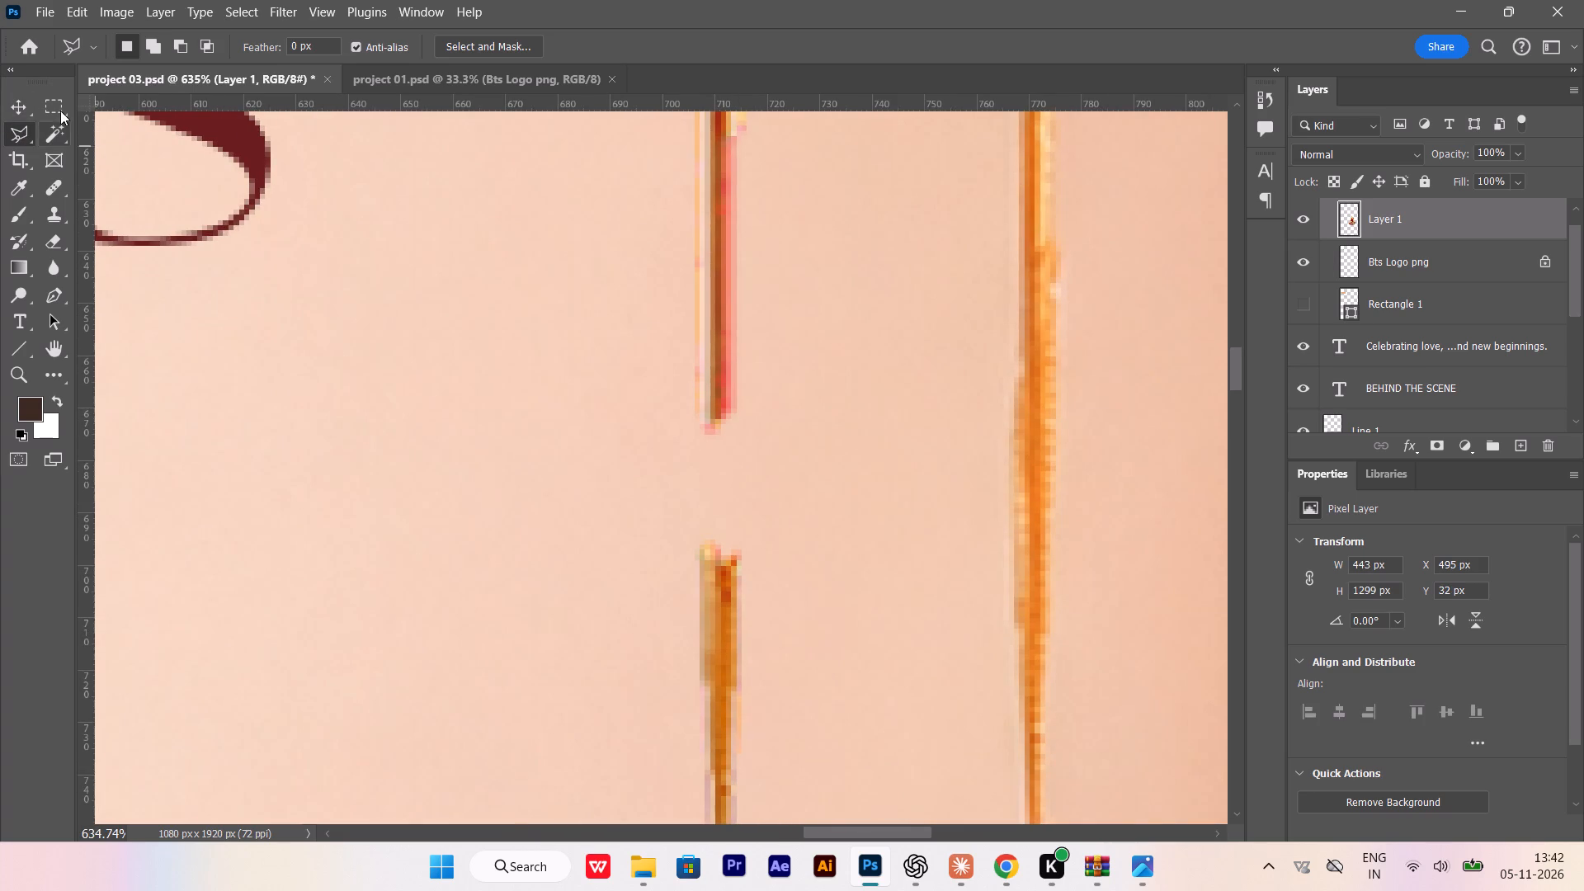
pyautogui.click(60, 110)
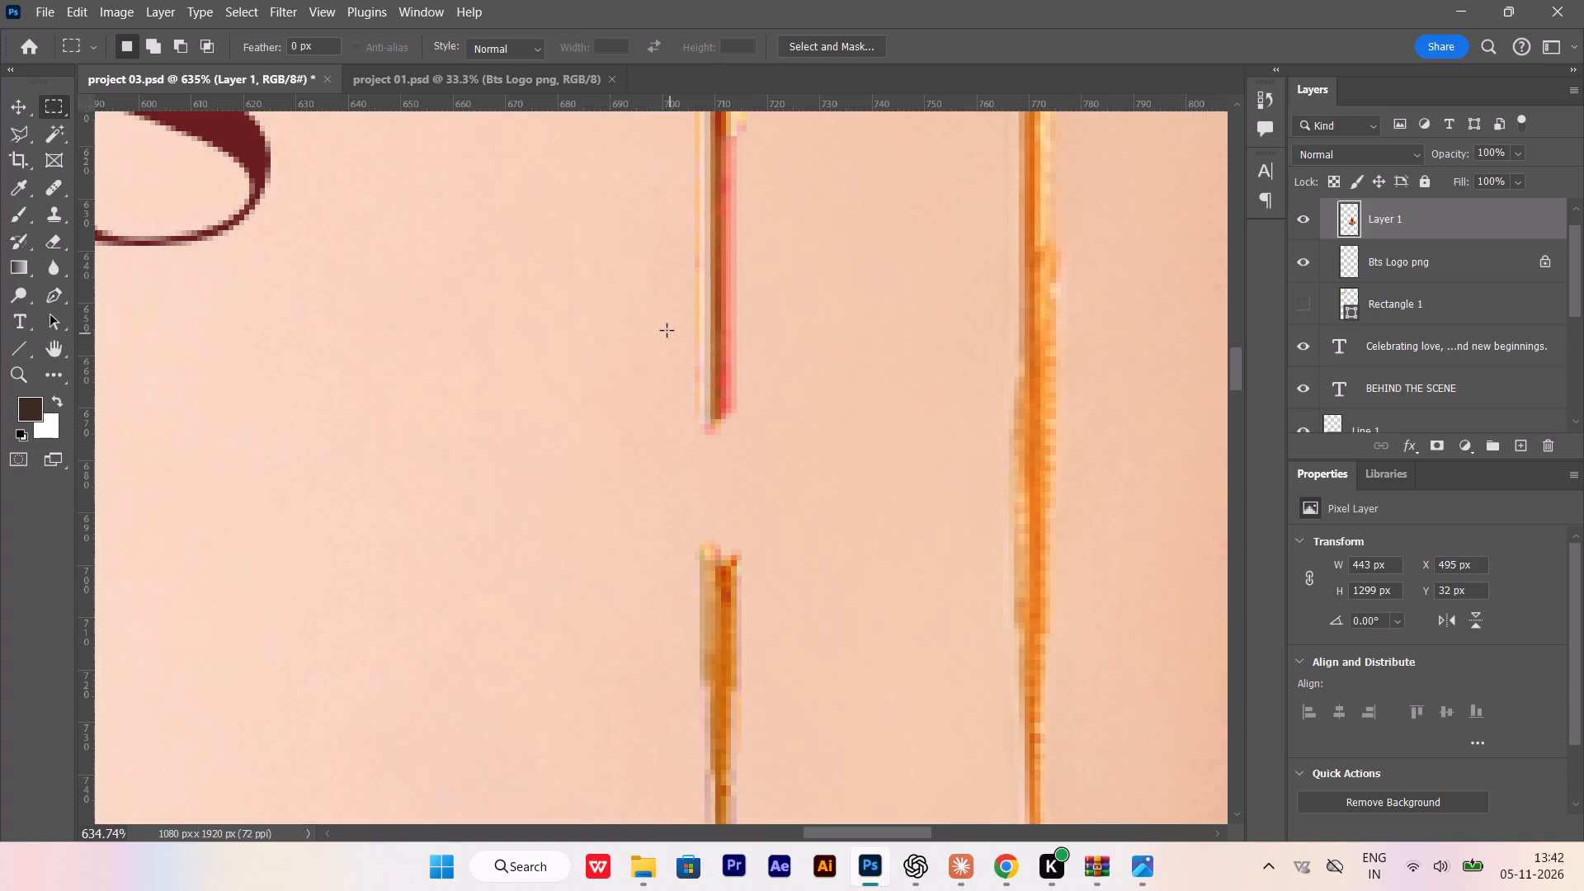
pyautogui.moveTo(616, 330); pyautogui.dragTo(804, 490)
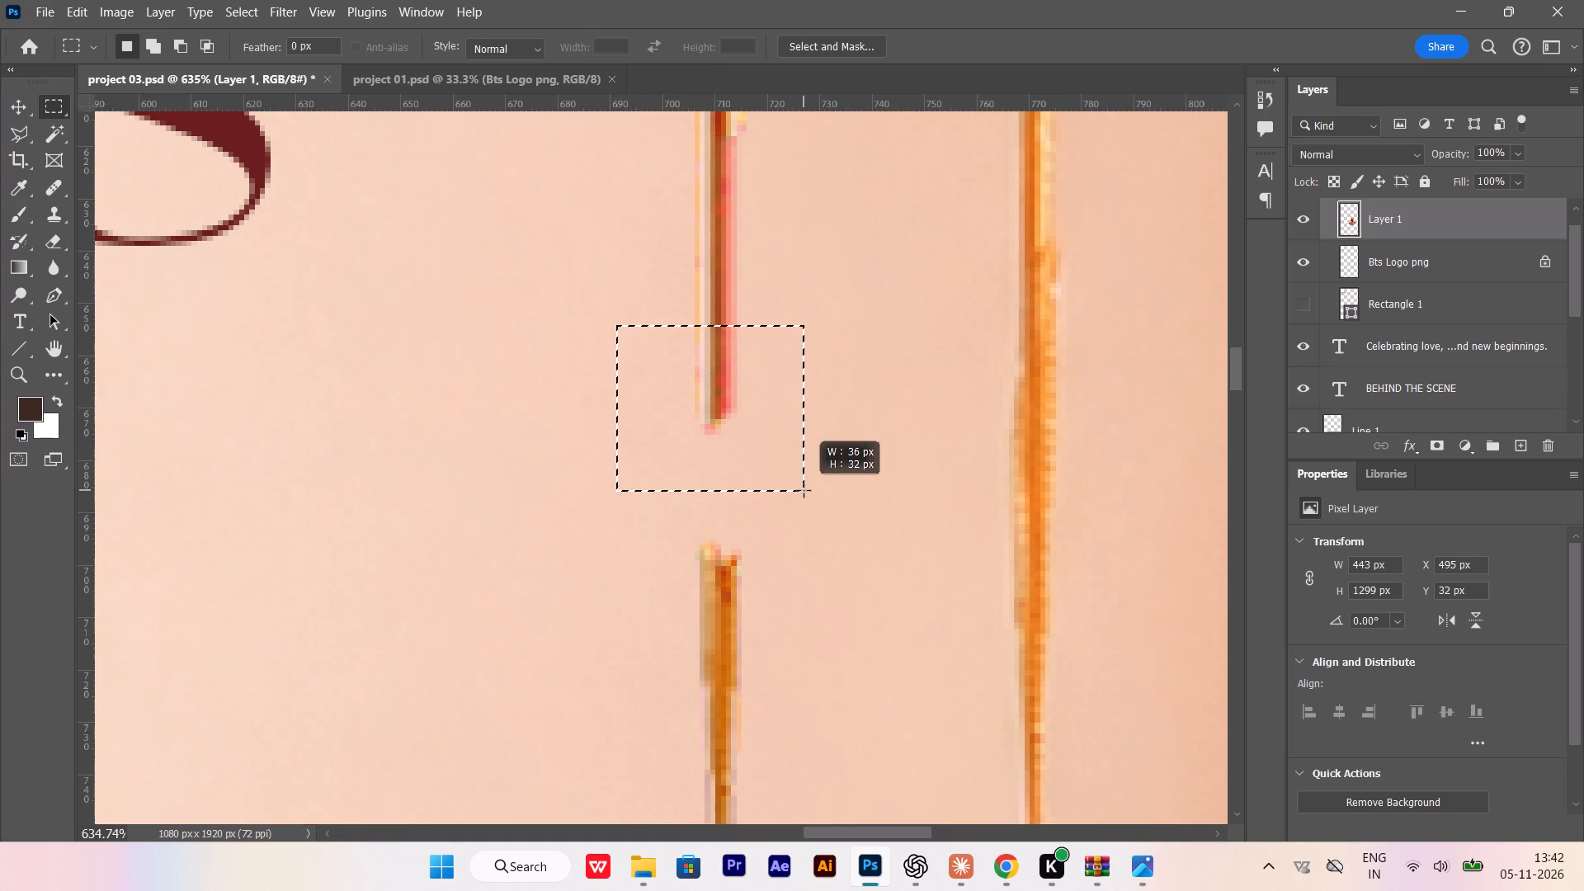
pyautogui.moveTo(804, 490); pyautogui.dragTo(809, 493)
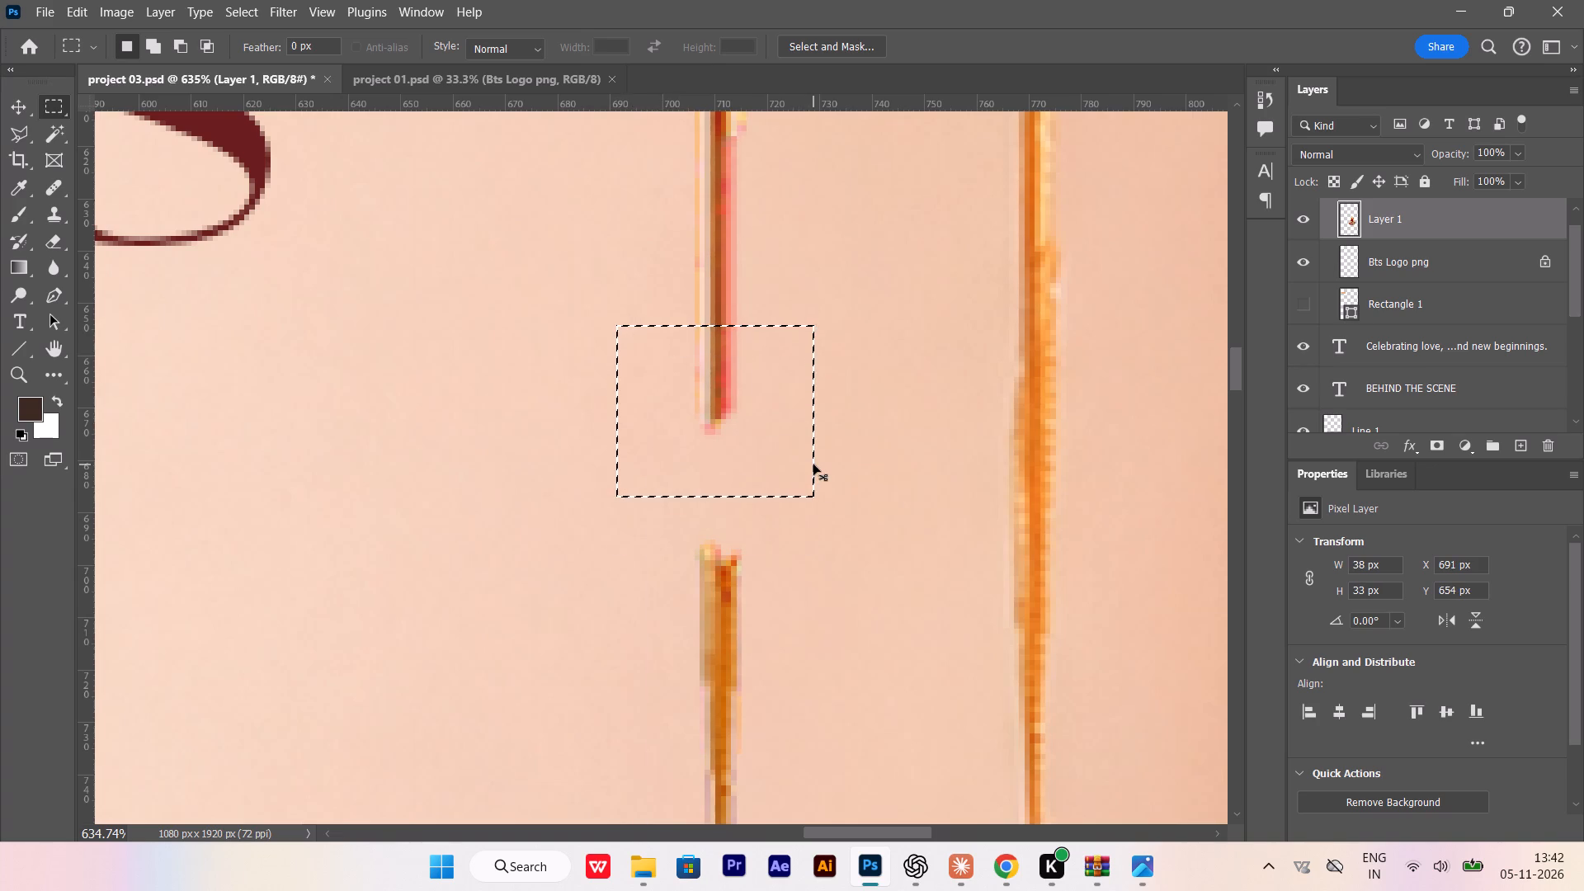
pyautogui.hotkey('ctrl', 'j')
pyautogui.hotkey('ctrl', 't')
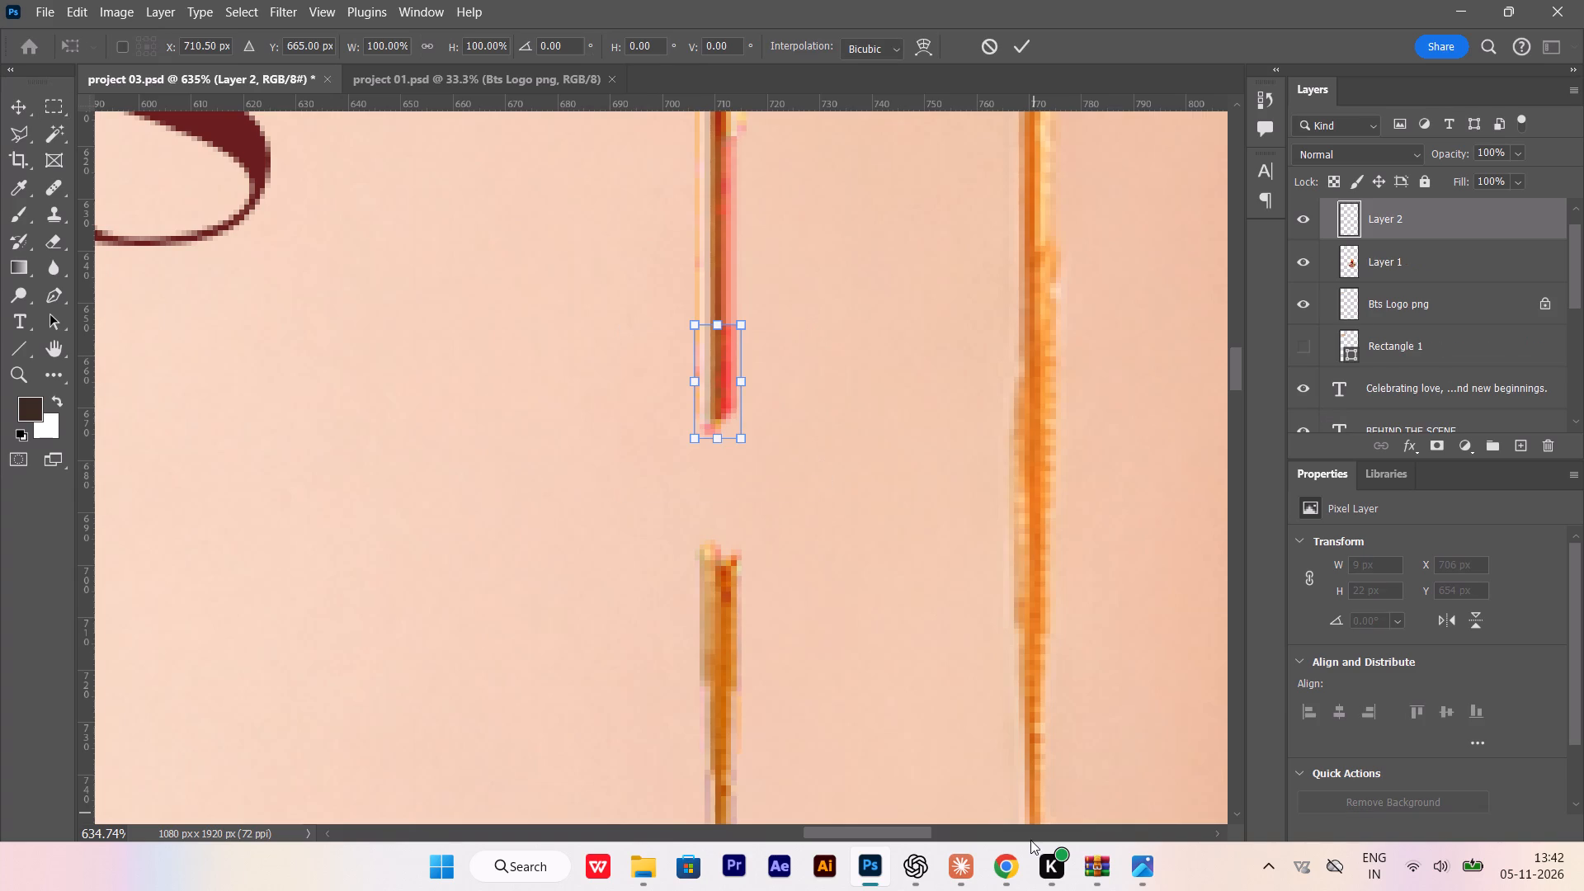
pyautogui.moveTo(723, 442); pyautogui.dragTo(719, 583)
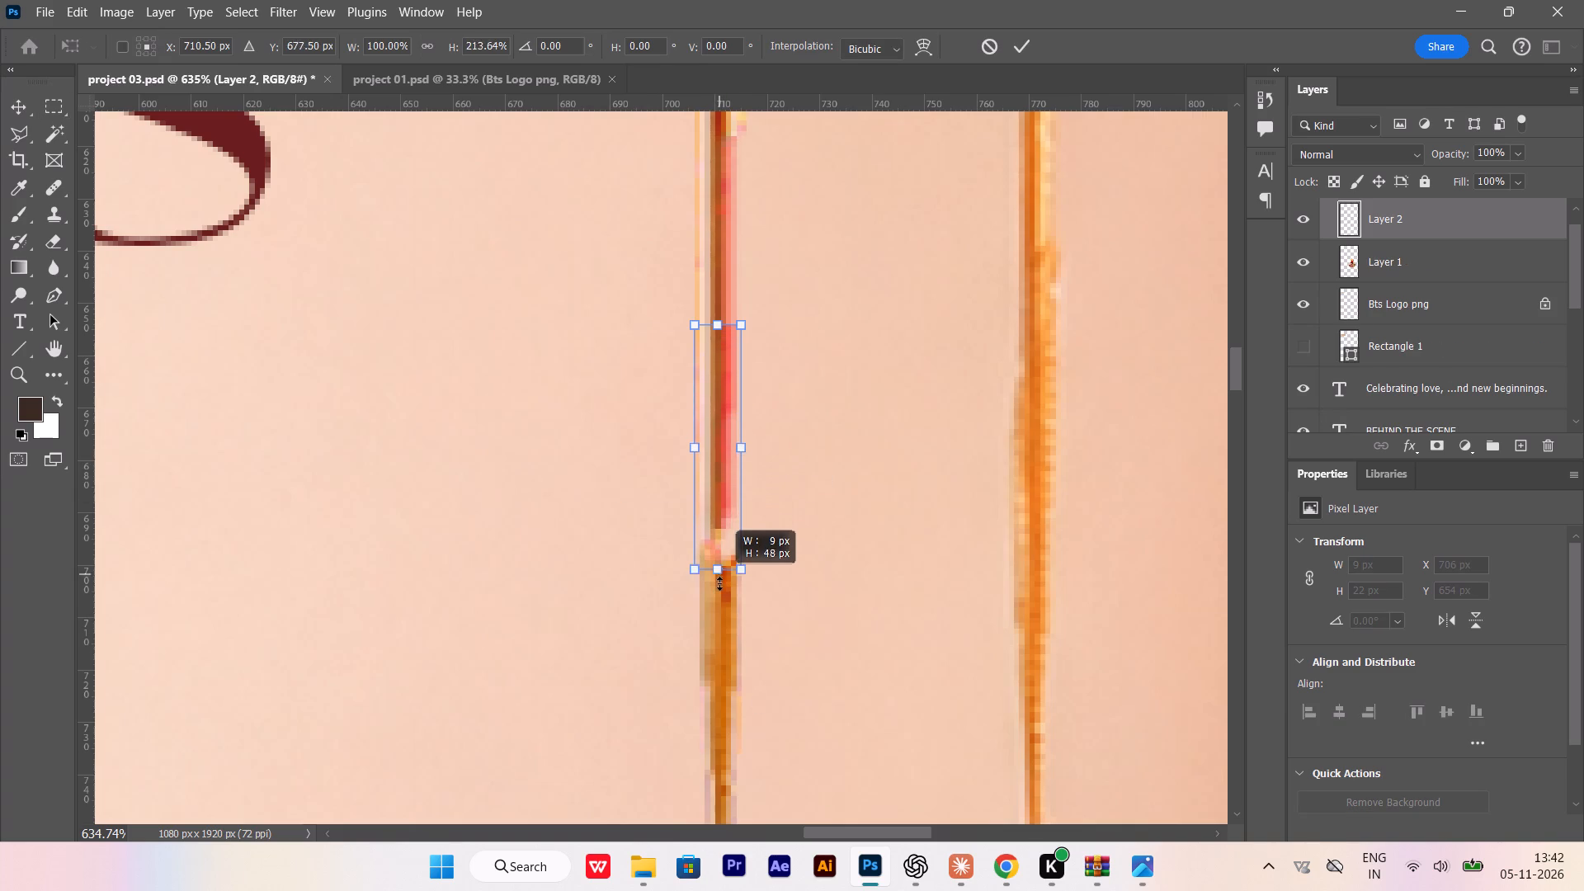
pyautogui.moveTo(719, 583); pyautogui.dragTo(723, 682)
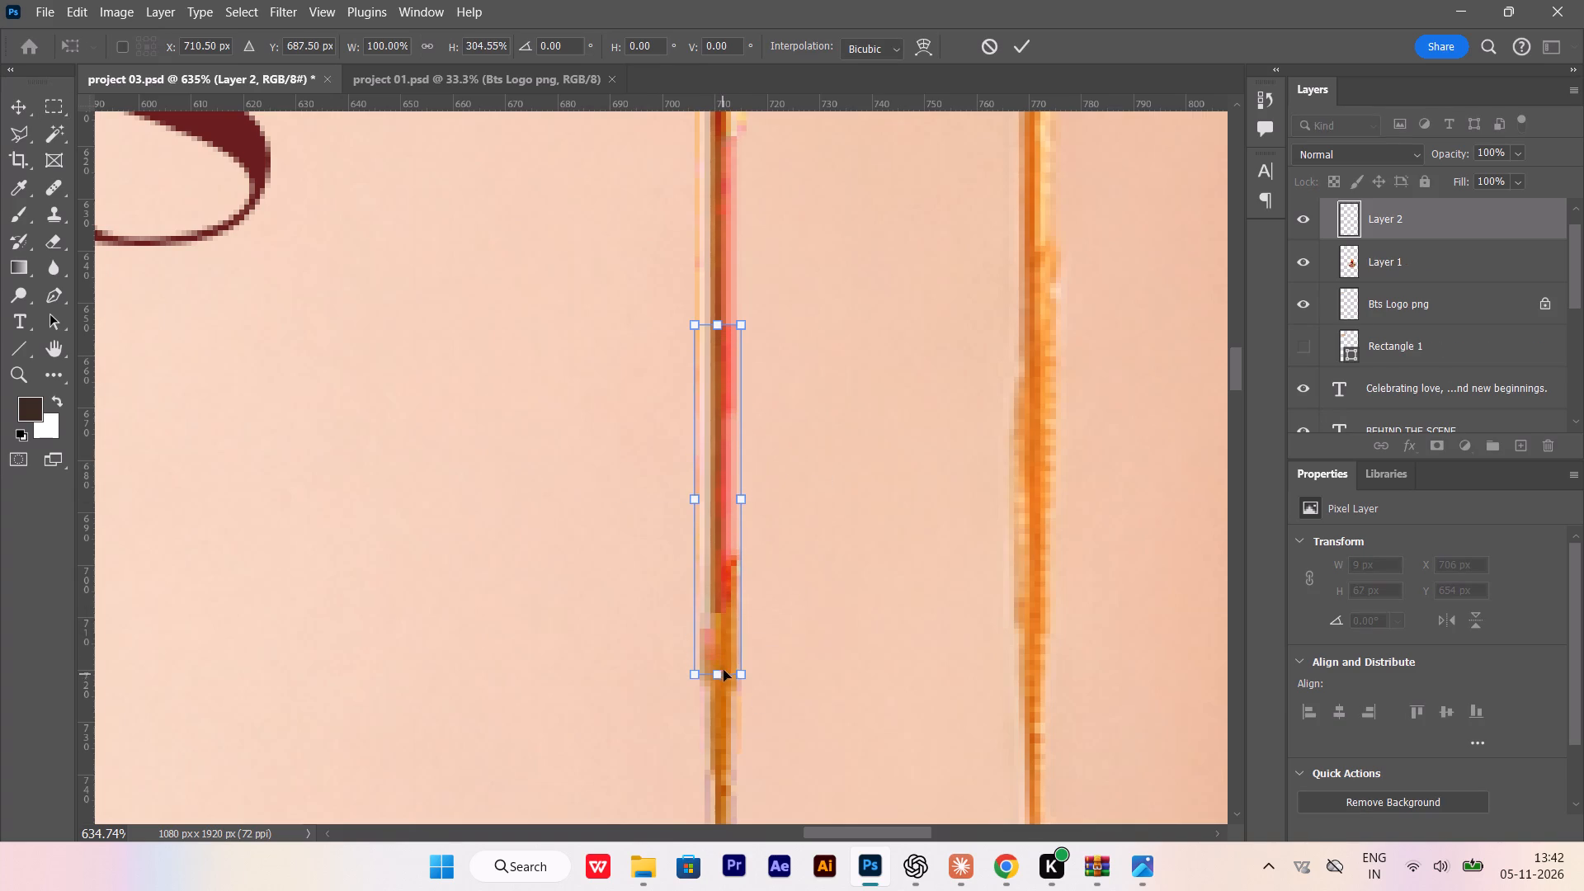
pyautogui.press('Return')
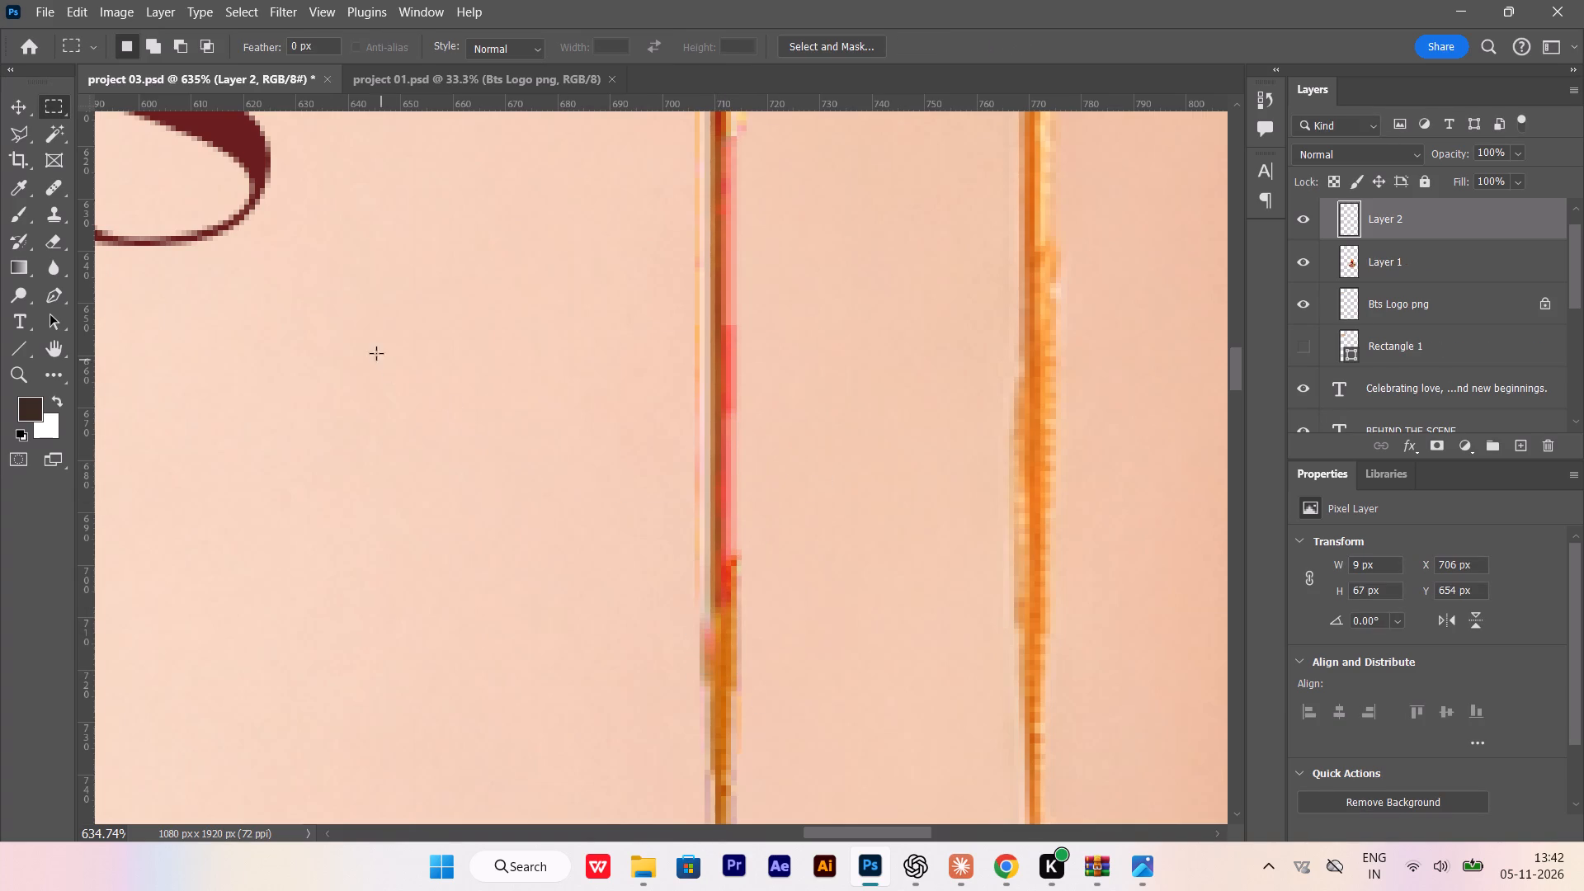
# Merge the stretched string piece with the diya's Layer 1 into a single layer.
pyautogui.click(24, 114)
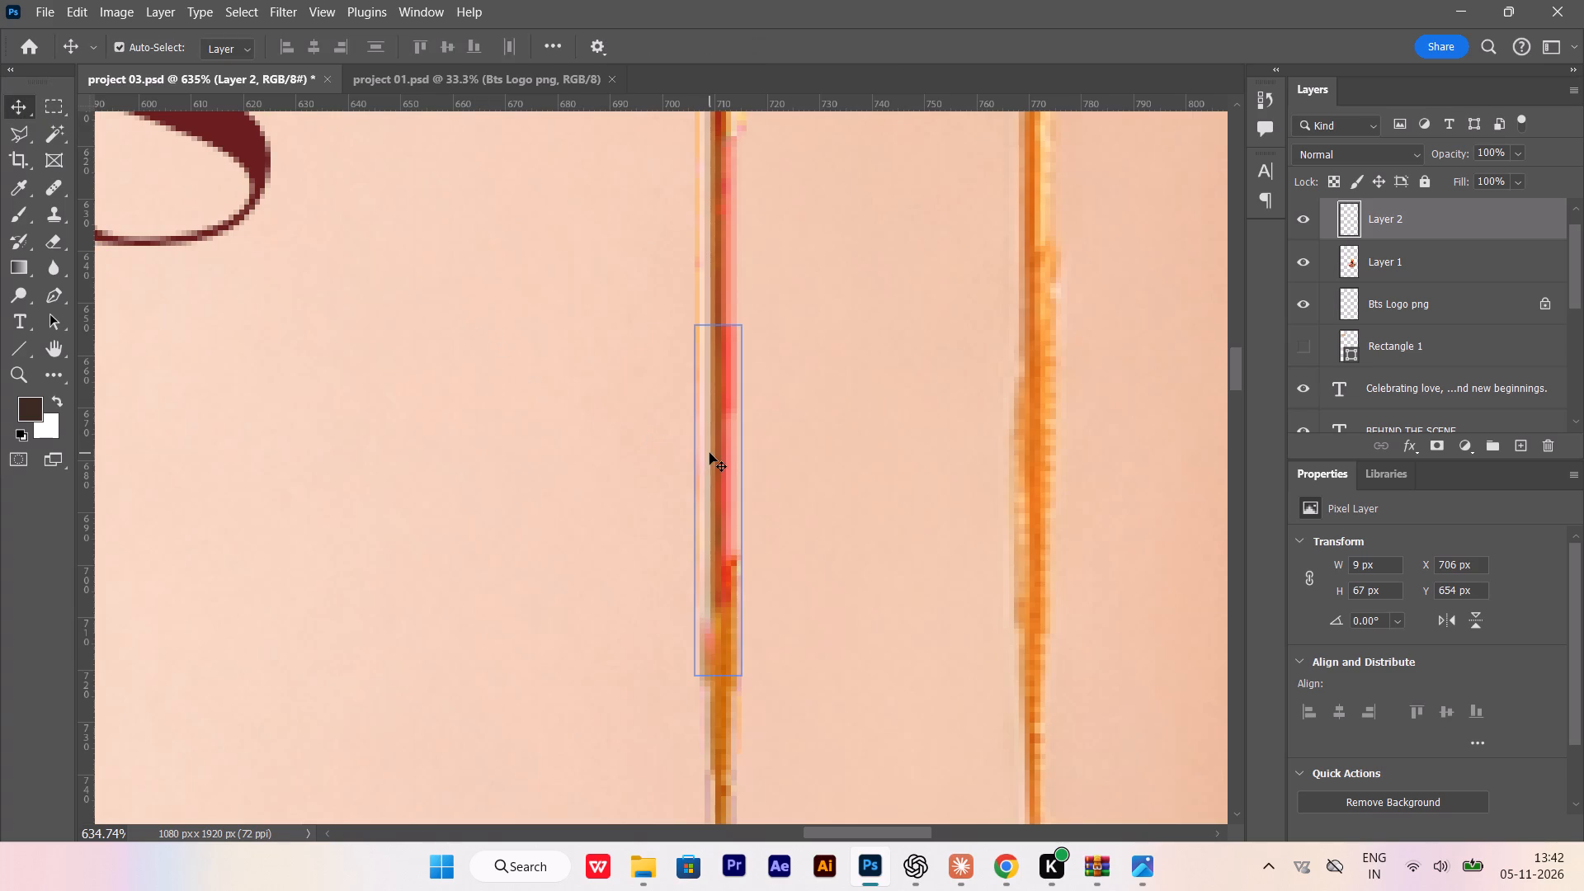
pyautogui.click(710, 454)
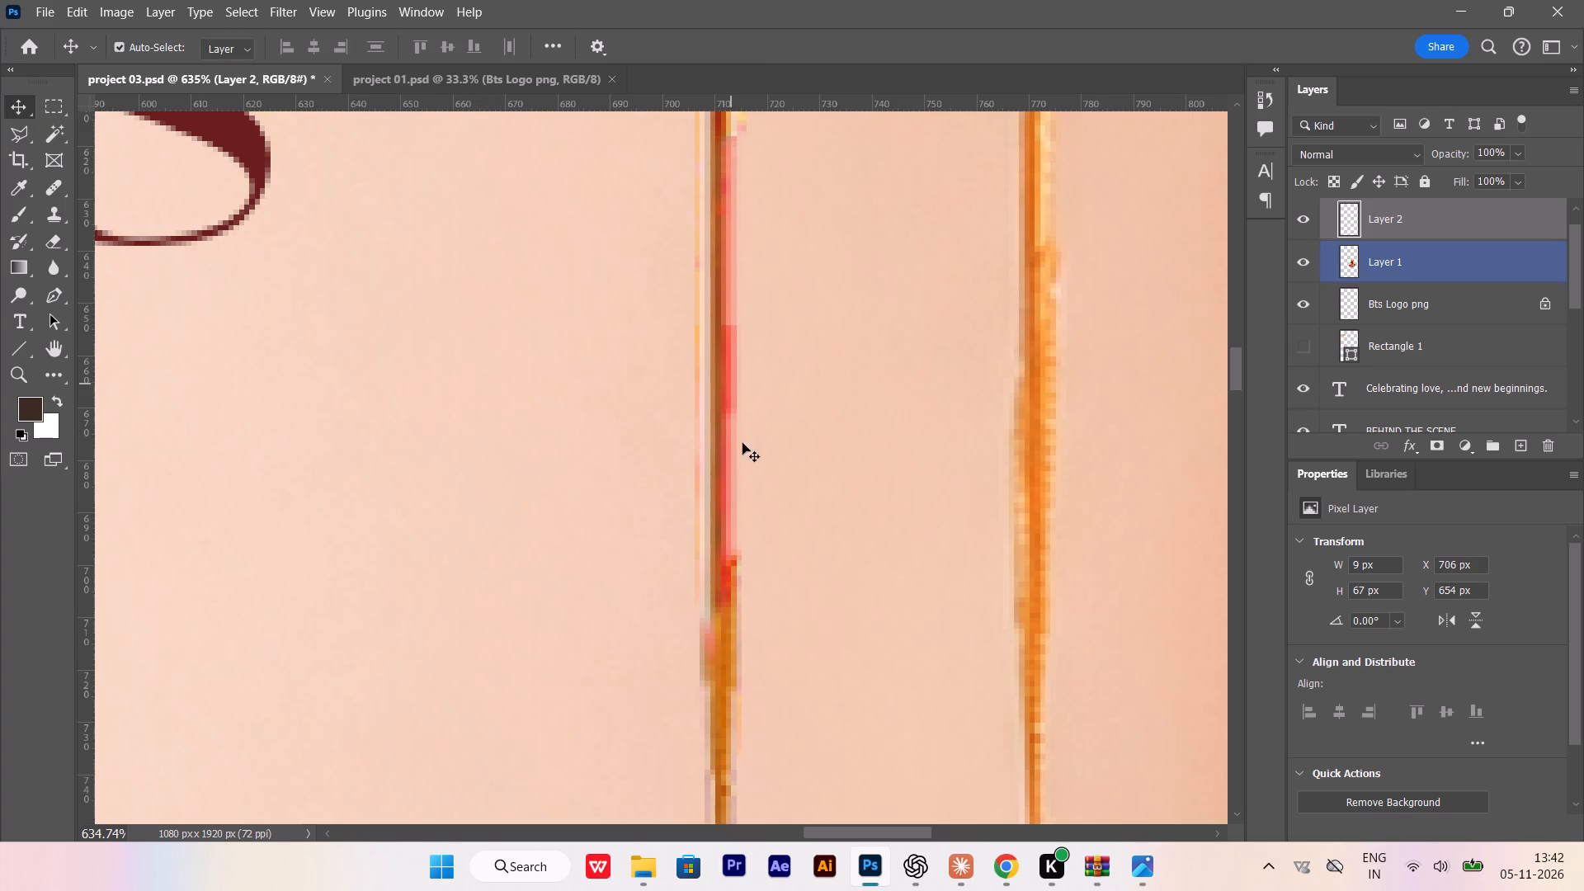
pyautogui.keyDown('shift'); pyautogui.click(724, 688); pyautogui.keyUp('shift')
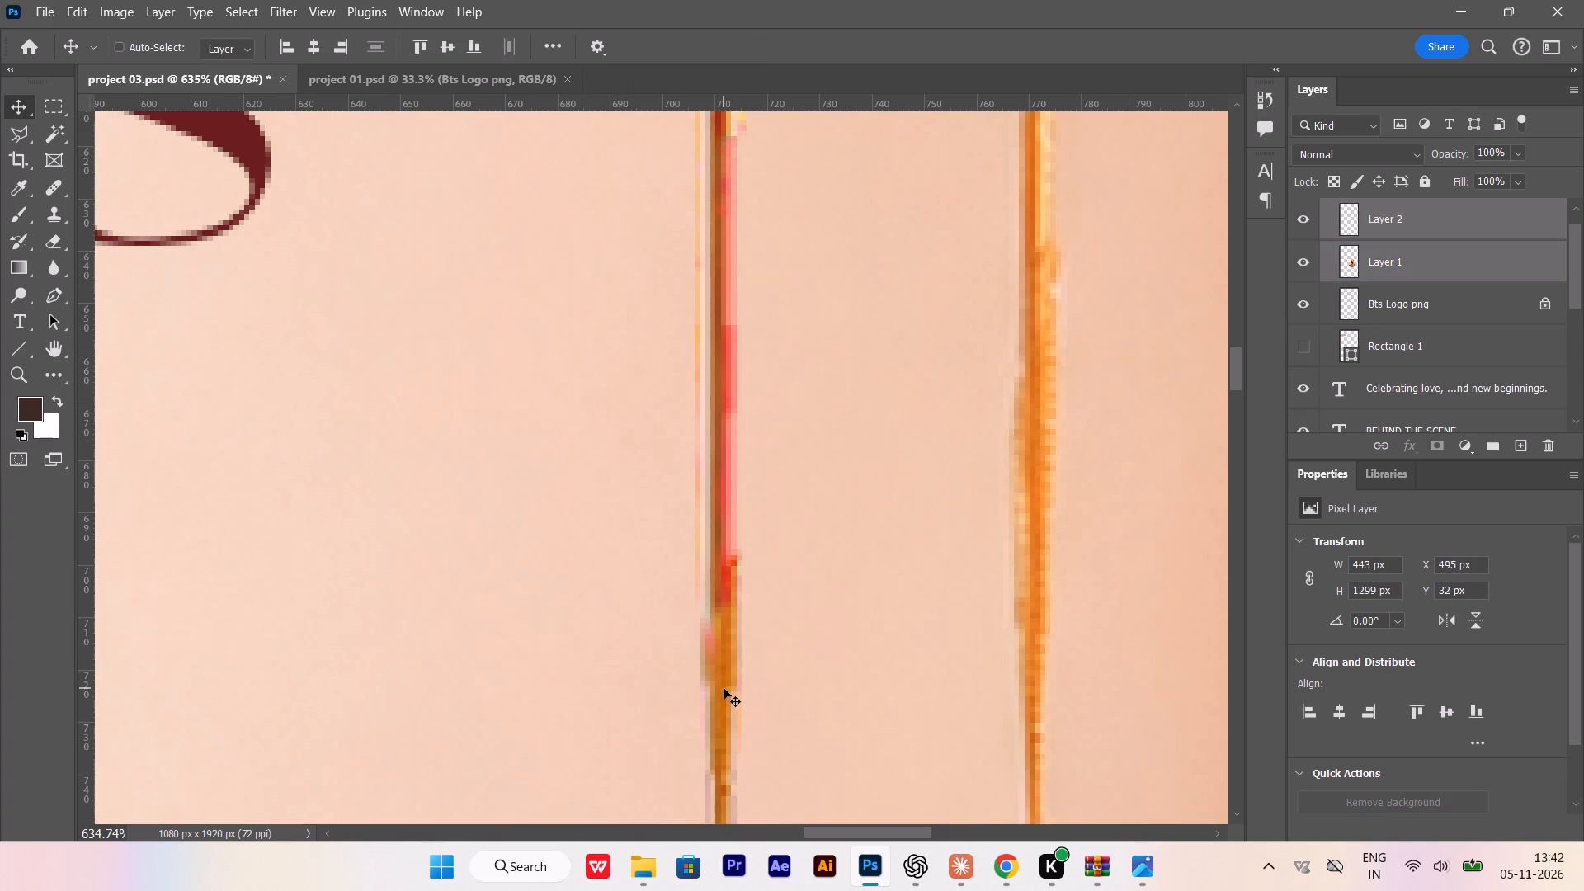
pyautogui.hotkey('ctrl', 'e')
# Examine the repaired string and the front diya against the background diya and the rest of the composition.
pyautogui.scroll(-19, 757, 588)
pyautogui.keyDown('alt'); pyautogui.scroll(-3, 771, 549); pyautogui.keyUp('alt')
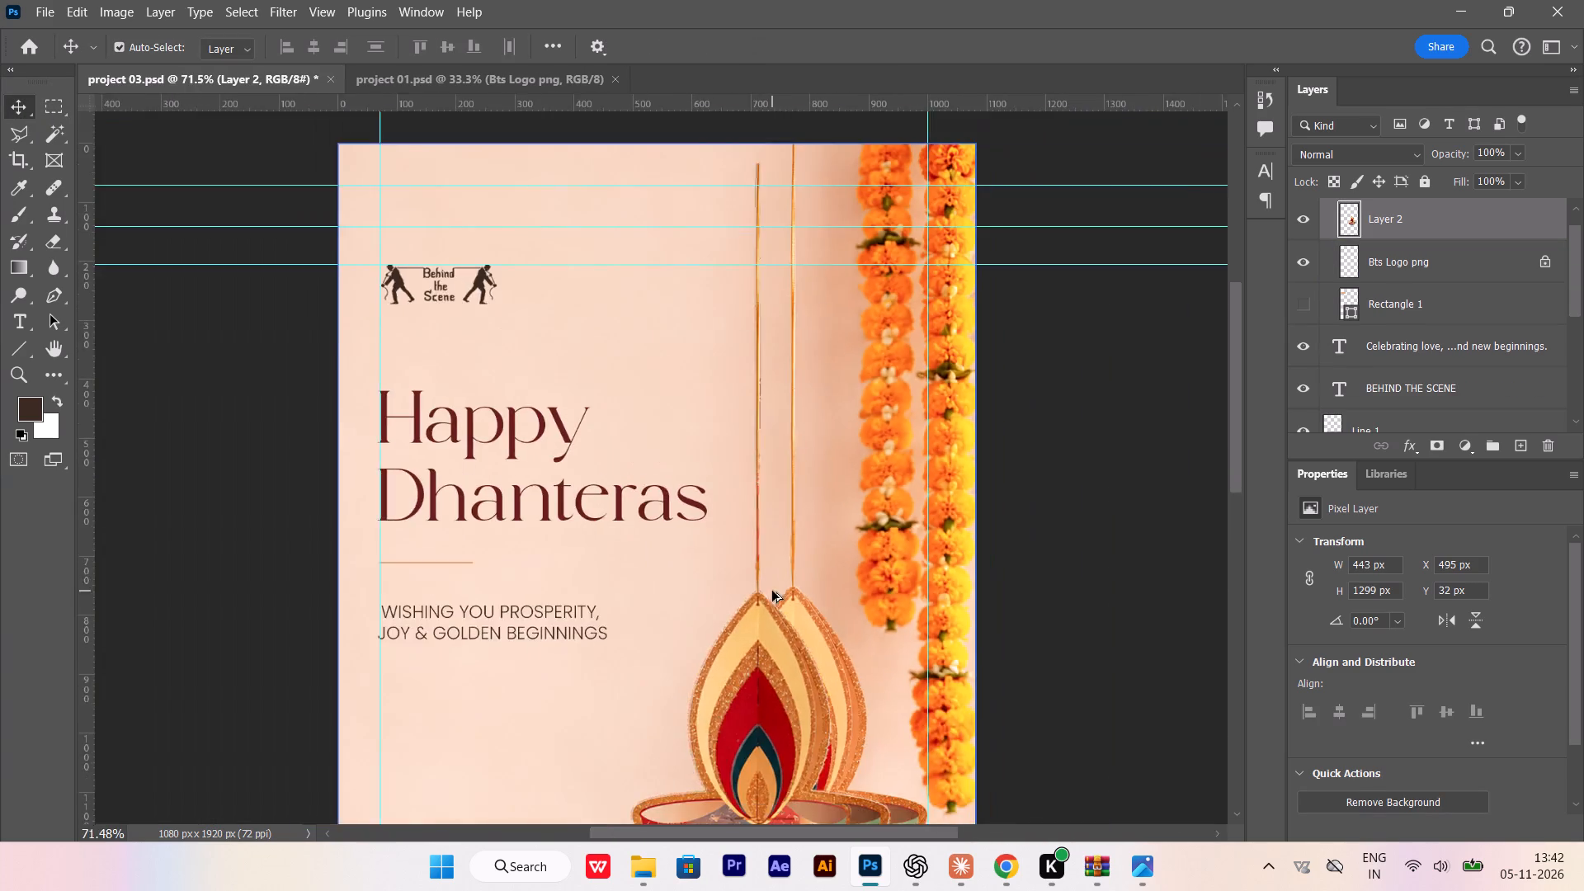
pyautogui.keyDown('alt'); pyautogui.scroll(-10, 772, 591); pyautogui.keyUp('alt')
pyautogui.keyDown('alt'); pyautogui.scroll(5, 827, 678); pyautogui.keyUp('alt')
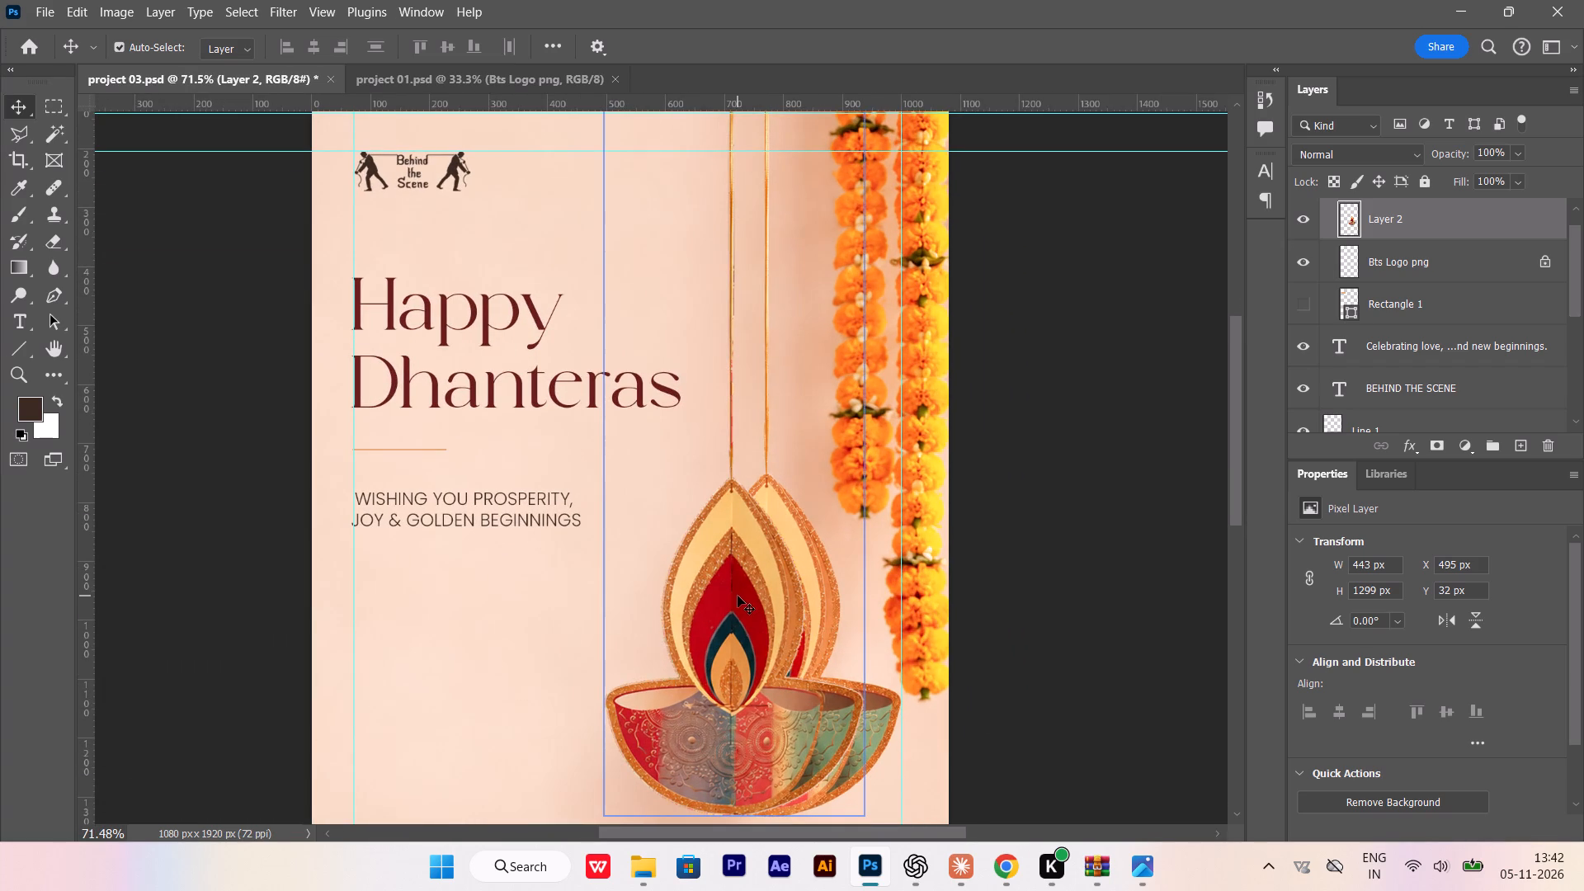
pyautogui.scroll(-1, 712, 646)
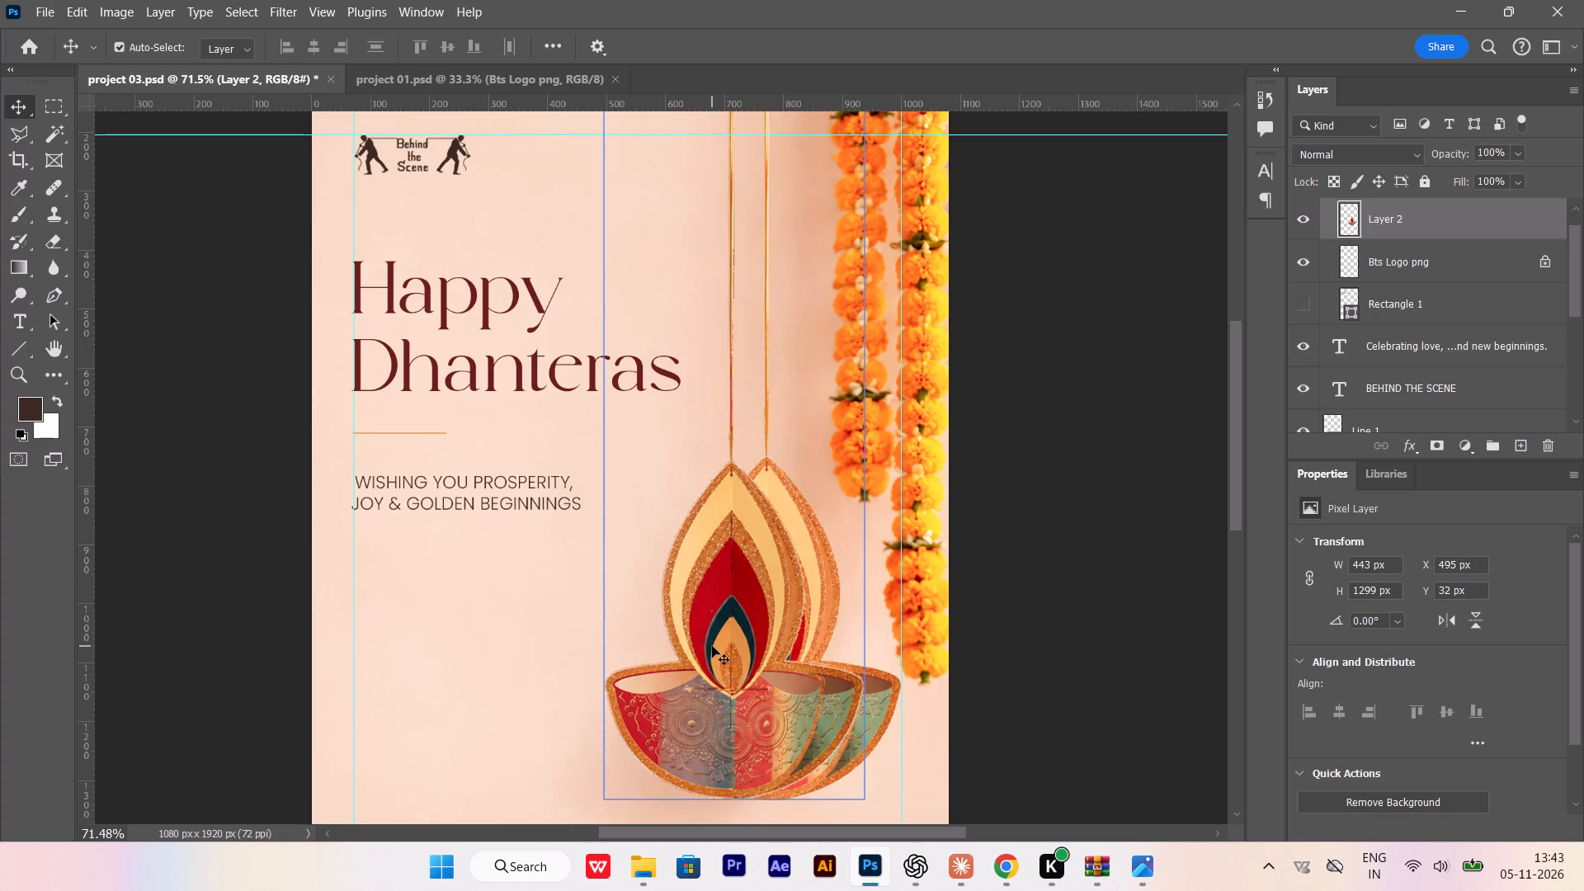
pyautogui.scroll(-4, 722, 633)
pyautogui.keyDown('alt'); pyautogui.scroll(-4, 729, 605); pyautogui.keyUp('alt')
pyautogui.scroll(-2, 607, 584)
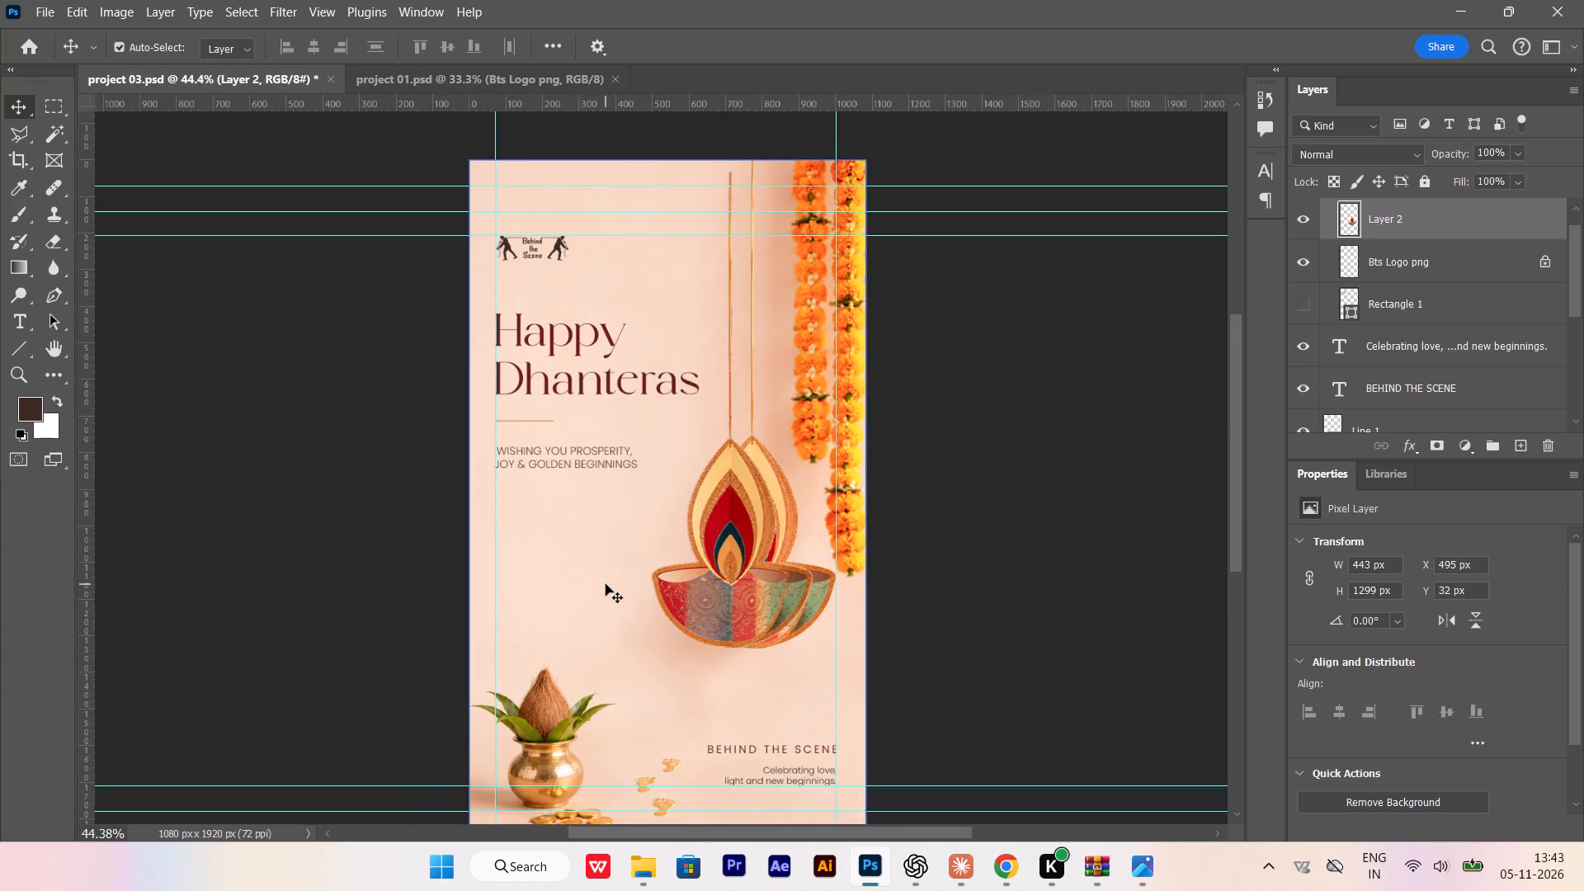
pyautogui.scroll(-7, 606, 584)
pyautogui.keyDown('alt'); pyautogui.scroll(4, 597, 541); pyautogui.keyUp('alt')
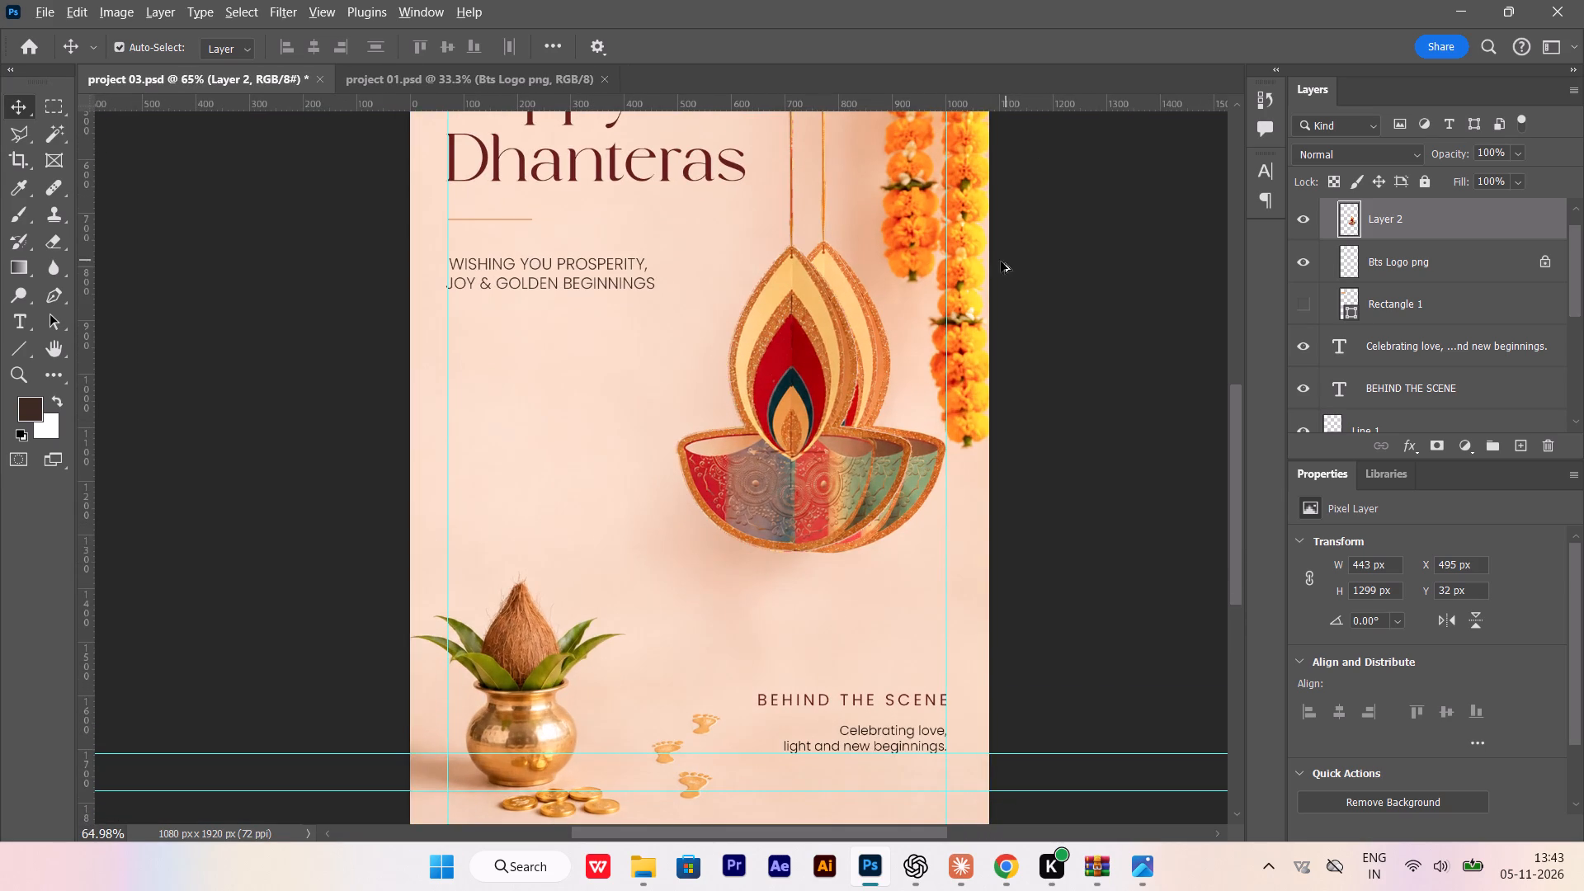
pyautogui.keyDown('alt'); pyautogui.scroll(5, 981, 269); pyautogui.keyUp('alt')
pyautogui.scroll(3, 724, 575)
pyautogui.keyDown('alt'); pyautogui.scroll(-3, 929, 621); pyautogui.keyUp('alt')
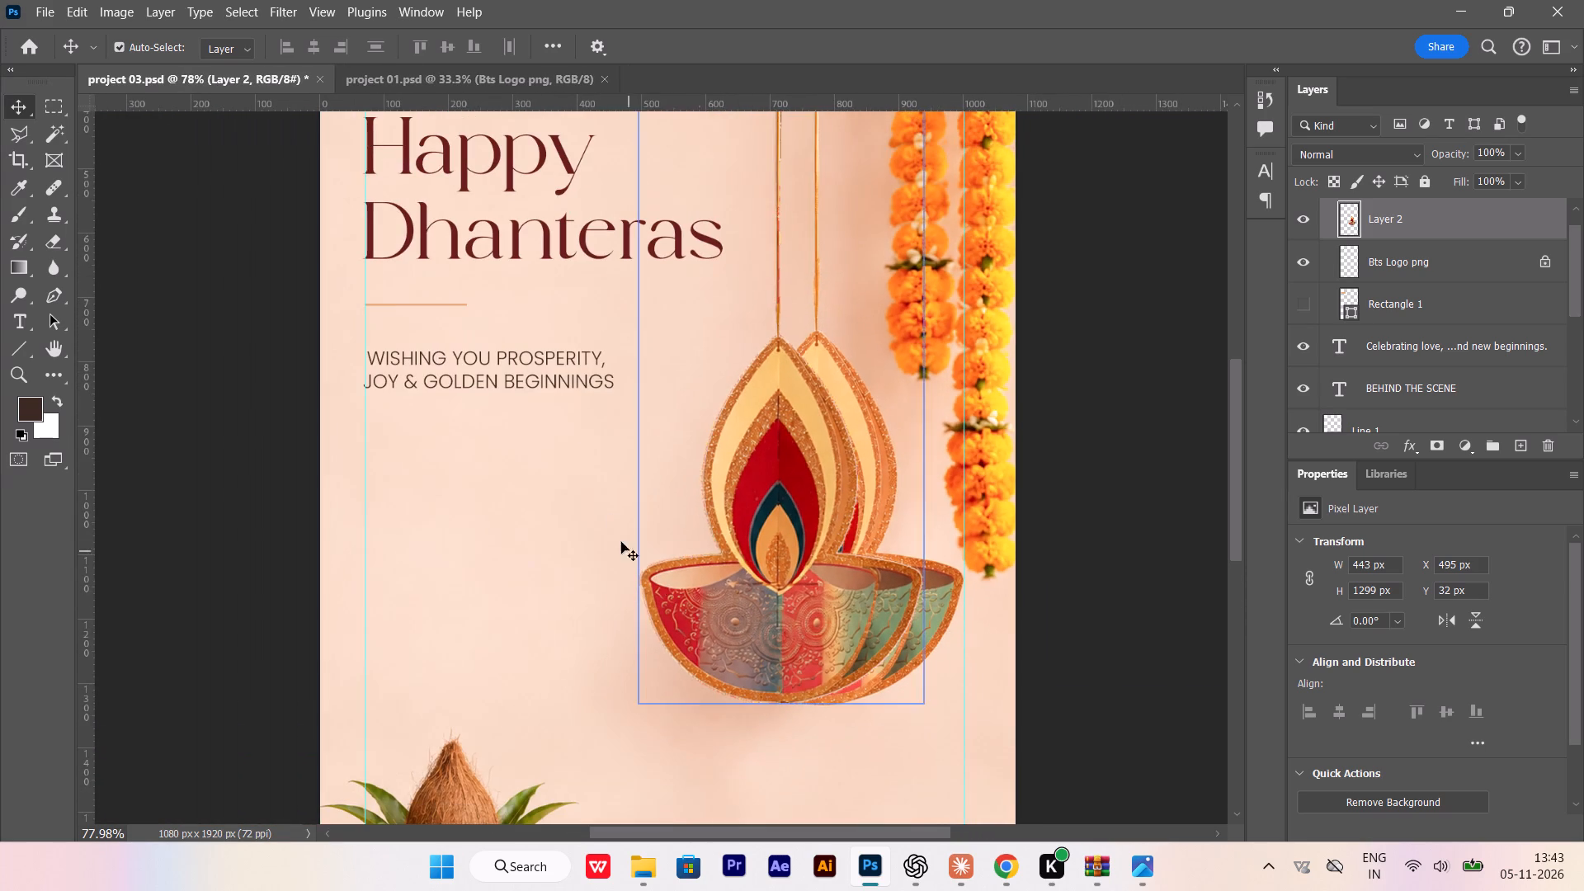
pyautogui.click(632, 868)
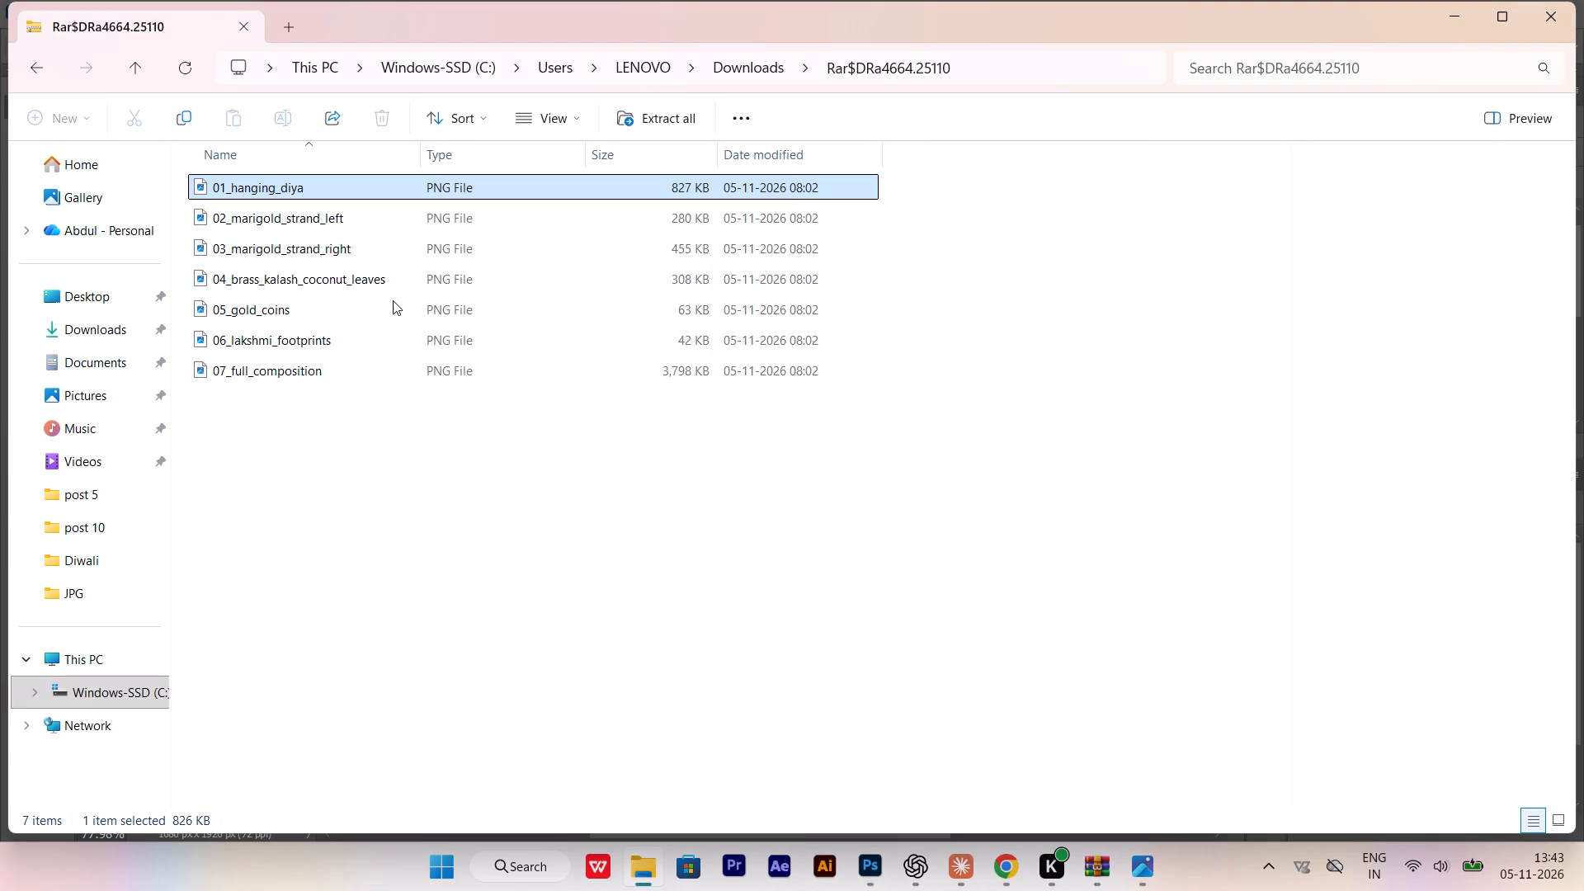
pyautogui.click(394, 251)
pyautogui.doubleClick(394, 251)
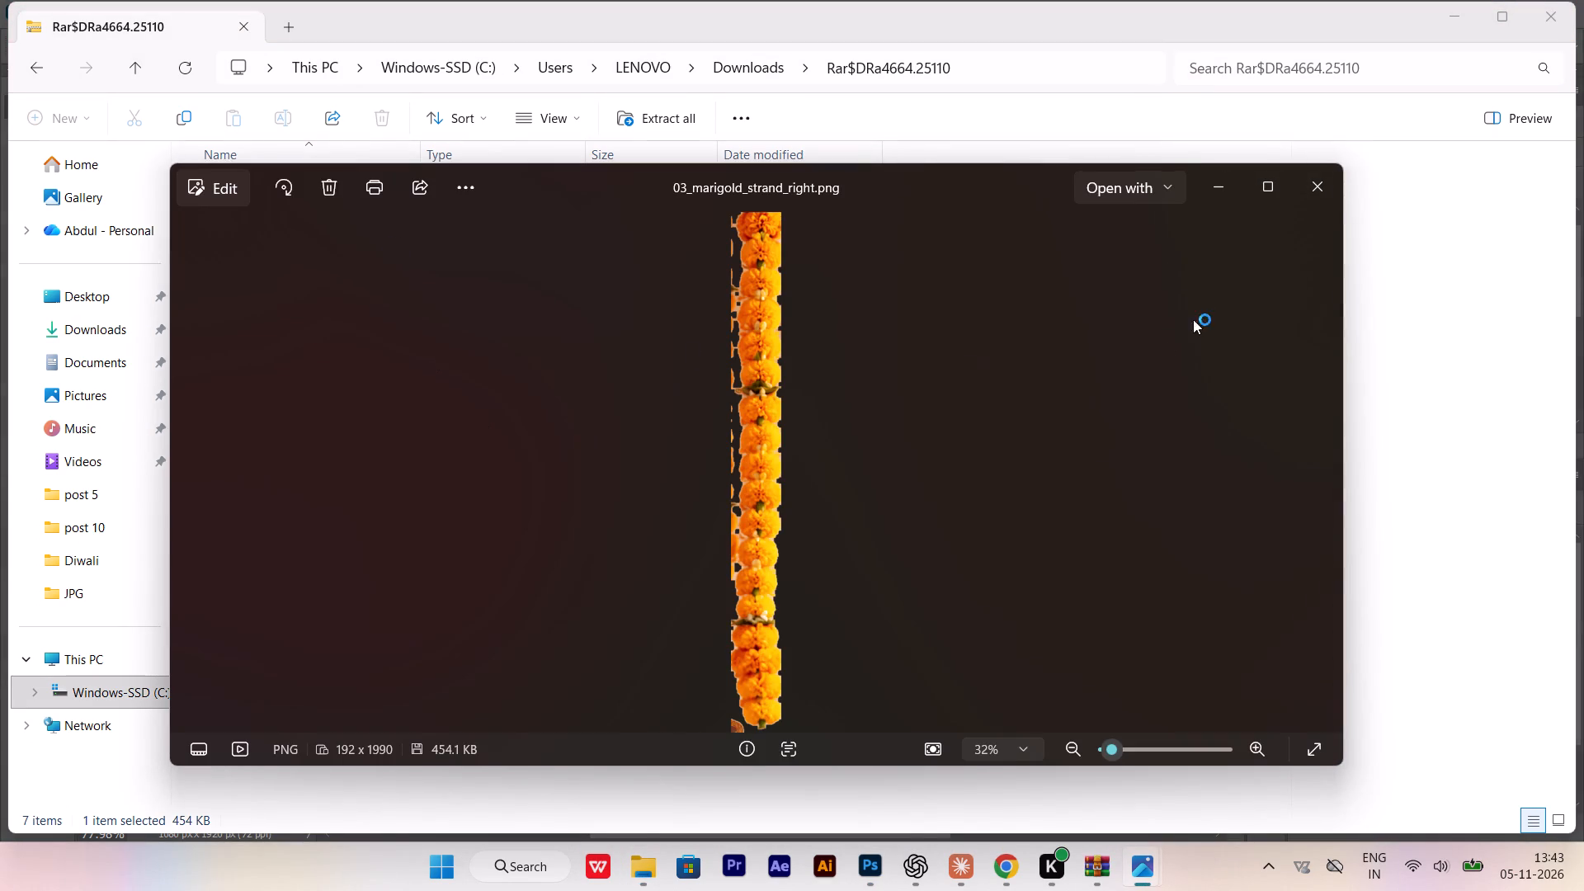
pyautogui.click(1306, 182)
pyautogui.tripleClick(477, 214)
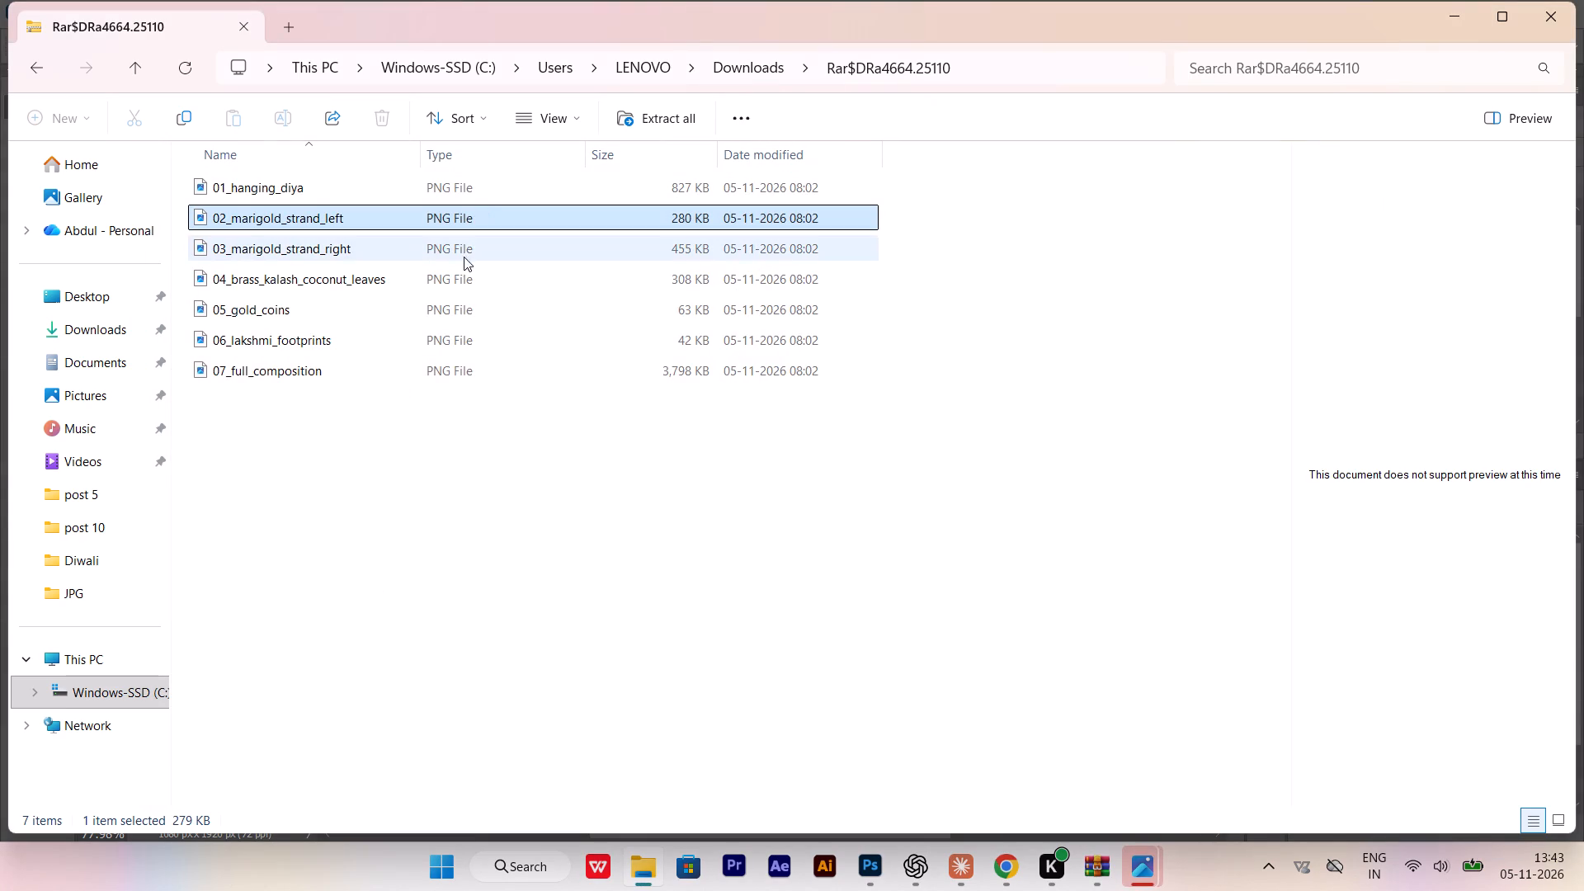
pyautogui.doubleClick(421, 306)
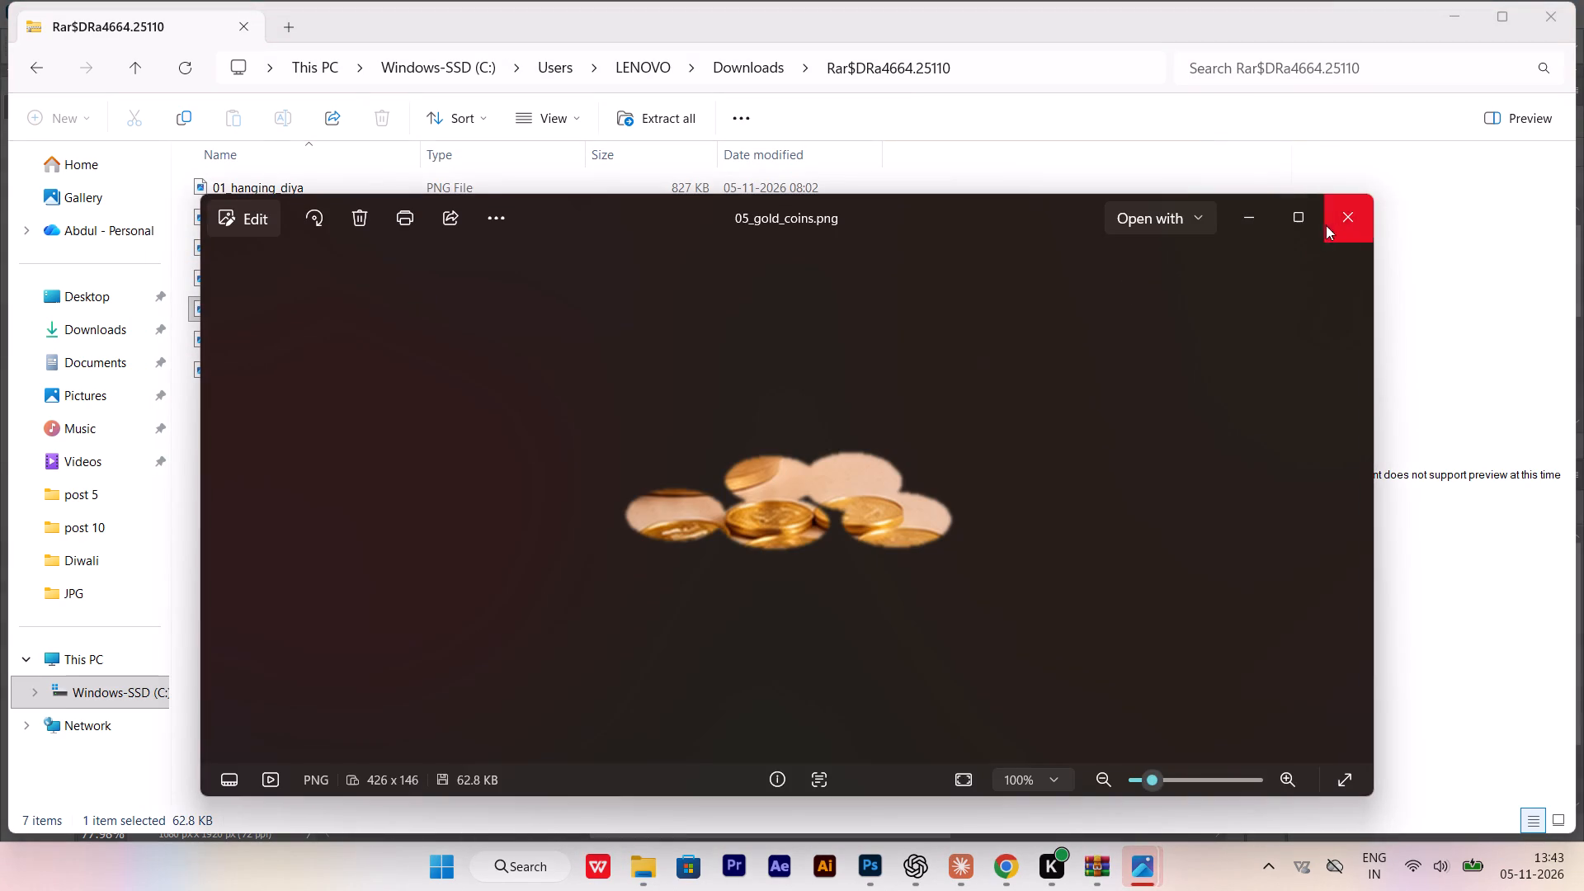
pyautogui.click(1340, 222)
pyautogui.doubleClick(342, 273)
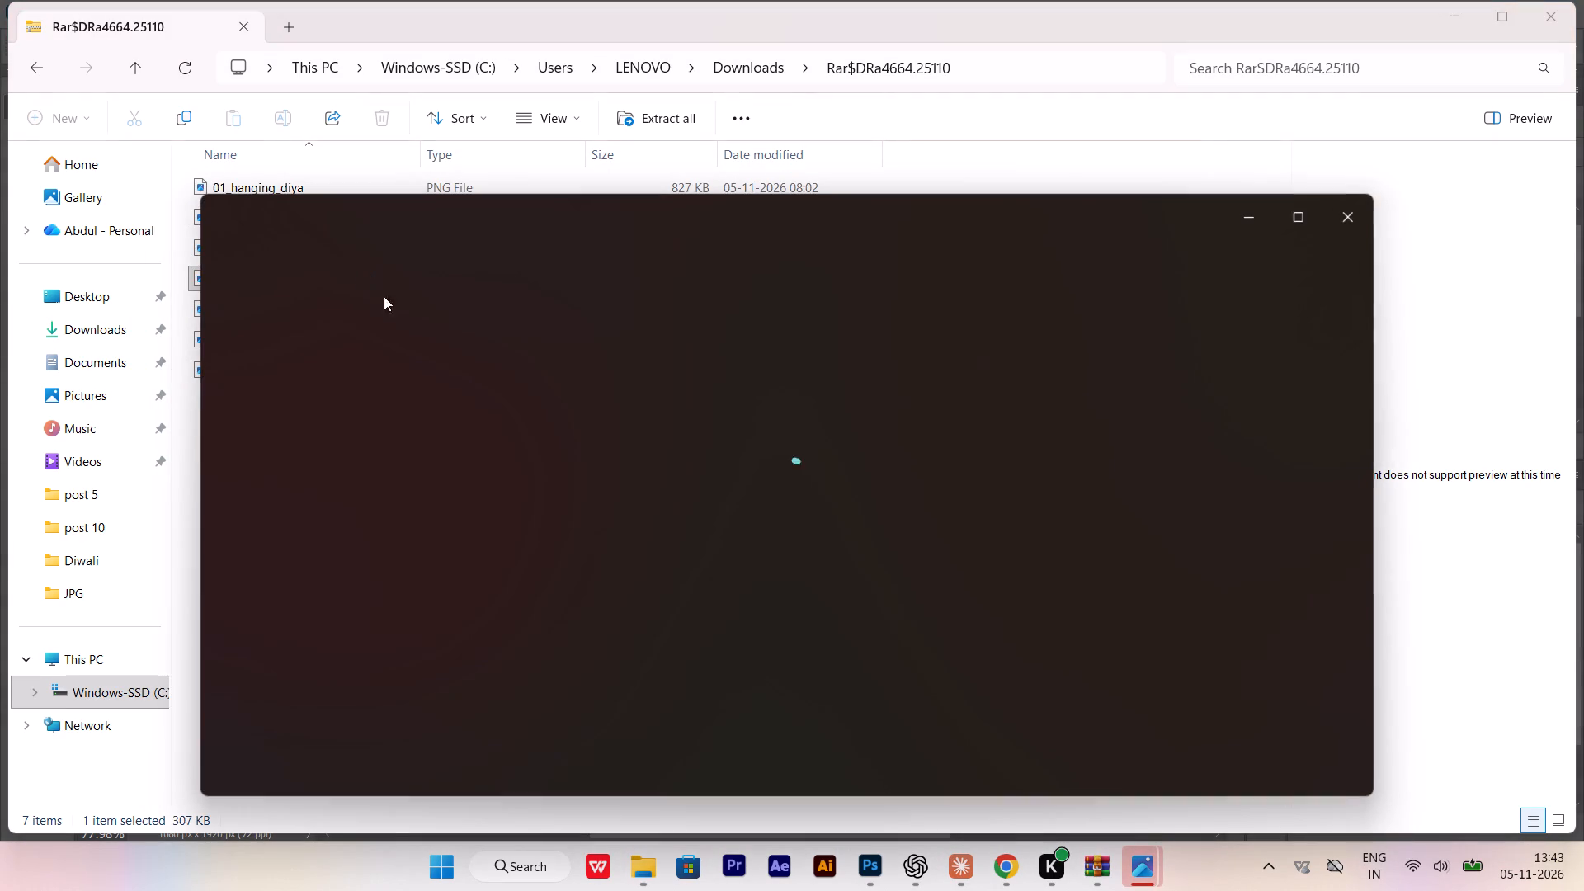
pyautogui.click(1332, 222)
pyautogui.doubleClick(446, 338)
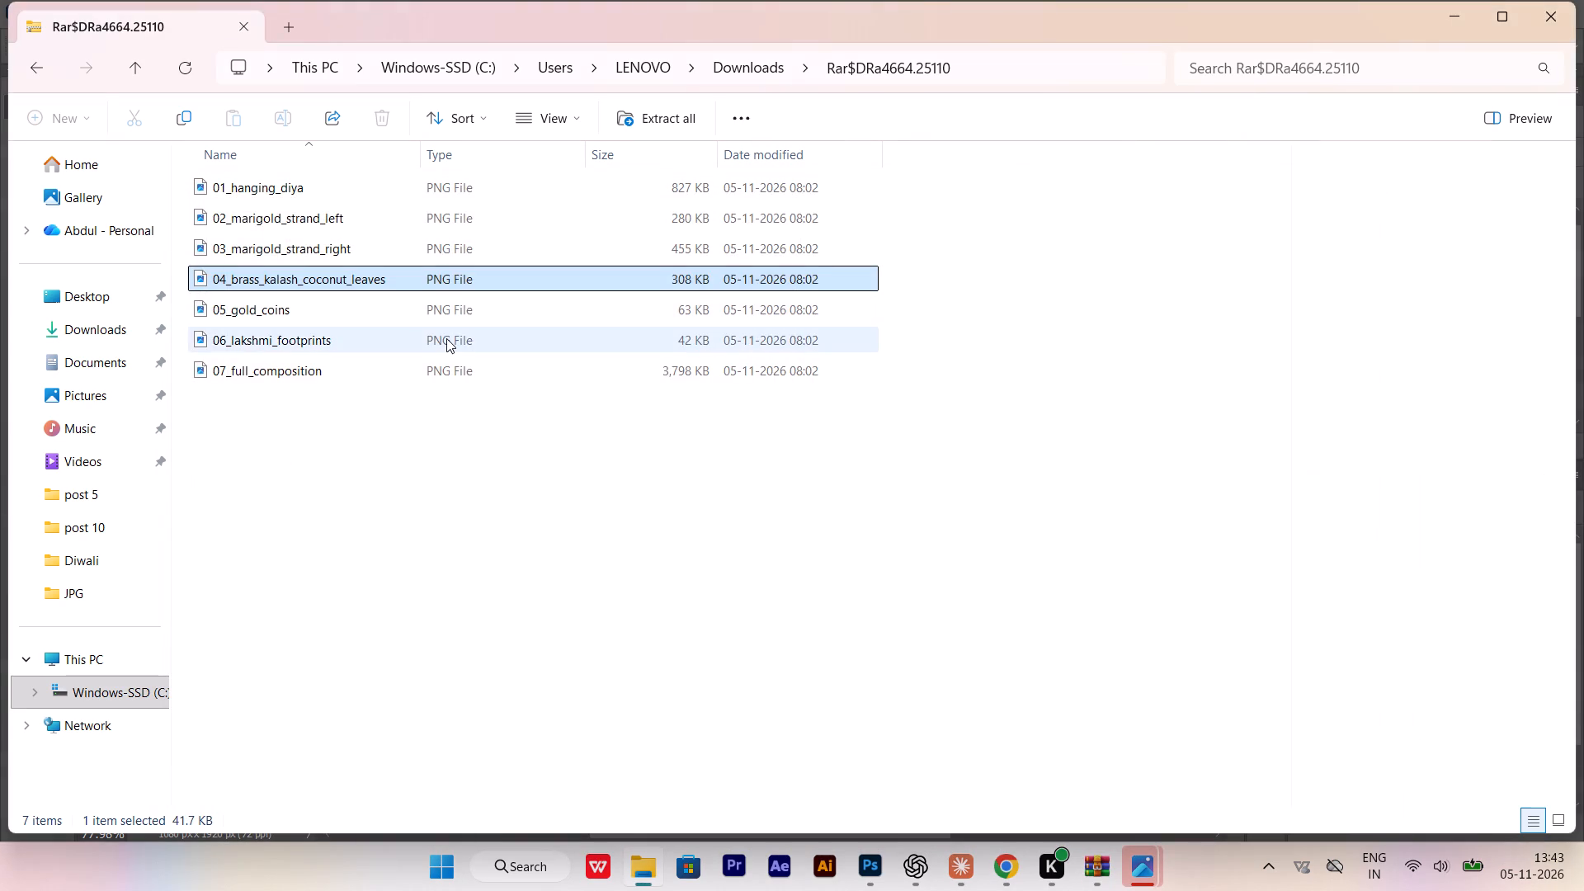
pyautogui.click(1322, 212)
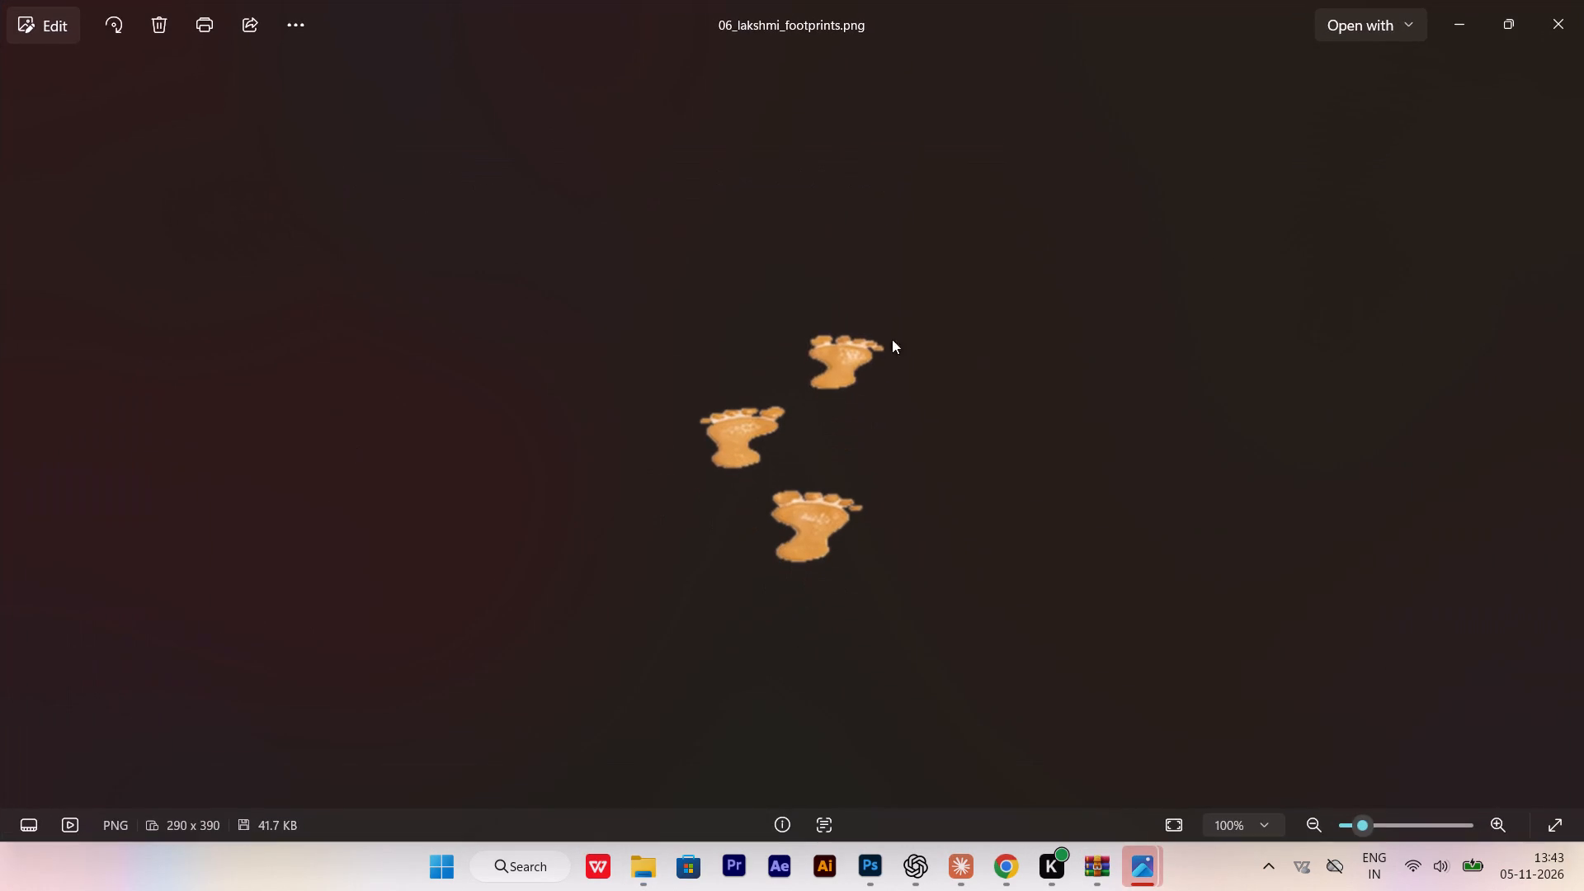
pyautogui.click(1539, 33)
pyautogui.doubleClick(436, 373)
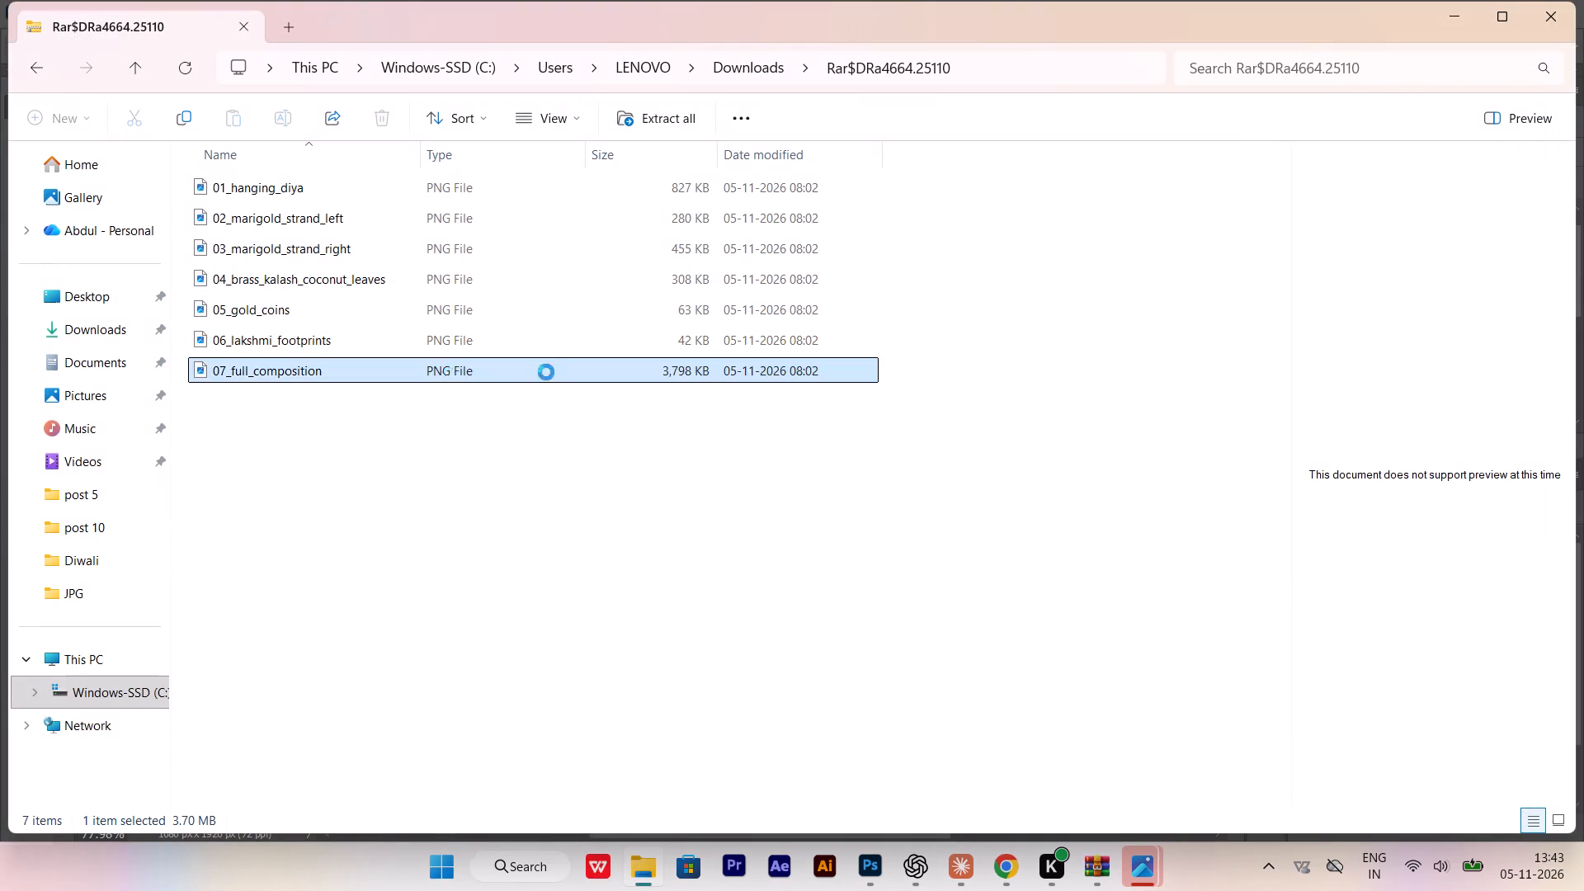
pyautogui.click(1553, 36)
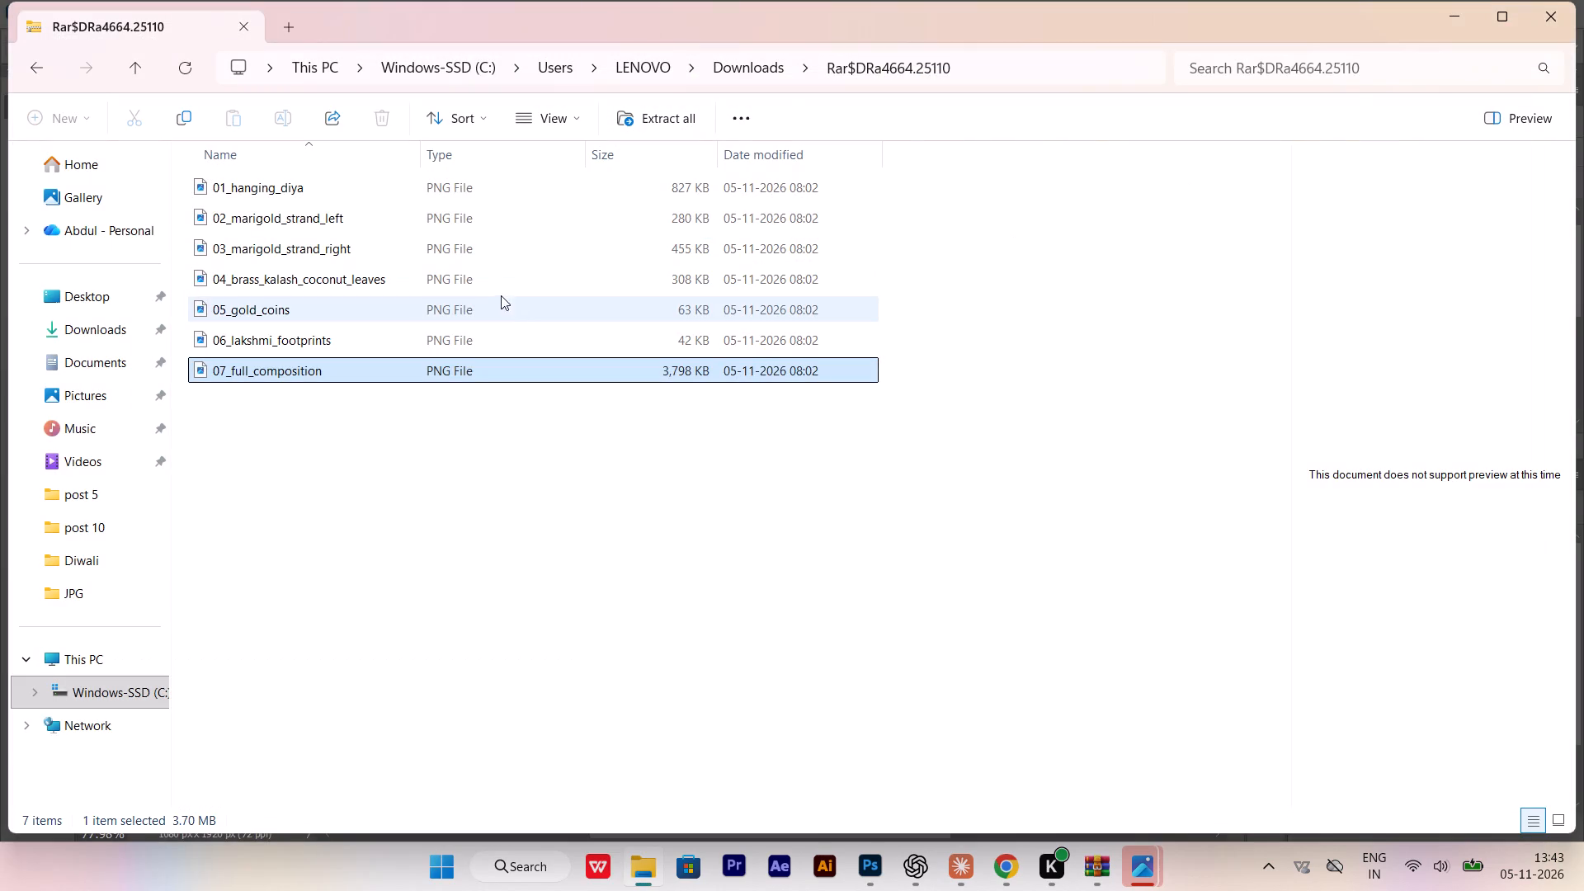
pyautogui.doubleClick(499, 290)
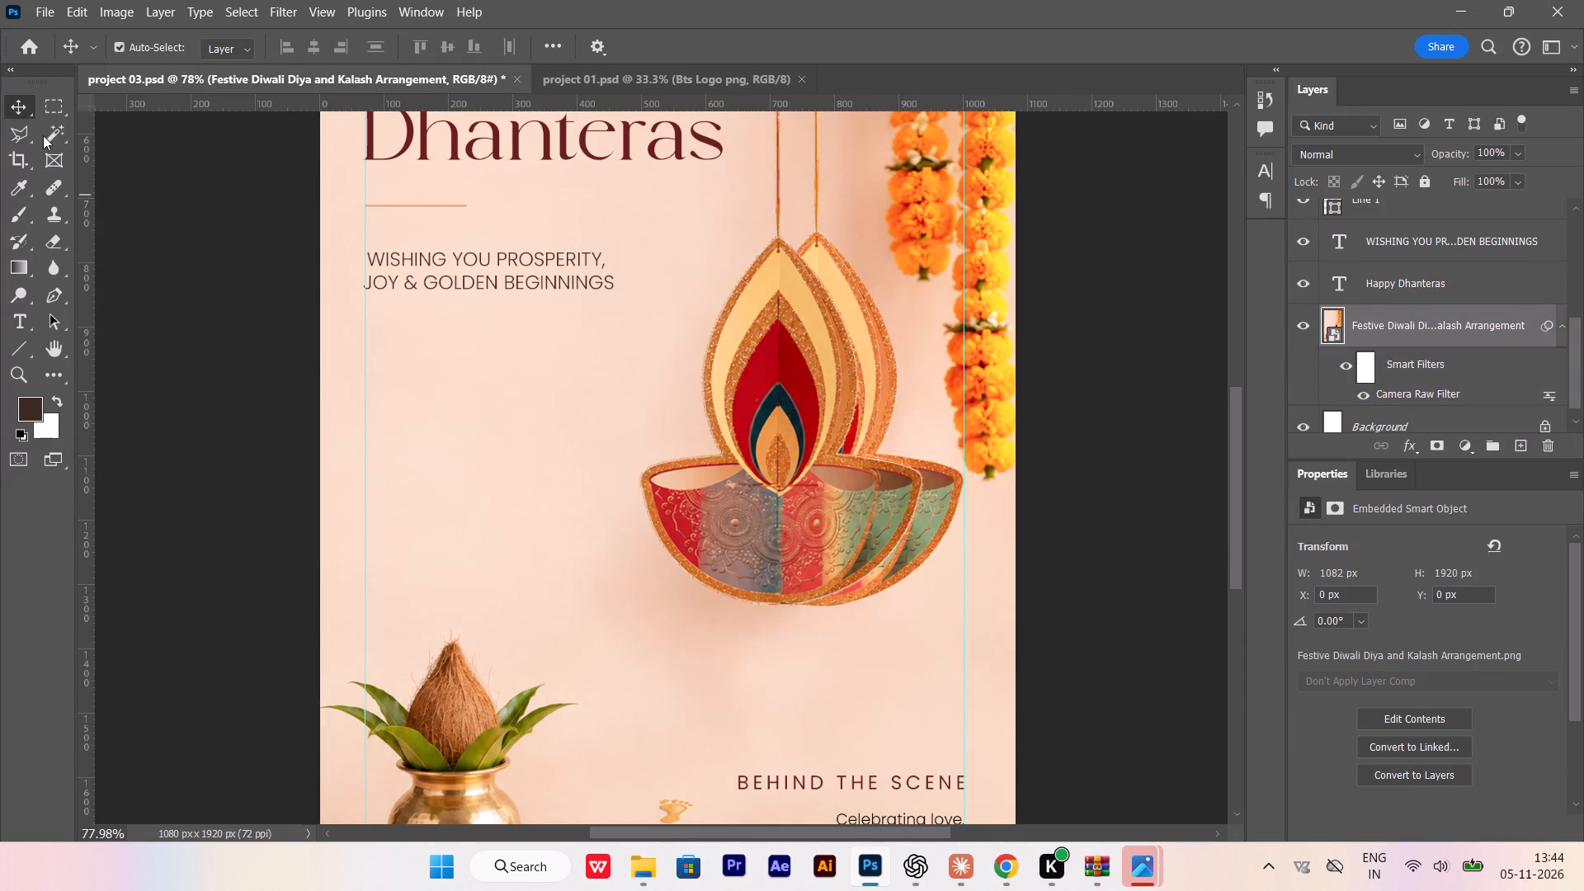
pyautogui.click(53, 12)
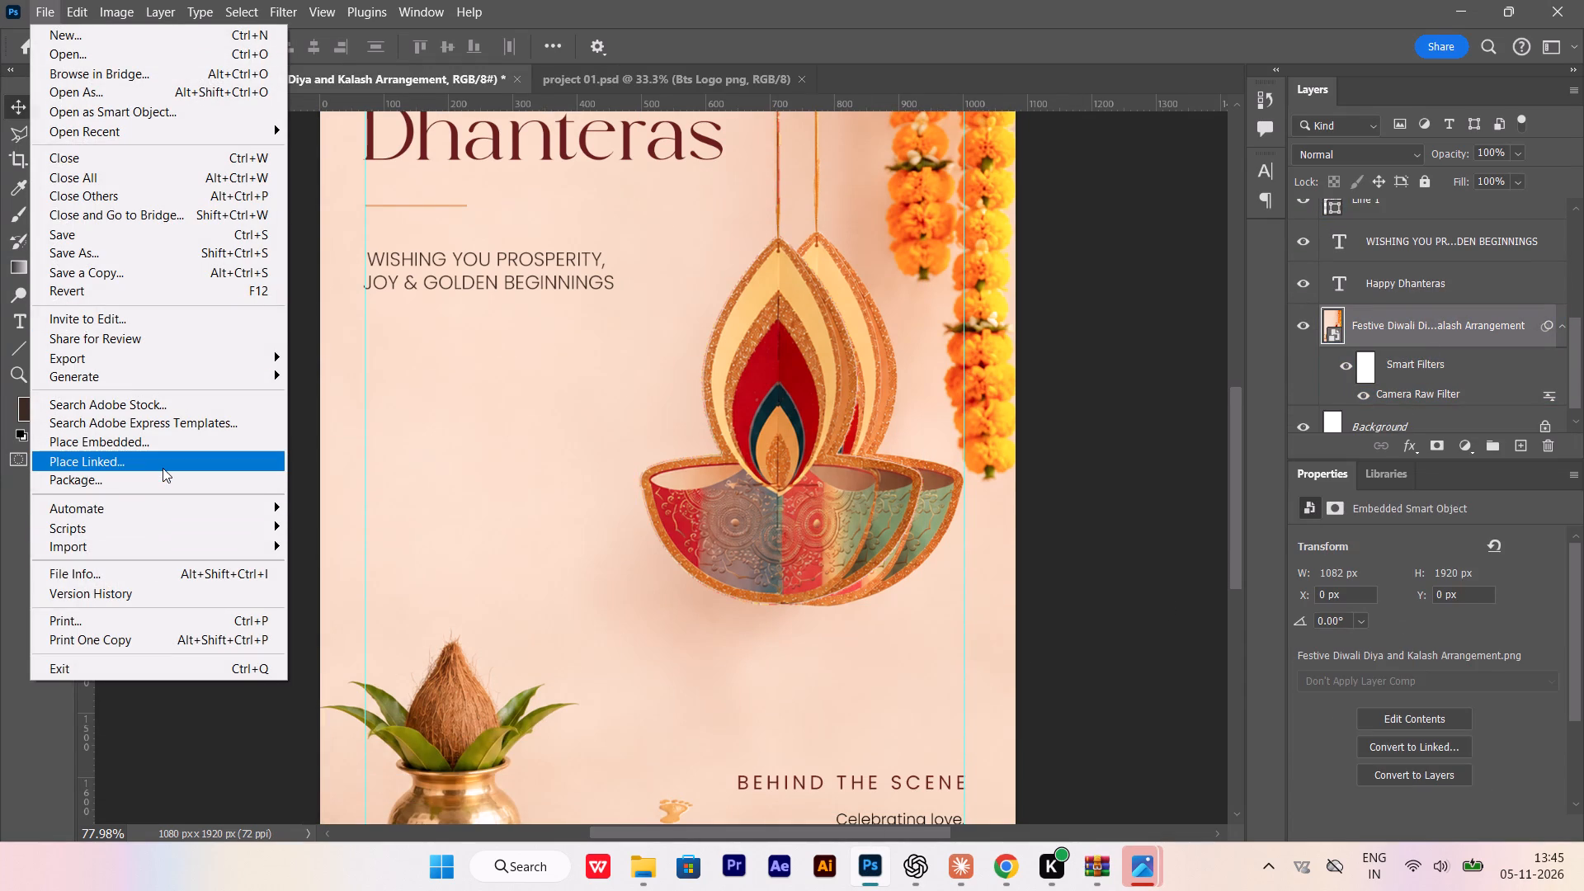
pyautogui.click(180, 445)
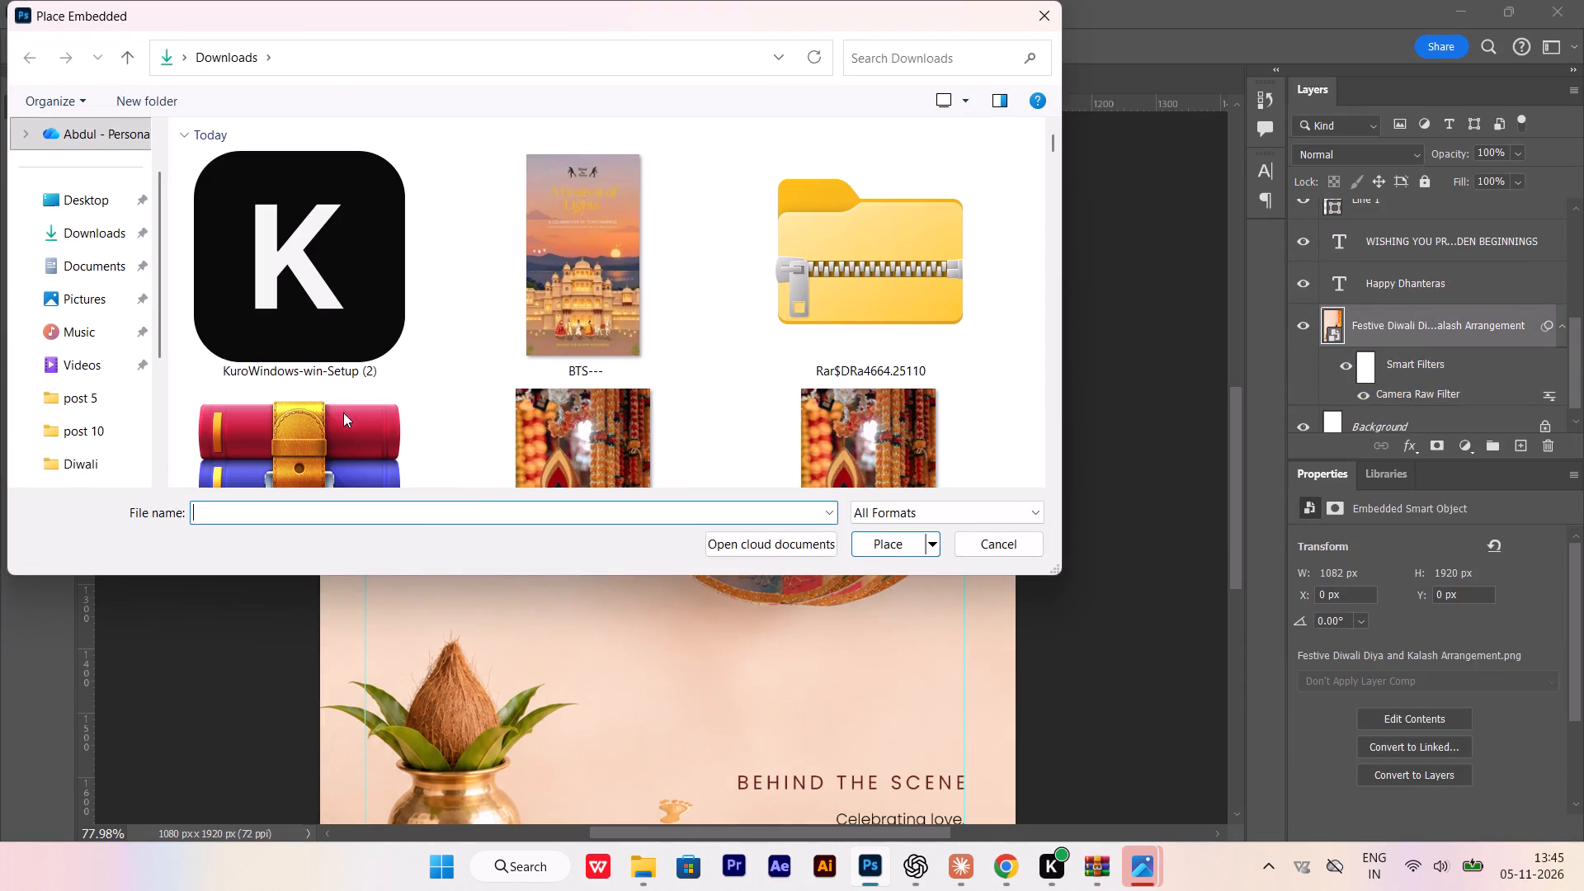
pyautogui.scroll(-2, 350, 404)
pyautogui.scroll(2, 481, 369)
pyautogui.scroll(-3, 536, 351)
pyautogui.scroll(1, 536, 351)
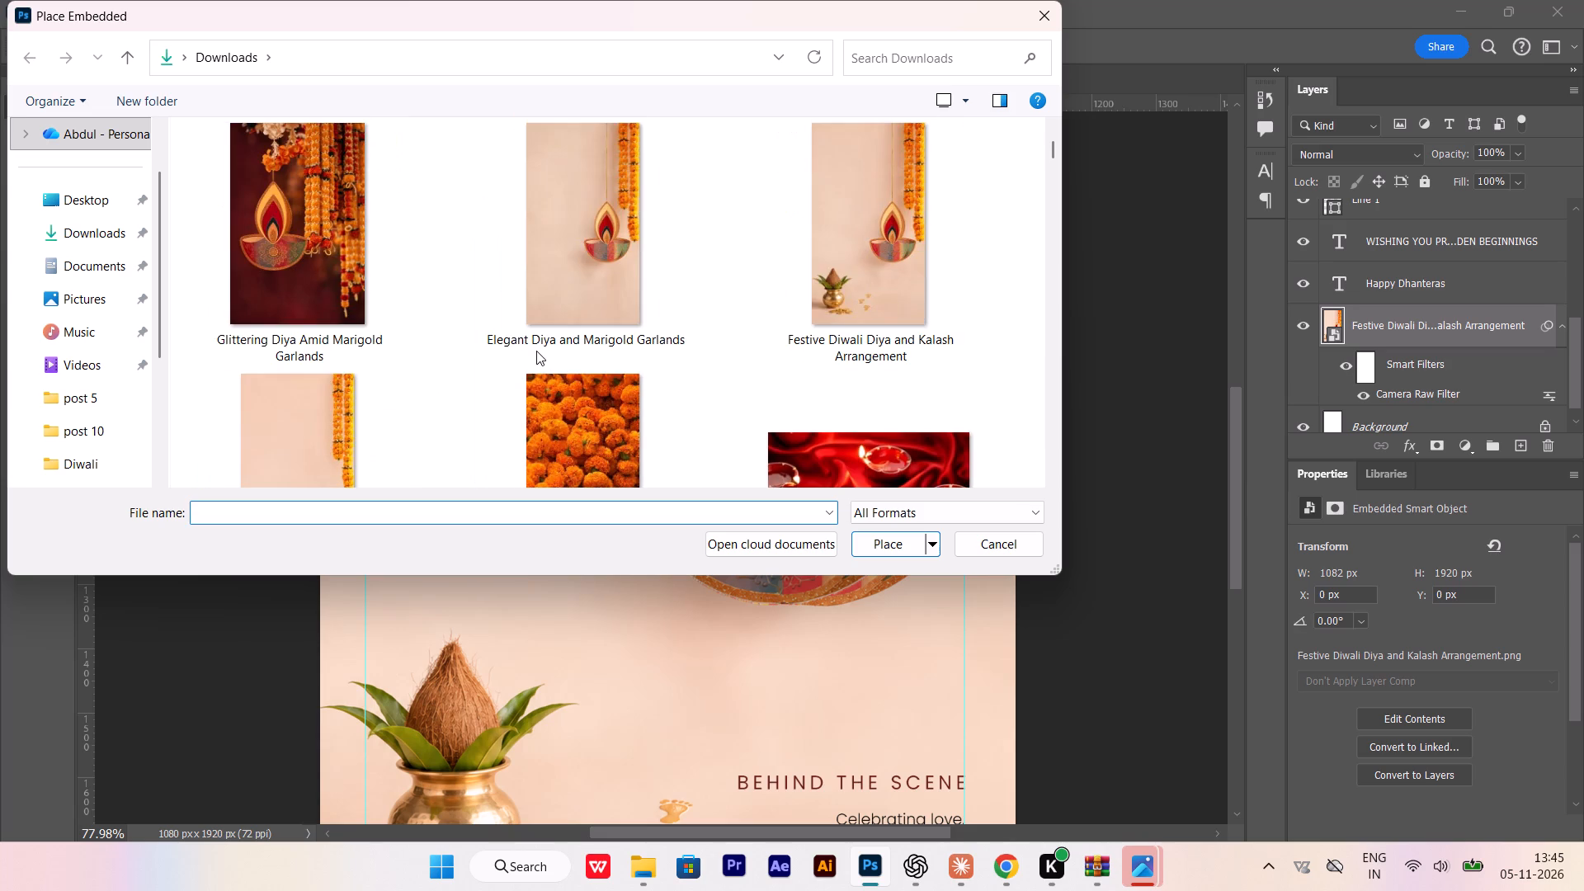
pyautogui.scroll(-1, 455, 297)
pyautogui.click(296, 344)
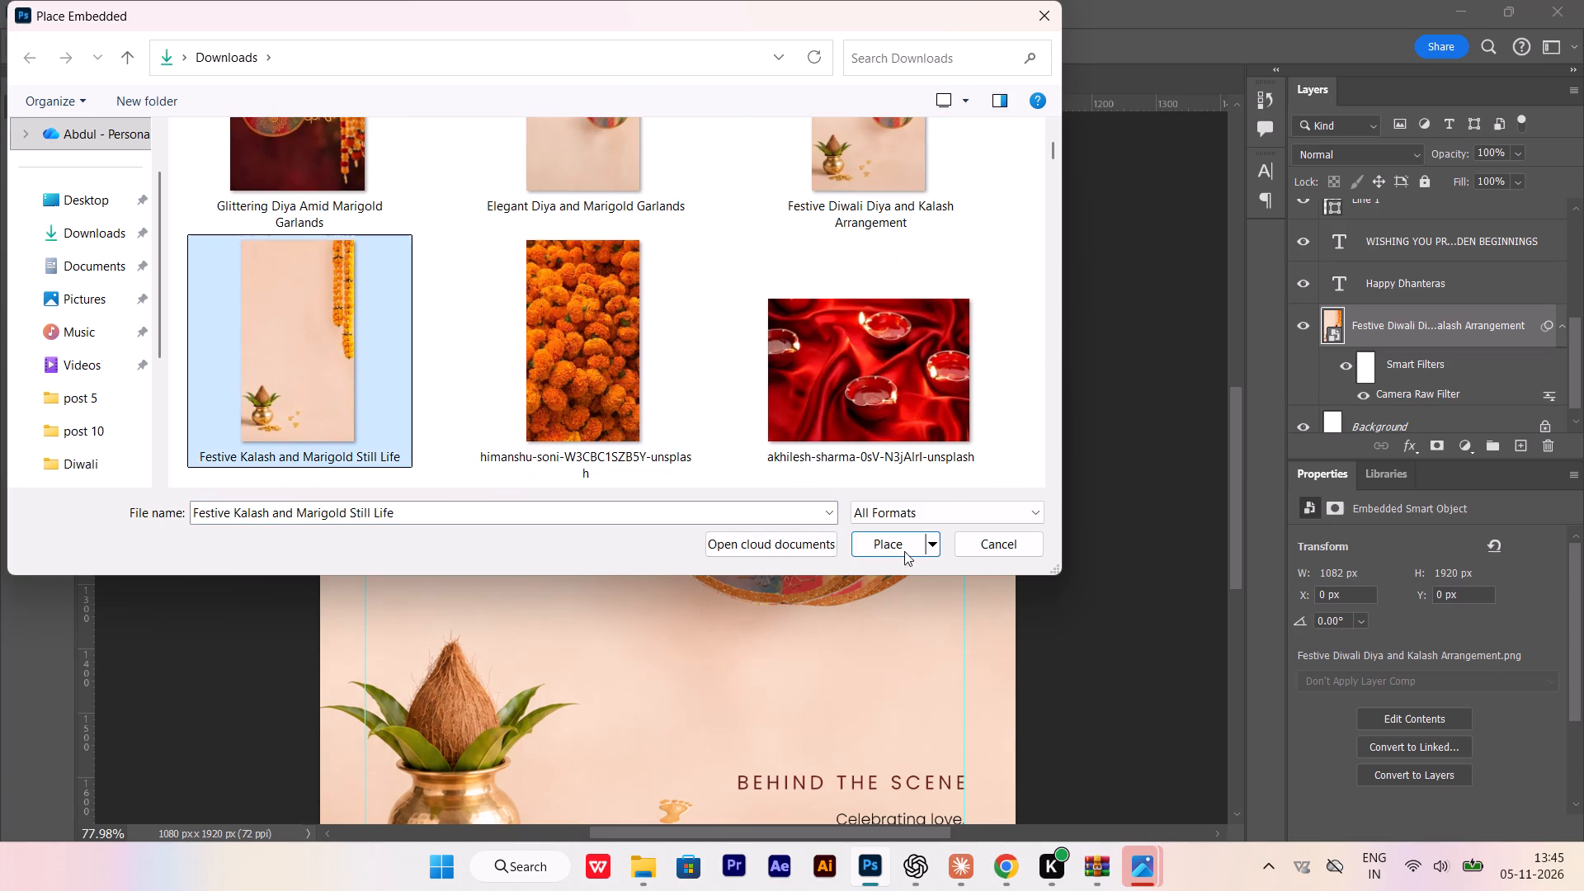
pyautogui.click(894, 540)
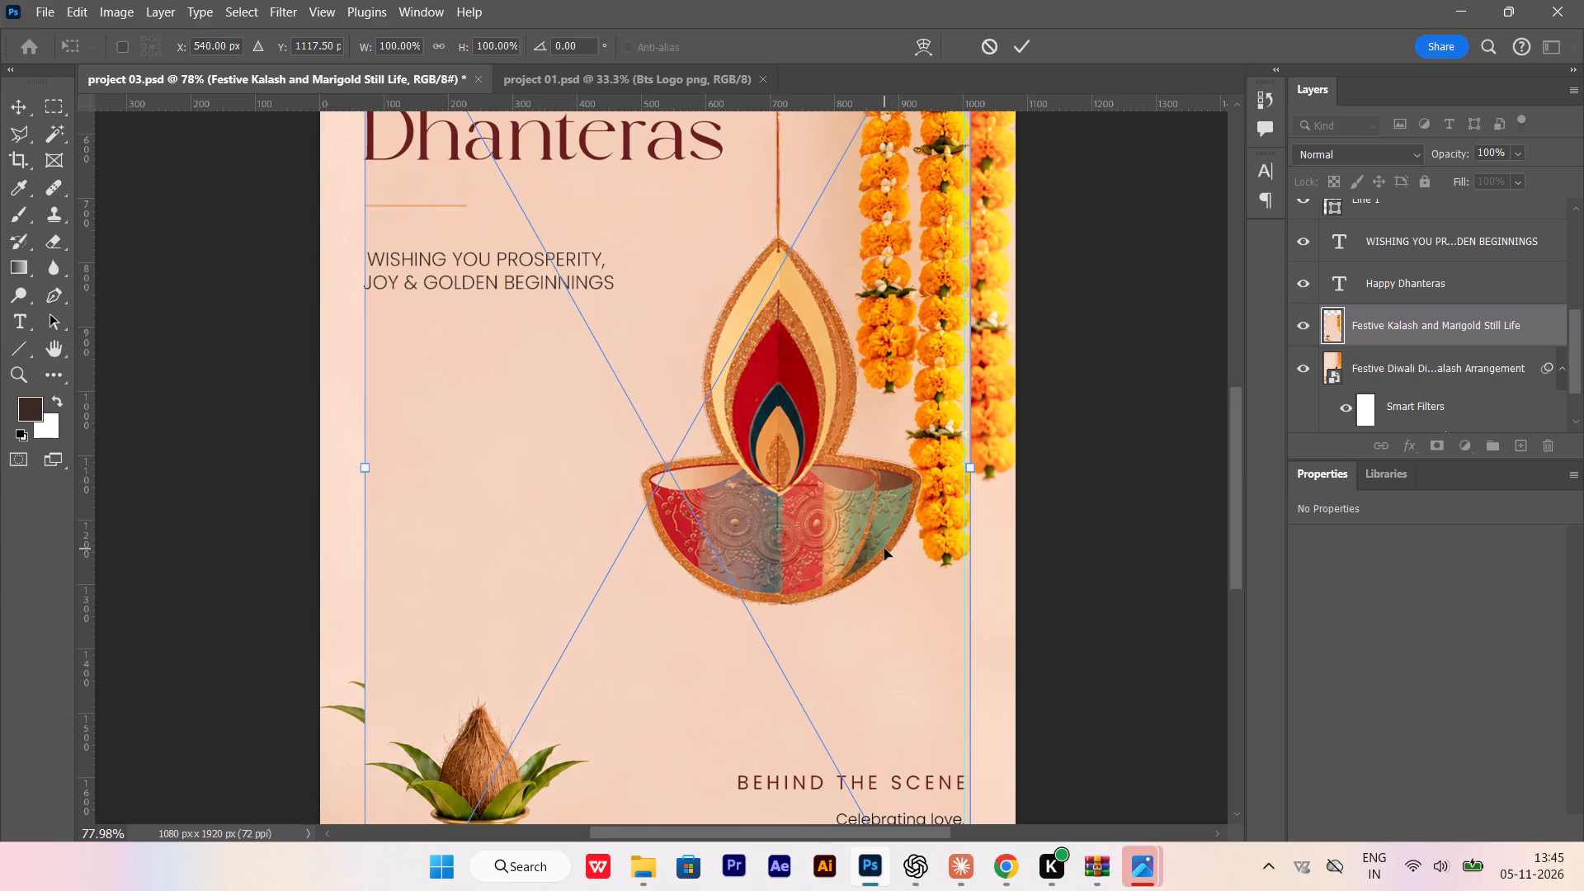
pyautogui.keyDown('alt'); pyautogui.scroll(-12, 923, 508); pyautogui.keyUp('alt')
pyautogui.keyDown('alt'); pyautogui.scroll(3, 846, 588); pyautogui.keyUp('alt')
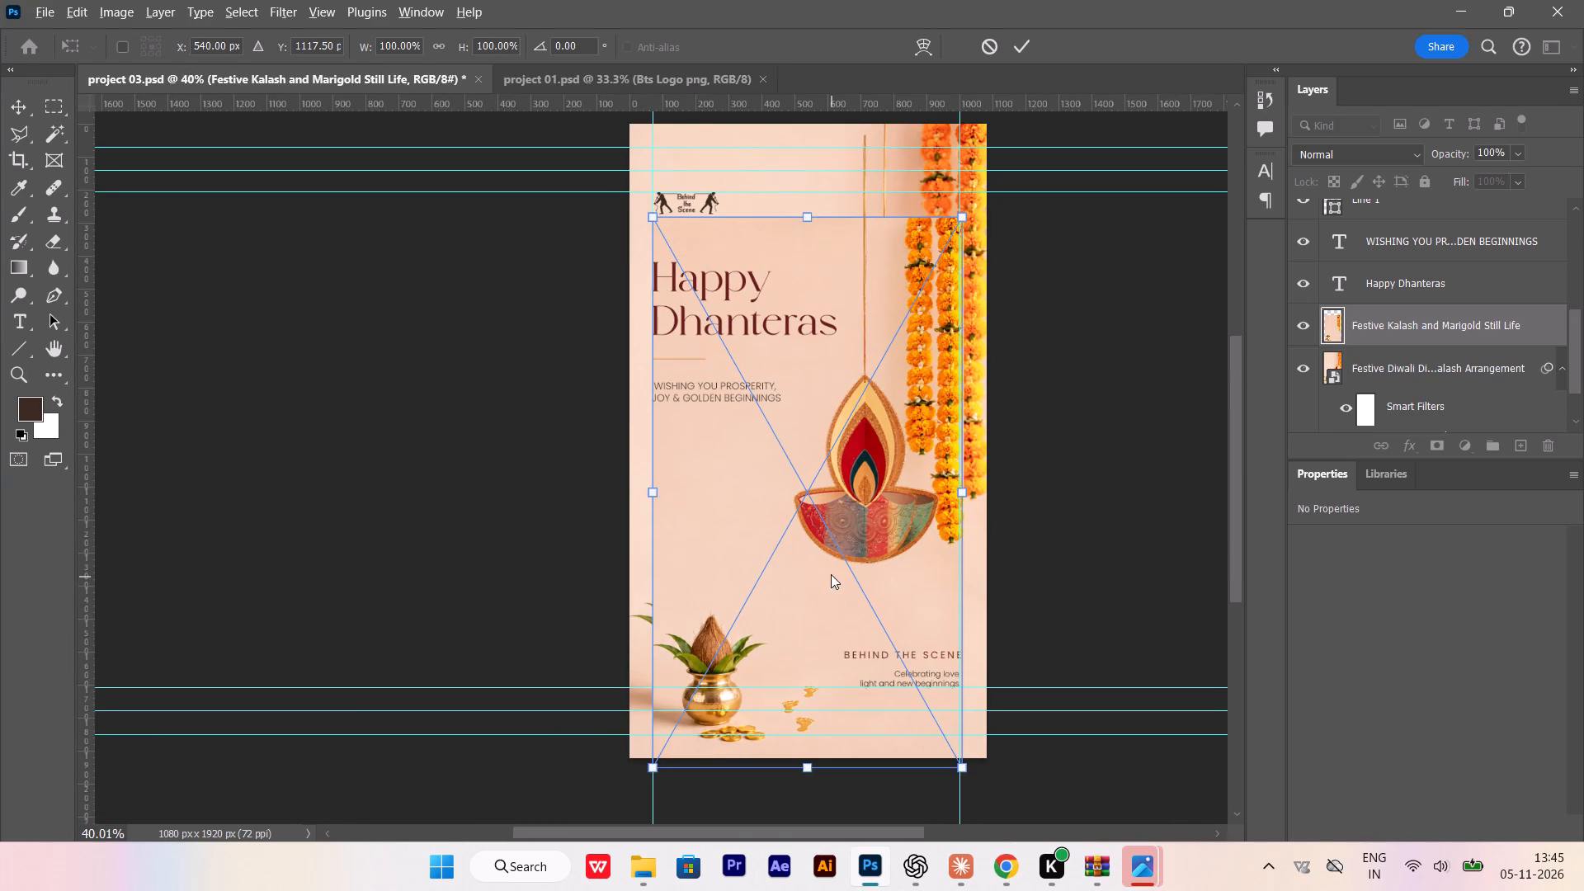
pyautogui.click(694, 422)
pyautogui.keyDown('alt'); pyautogui.scroll(2, 694, 433); pyautogui.keyUp('alt')
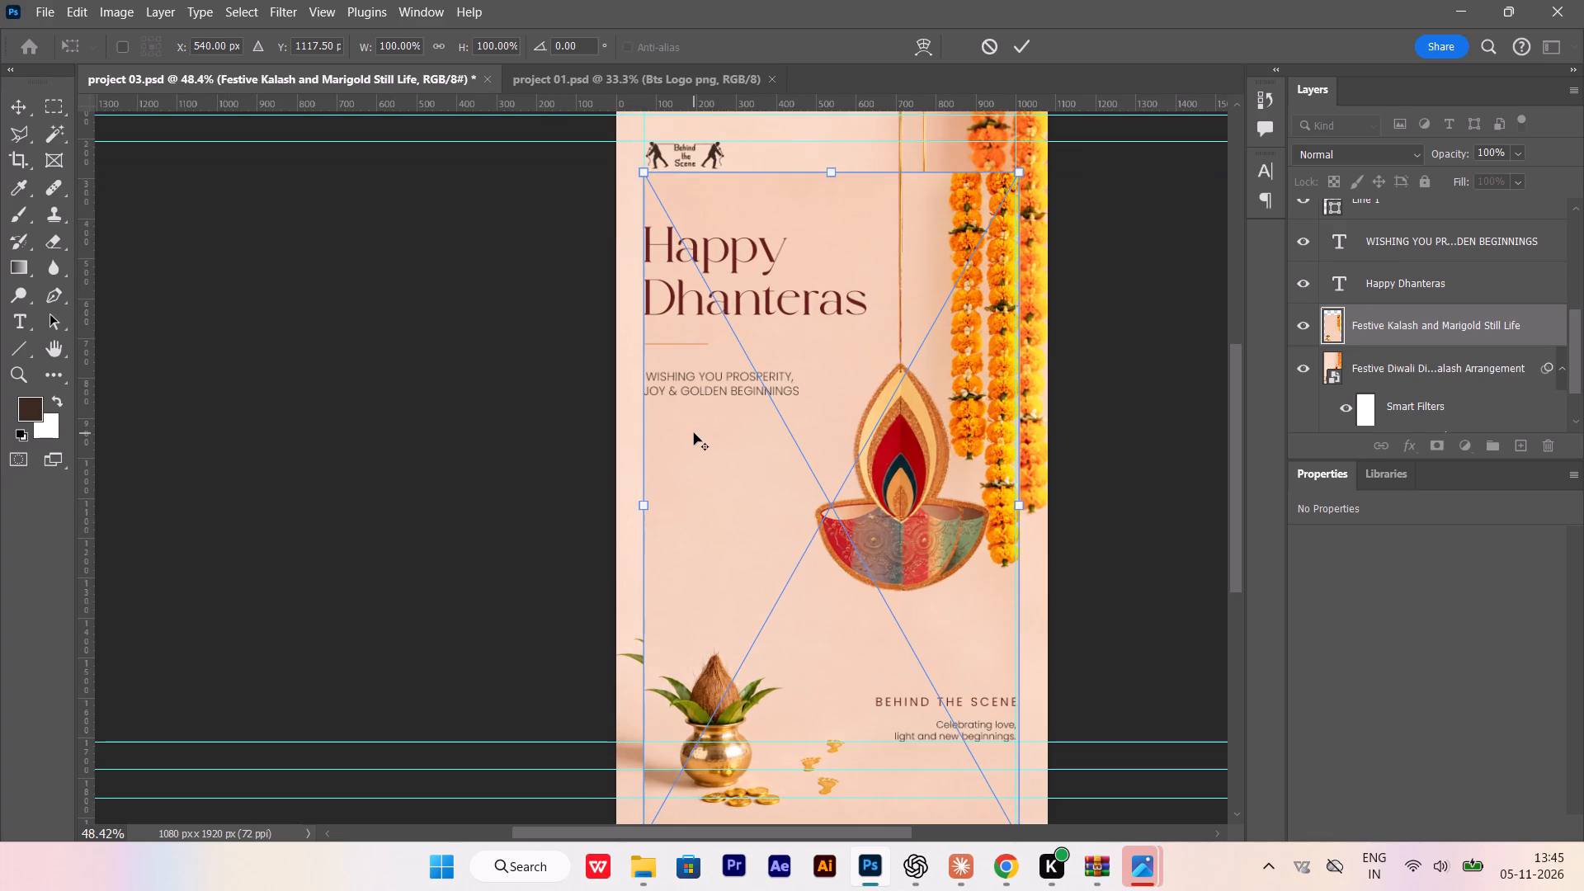
pyautogui.press('Return')
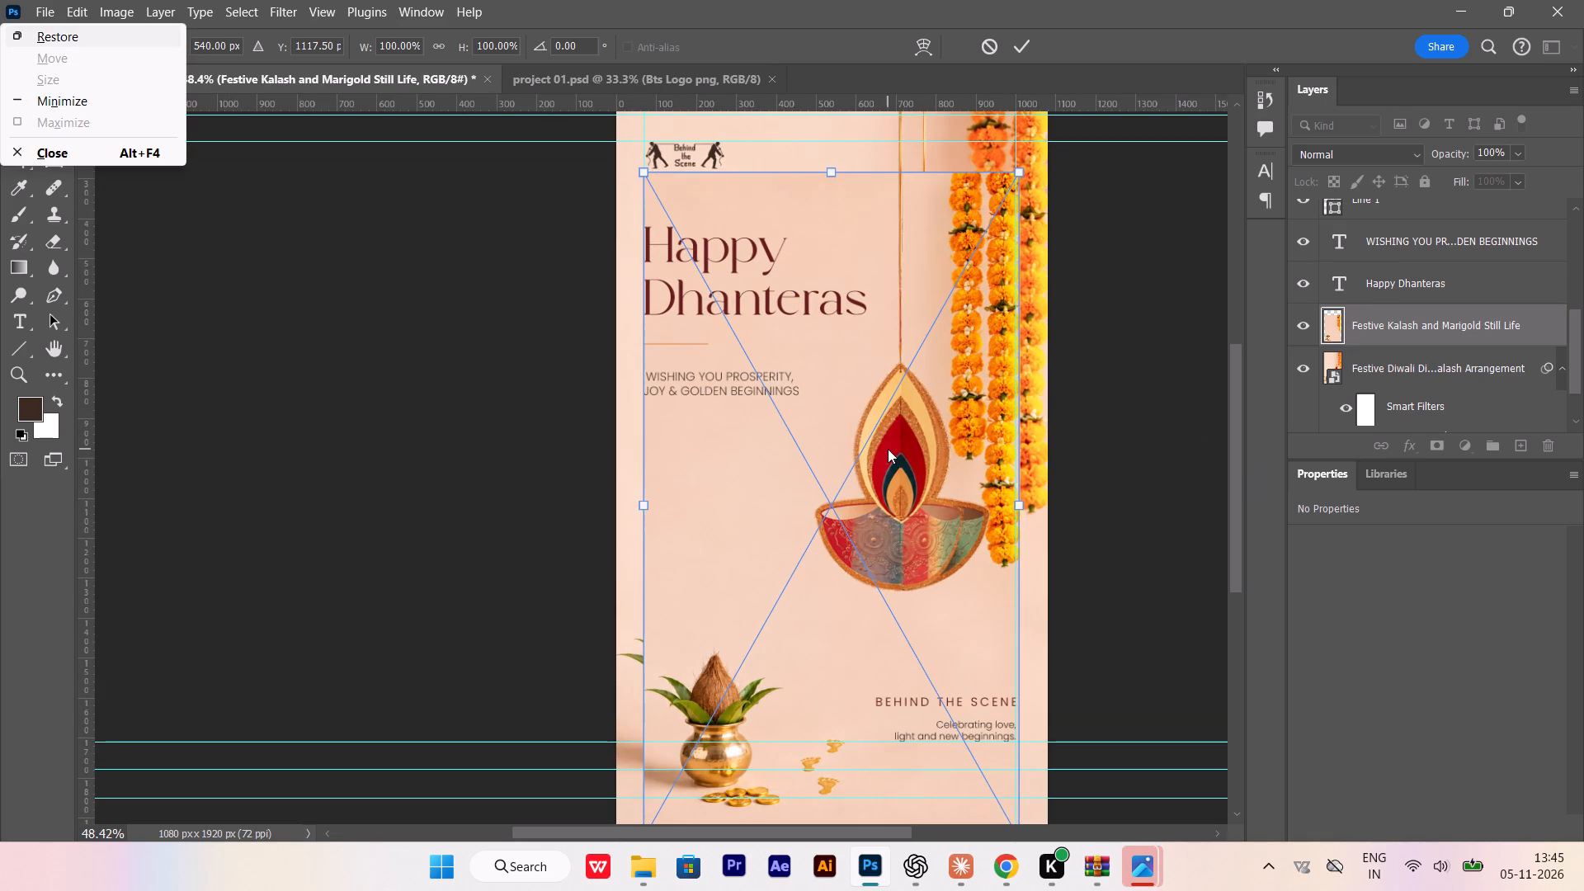
pyautogui.click(888, 449)
pyautogui.press('Return')
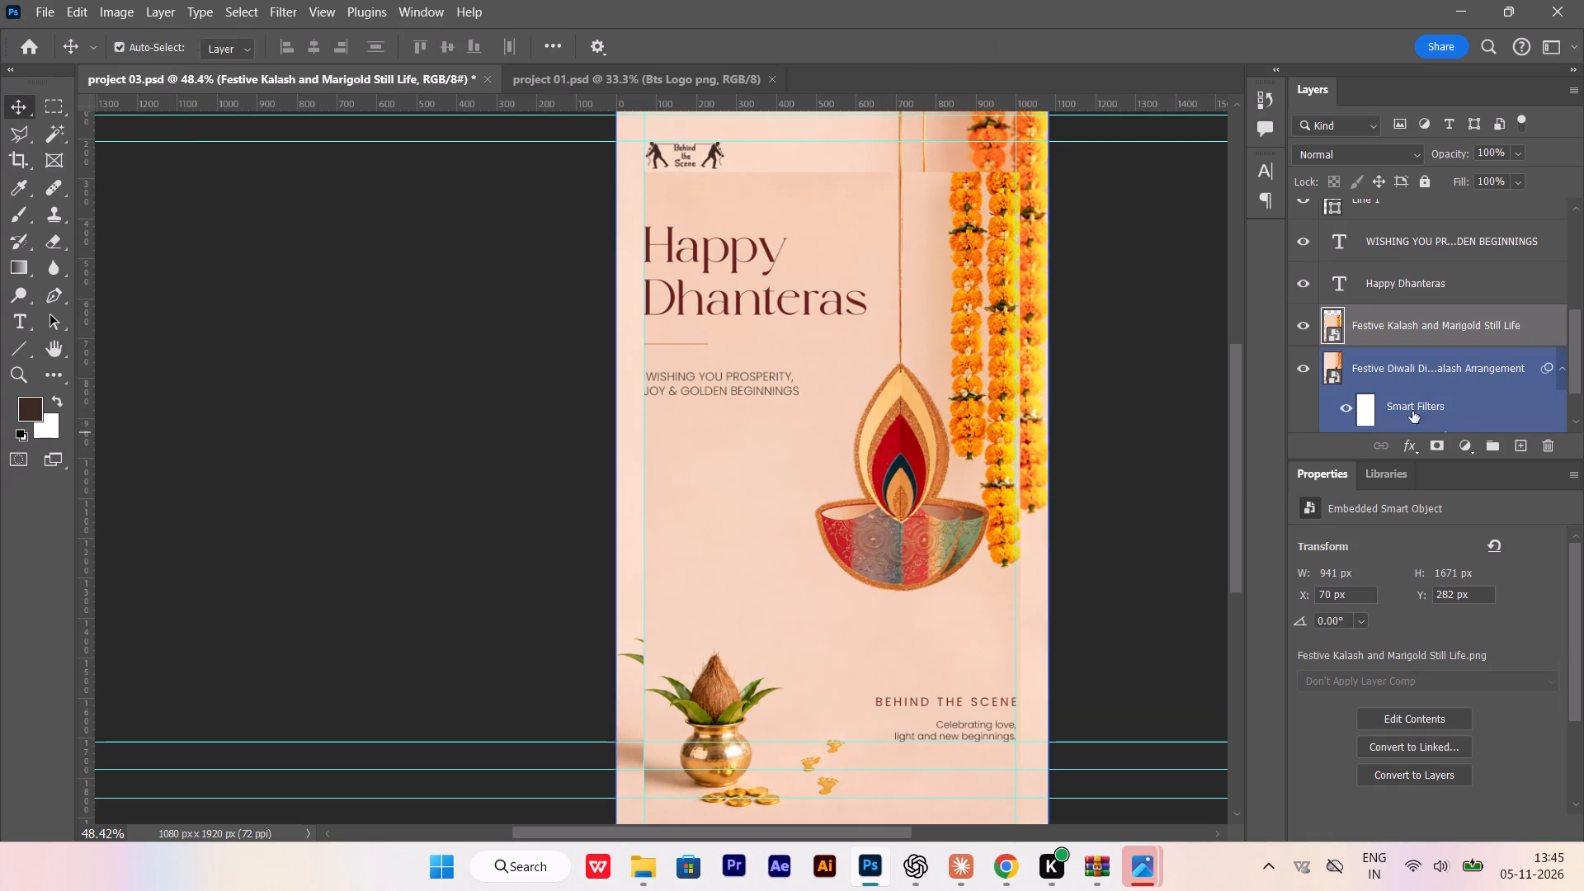
# Copy the Camera Raw smart filter from the old Festive Diwali background layer onto the Festive Kalash and Marigold Still Life layer.
pyautogui.keyDown('alt'); pyautogui.moveTo(1482, 406); pyautogui.dragTo(1476, 365); pyautogui.keyUp('alt')
pyautogui.keyDown('alt'); pyautogui.moveTo(1476, 365); pyautogui.dragTo(1464, 337); pyautogui.keyUp('alt')
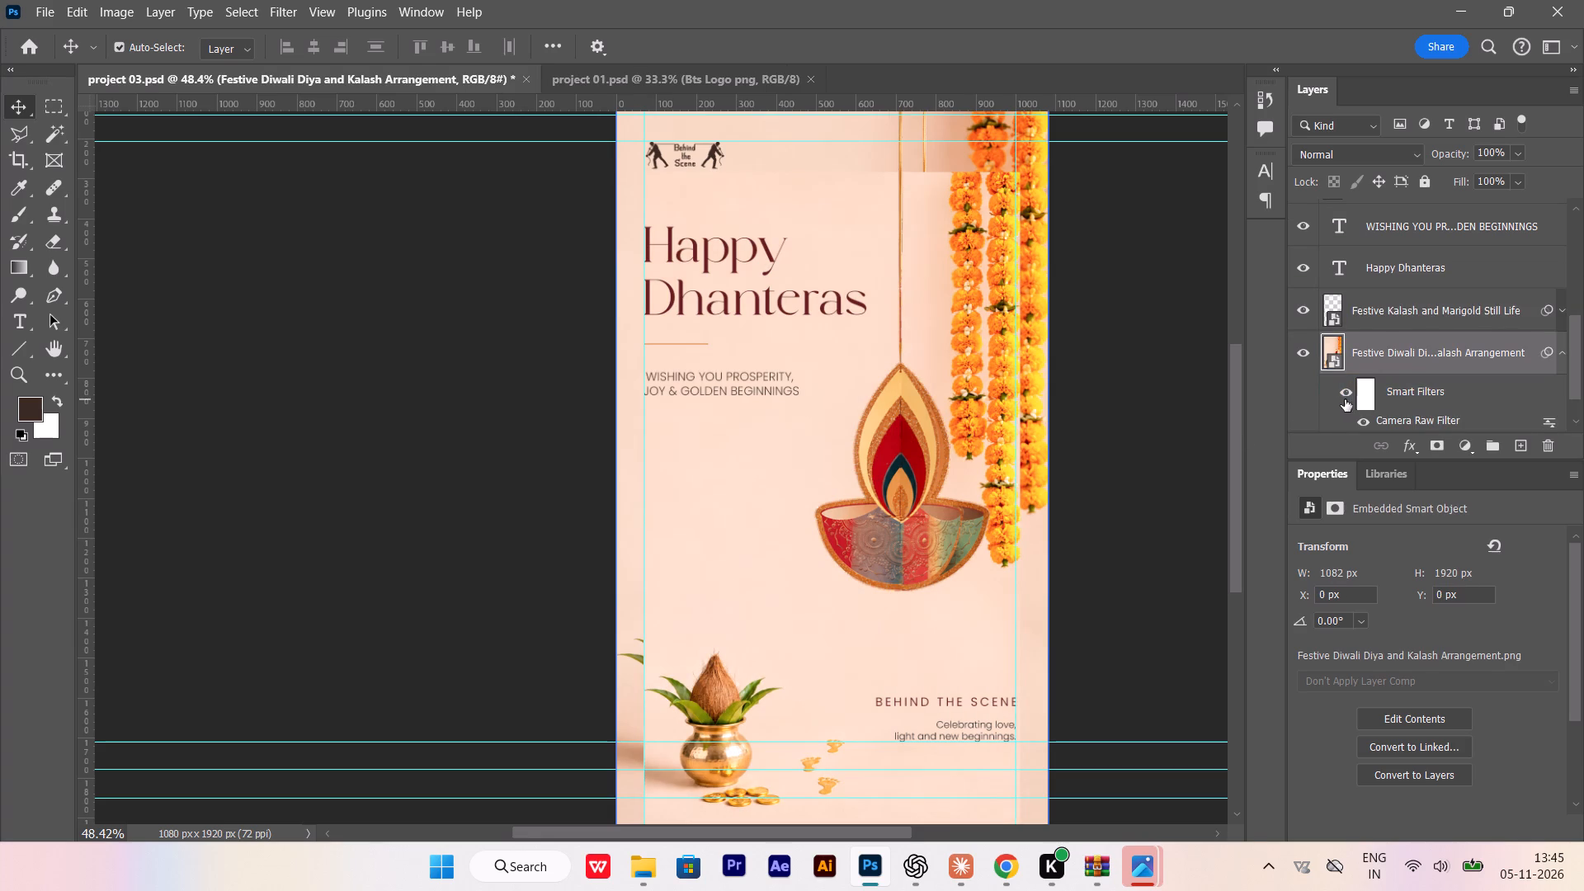
# Hide the old Festive Diwali Diya and Kalash Arrangement background layer.
pyautogui.scroll(-1, 1356, 381)
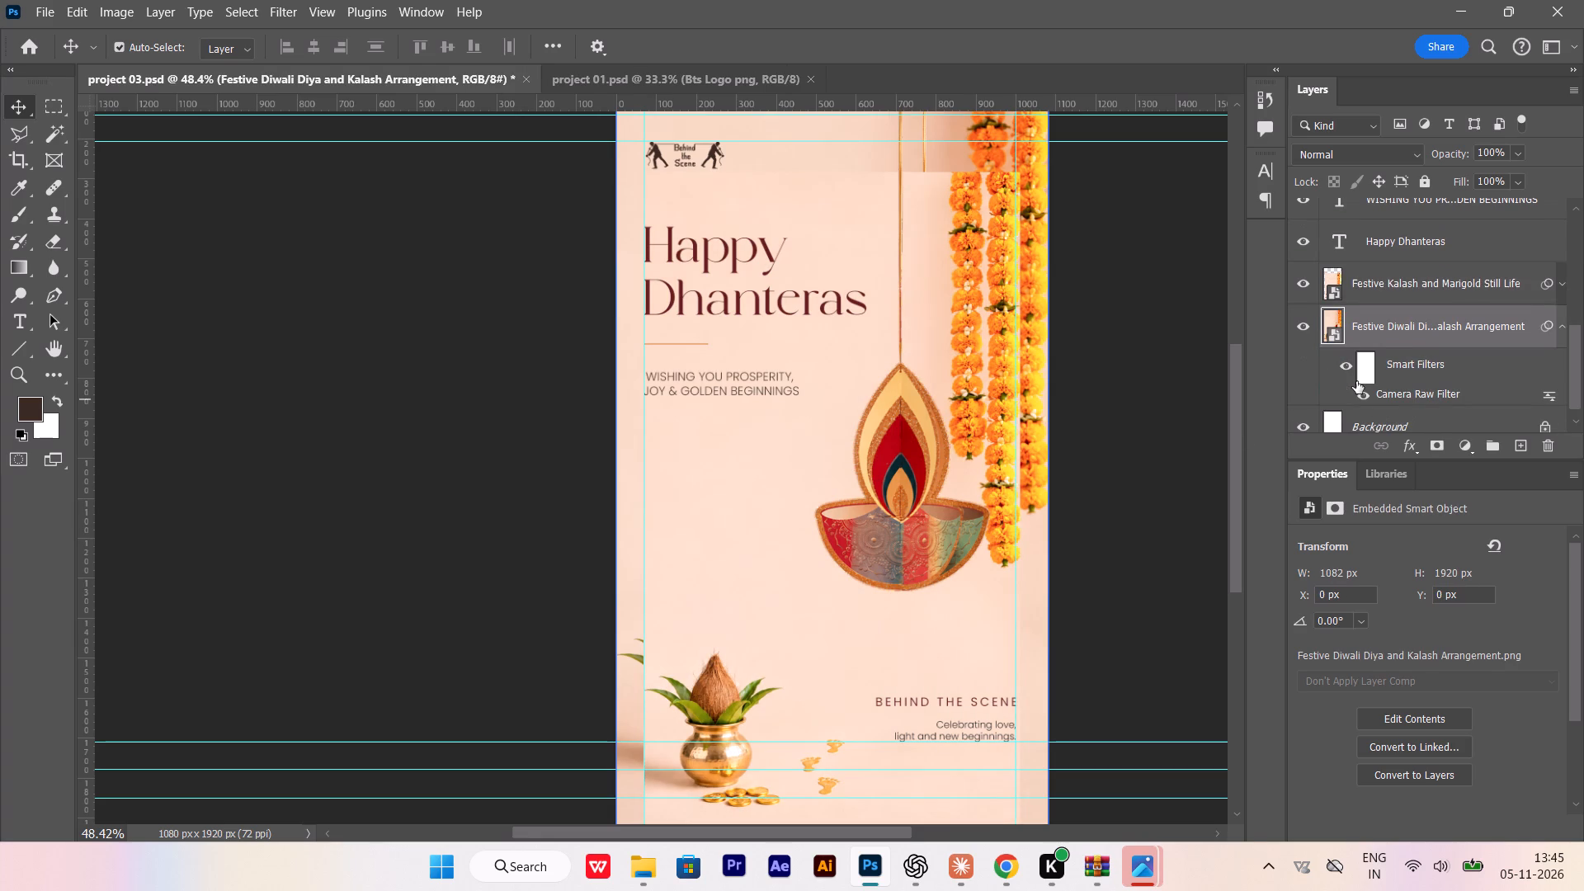
pyautogui.click(1301, 324)
# Align the new kalash background with the canvas's top-left corner and scale it to about 114.72% to fill the artboard.
pyautogui.scroll(3, 729, 250)
pyautogui.click(738, 511)
pyautogui.hotkey('ctrl', 't')
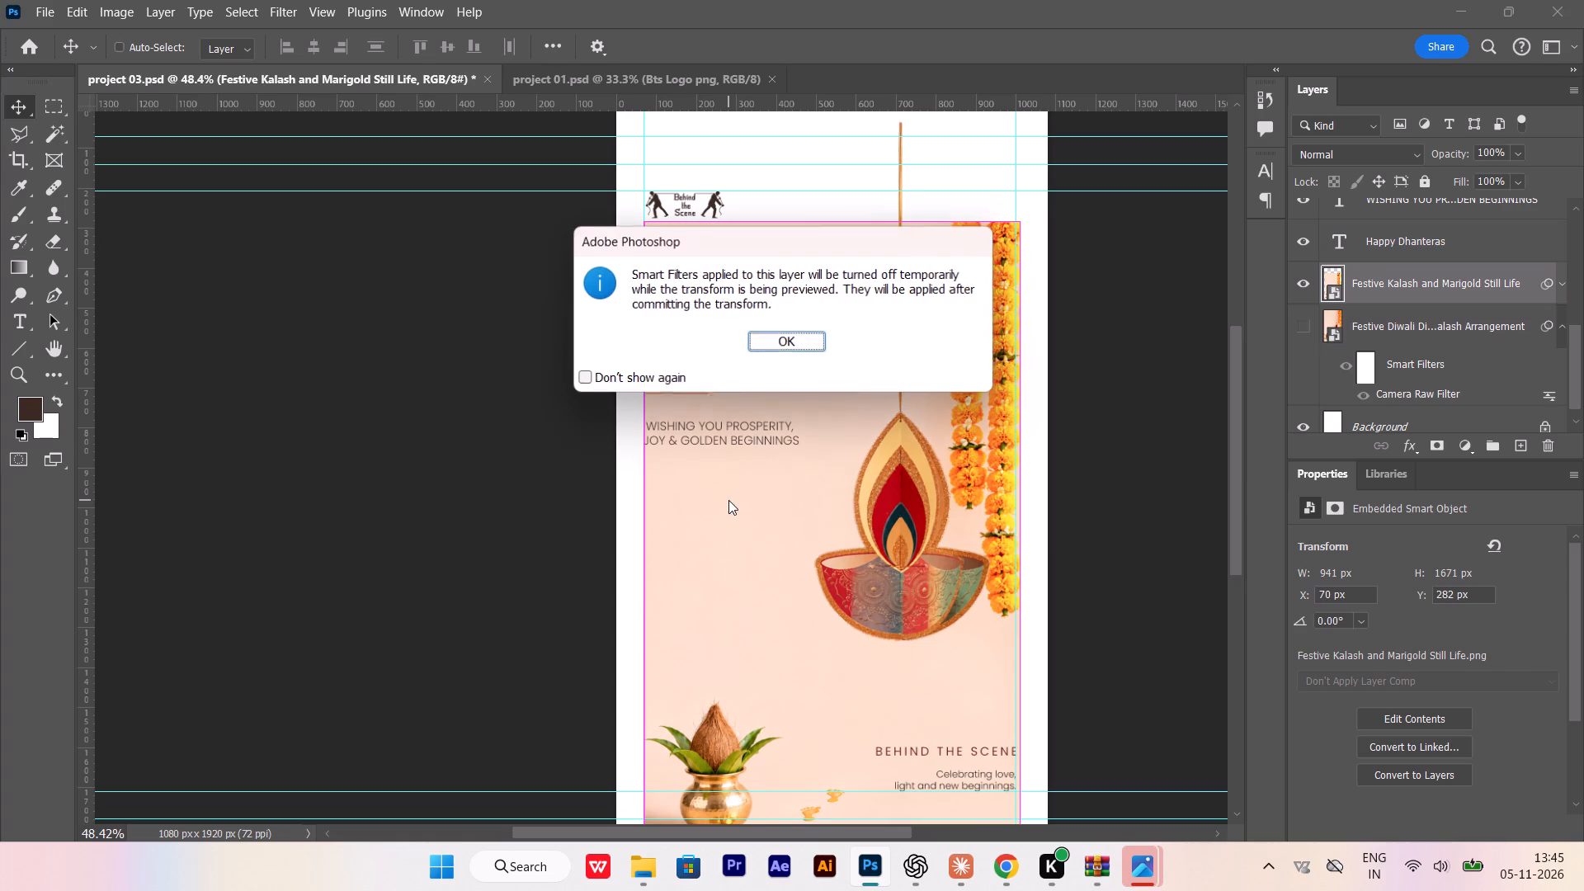
pyautogui.click(767, 343)
pyautogui.scroll(3, 732, 583)
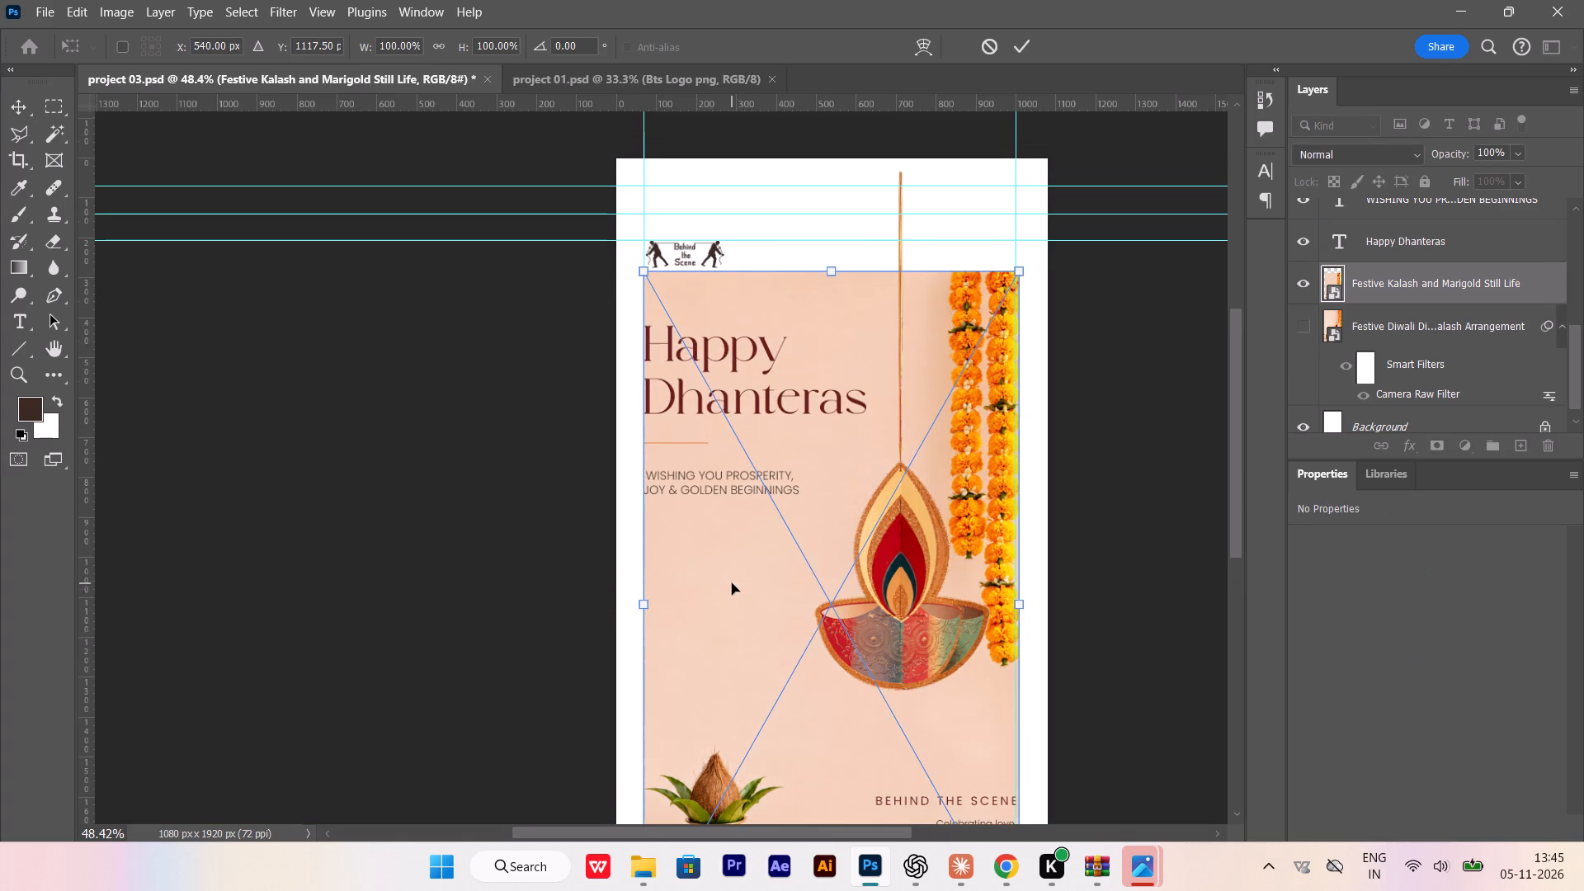
pyautogui.moveTo(738, 606); pyautogui.dragTo(708, 495)
pyautogui.click(708, 493)
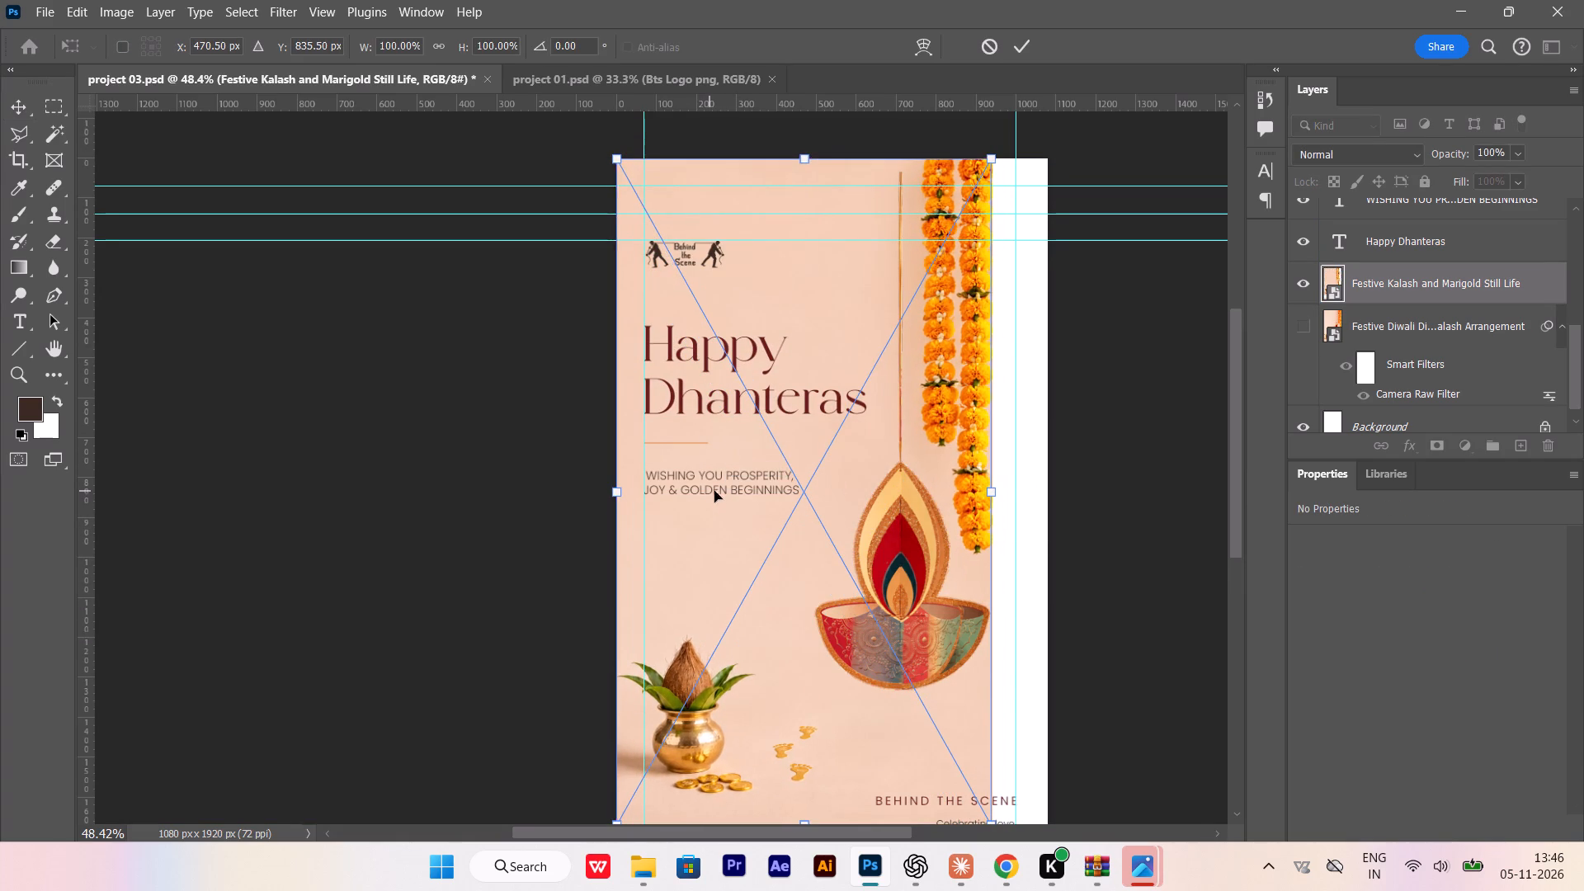
pyautogui.scroll(-14, 856, 483)
pyautogui.keyDown('alt'); pyautogui.scroll(2, 995, 614); pyautogui.keyUp('alt')
pyautogui.click(993, 587)
pyautogui.keyDown('shift'); pyautogui.moveTo(993, 587); pyautogui.dragTo(996, 592); pyautogui.keyUp('shift')
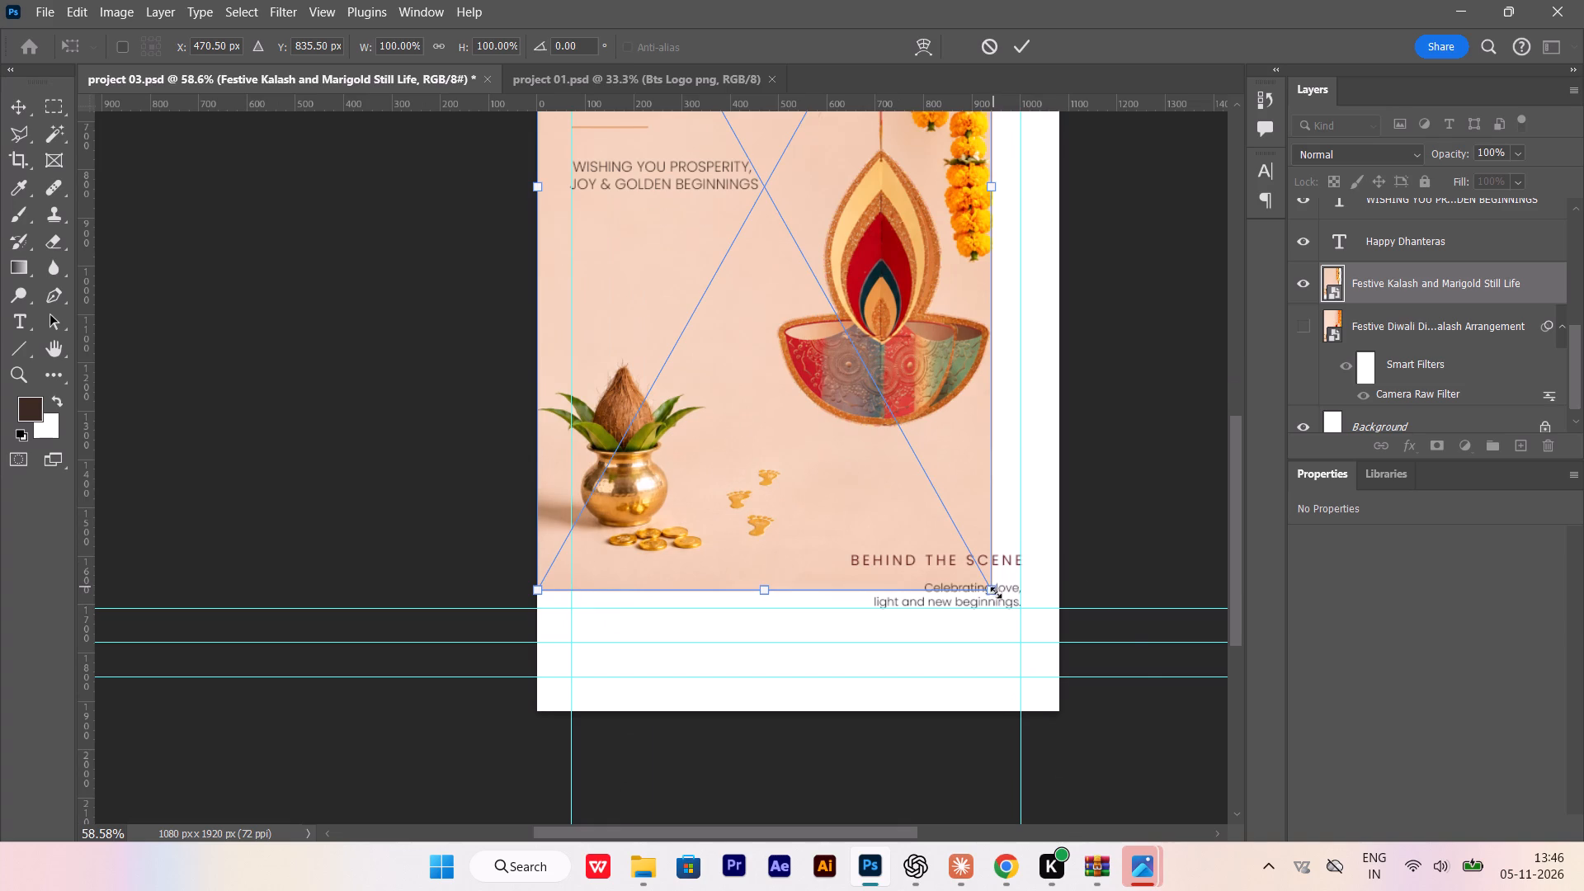
pyautogui.keyDown('shift'); pyautogui.moveTo(996, 592); pyautogui.dragTo(1057, 706); pyautogui.keyUp('shift')
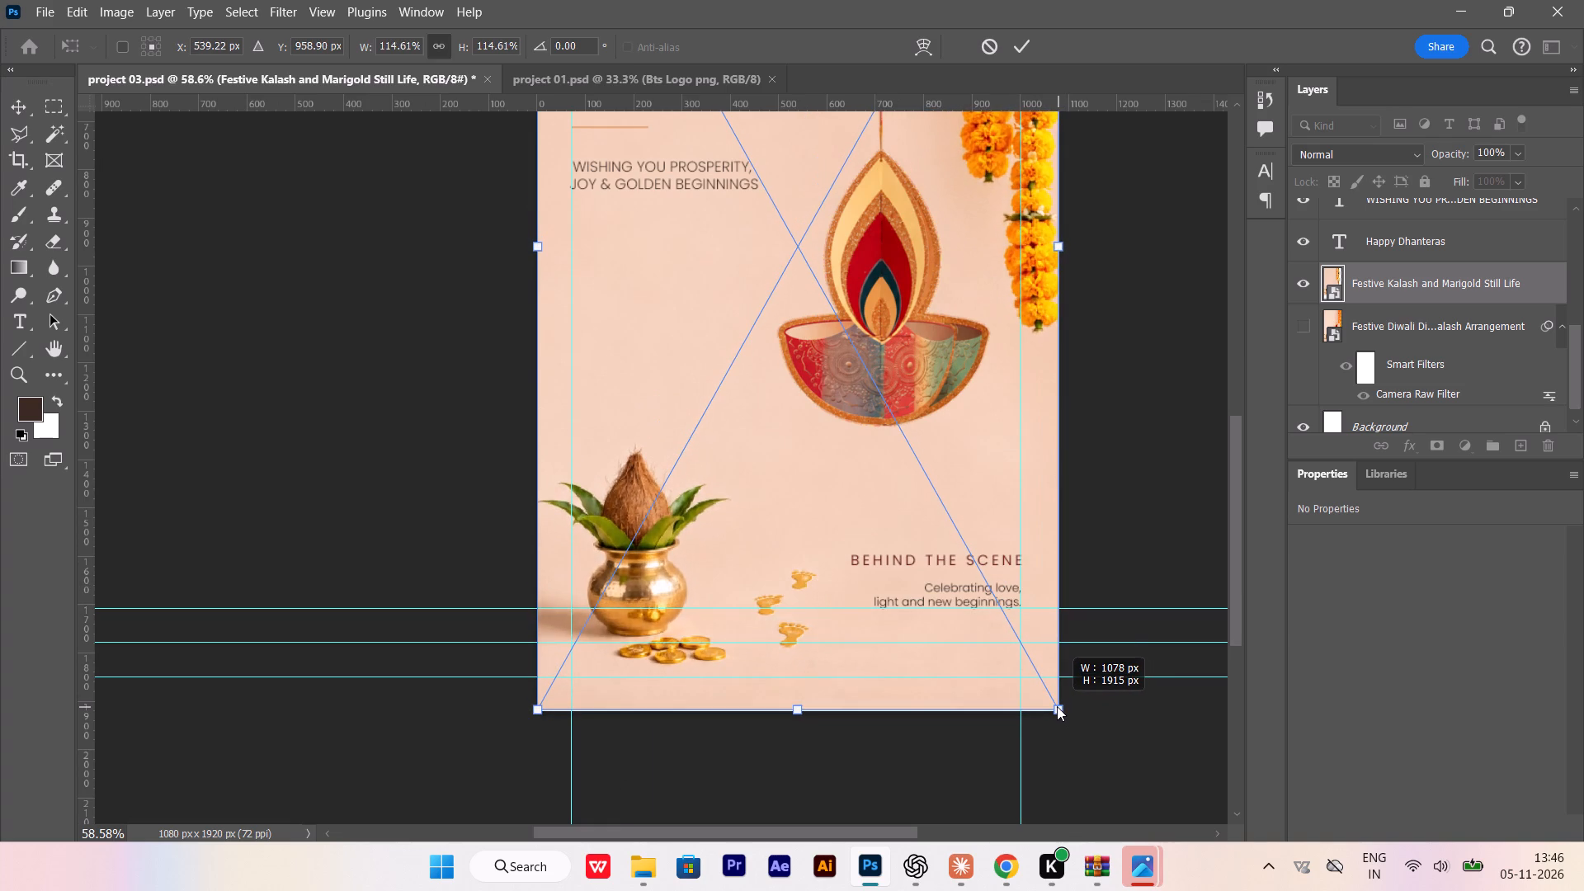
pyautogui.keyDown('shift'); pyautogui.moveTo(1057, 706); pyautogui.dragTo(1063, 704); pyautogui.keyUp('shift')
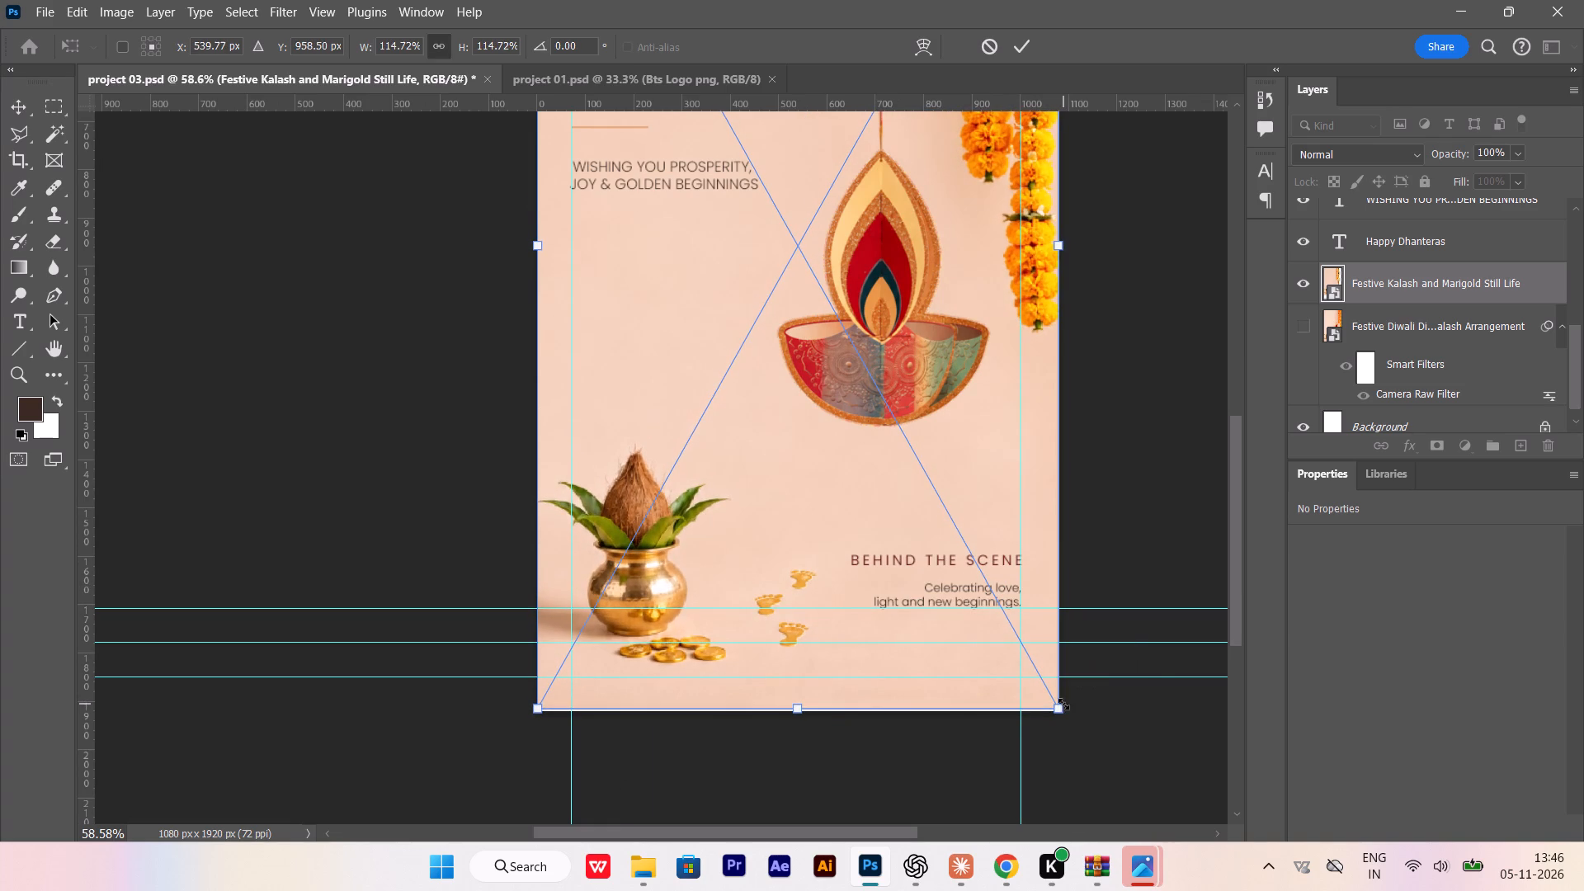
pyautogui.press('Return')
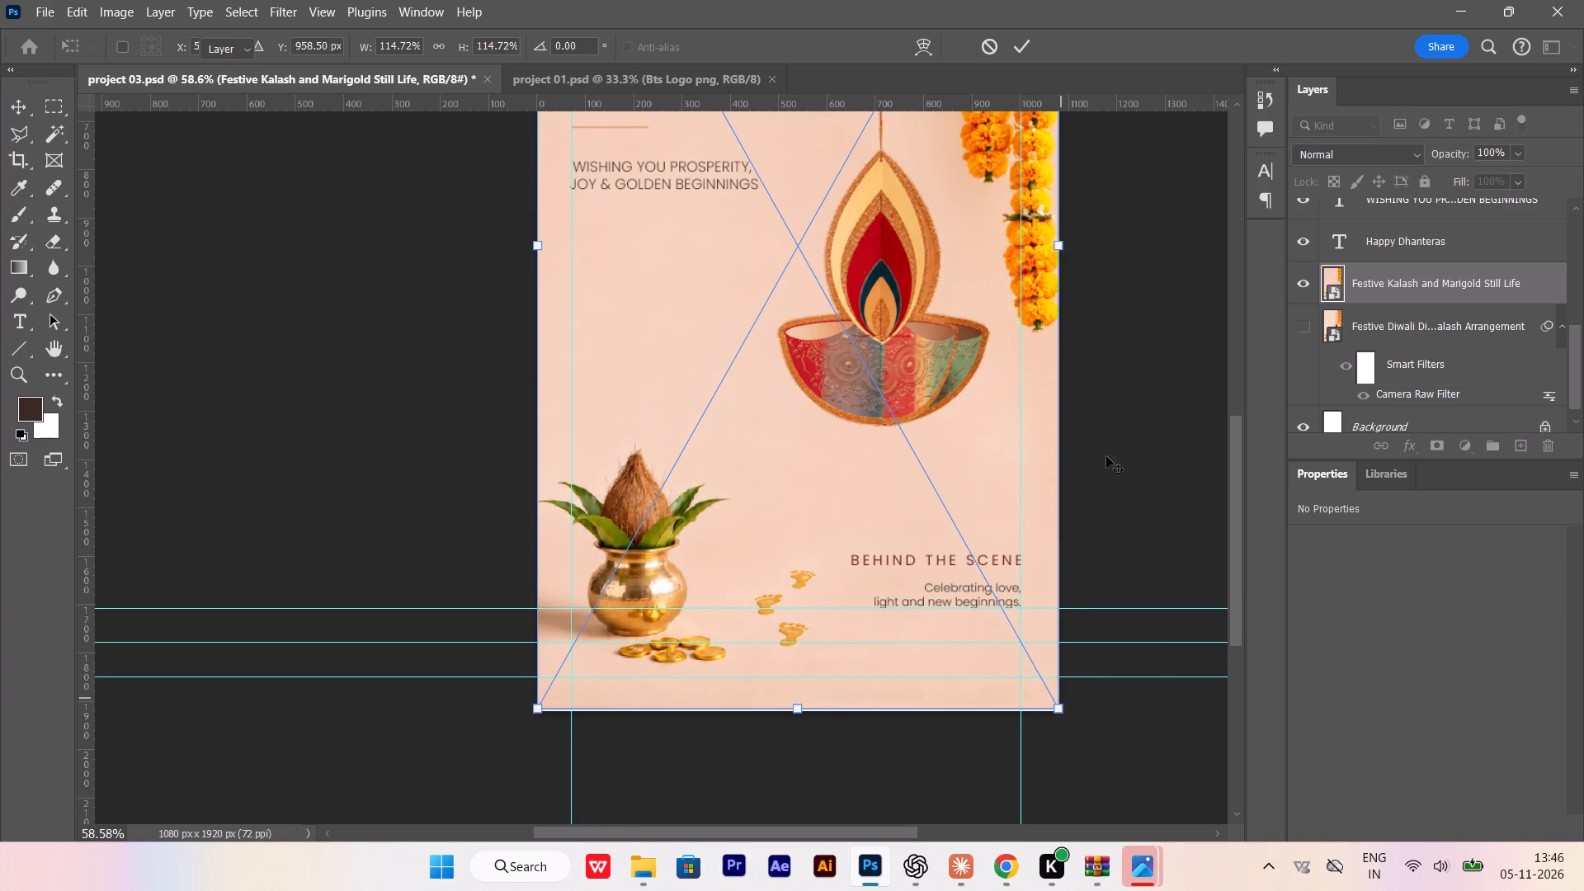
# Move the hanging diya on Layer 2 up and slightly left, to about X 477 px, Y -44 px.
pyautogui.keyDown('alt'); pyautogui.scroll(4, 983, 397); pyautogui.keyUp('alt')
pyautogui.scroll(13, 933, 394)
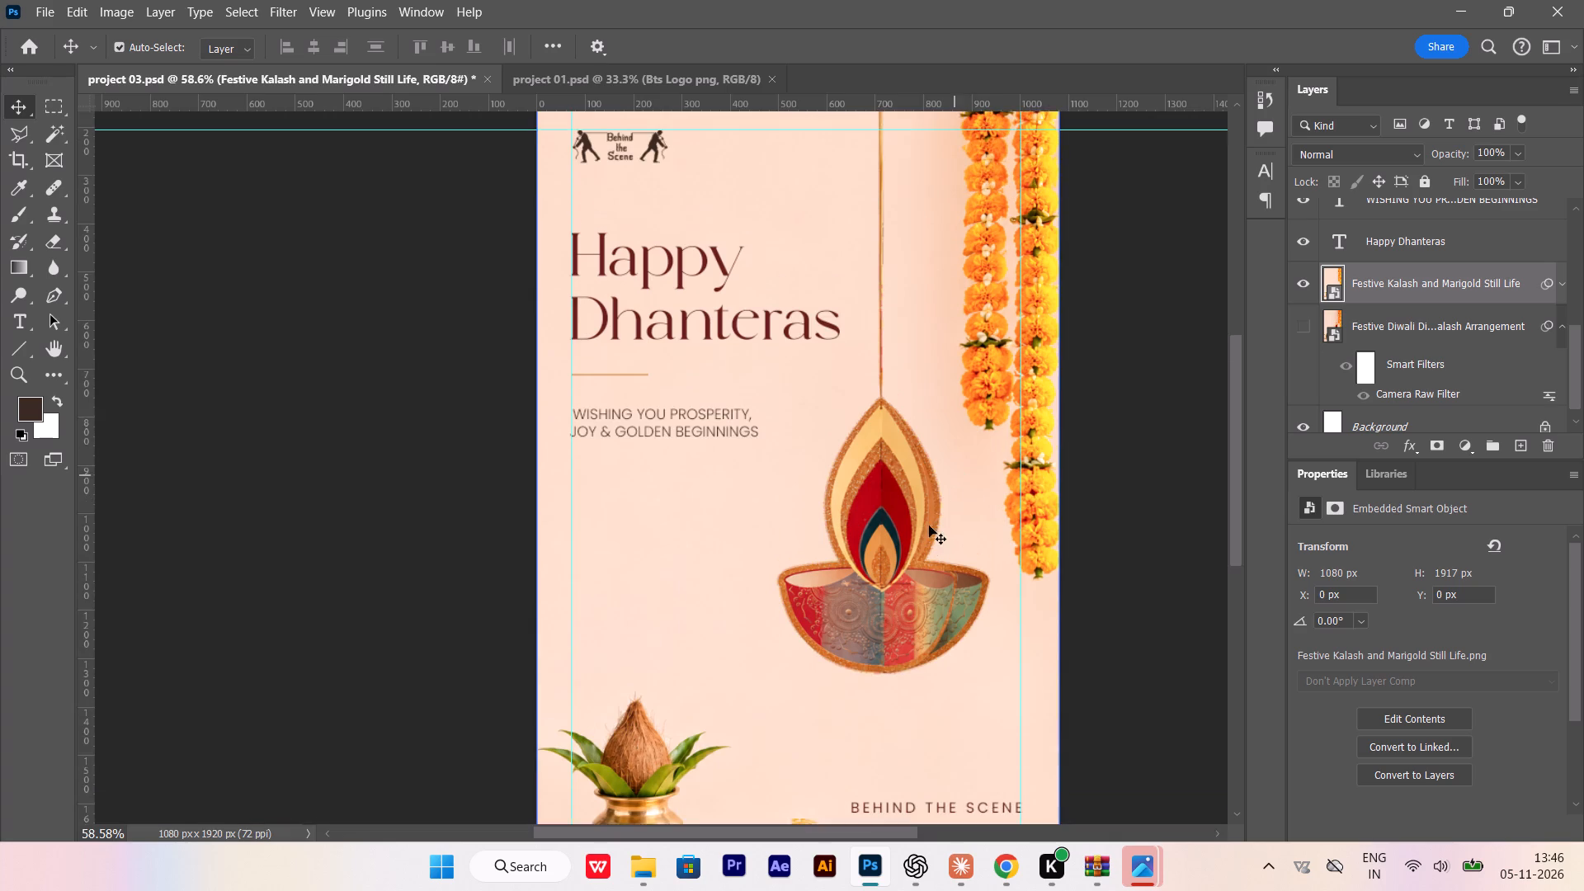
pyautogui.scroll(5, 929, 526)
pyautogui.moveTo(856, 667); pyautogui.dragTo(856, 648)
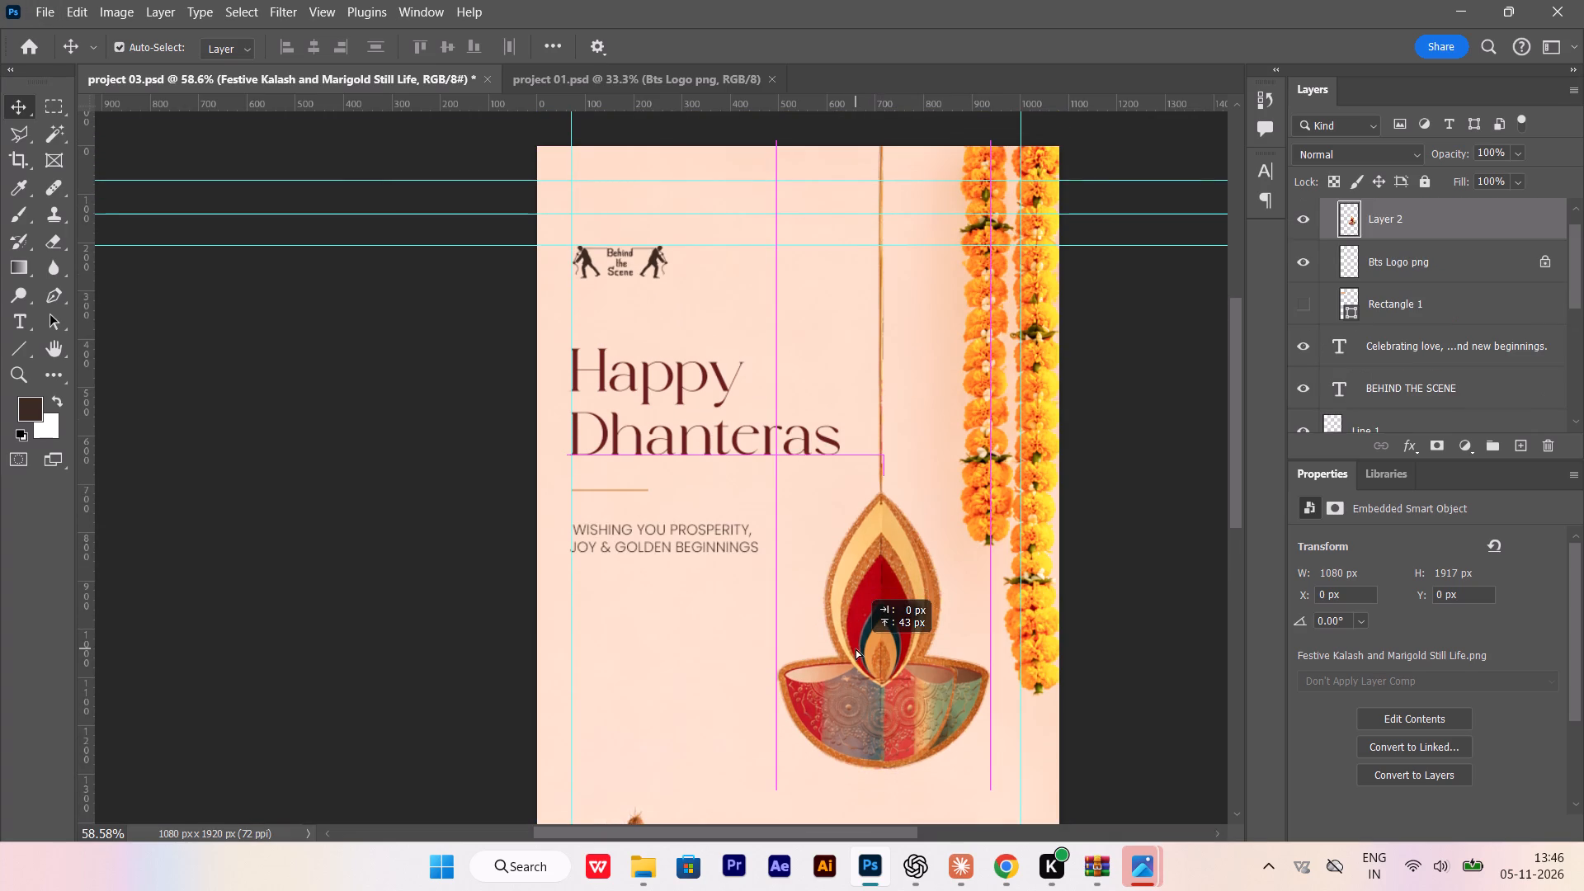
pyautogui.moveTo(856, 648); pyautogui.dragTo(856, 647)
pyautogui.moveTo(867, 666); pyautogui.dragTo(859, 667)
pyautogui.moveTo(859, 667); pyautogui.dragTo(859, 652)
# Show the old Festive Diwali background and hide the Festive Kalash one to compare the hanging diya with the original.
pyautogui.scroll(-14, 877, 585)
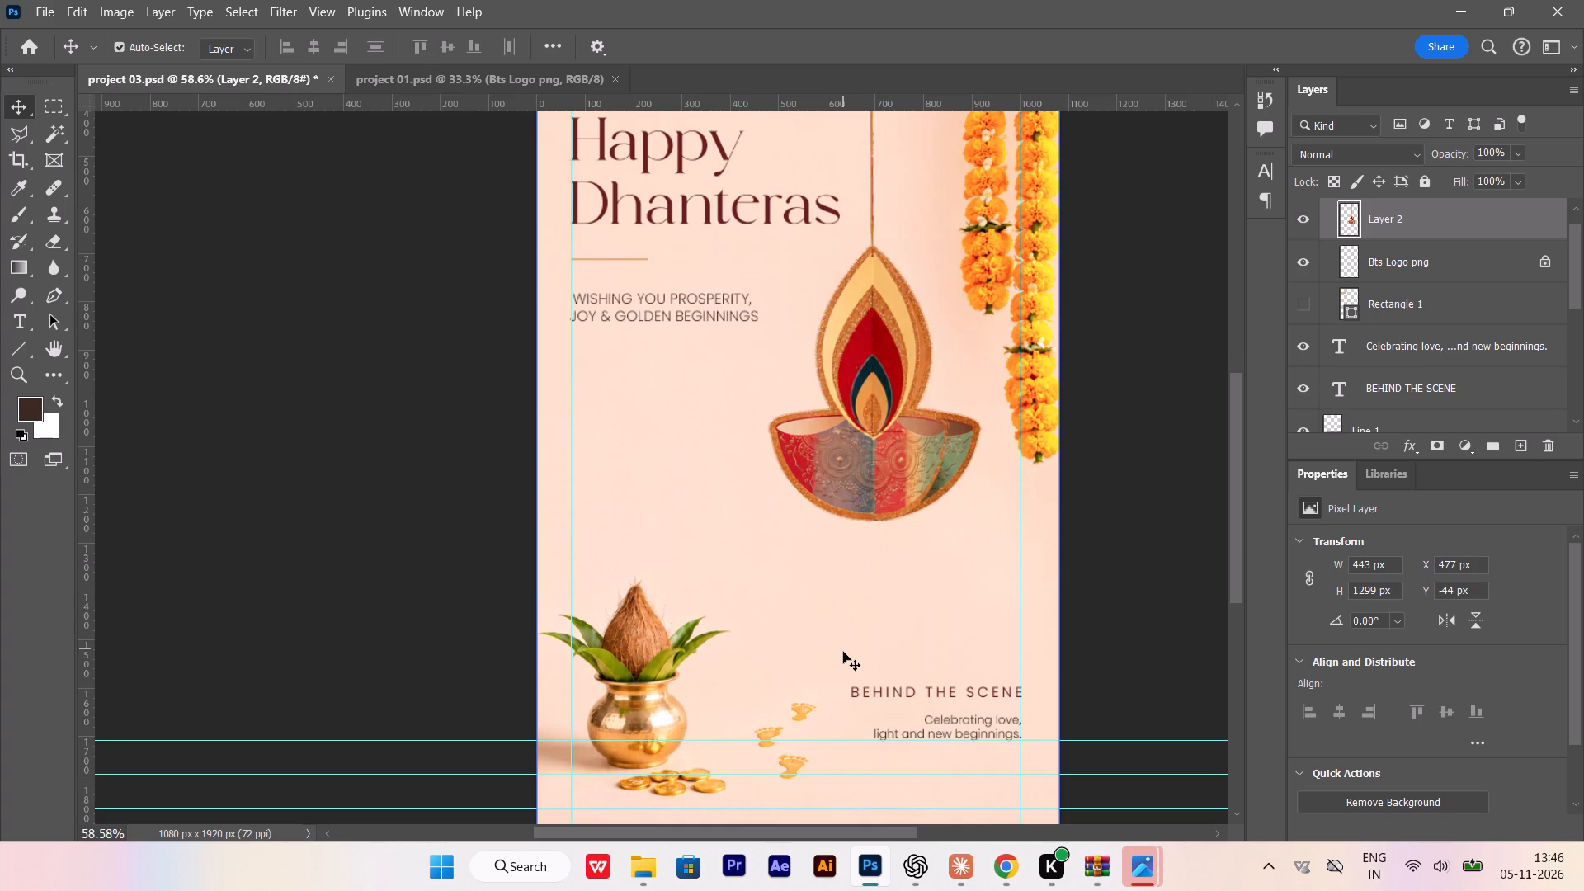
pyautogui.scroll(4, 843, 652)
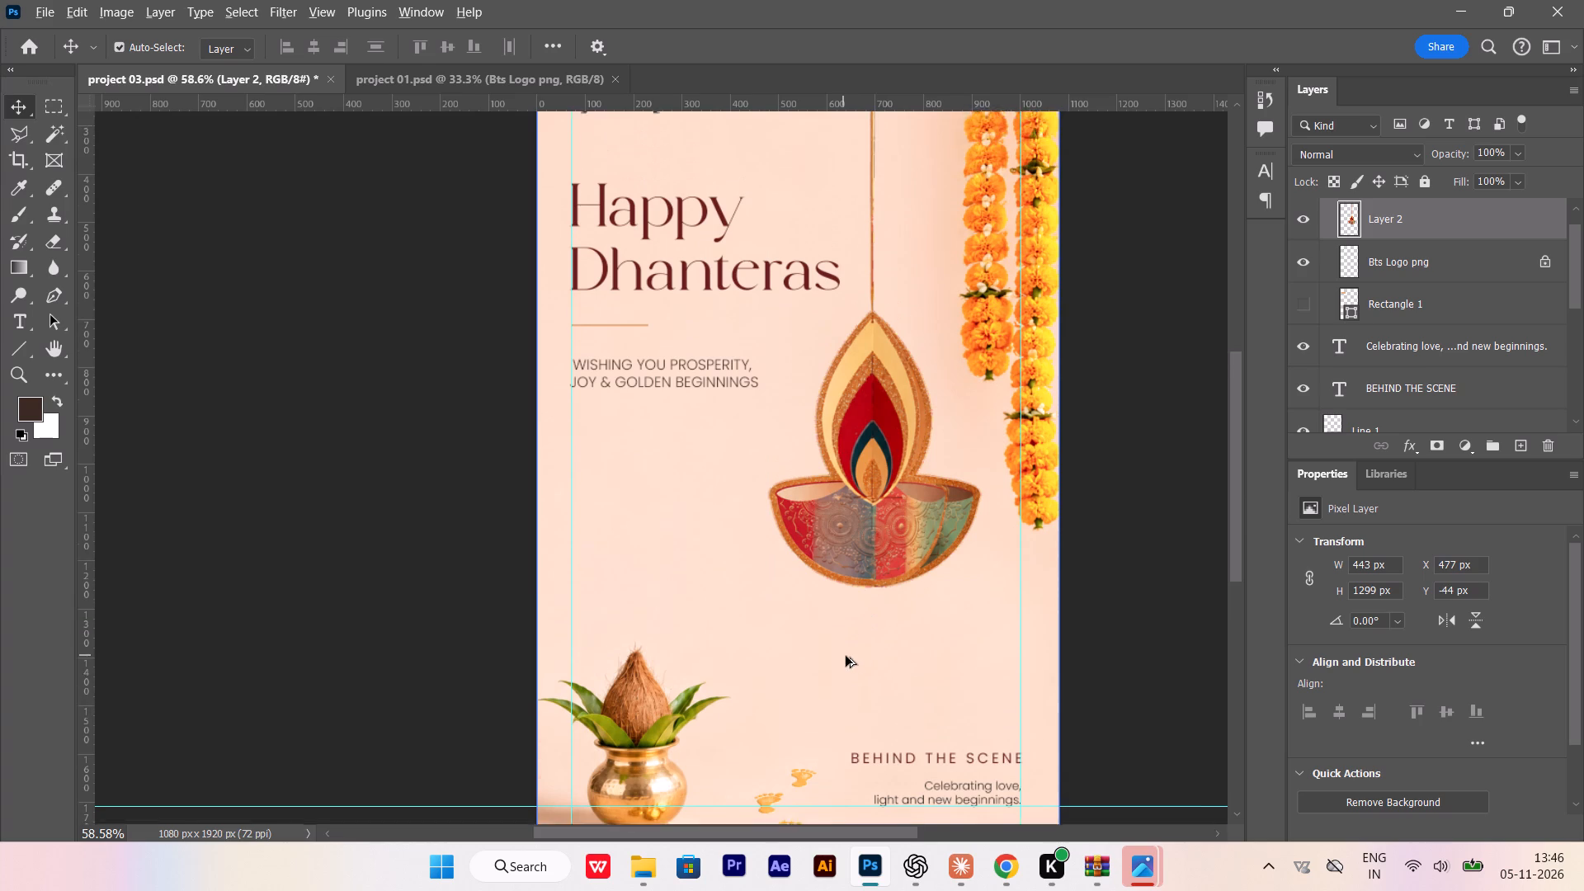
pyautogui.keyDown('alt'); pyautogui.scroll(-8, 854, 658); pyautogui.keyUp('alt')
pyautogui.keyDown('alt'); pyautogui.scroll(6, 766, 588); pyautogui.keyUp('alt')
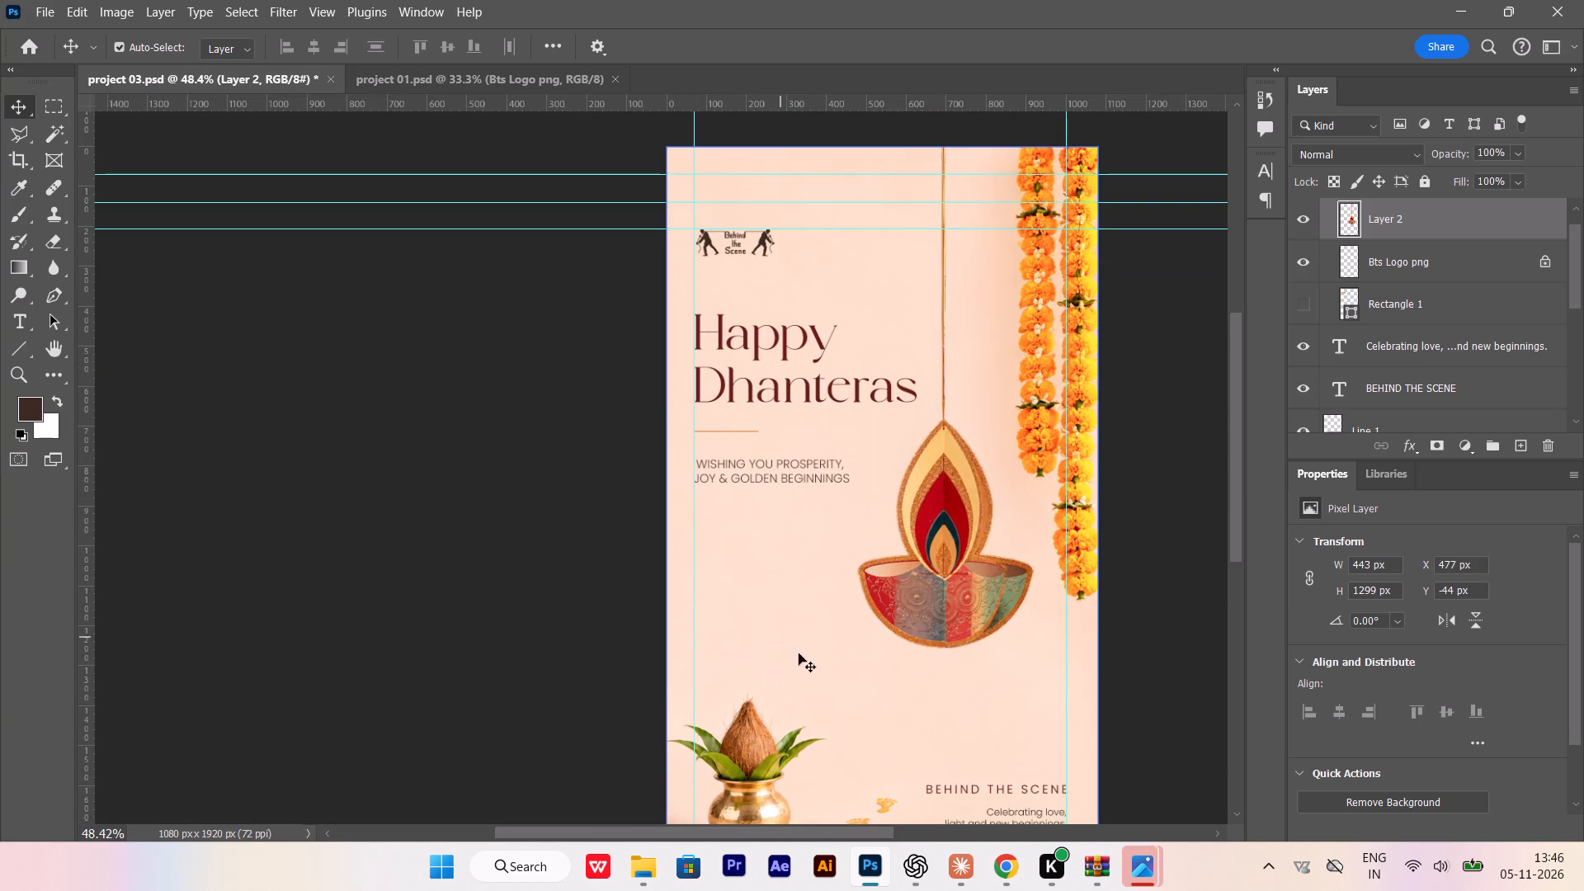
pyautogui.scroll(-6, 1384, 393)
pyautogui.scroll(3, 1362, 373)
pyautogui.scroll(-1, 1361, 373)
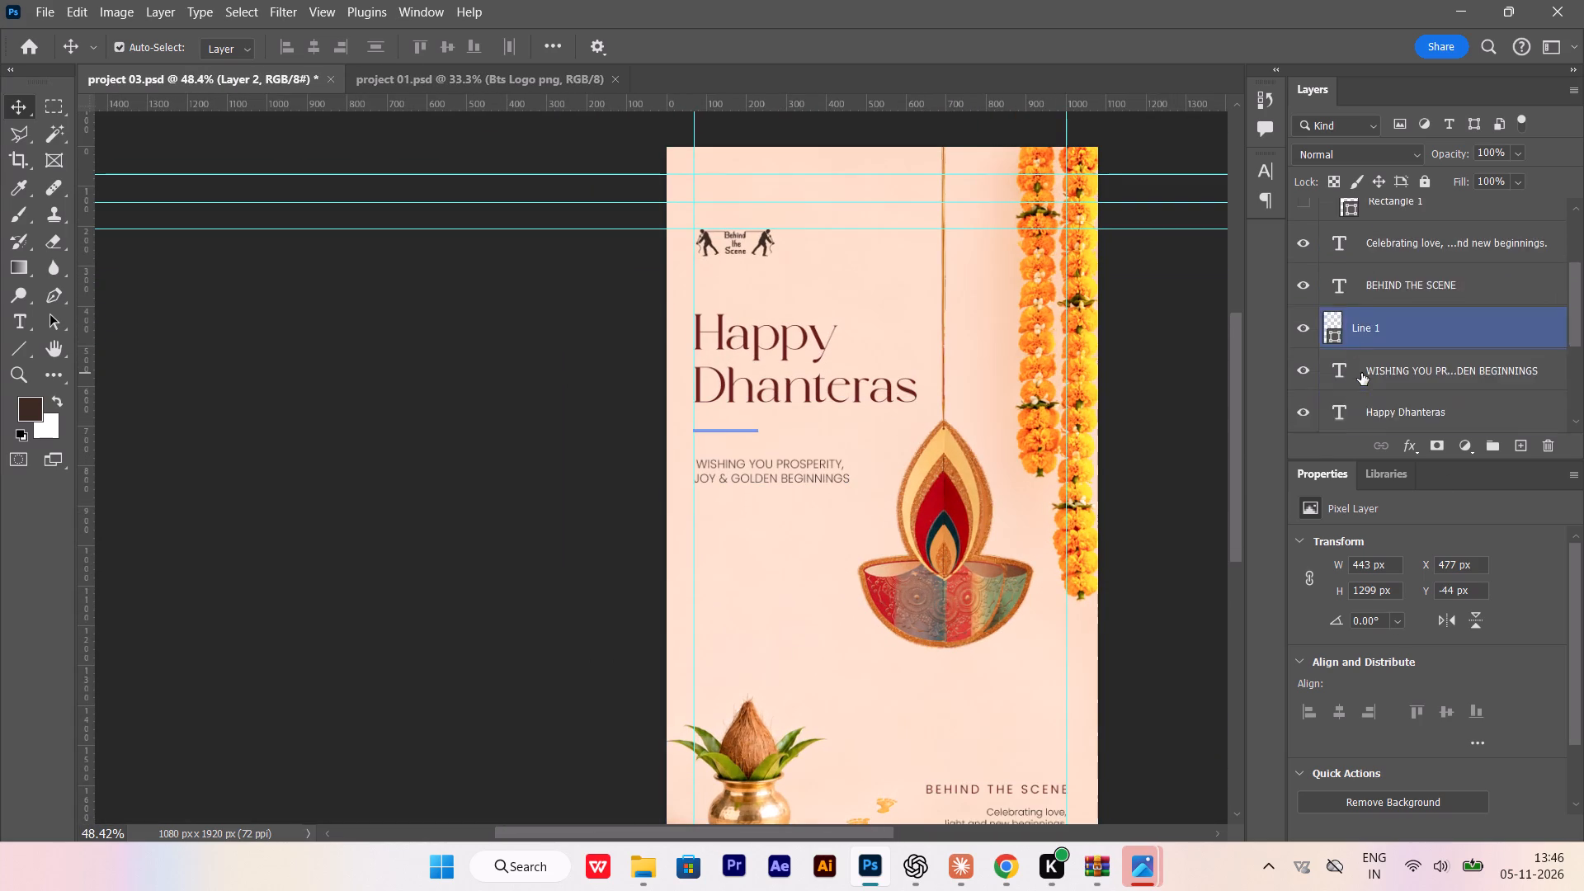
pyautogui.scroll(-1, 1361, 373)
pyautogui.scroll(6, 1361, 373)
pyautogui.scroll(-8, 1362, 374)
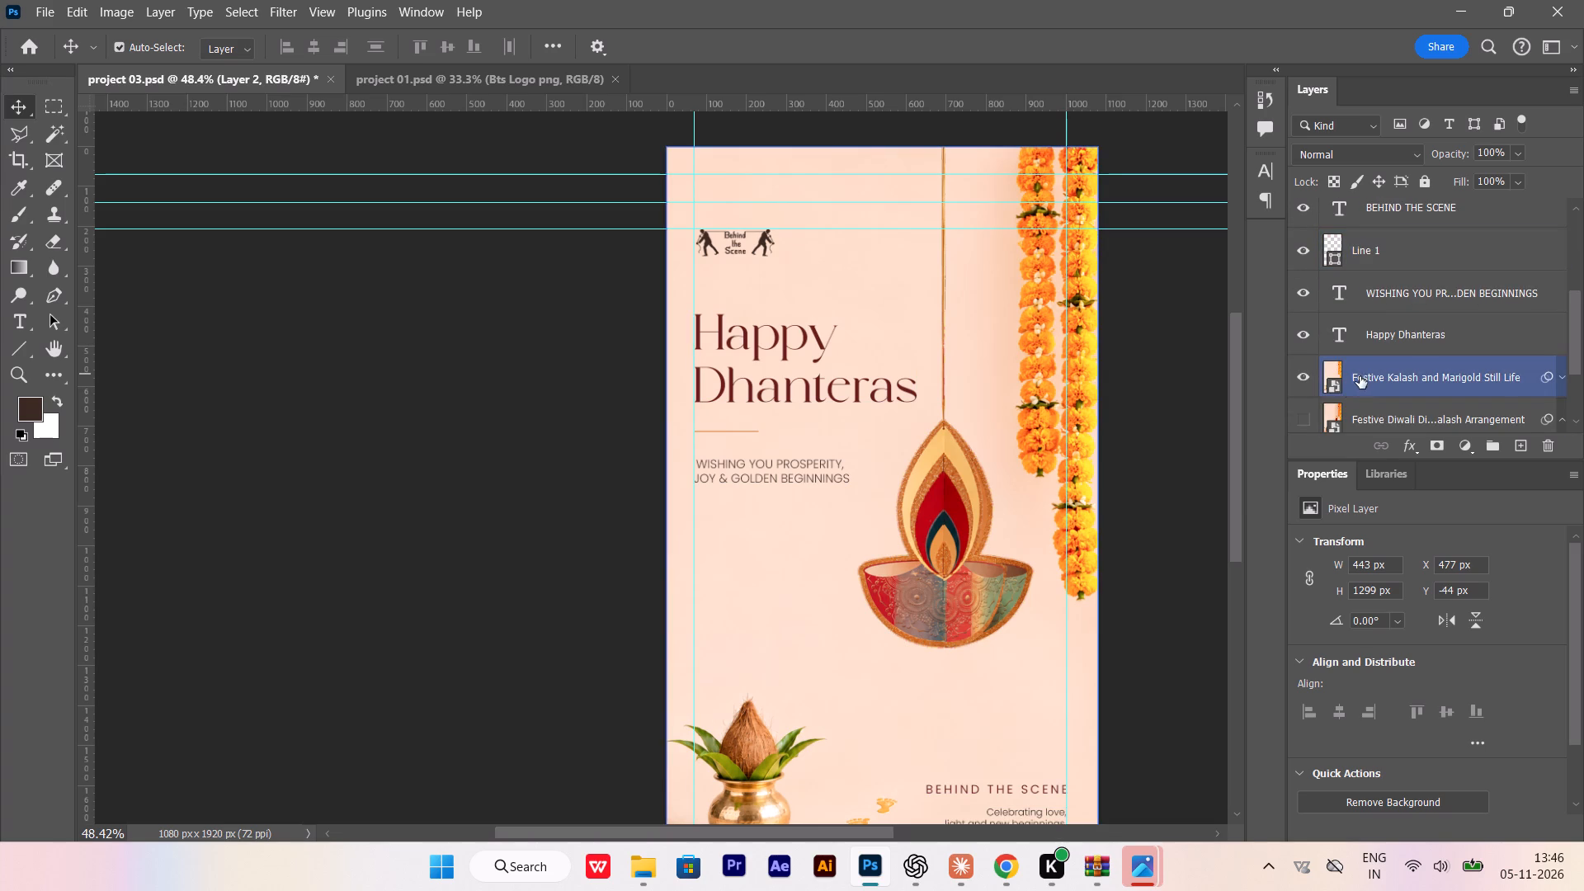
pyautogui.click(1304, 412)
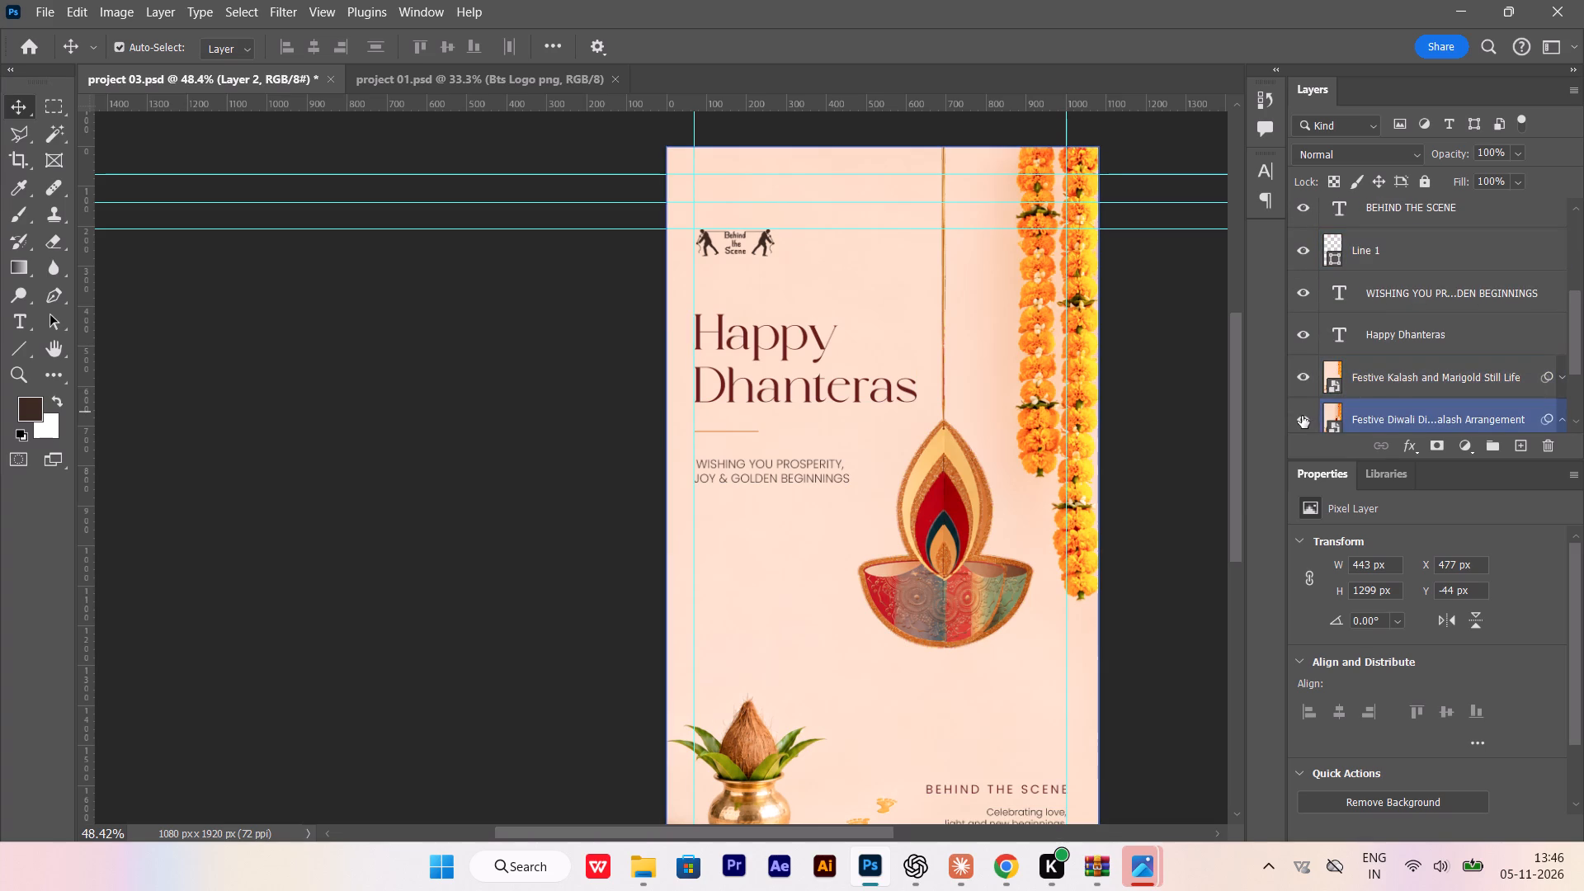
pyautogui.click(1302, 418)
pyautogui.click(1302, 418)
pyautogui.click(1308, 378)
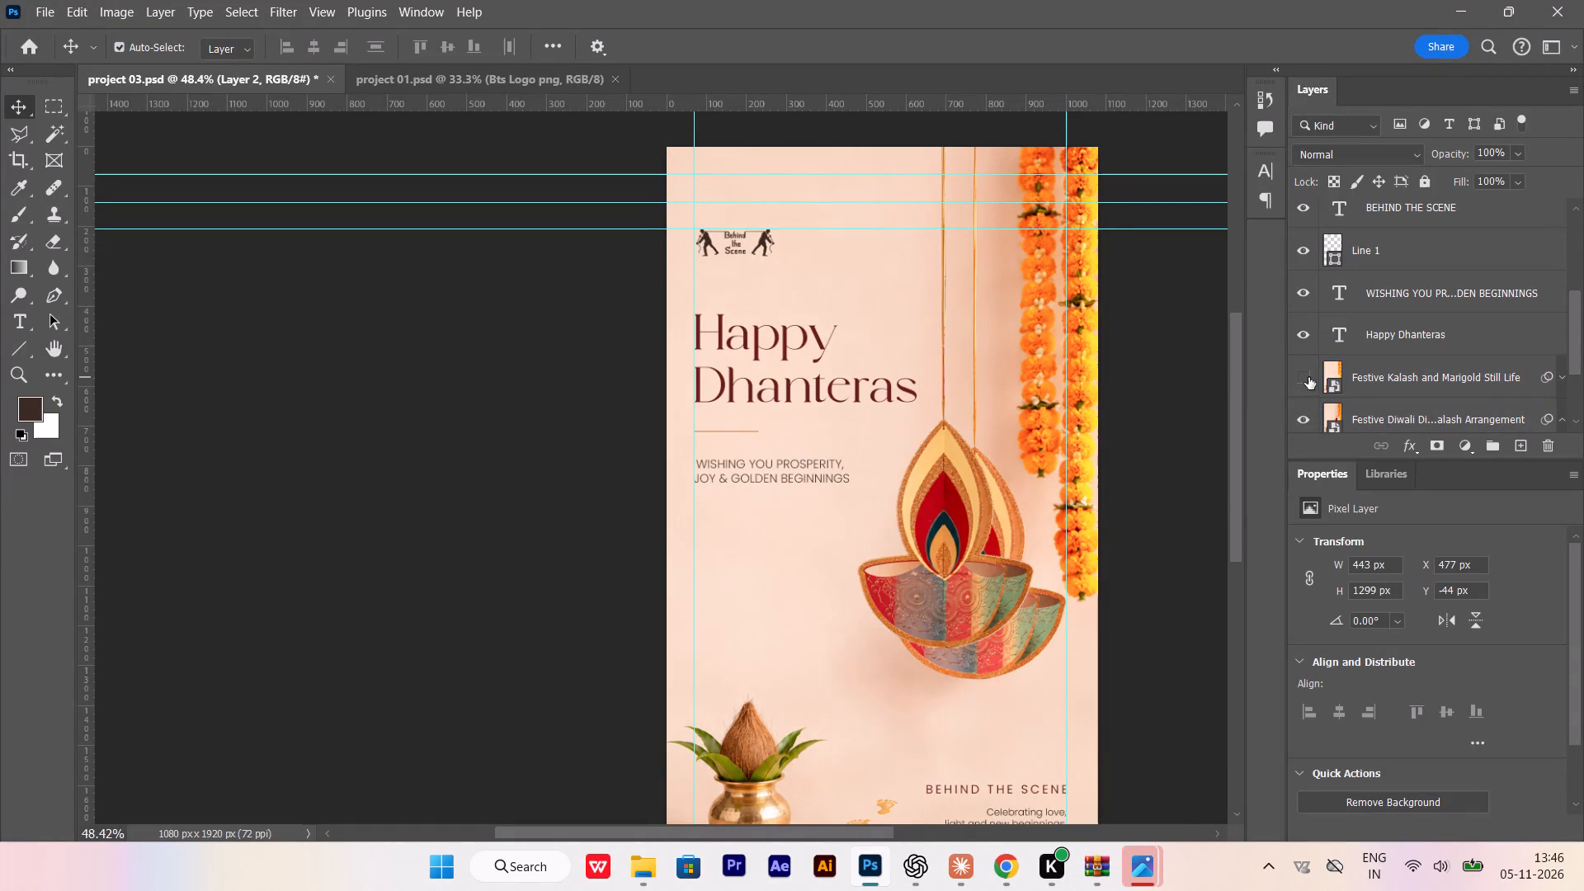
pyautogui.scroll(-3, 1308, 377)
pyautogui.click(1311, 303)
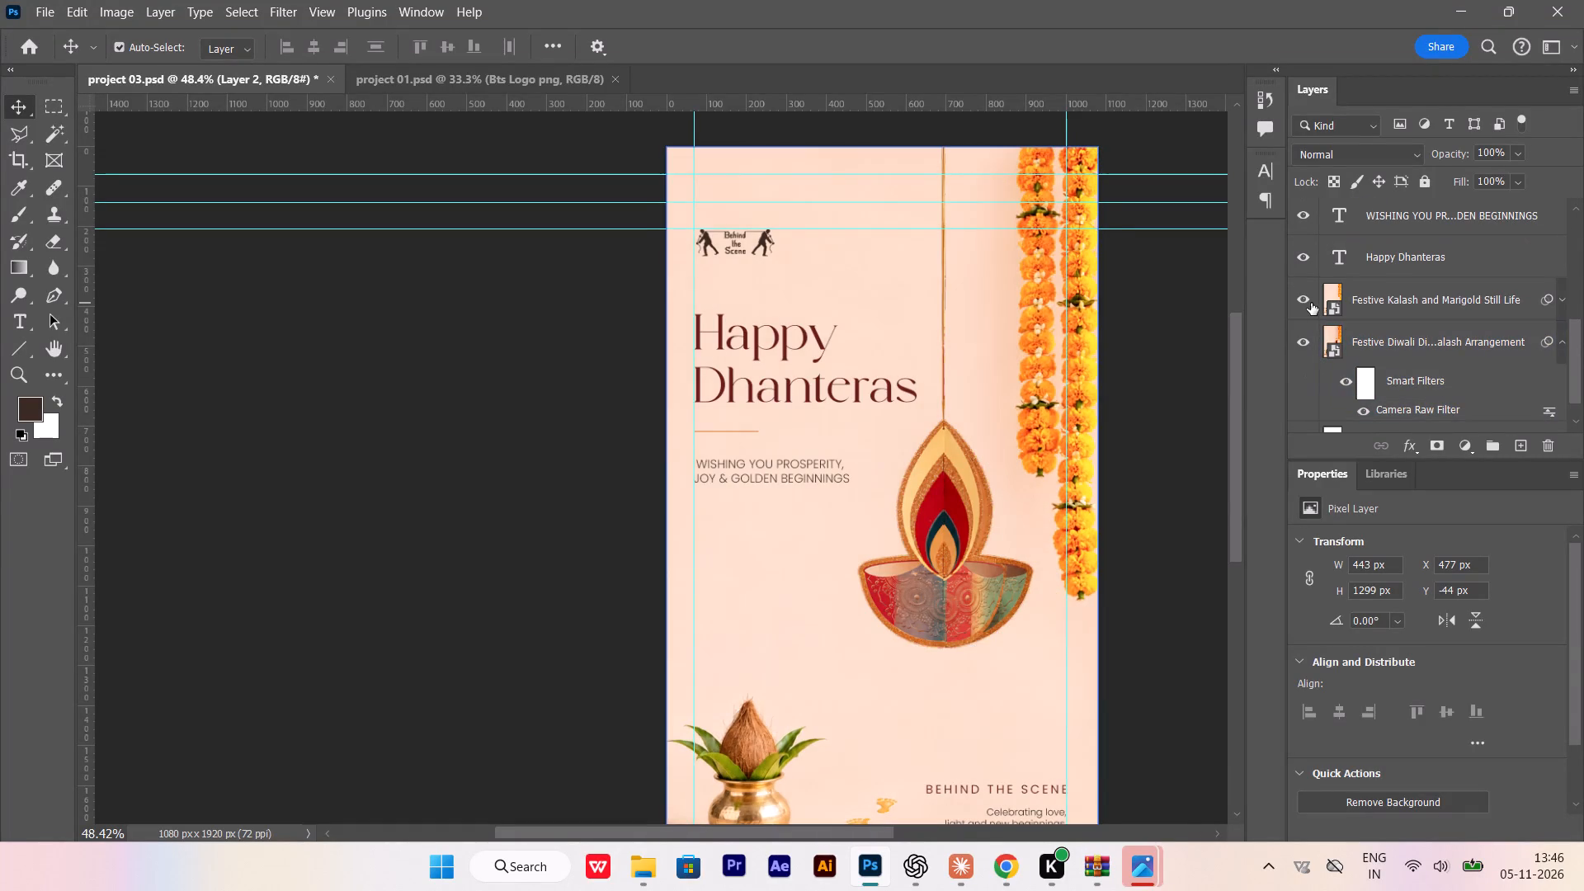
pyautogui.click(1311, 303)
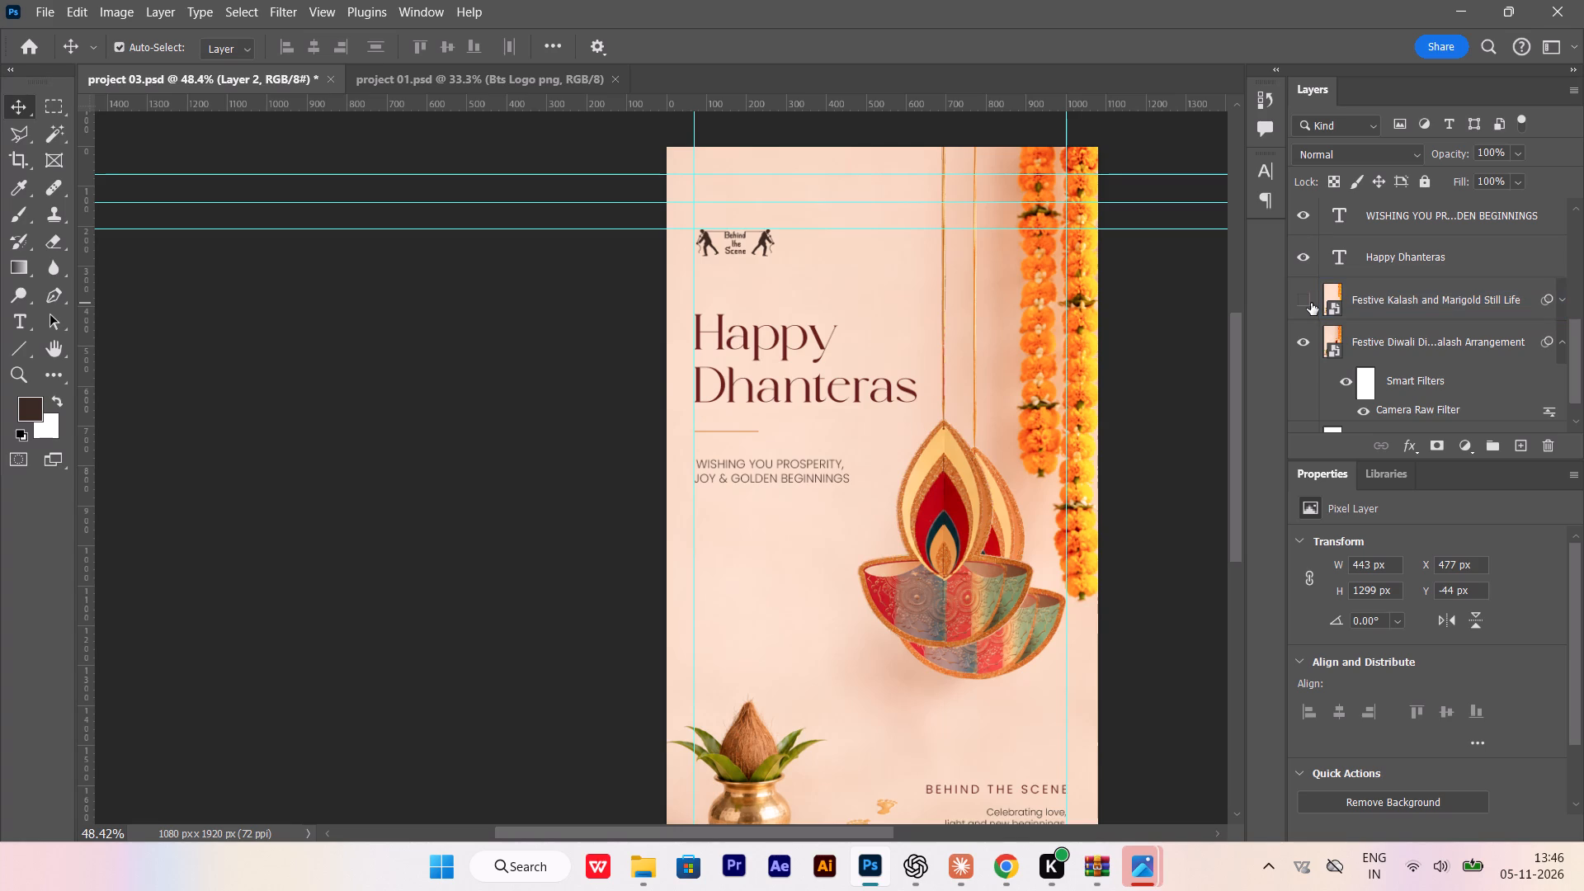
# Scale the hanging diya on Layer 2 proportionally to about 106.62%, 472 x 1385 px, using the original diya as size reference.
pyautogui.click(954, 571)
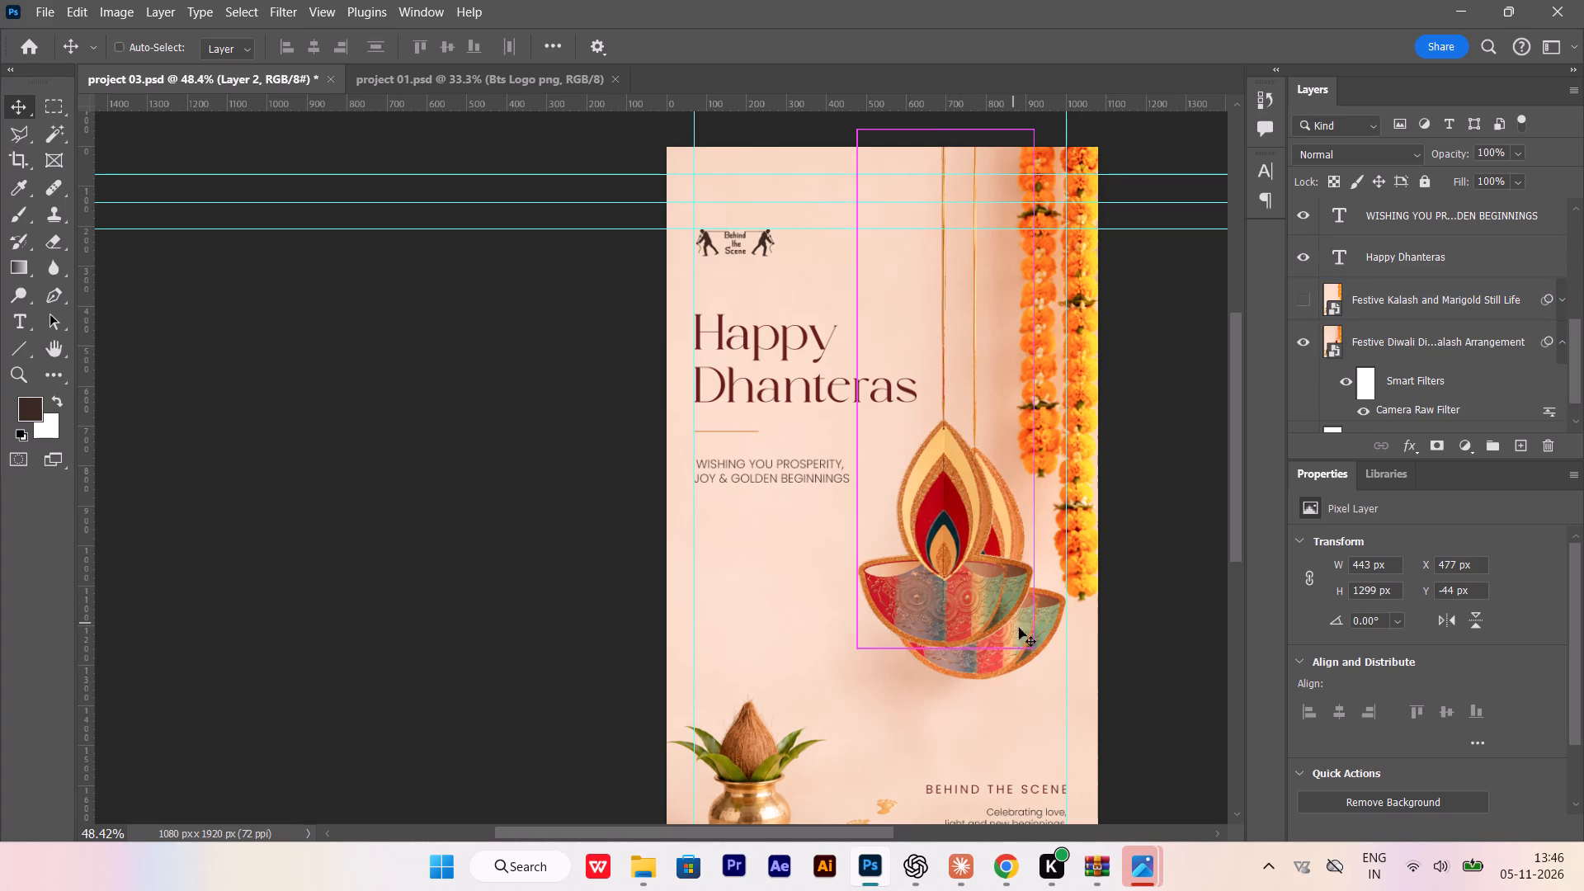
pyautogui.hotkey('ctrl', 't')
pyautogui.keyDown('shift'); pyautogui.moveTo(1036, 651); pyautogui.dragTo(1050, 672); pyautogui.keyUp('shift')
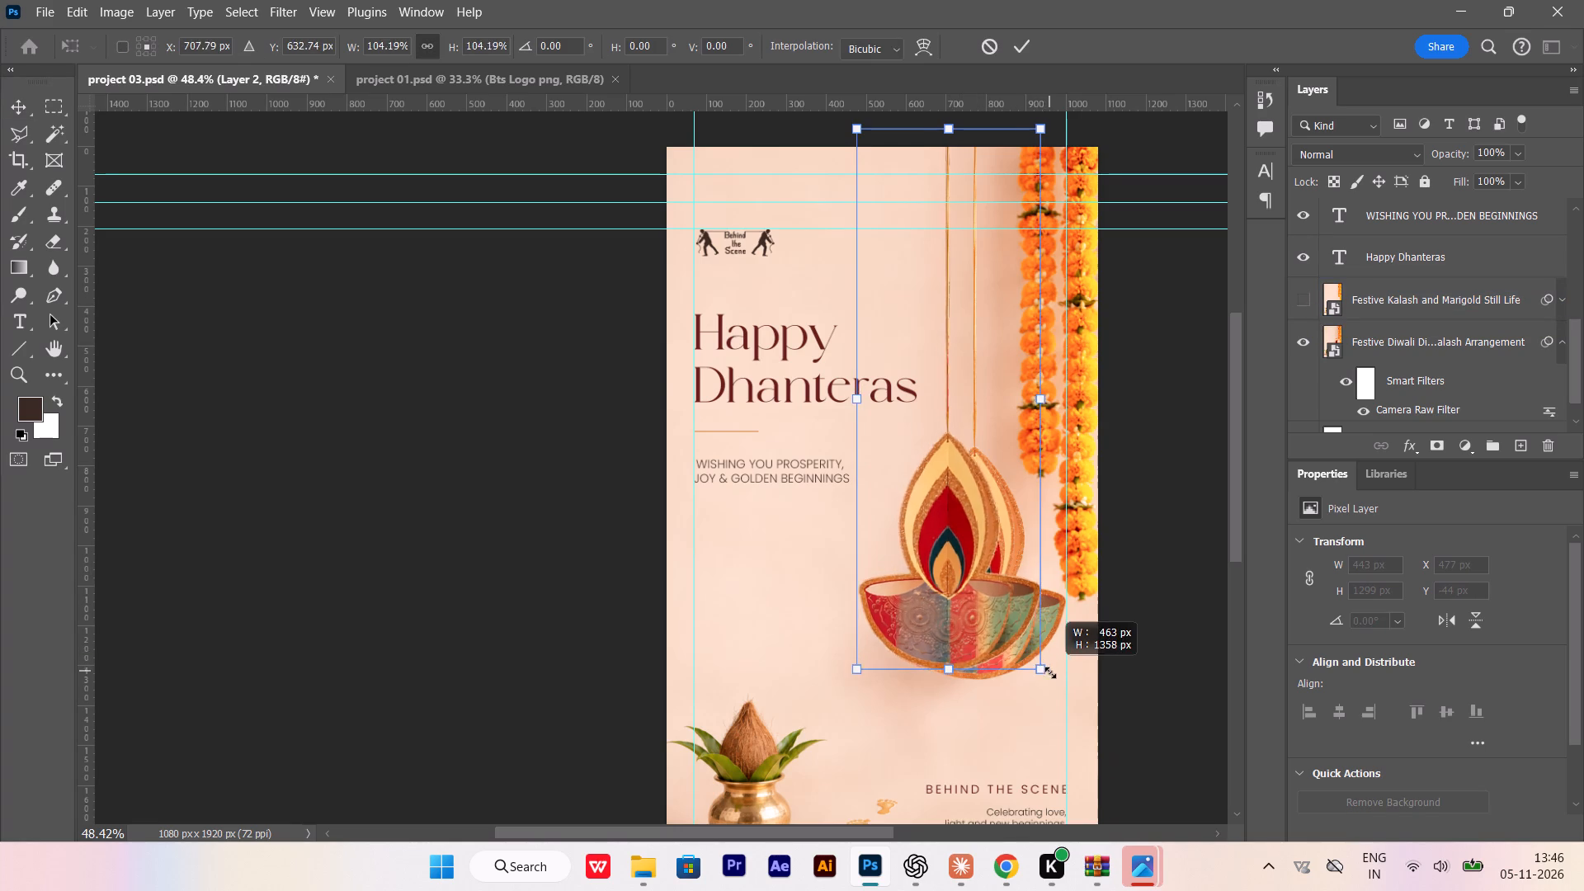
pyautogui.keyDown('shift'); pyautogui.moveTo(1050, 672); pyautogui.dragTo(1054, 681); pyautogui.keyUp('shift')
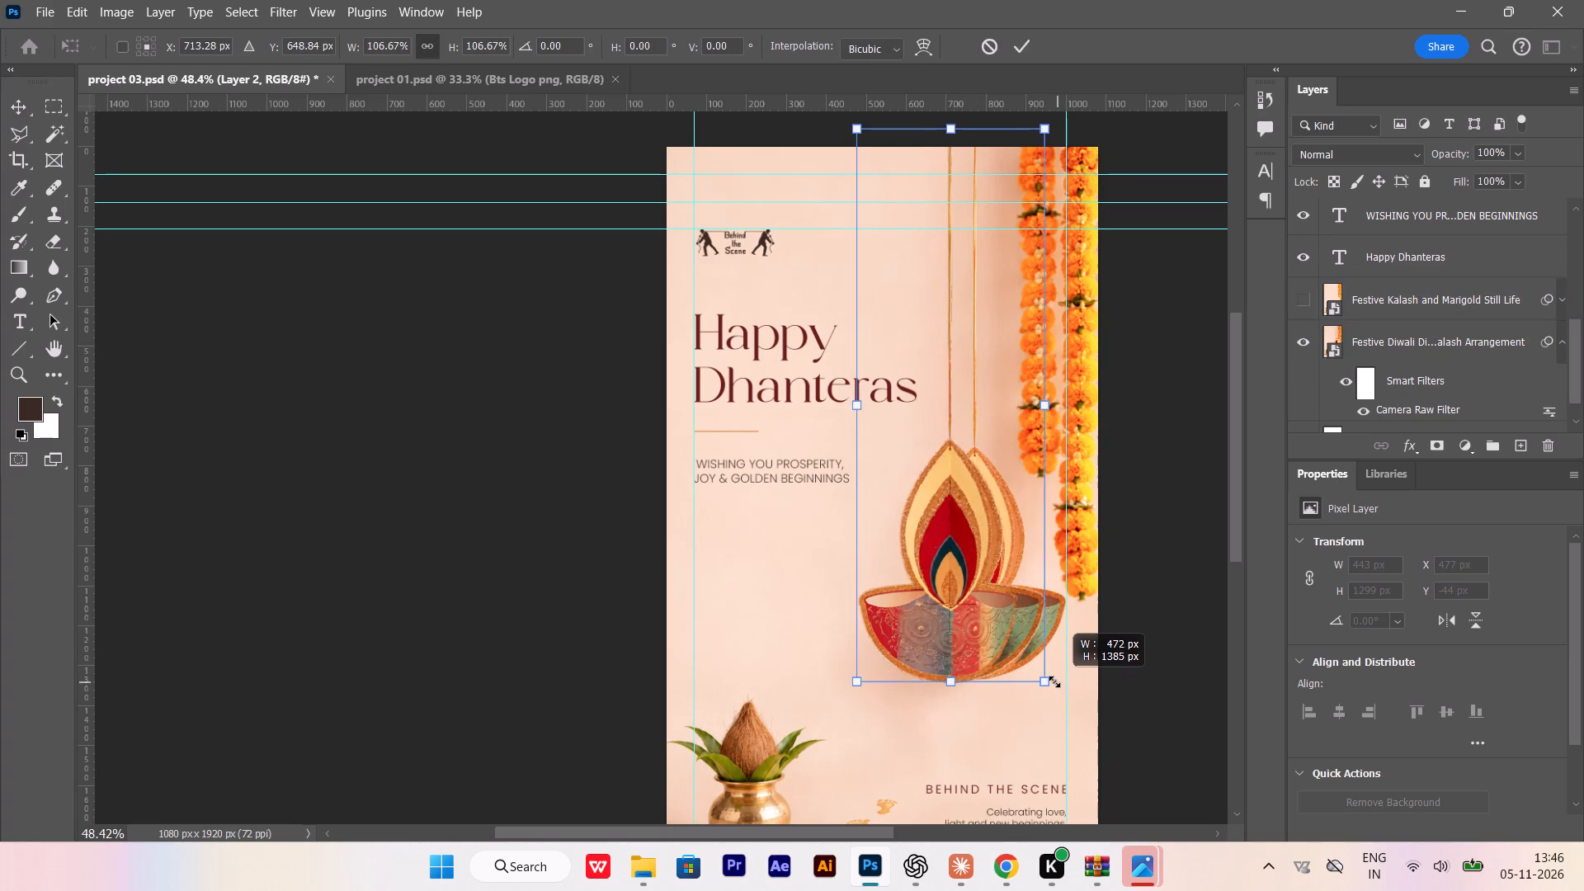
pyautogui.keyDown('shift'); pyautogui.moveTo(1054, 681); pyautogui.dragTo(1055, 681); pyautogui.keyUp('shift')
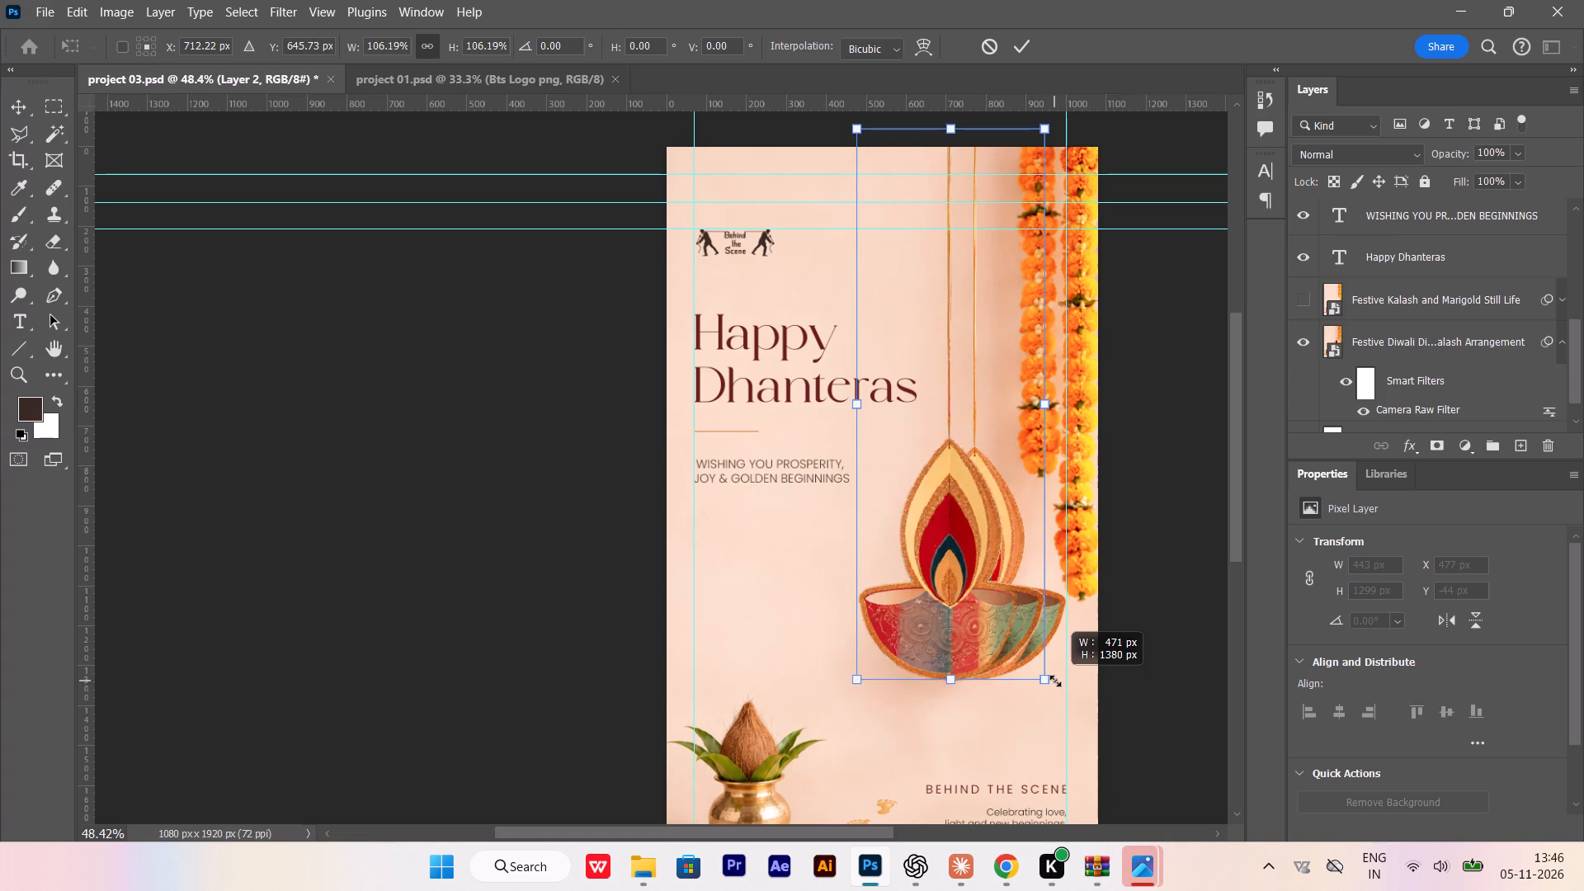
pyautogui.keyDown('shift'); pyautogui.moveTo(1055, 681); pyautogui.dragTo(1057, 682); pyautogui.keyUp('shift')
pyautogui.keyDown('alt'); pyautogui.scroll(1, 967, 630); pyautogui.keyUp('alt')
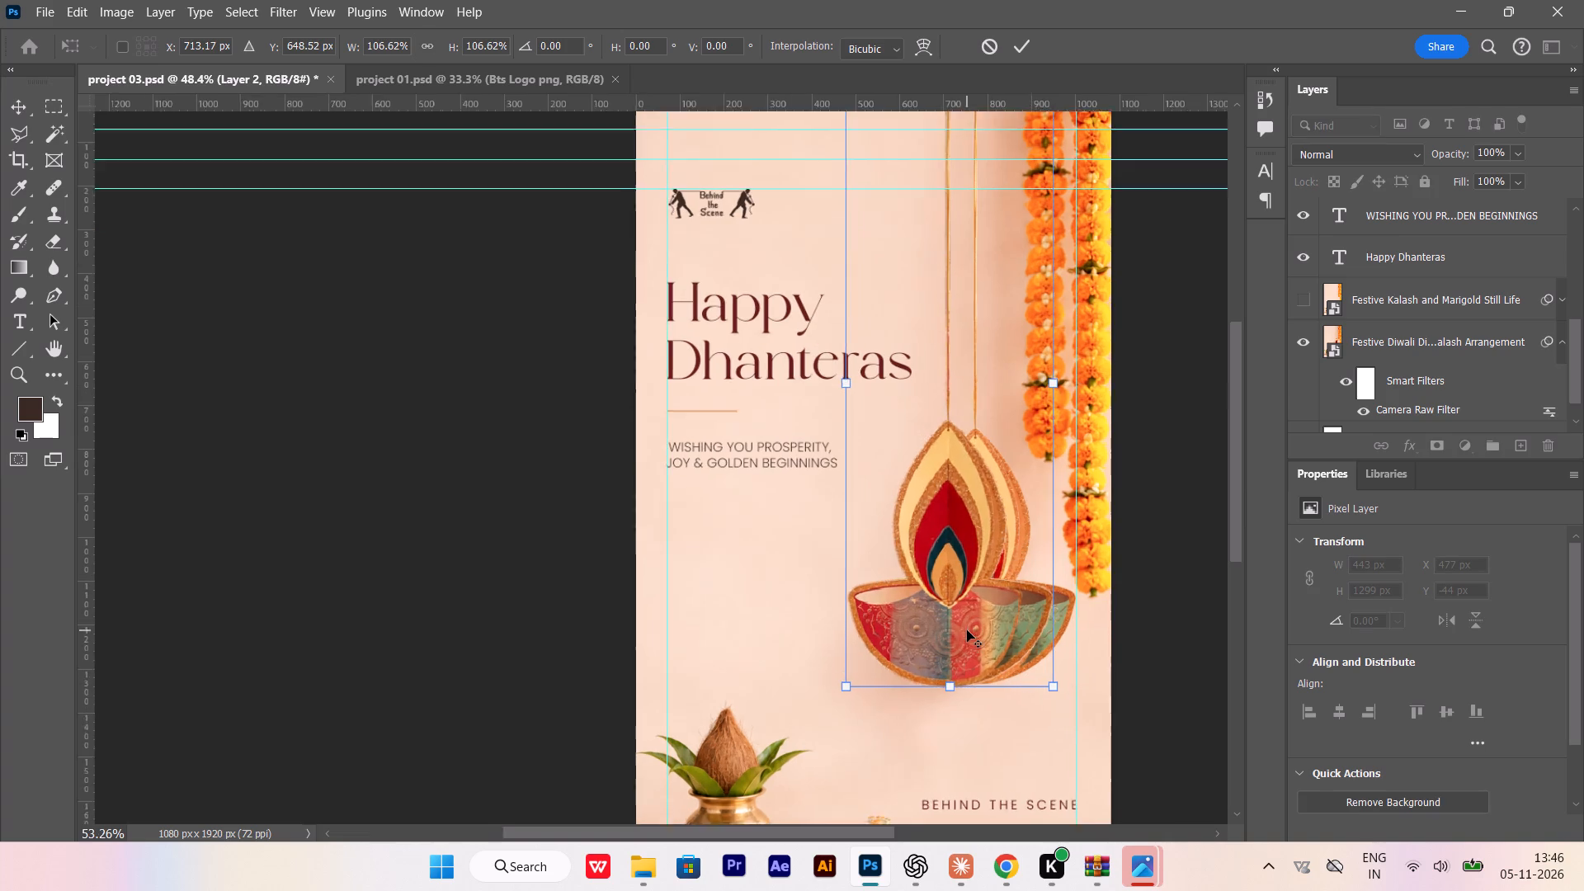
pyautogui.keyDown('alt'); pyautogui.scroll(3, 967, 630); pyautogui.keyUp('alt')
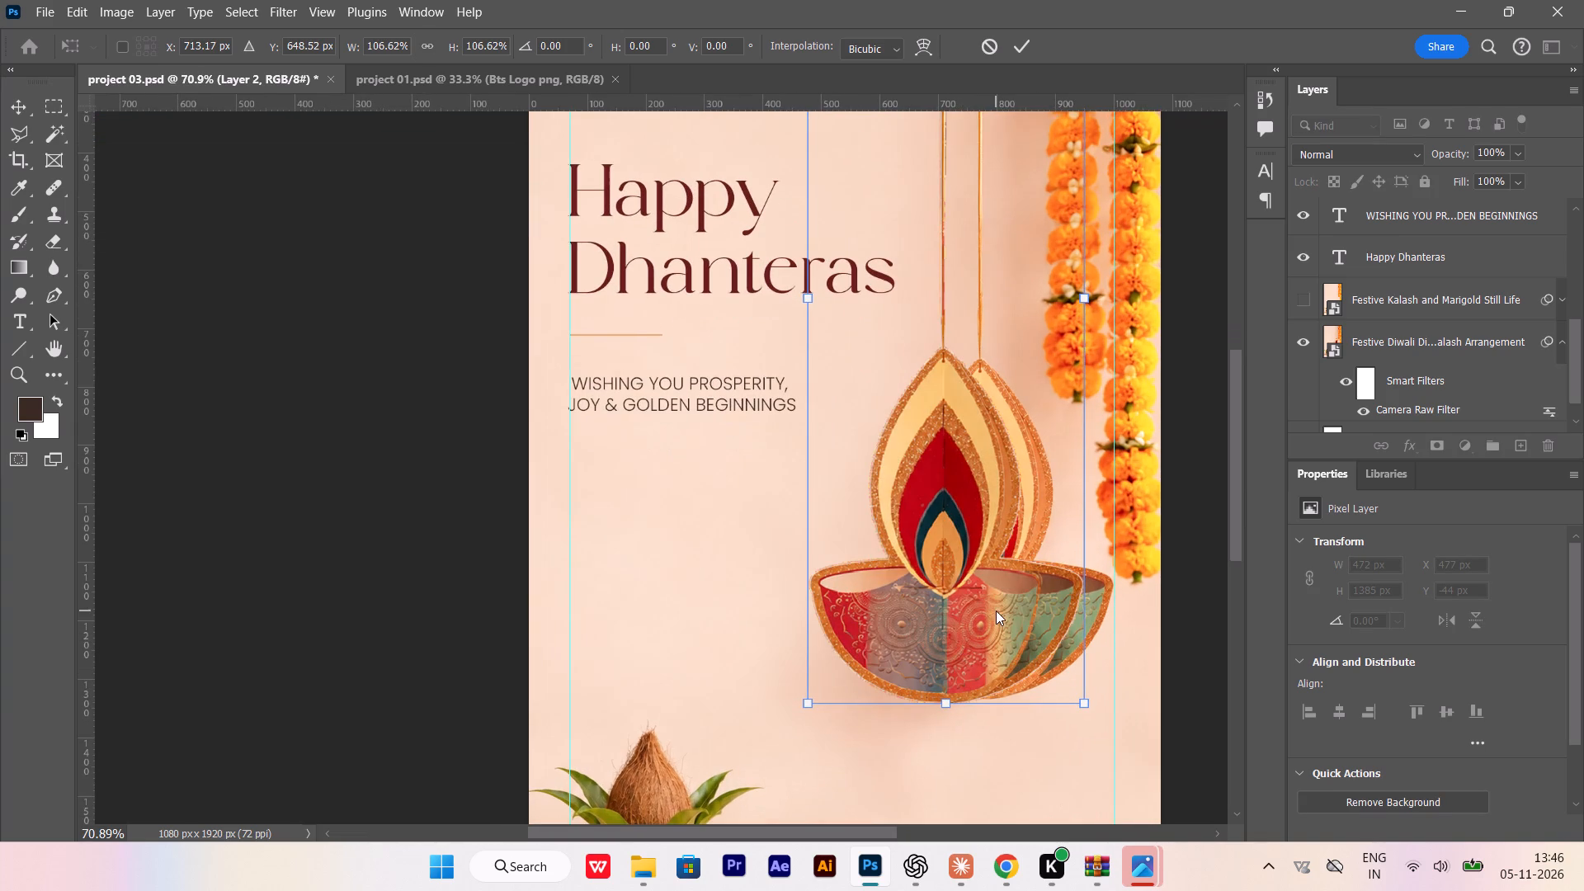
pyautogui.click(996, 610)
pyautogui.press('Return')
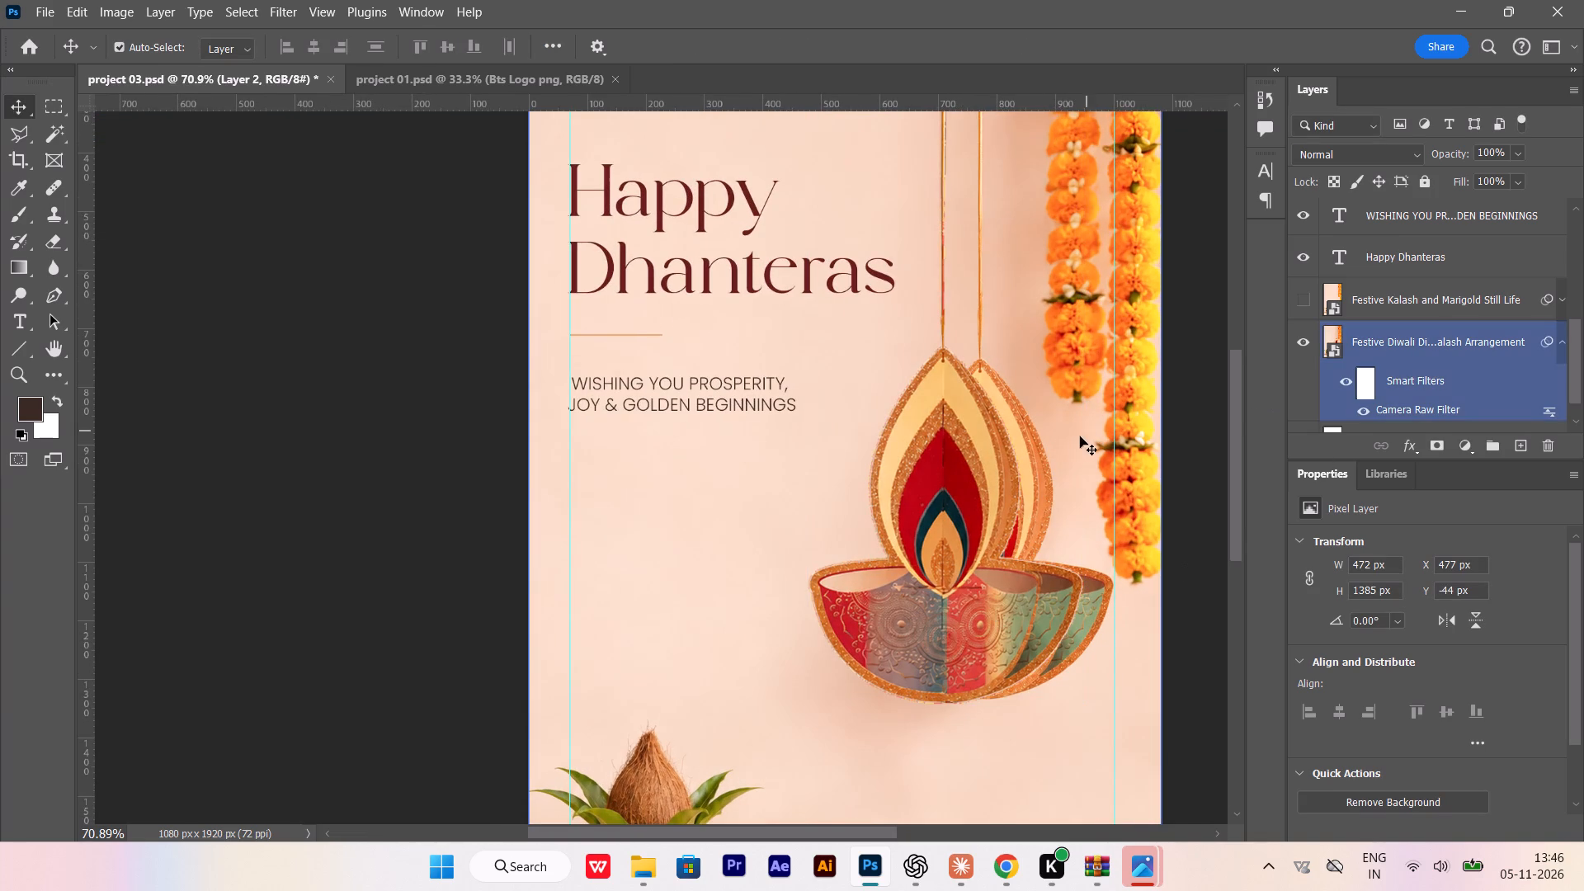
# Show the Festive Kalash and Marigold Still Life background layer again, leaving the old Festive Diwali layer visible beneath it.
pyautogui.click(1039, 456)
pyautogui.click(1299, 340)
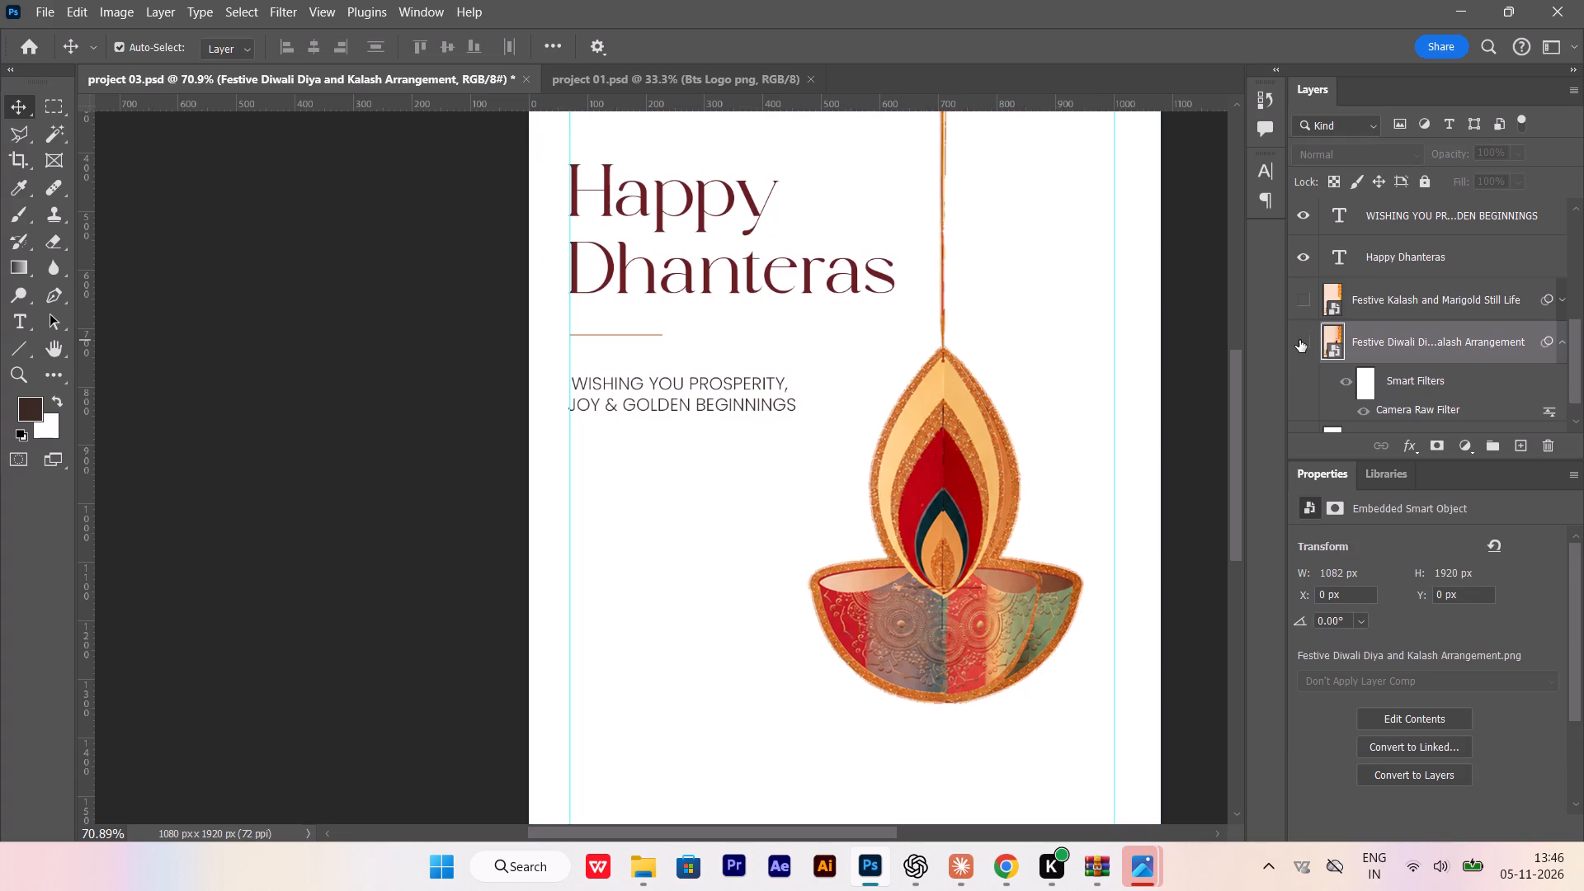
pyautogui.click(1299, 340)
pyautogui.click(1312, 304)
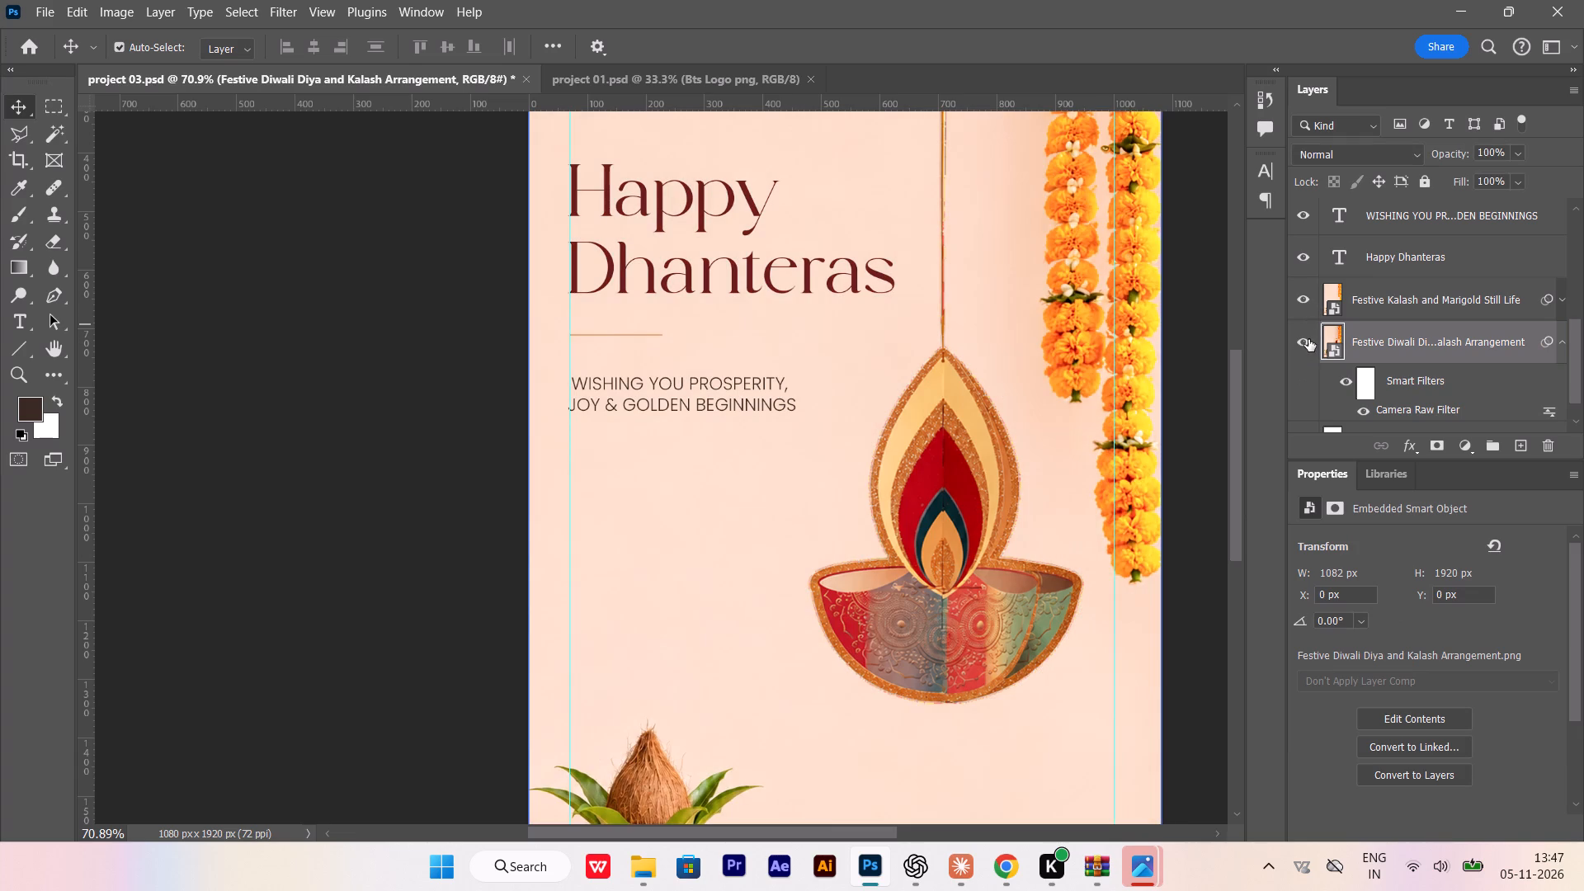
# Move the enlarged hanging diya on Layer 2 slightly up and left, to X 464 px, Y -54 px.
pyautogui.keyDown('alt'); pyautogui.scroll(-5, 988, 582); pyautogui.keyUp('alt')
pyautogui.keyDown('alt'); pyautogui.scroll(2, 966, 605); pyautogui.keyUp('alt')
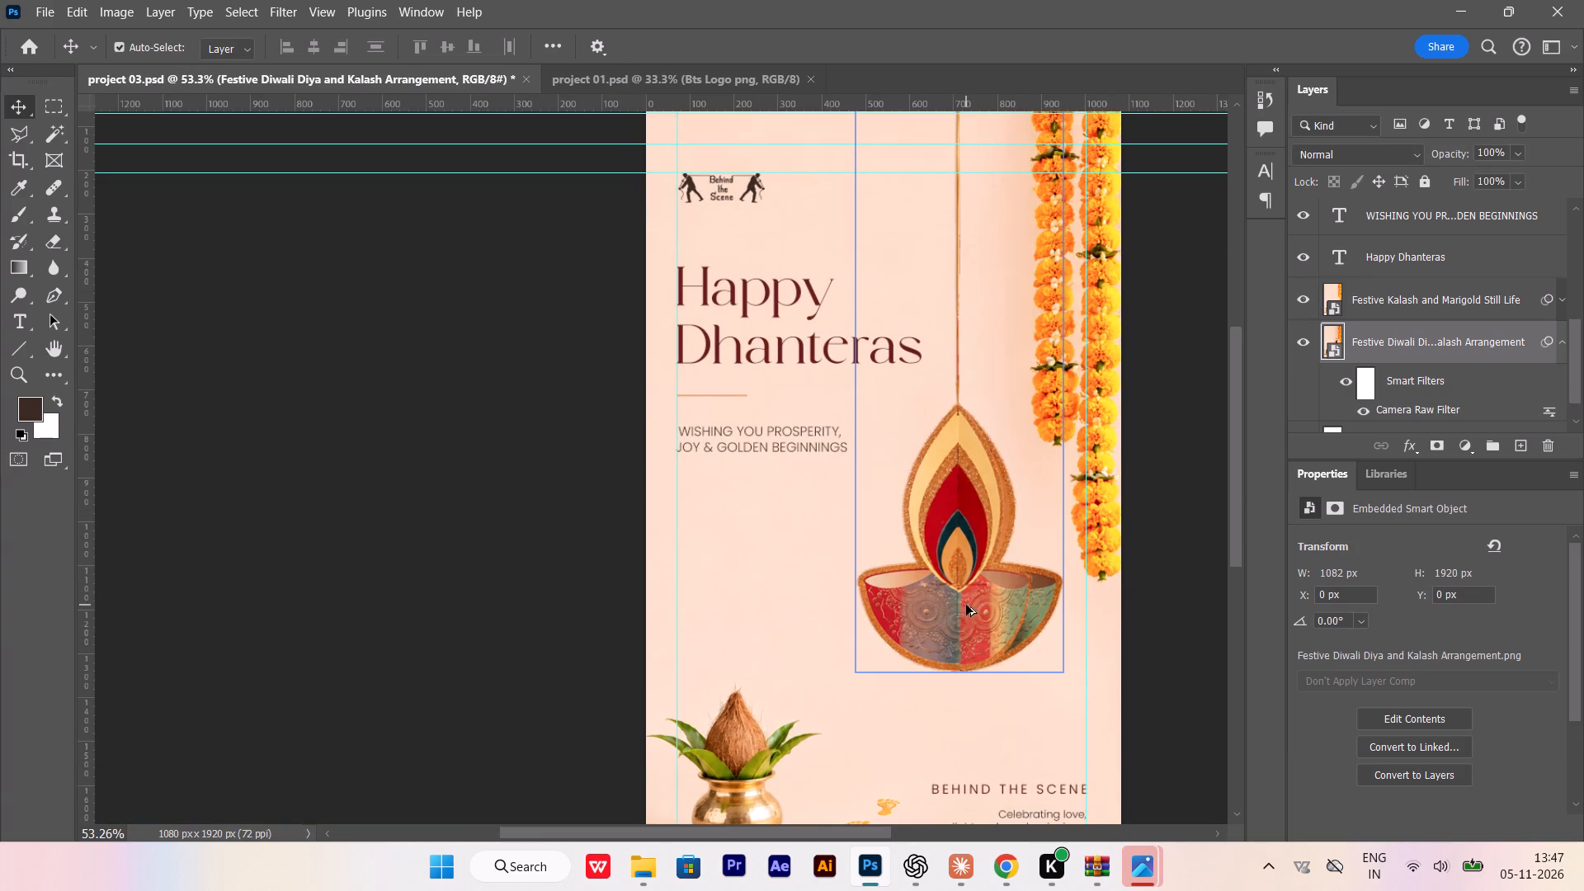
pyautogui.click(966, 603)
pyautogui.moveTo(966, 603); pyautogui.dragTo(967, 595)
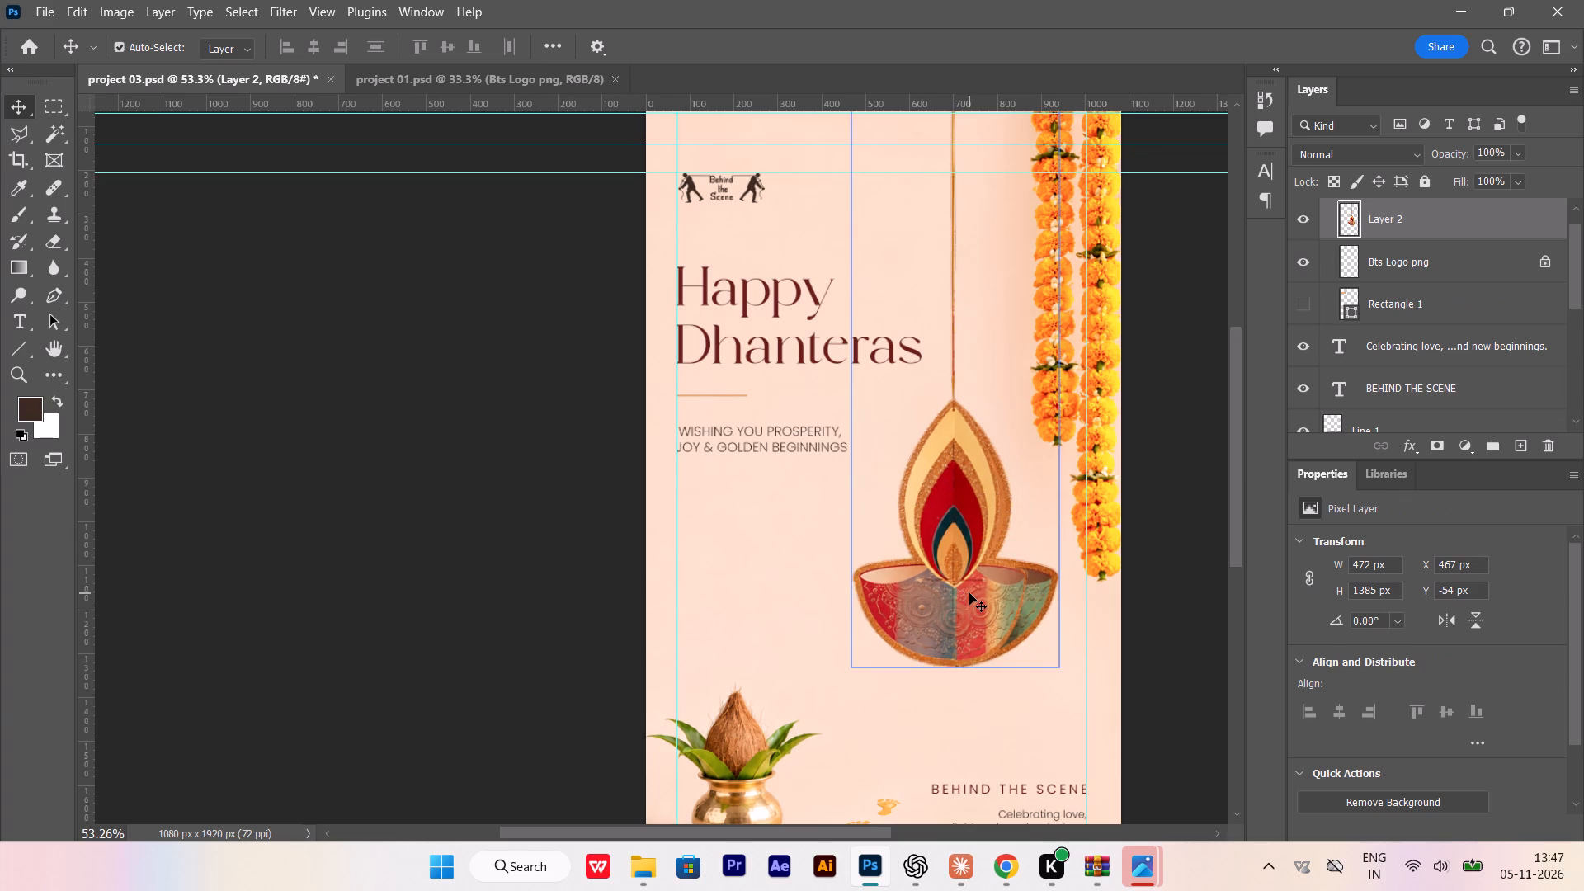
pyautogui.hotkey('shift', 'Left')
pyautogui.press('Right')
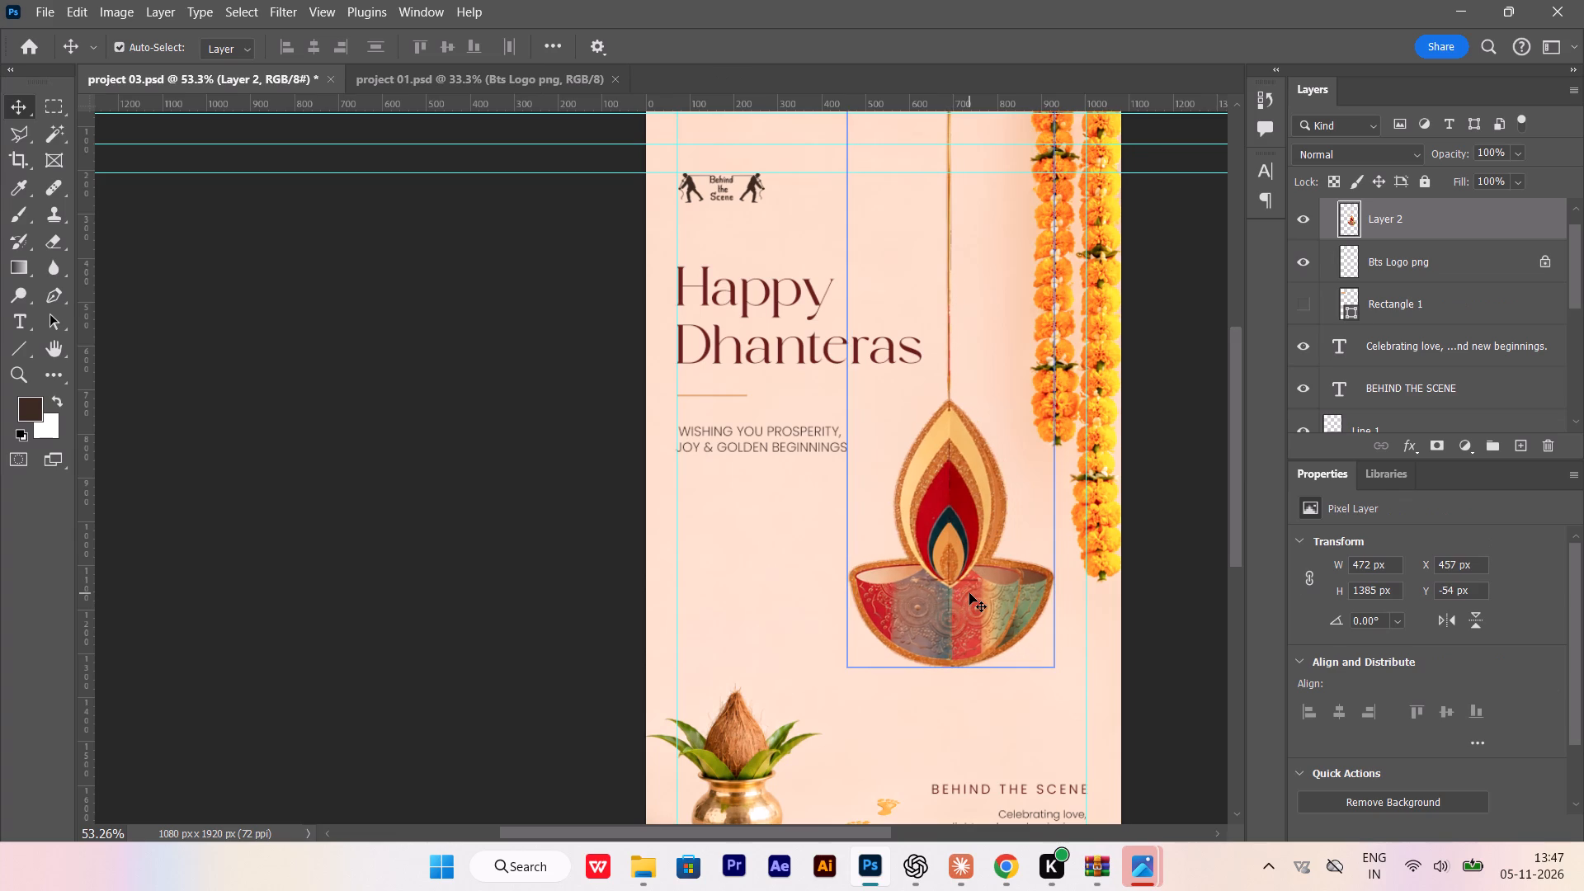
pyautogui.press('Right')
pyautogui.press('Right')
pyautogui.press('Right')
pyautogui.press('Right')
pyautogui.press('Right')
pyautogui.press('Right')
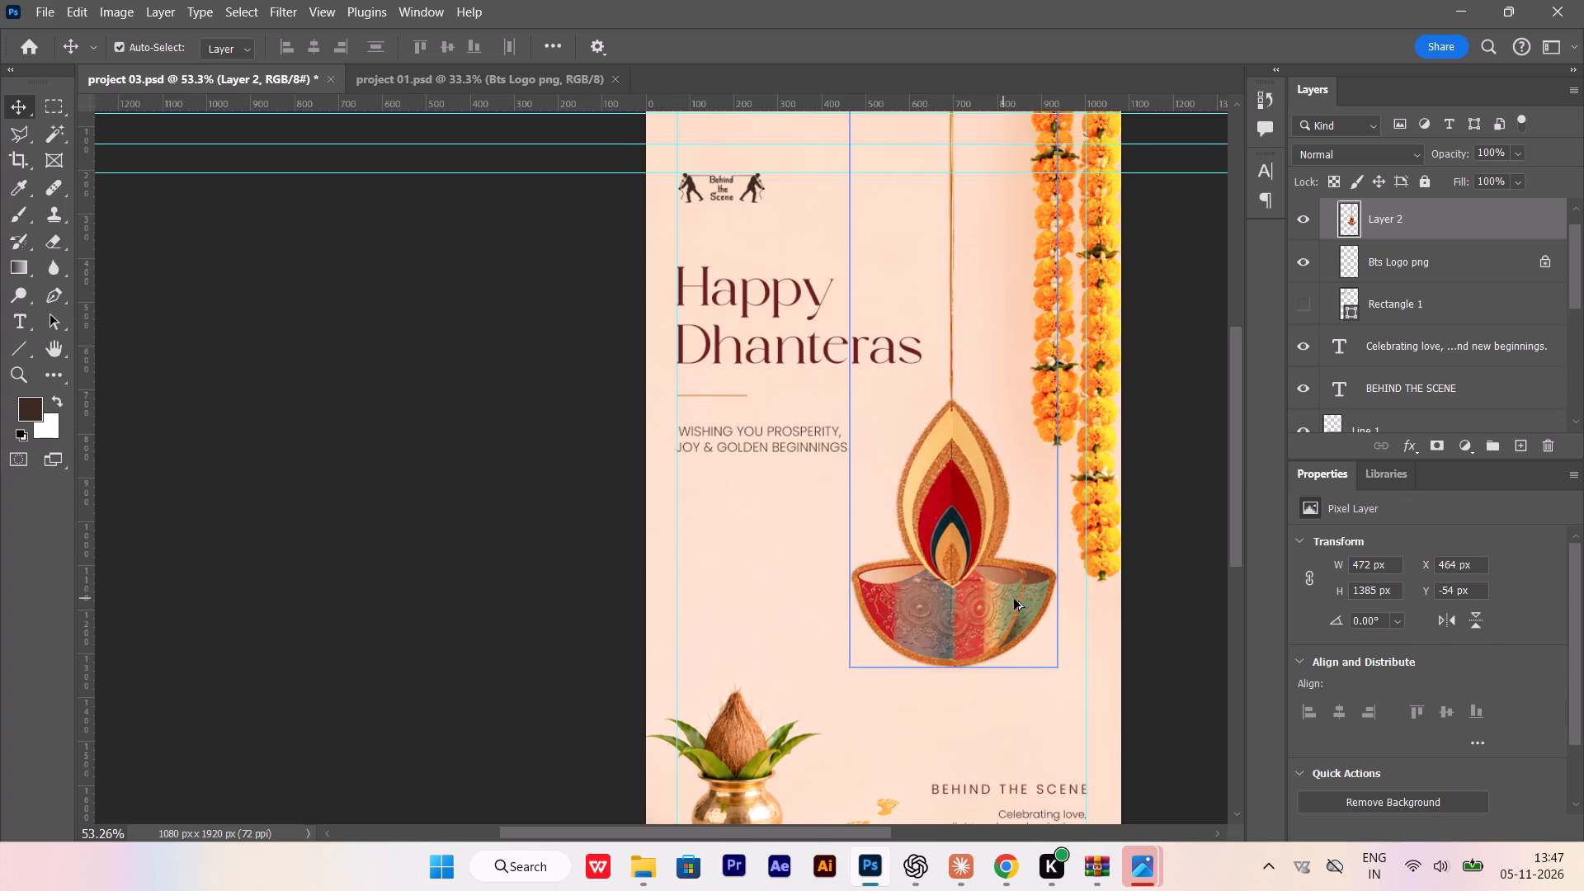
# Examine the diya's placement relative to the heading, marigold garlands, kalash and footer text.
pyautogui.keyDown('alt'); pyautogui.scroll(-3, 1019, 610); pyautogui.keyUp('alt')
pyautogui.scroll(-8, 952, 609)
pyautogui.keyDown('alt'); pyautogui.scroll(2, 878, 638); pyautogui.keyUp('alt')
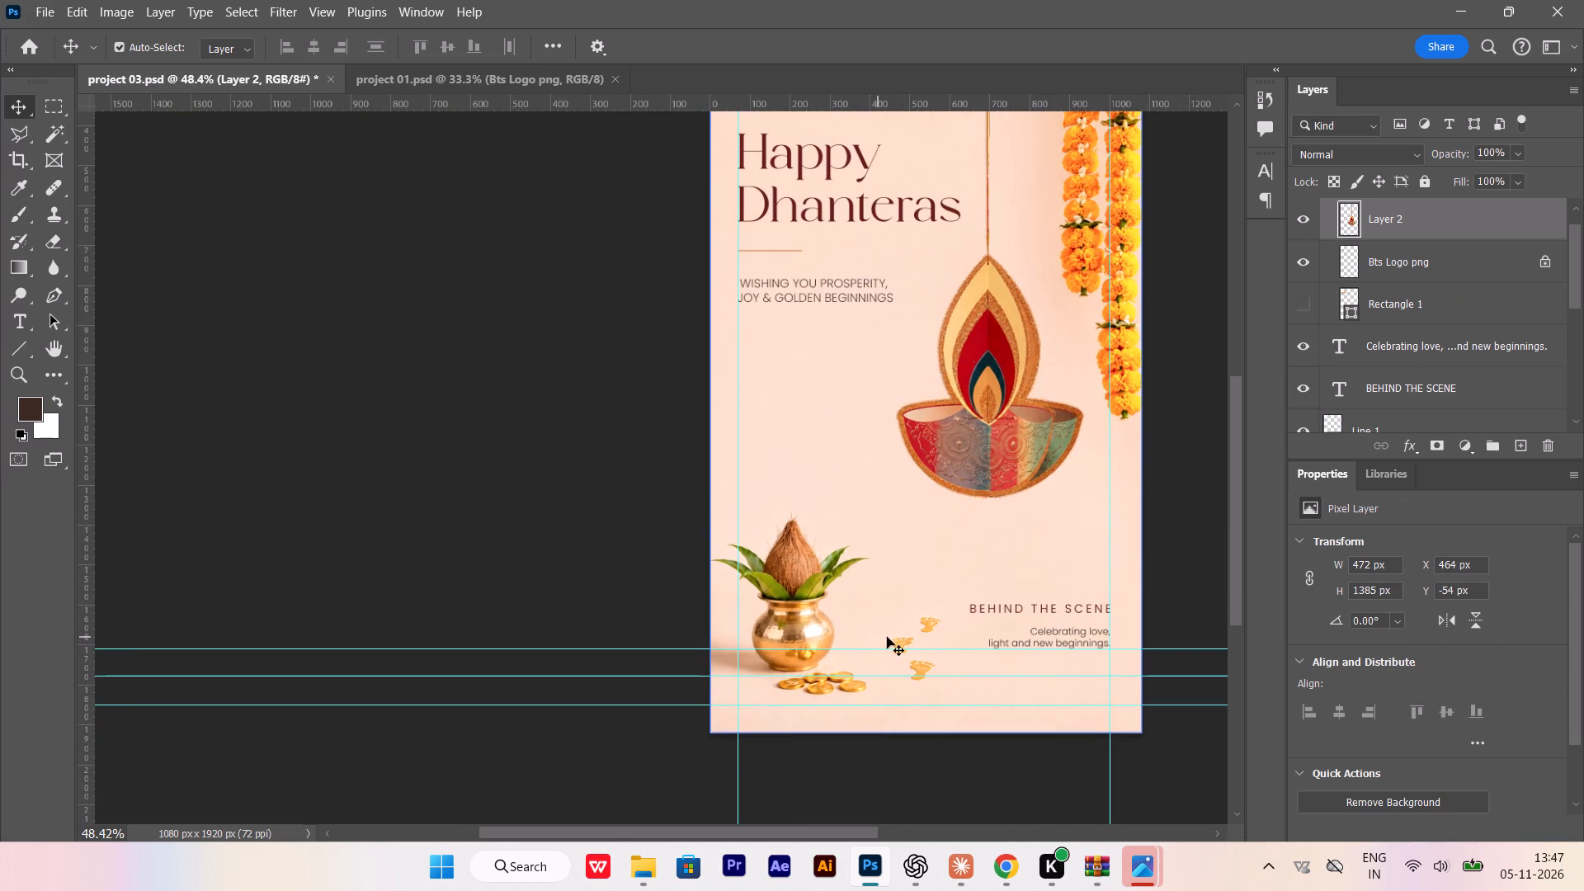
pyautogui.keyDown('alt'); pyautogui.scroll(1, 920, 618); pyautogui.keyUp('alt')
pyautogui.scroll(9, 826, 585)
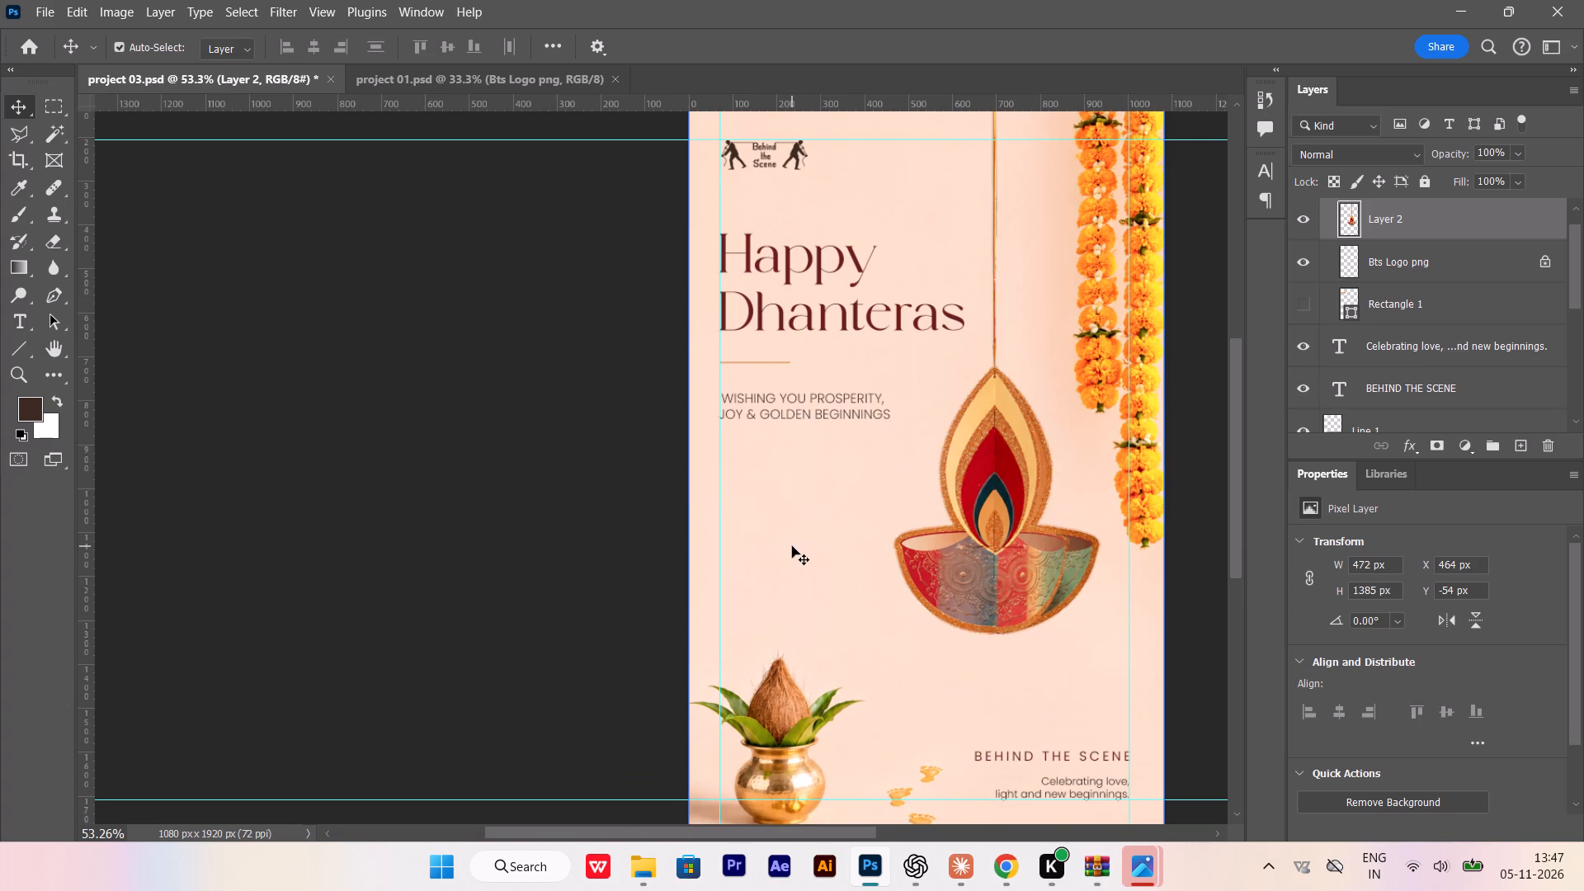
pyautogui.keyDown('alt'); pyautogui.scroll(2, 790, 543); pyautogui.keyUp('alt')
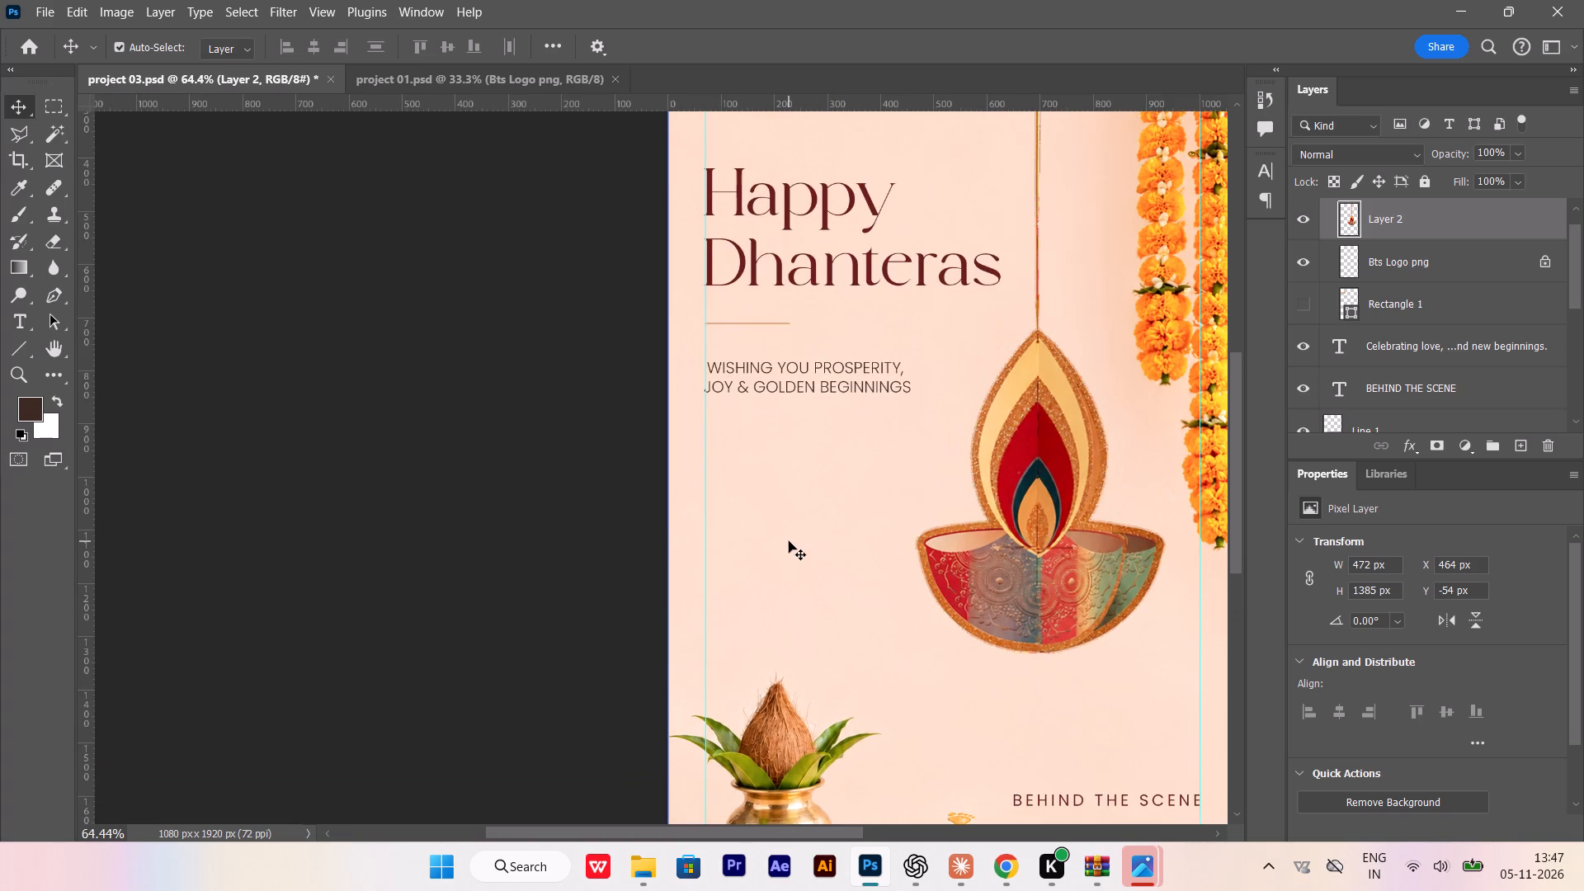
# Save the project 03 document.
pyautogui.hotkey('ctrl', 's')
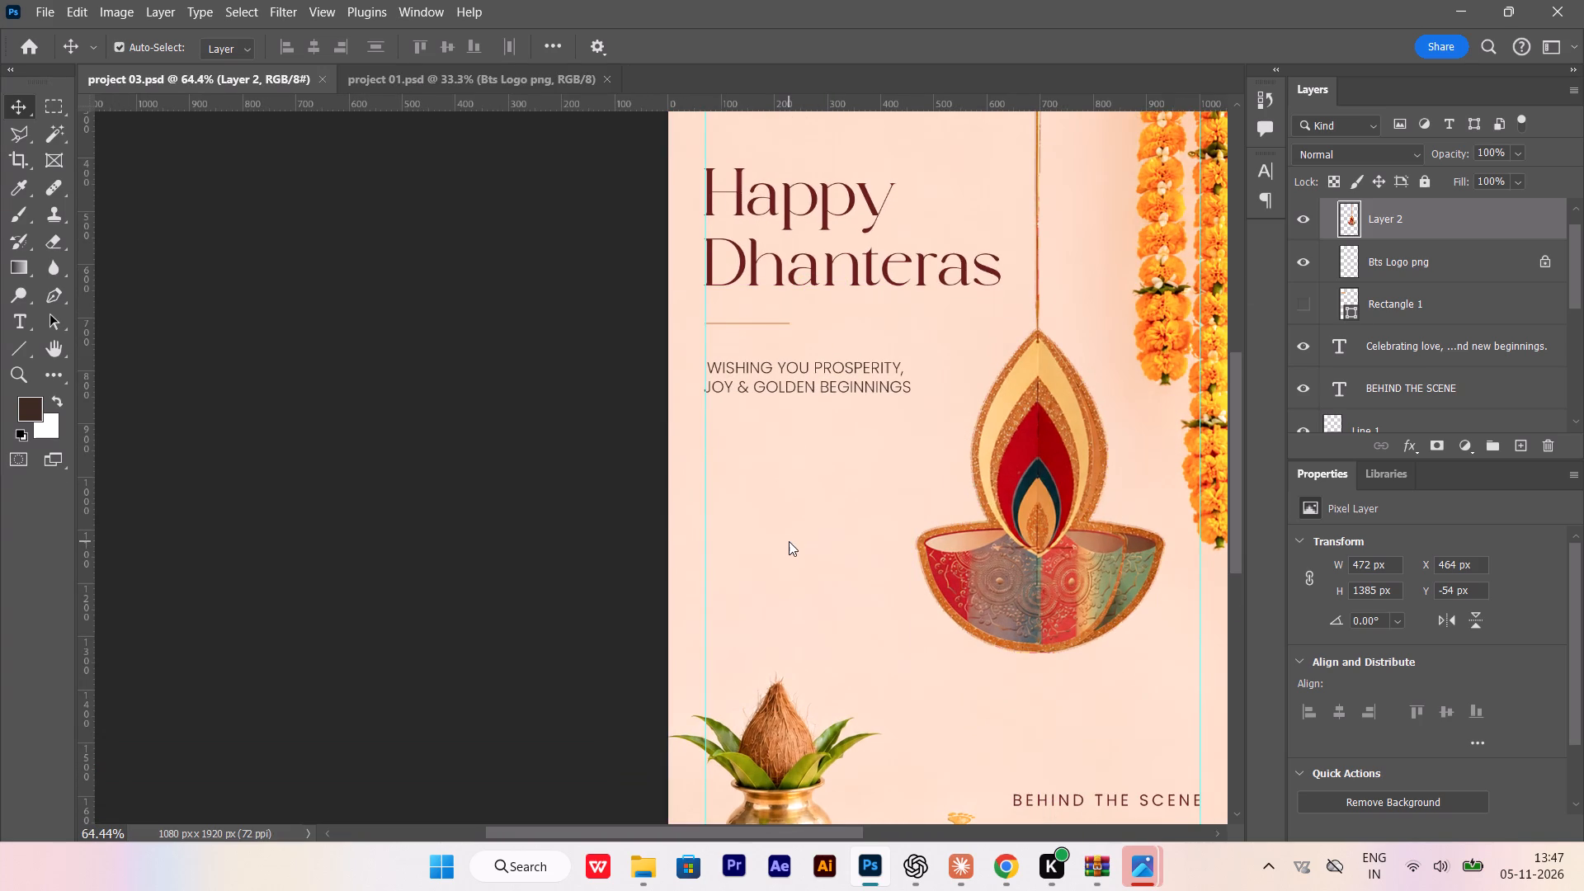
# Review the whole Happy Dhanteras artboard in full-screen mode, including the diya string and marigold garlands up close.
pyautogui.press('0')
pyautogui.write('fff')
pyautogui.hotkey('ctrl', '0')
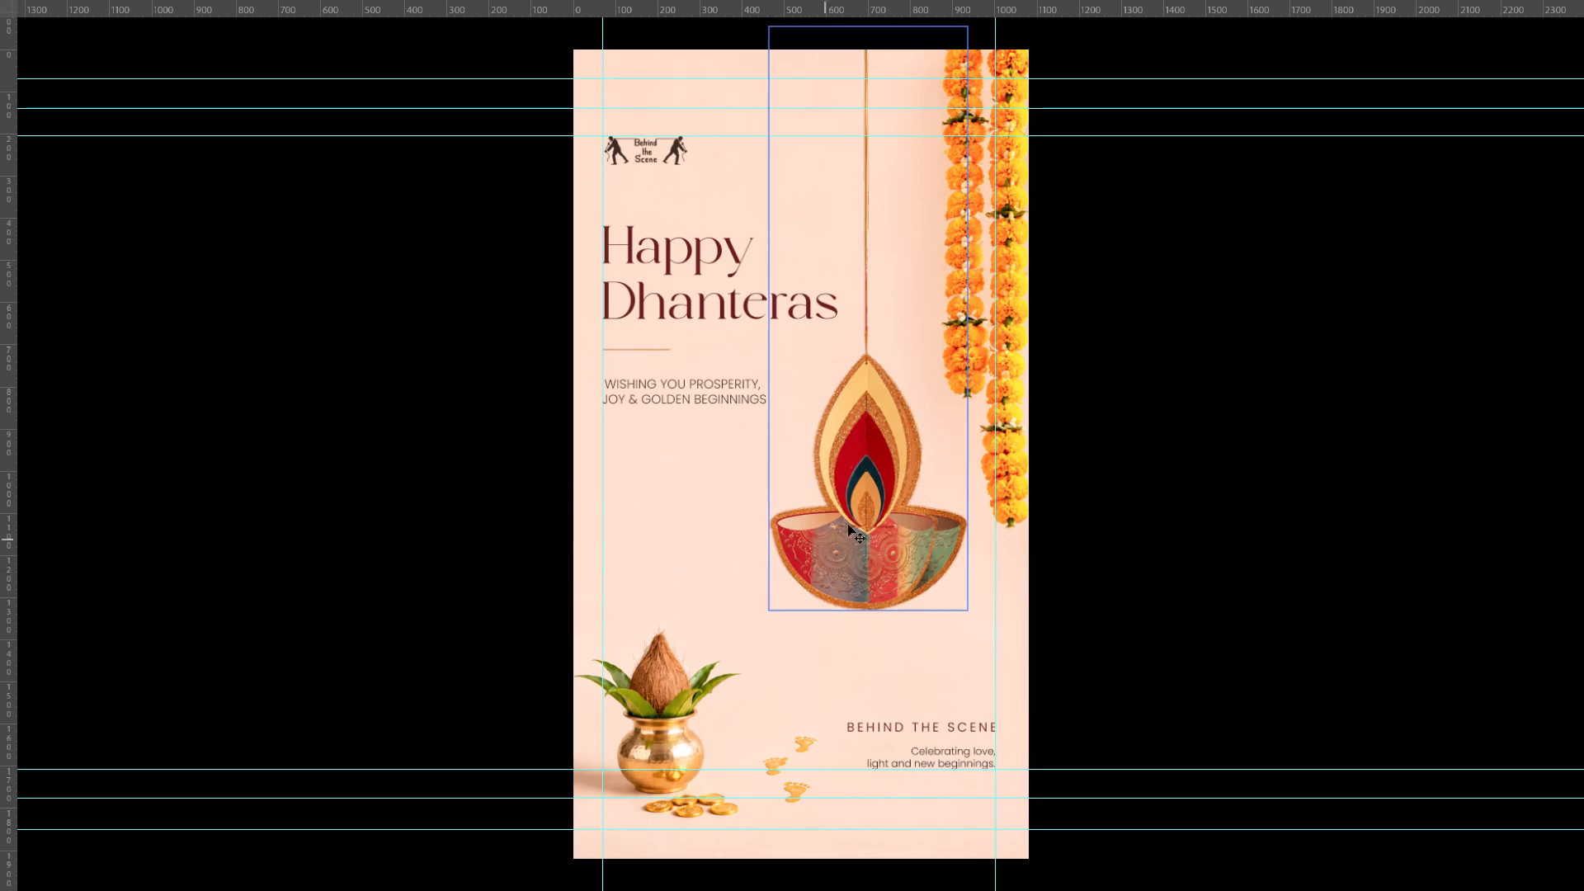
pyautogui.keyDown('alt'); pyautogui.scroll(4, 1082, 285); pyautogui.keyUp('alt')
pyautogui.keyDown('alt'); pyautogui.scroll(9, 1064, 200); pyautogui.keyUp('alt')
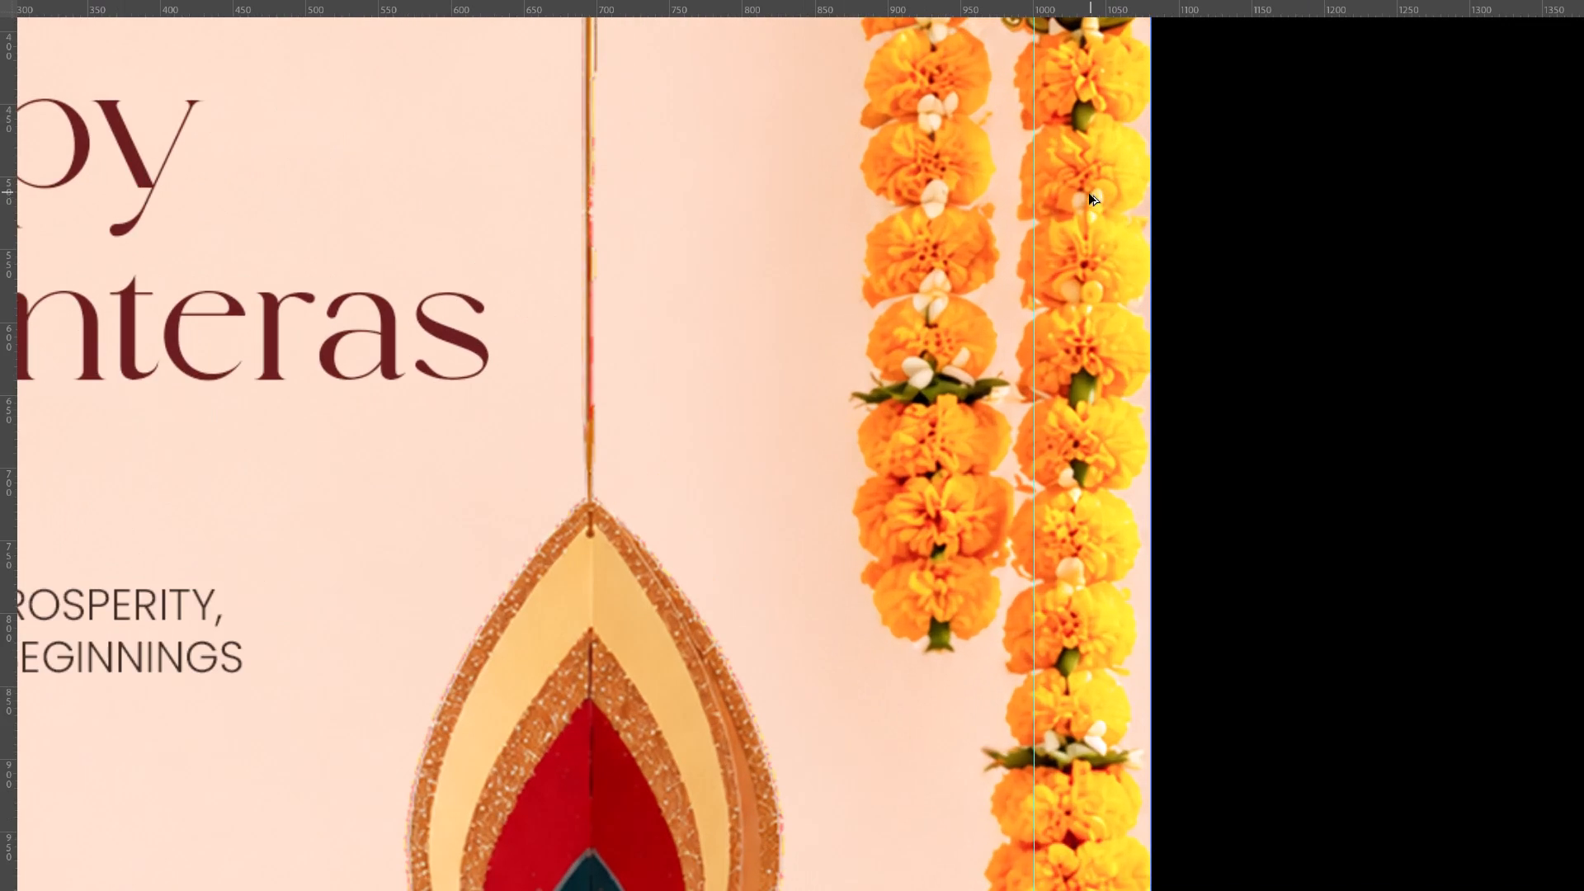
pyautogui.keyDown('alt'); pyautogui.scroll(-13, 1043, 234); pyautogui.keyUp('alt')
pyautogui.scroll(2, 928, 380)
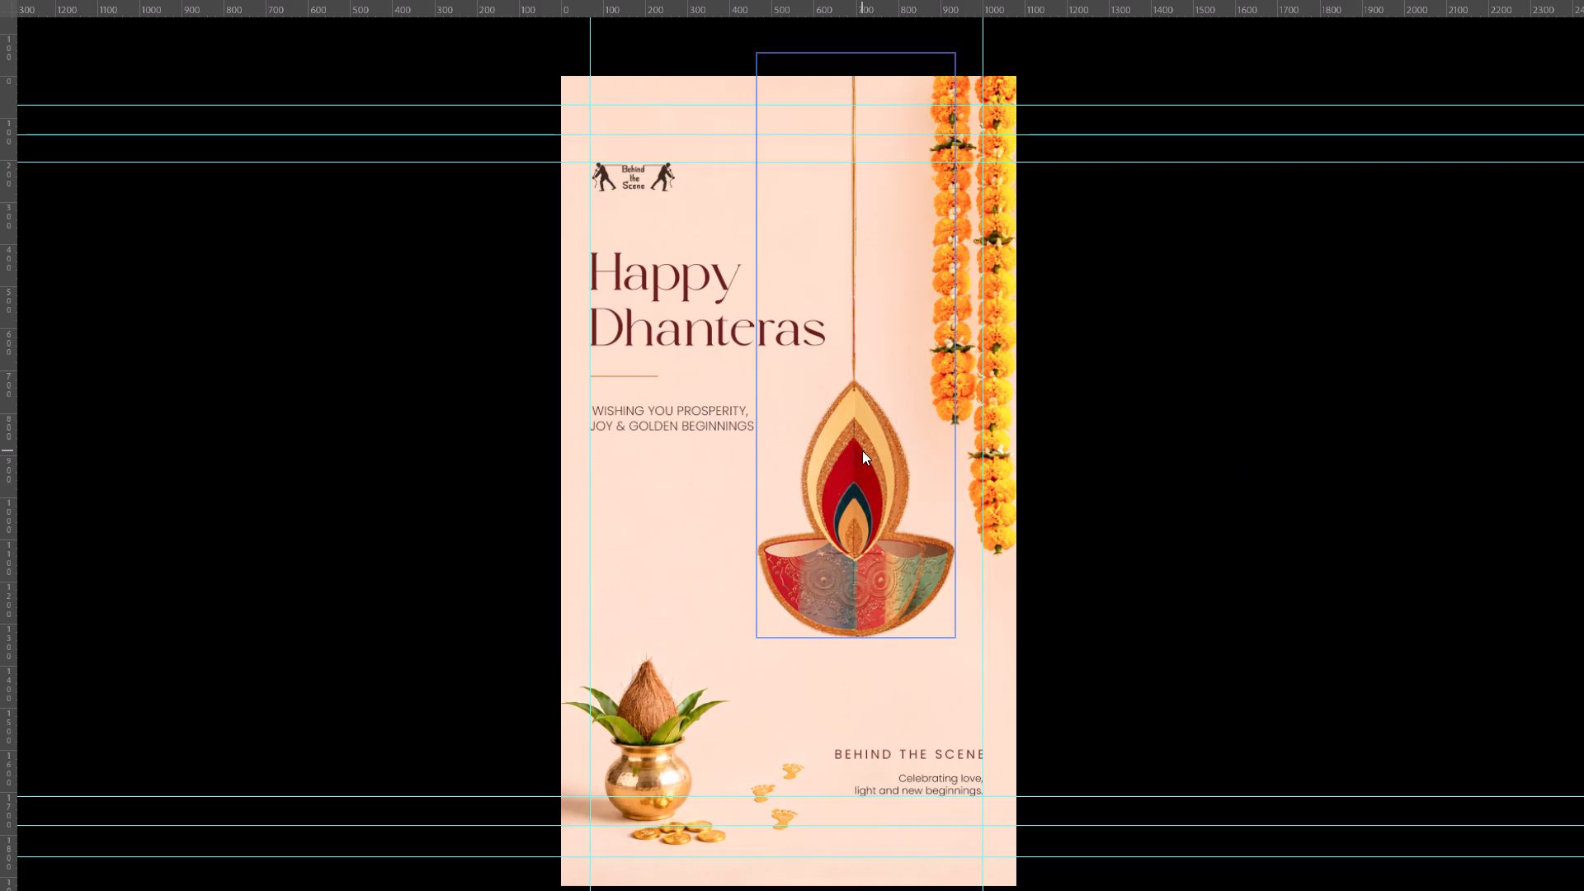
pyautogui.scroll(-2, 862, 450)
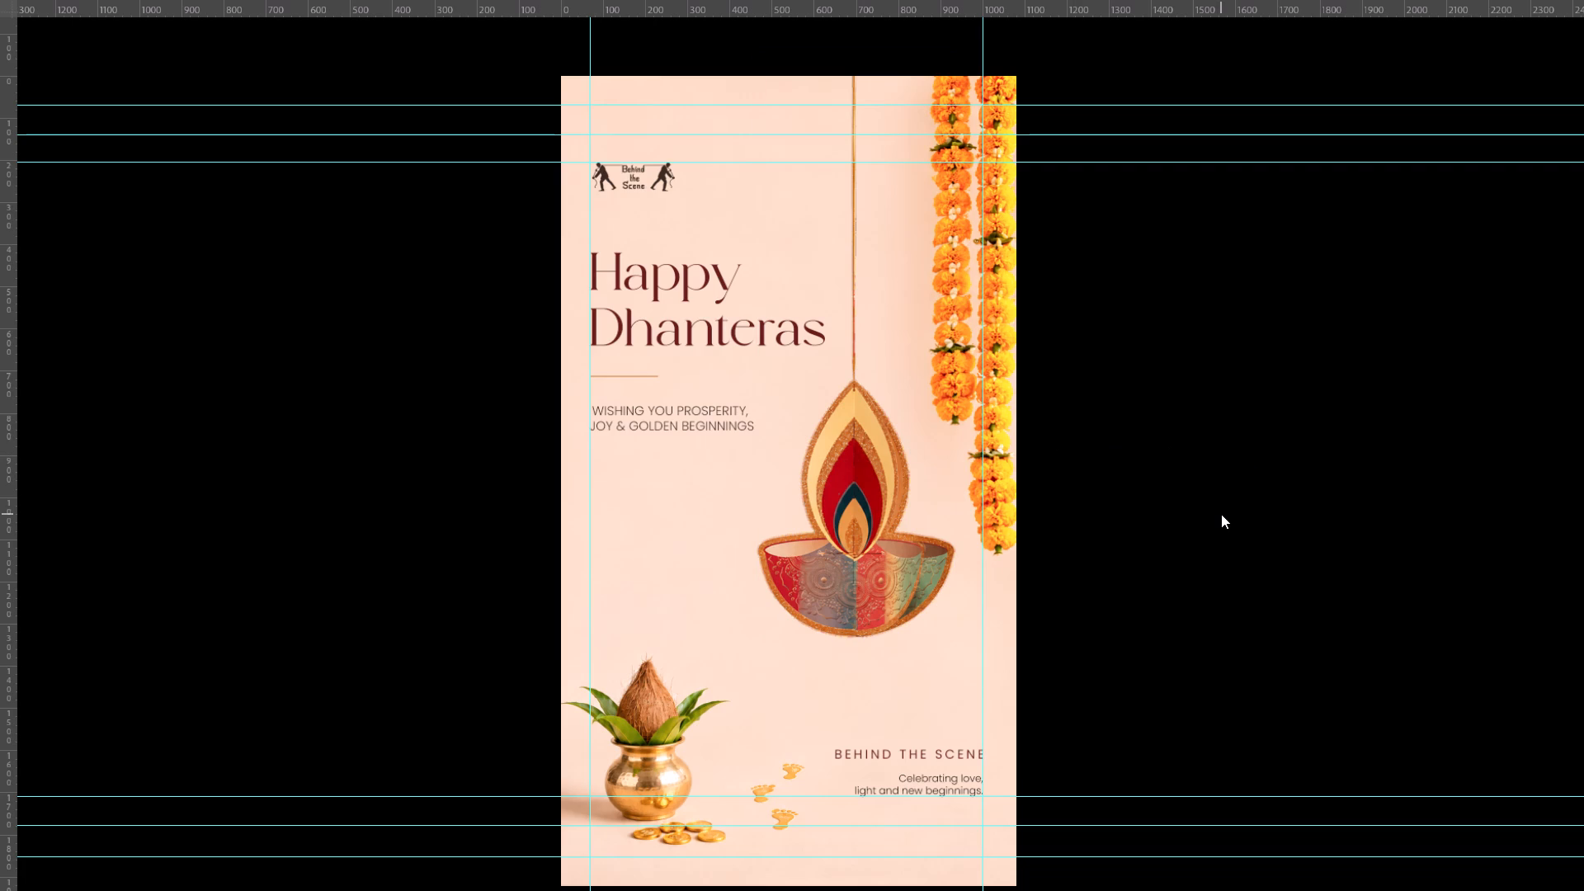
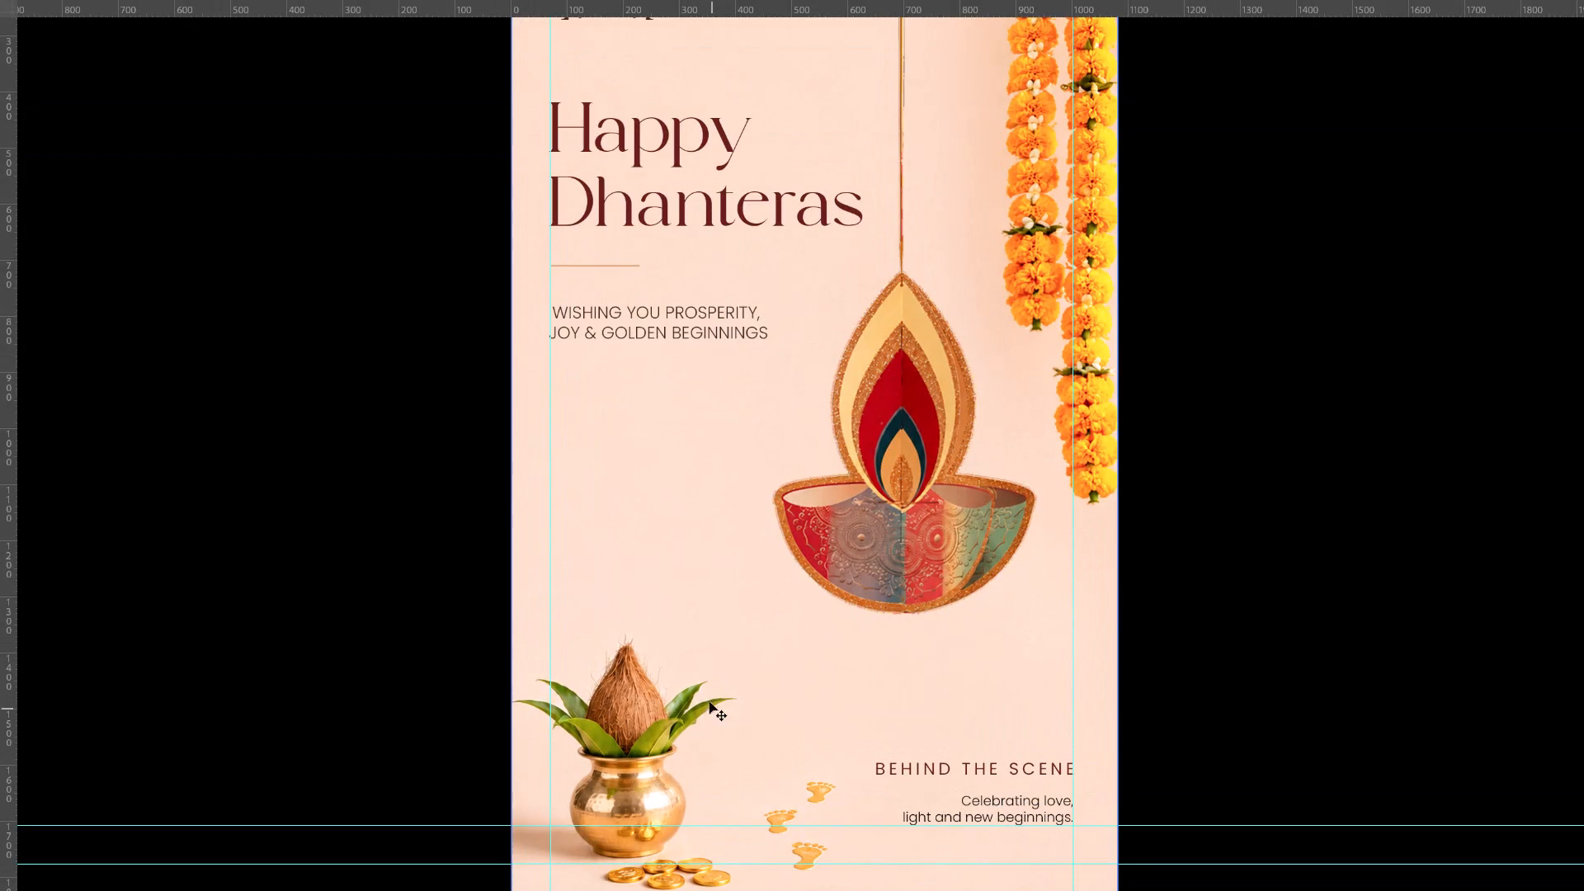
# Inspect the diya, kalash and footer text up close in full-screen mode, and return to the standard view.
pyautogui.scroll(-5, 694, 652)
pyautogui.keyDown('alt'); pyautogui.scroll(2, 691, 592); pyautogui.keyUp('alt')
pyautogui.scroll(3, 827, 573)
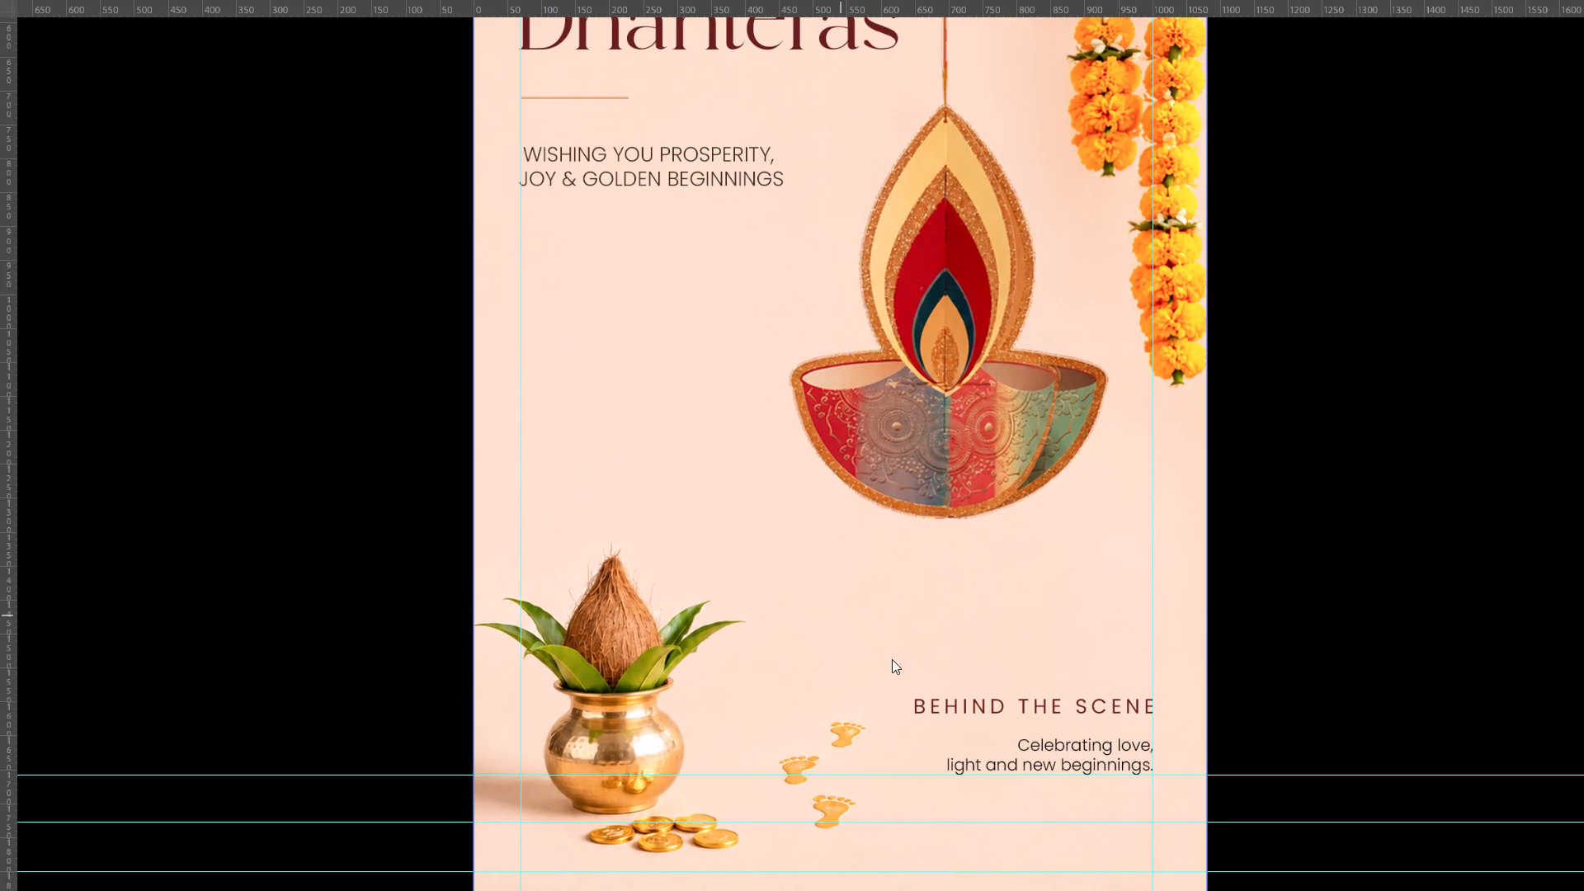
pyautogui.press('f')
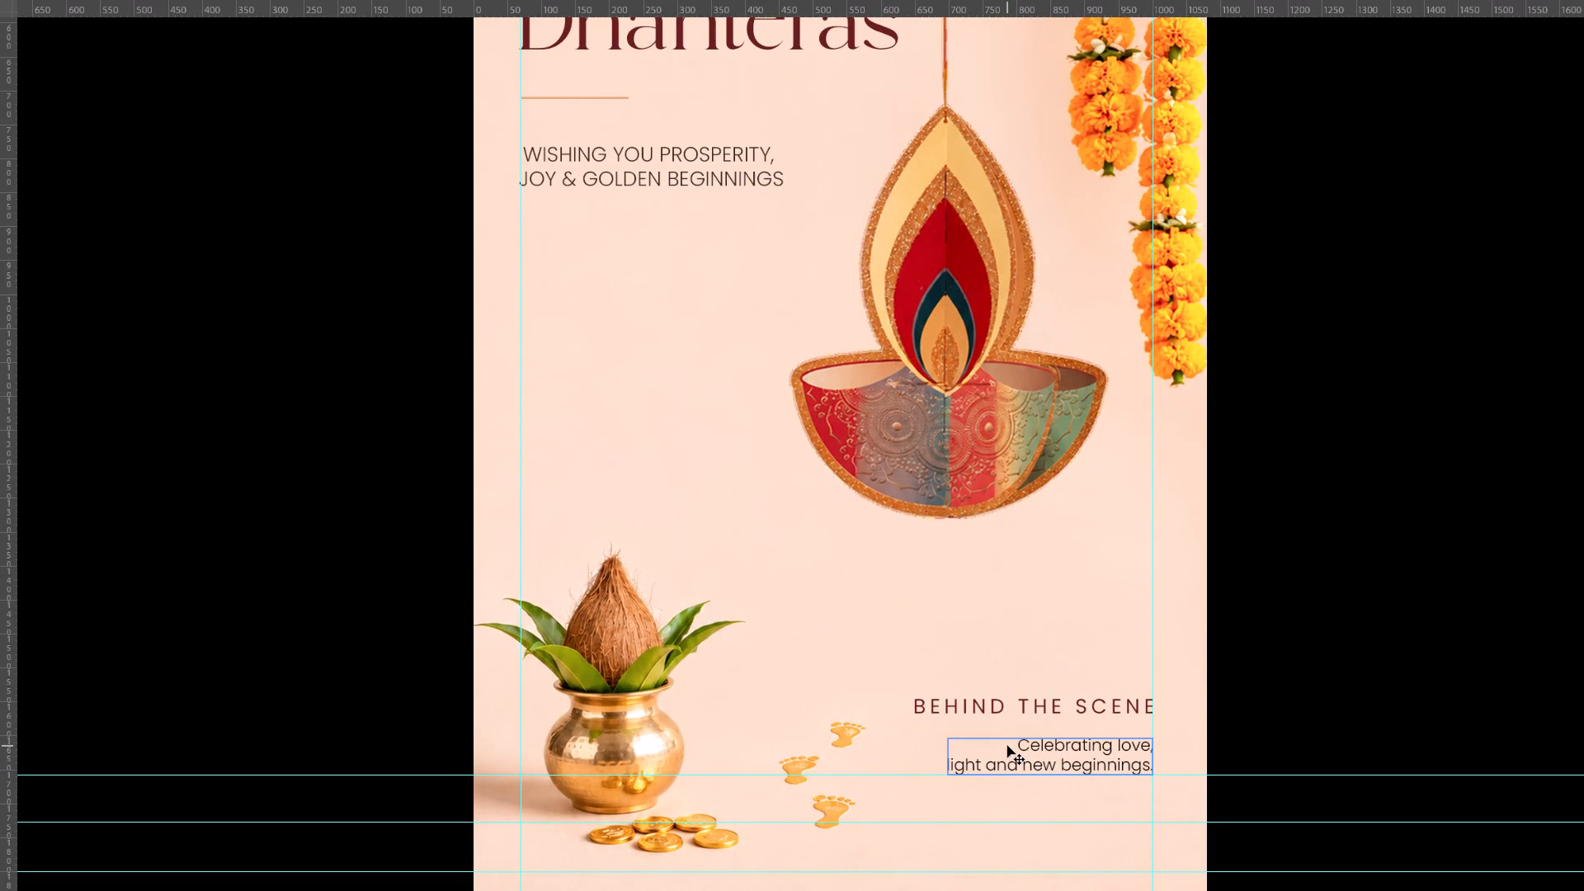
pyautogui.press('f')
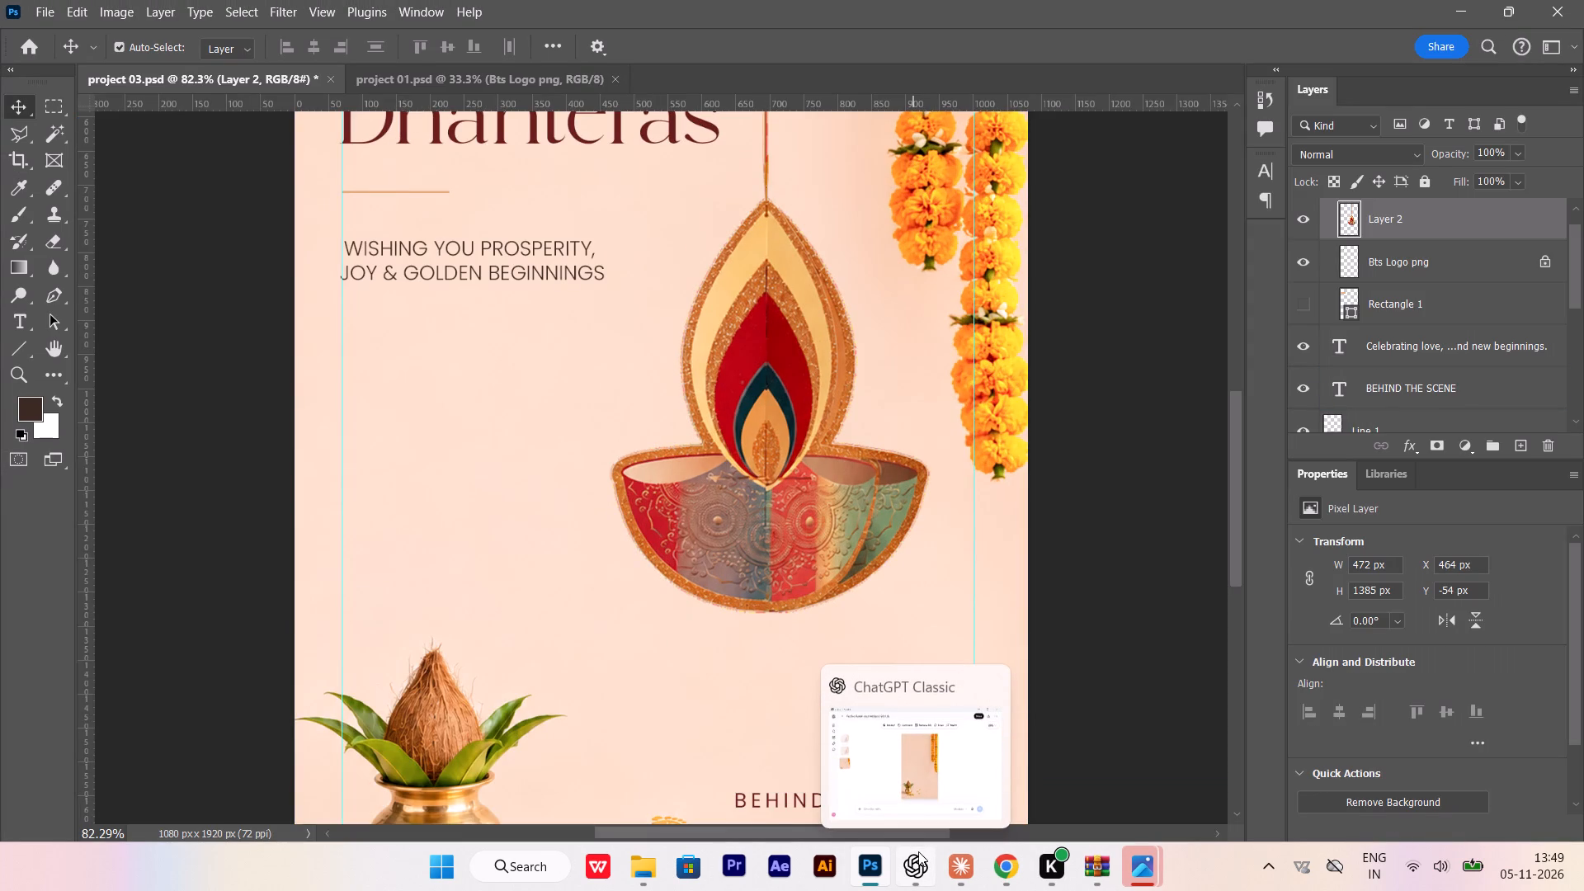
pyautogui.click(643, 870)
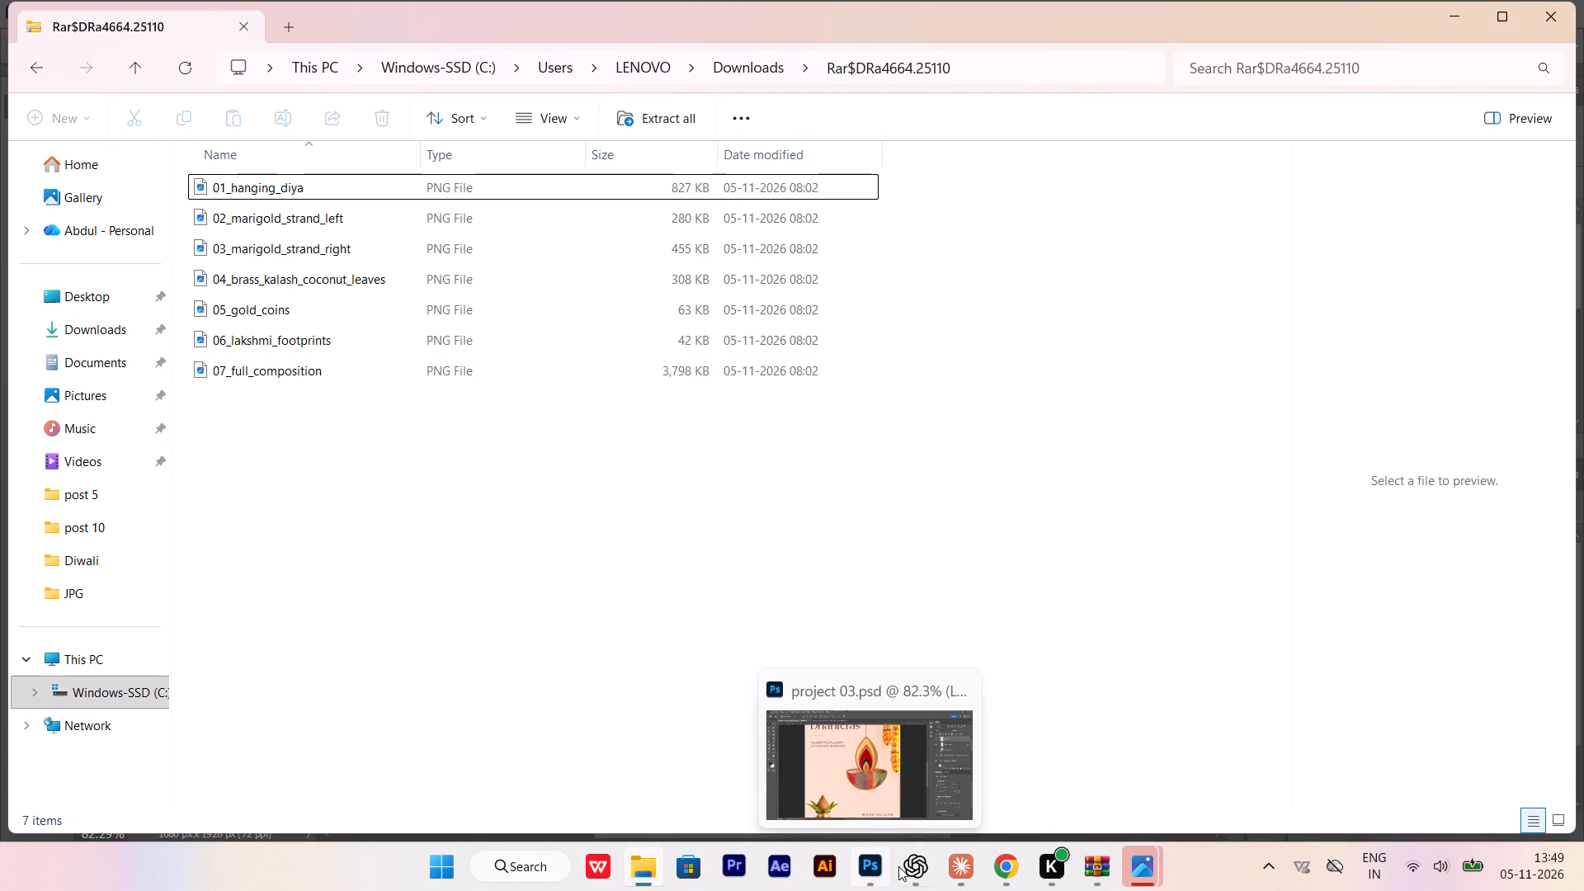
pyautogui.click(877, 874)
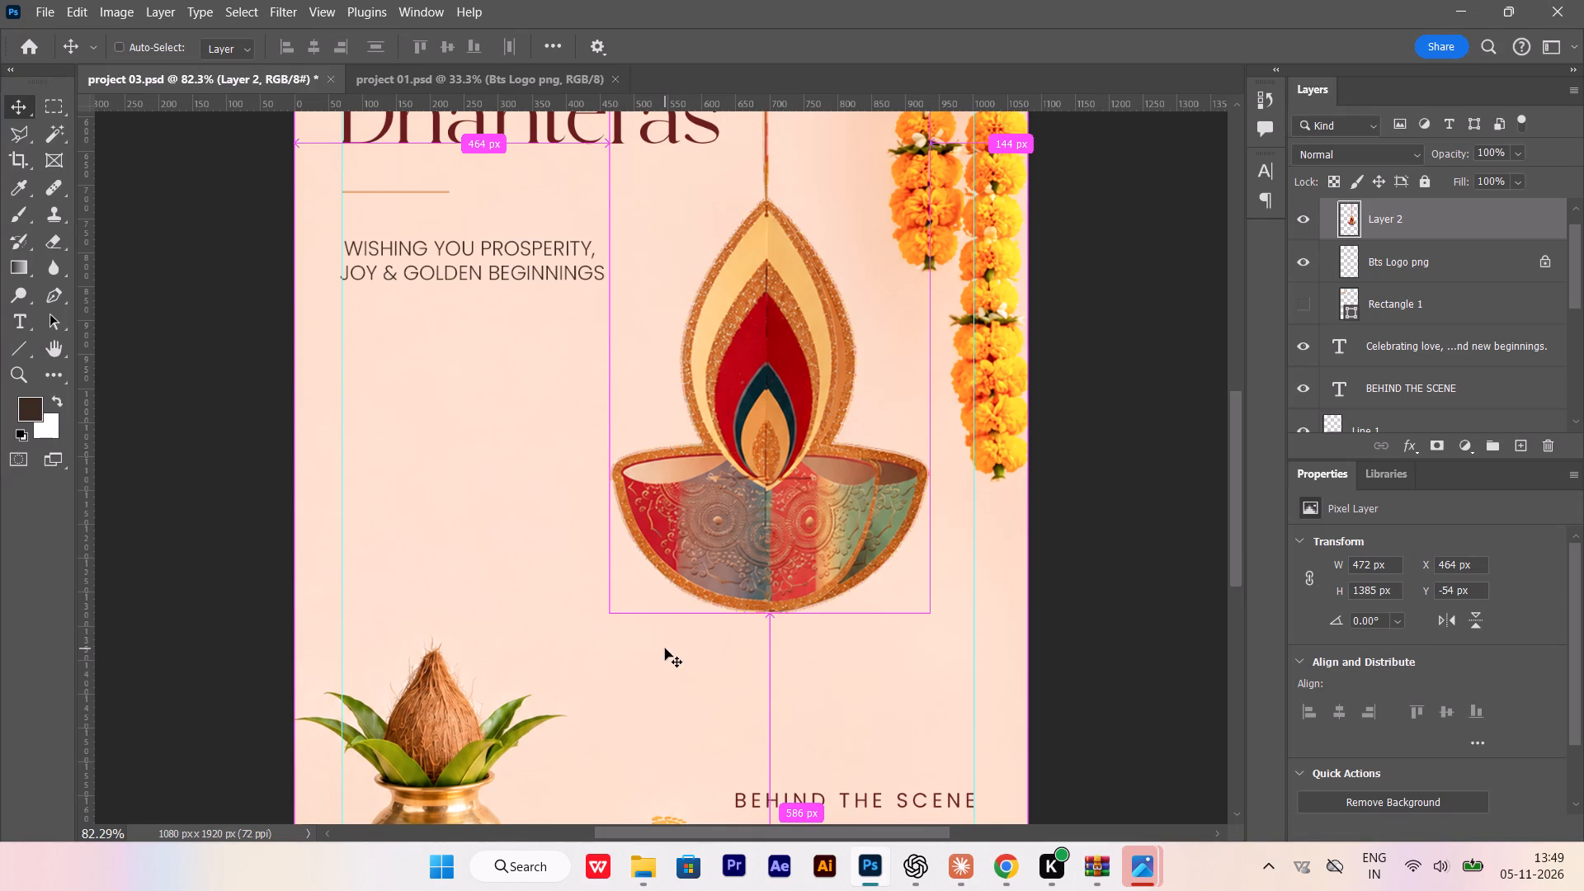
# Show the rangoli on Layer 1 in project 01 and copy it into project 03 between the greeting text and kalash.
pyautogui.click(450, 88)
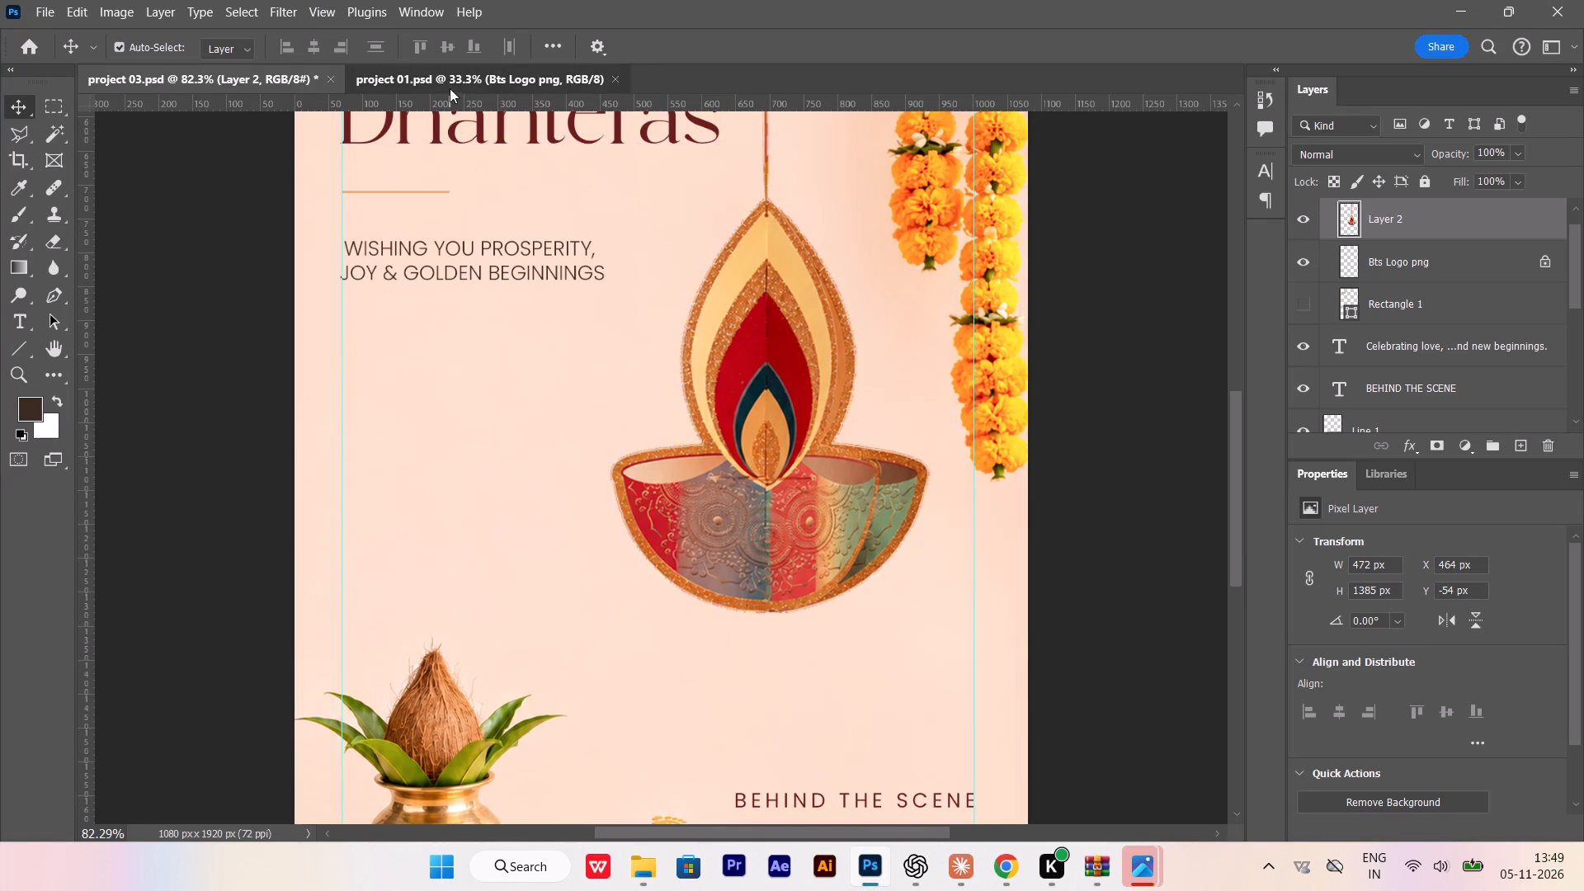
pyautogui.scroll(2, 653, 483)
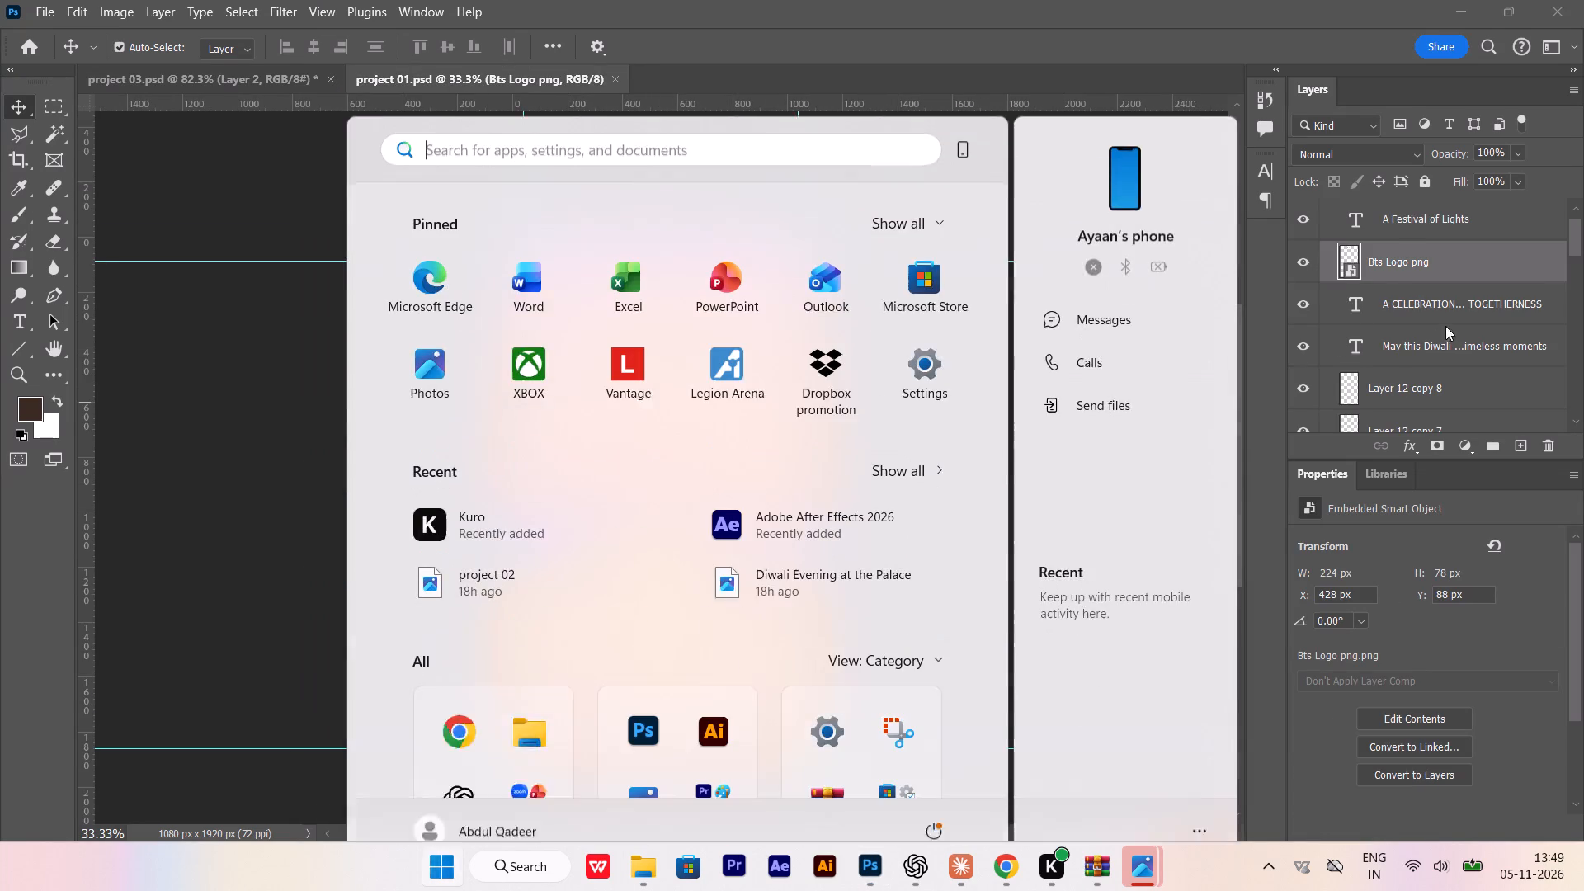
pyautogui.scroll(-4, 1450, 334)
pyautogui.scroll(7, 1410, 359)
pyautogui.scroll(-5, 1403, 384)
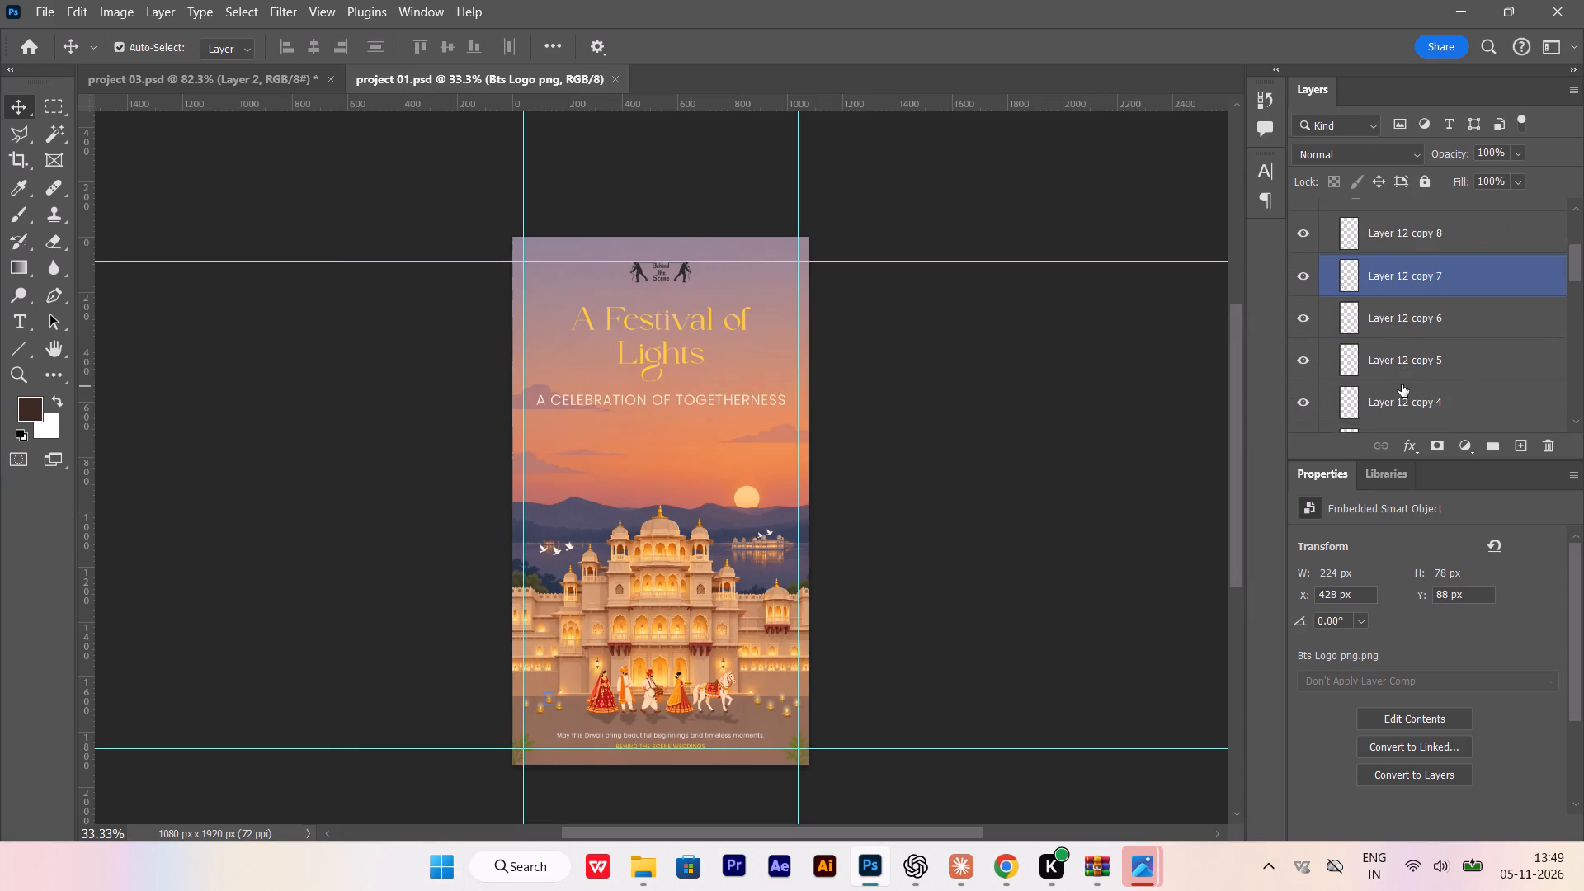
pyautogui.scroll(-8, 1402, 384)
pyautogui.click(1299, 294)
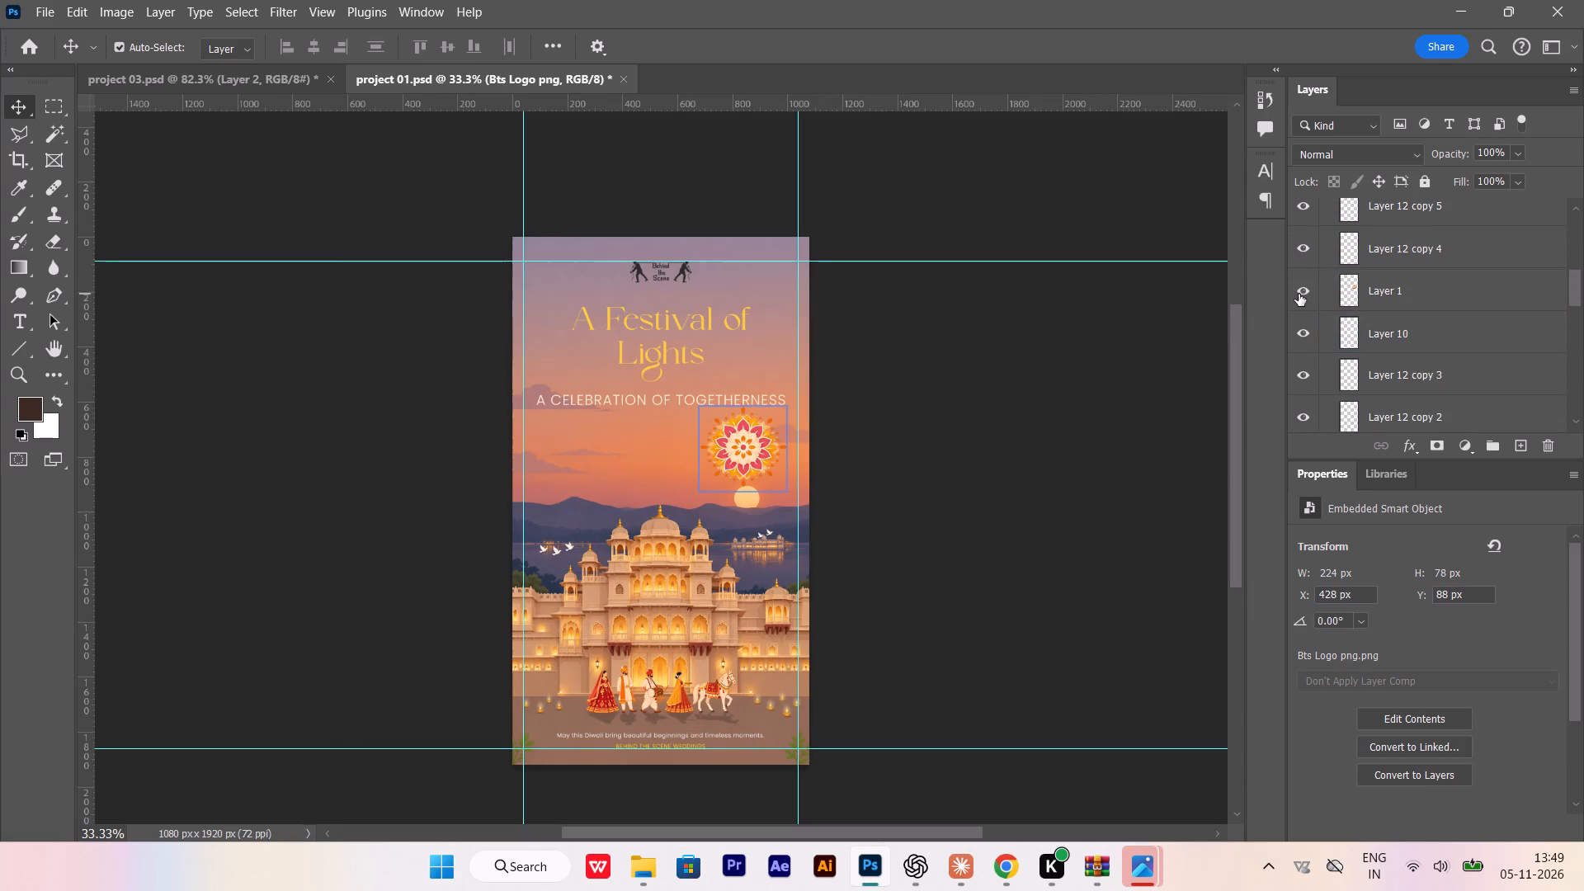
pyautogui.keyDown('alt'); pyautogui.moveTo(742, 455); pyautogui.dragTo(362, 247); pyautogui.keyUp('alt')
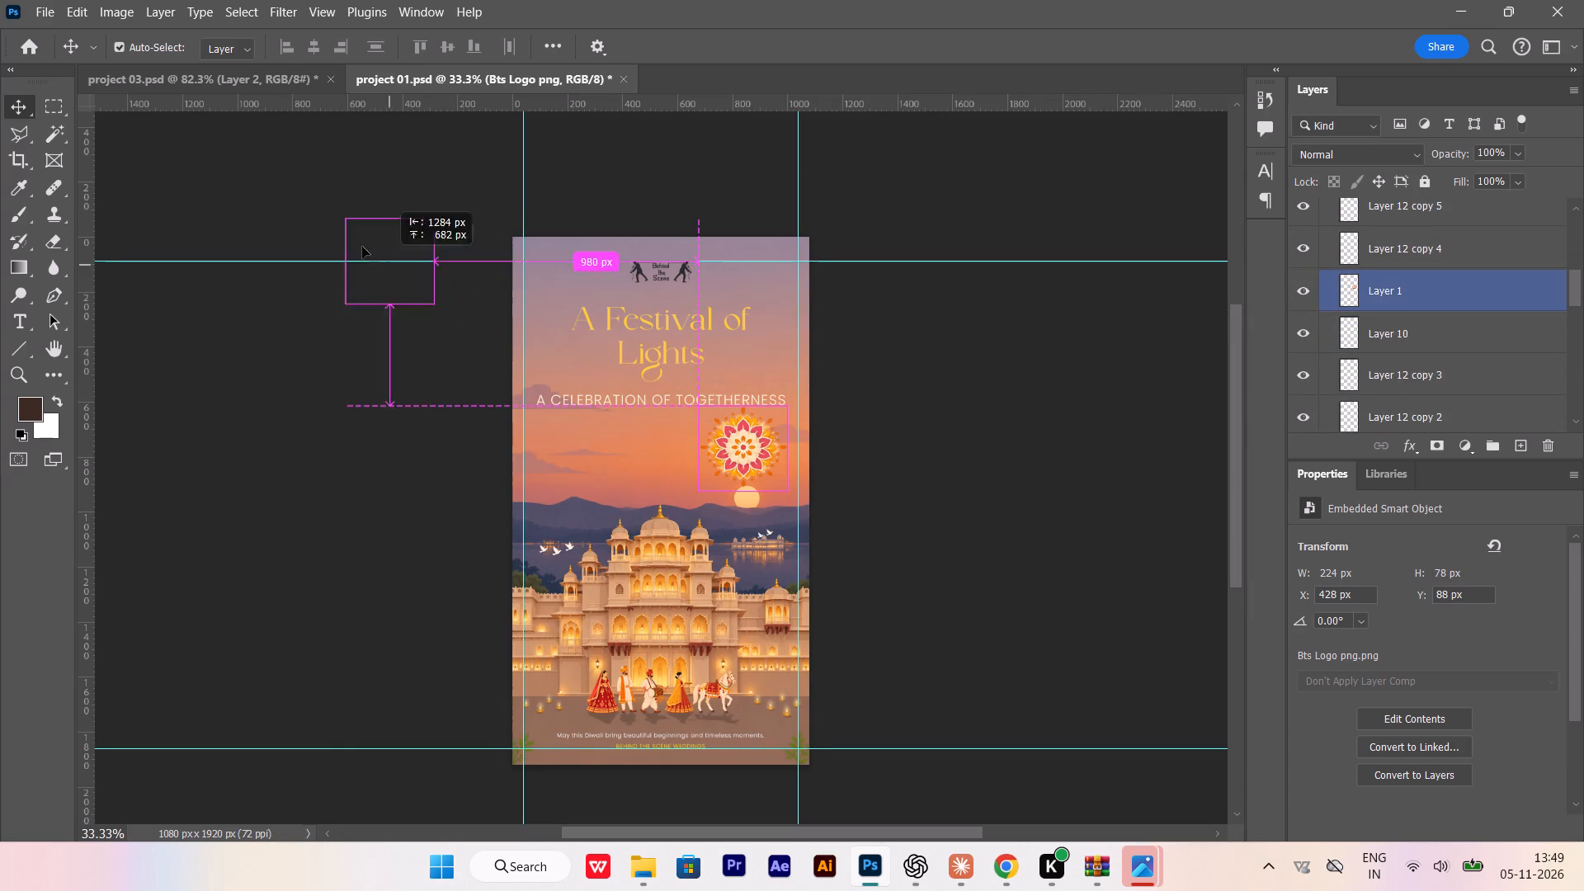
pyautogui.keyDown('alt'); pyautogui.moveTo(362, 247); pyautogui.dragTo(404, 484); pyautogui.keyUp('alt')
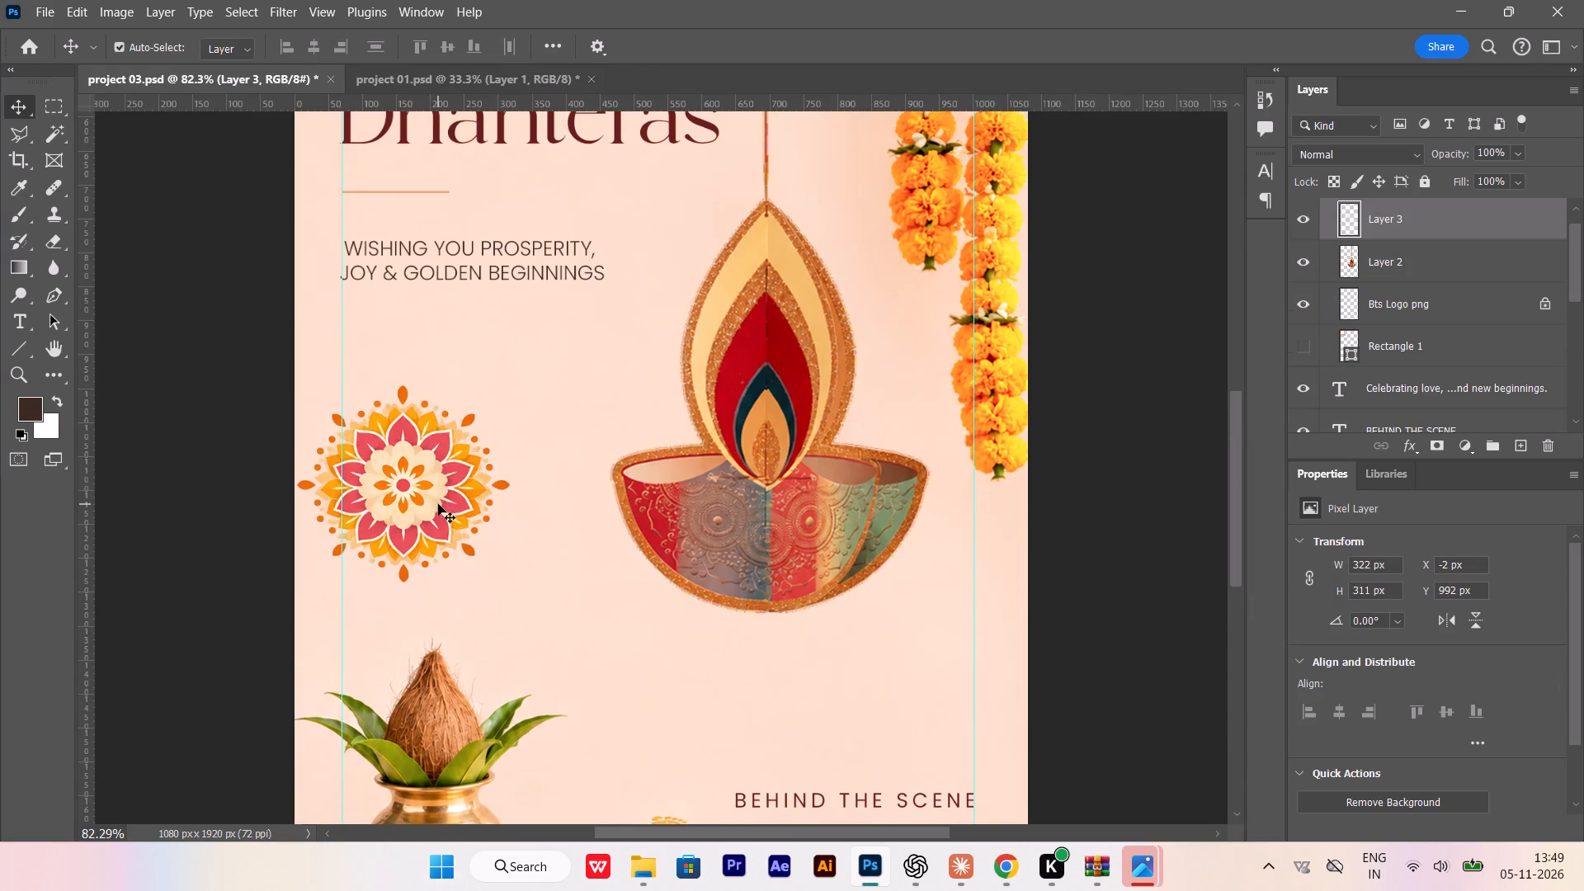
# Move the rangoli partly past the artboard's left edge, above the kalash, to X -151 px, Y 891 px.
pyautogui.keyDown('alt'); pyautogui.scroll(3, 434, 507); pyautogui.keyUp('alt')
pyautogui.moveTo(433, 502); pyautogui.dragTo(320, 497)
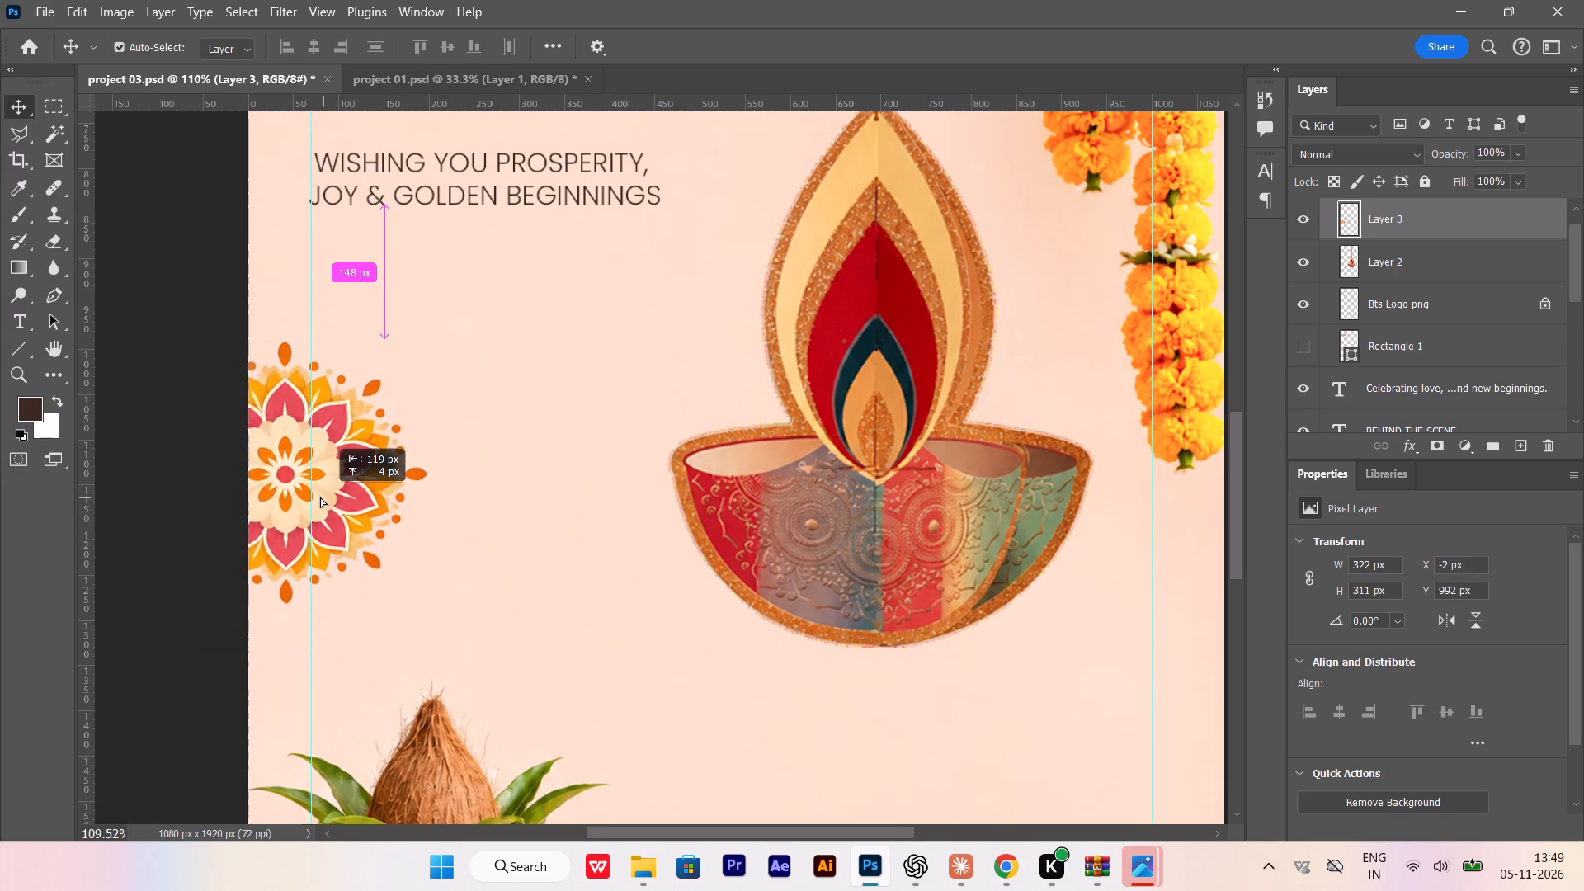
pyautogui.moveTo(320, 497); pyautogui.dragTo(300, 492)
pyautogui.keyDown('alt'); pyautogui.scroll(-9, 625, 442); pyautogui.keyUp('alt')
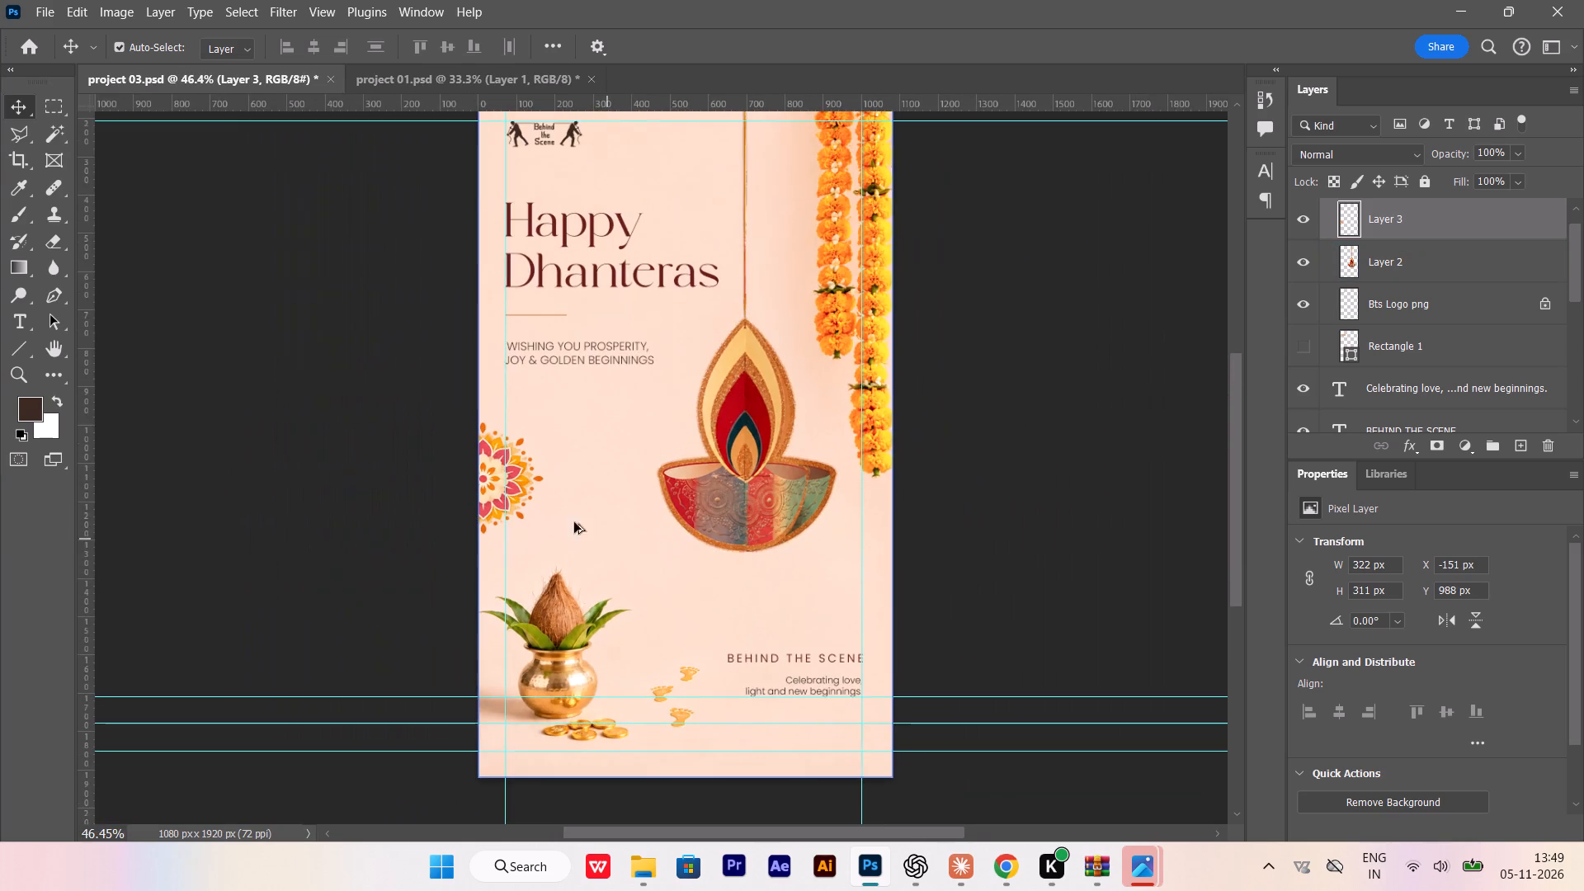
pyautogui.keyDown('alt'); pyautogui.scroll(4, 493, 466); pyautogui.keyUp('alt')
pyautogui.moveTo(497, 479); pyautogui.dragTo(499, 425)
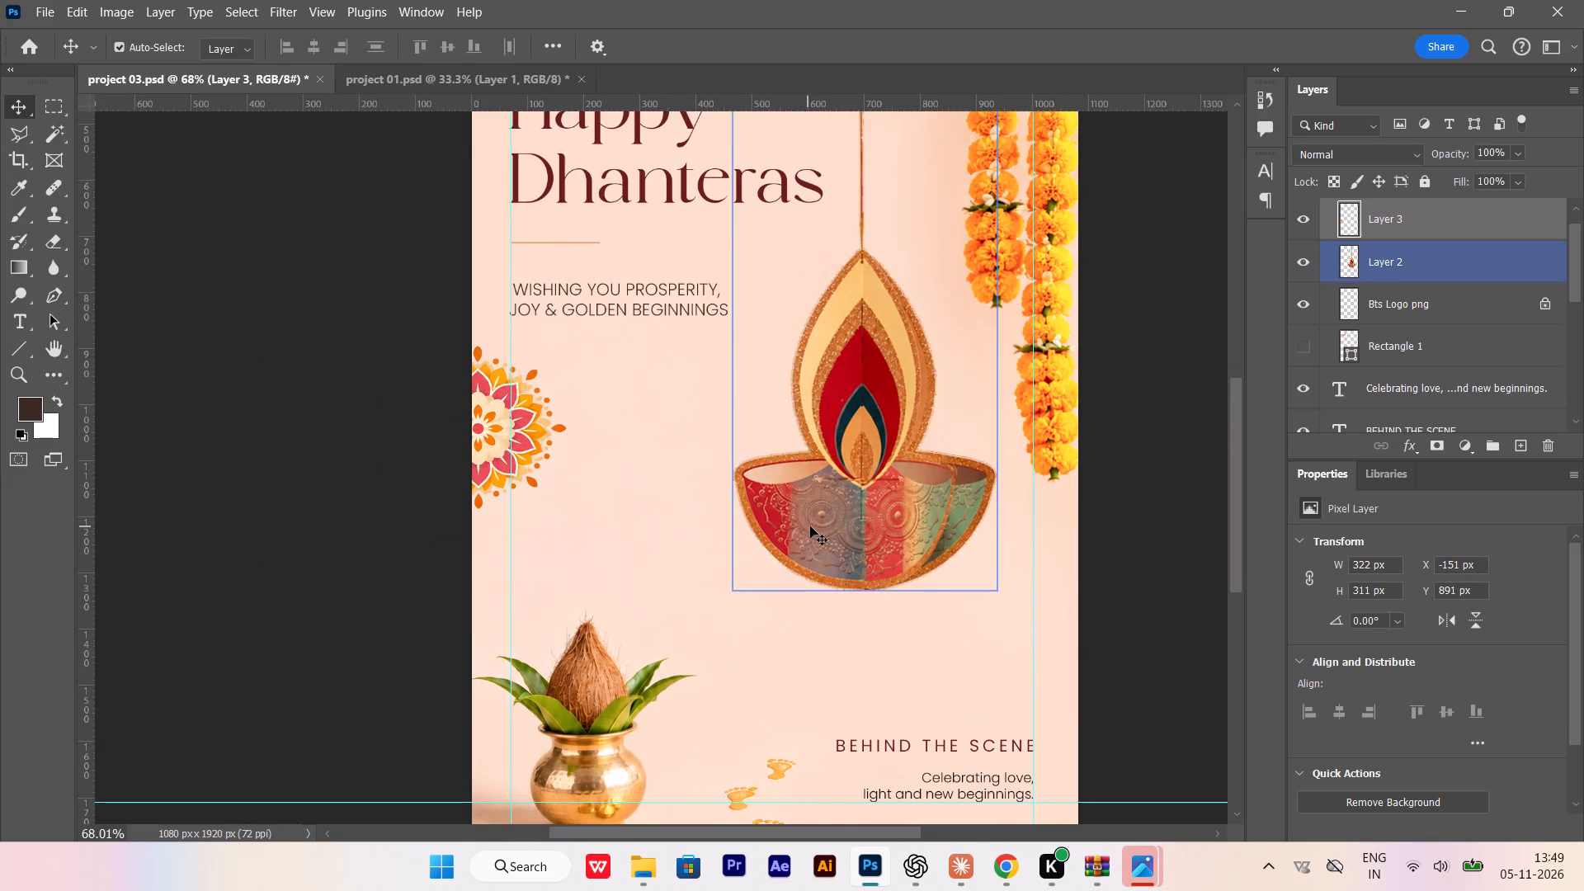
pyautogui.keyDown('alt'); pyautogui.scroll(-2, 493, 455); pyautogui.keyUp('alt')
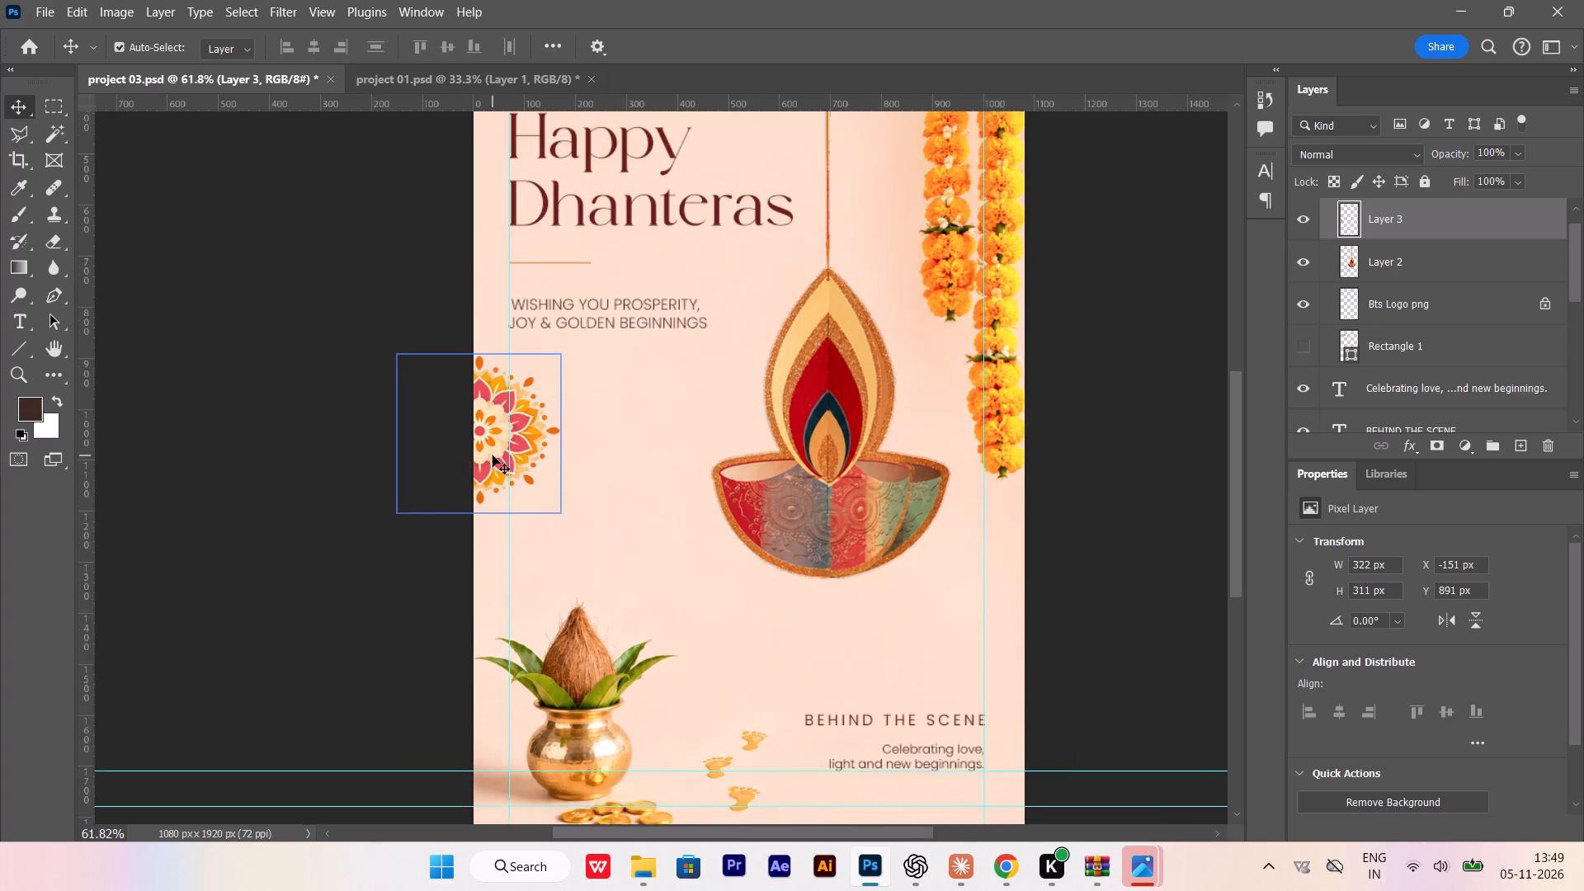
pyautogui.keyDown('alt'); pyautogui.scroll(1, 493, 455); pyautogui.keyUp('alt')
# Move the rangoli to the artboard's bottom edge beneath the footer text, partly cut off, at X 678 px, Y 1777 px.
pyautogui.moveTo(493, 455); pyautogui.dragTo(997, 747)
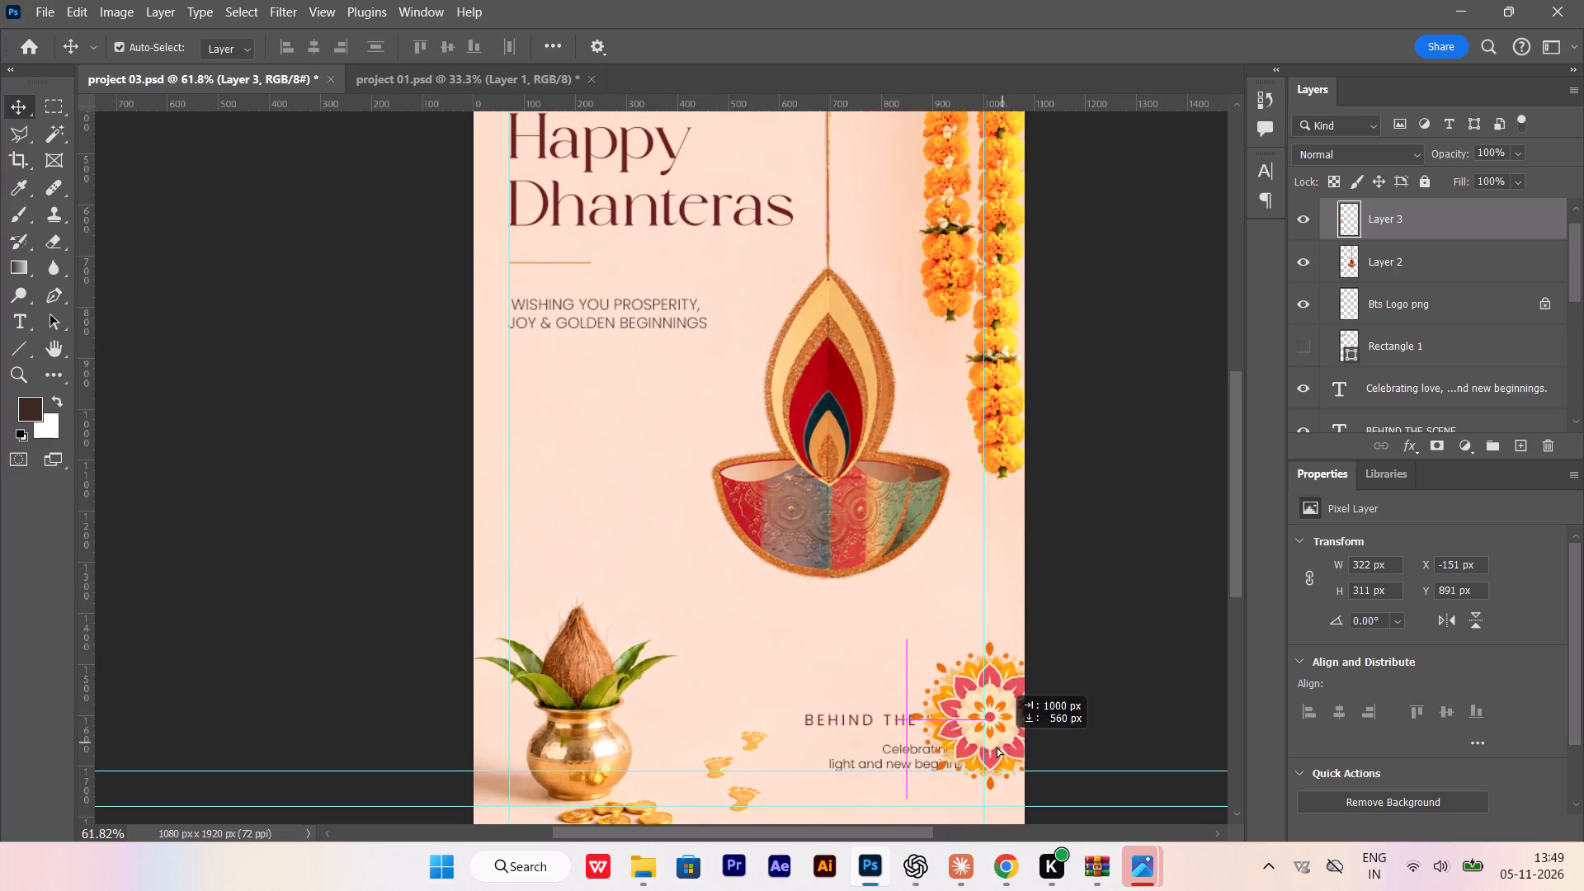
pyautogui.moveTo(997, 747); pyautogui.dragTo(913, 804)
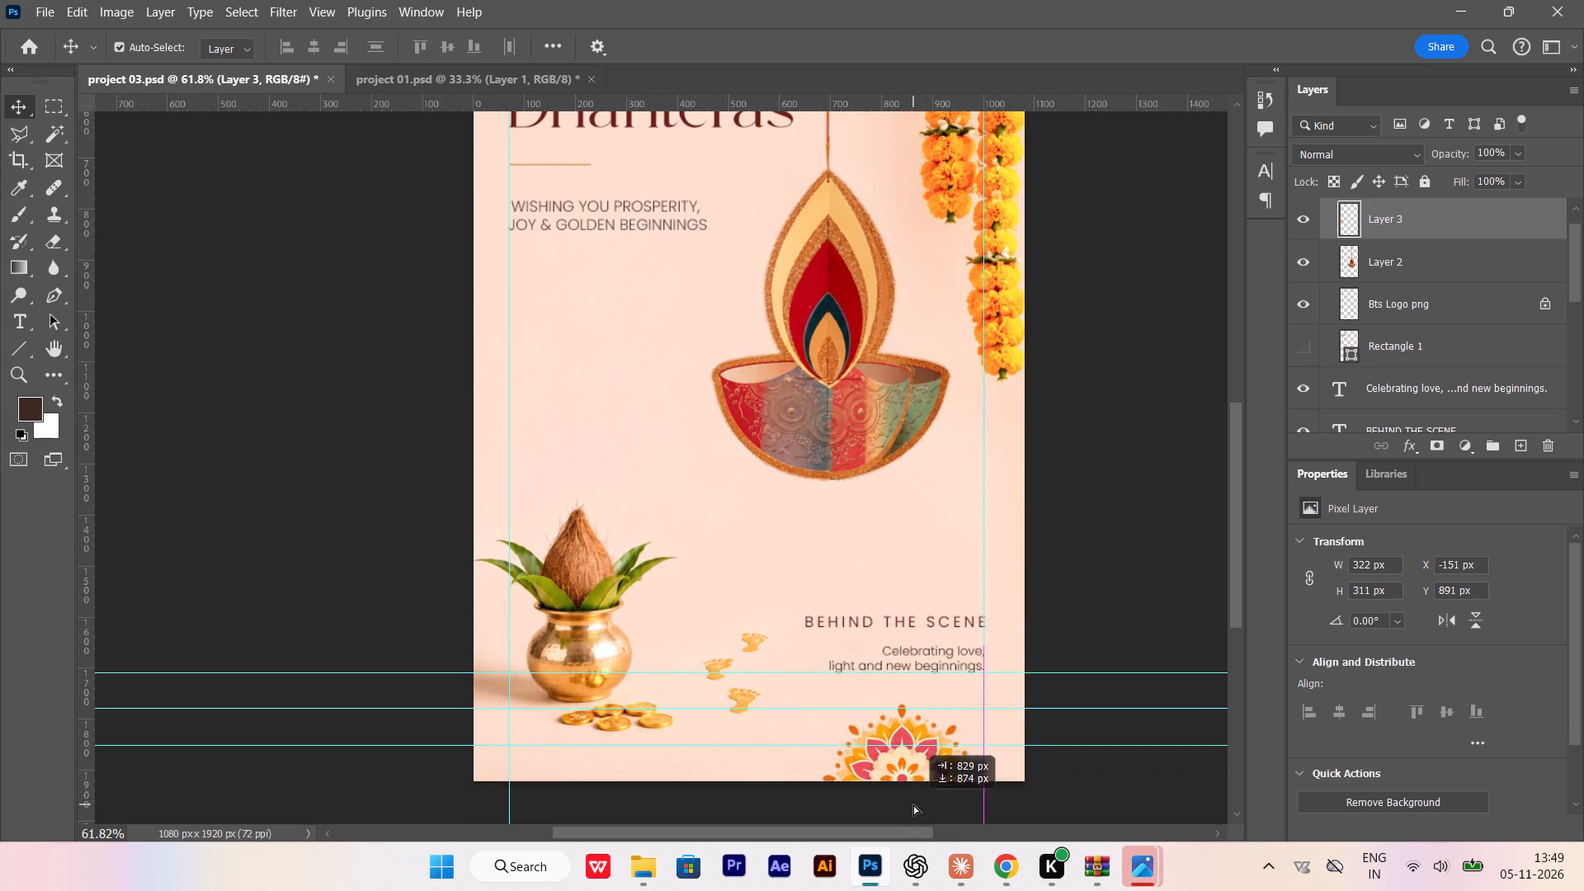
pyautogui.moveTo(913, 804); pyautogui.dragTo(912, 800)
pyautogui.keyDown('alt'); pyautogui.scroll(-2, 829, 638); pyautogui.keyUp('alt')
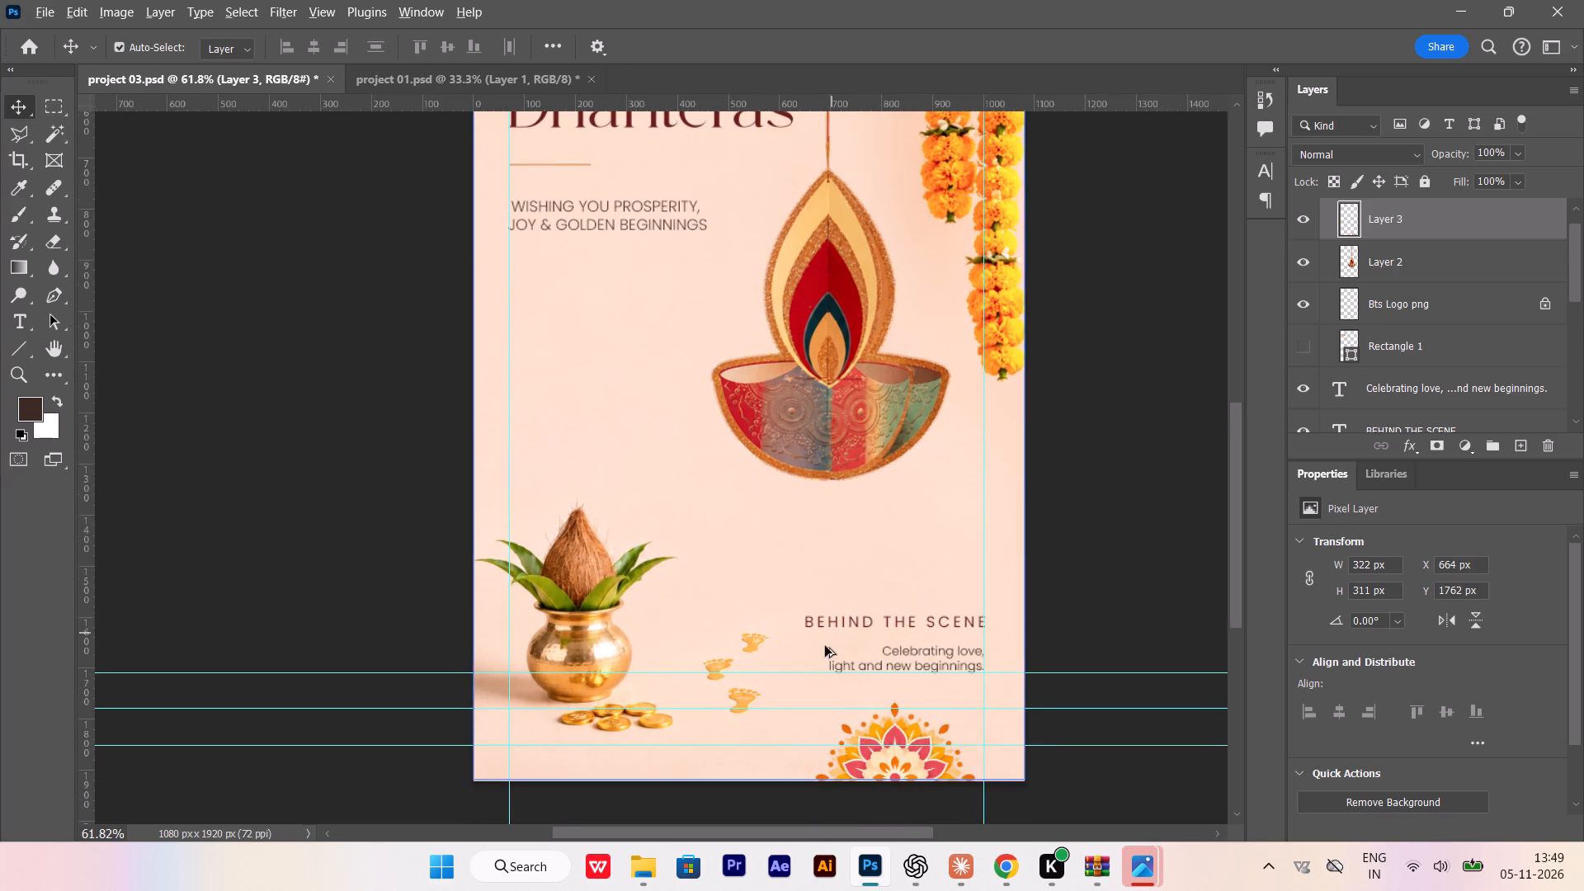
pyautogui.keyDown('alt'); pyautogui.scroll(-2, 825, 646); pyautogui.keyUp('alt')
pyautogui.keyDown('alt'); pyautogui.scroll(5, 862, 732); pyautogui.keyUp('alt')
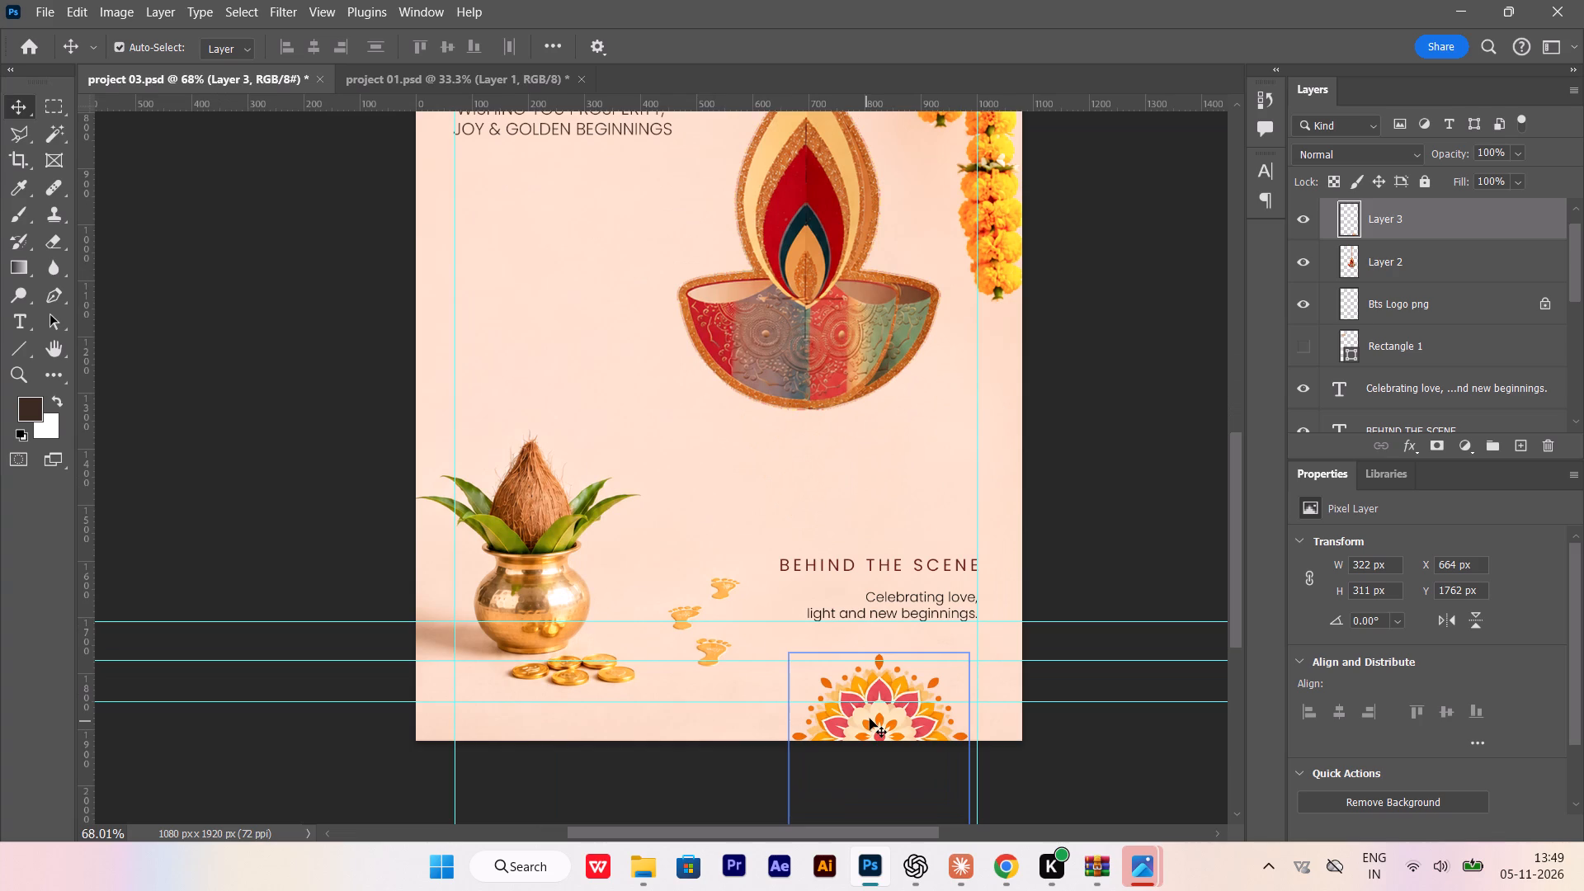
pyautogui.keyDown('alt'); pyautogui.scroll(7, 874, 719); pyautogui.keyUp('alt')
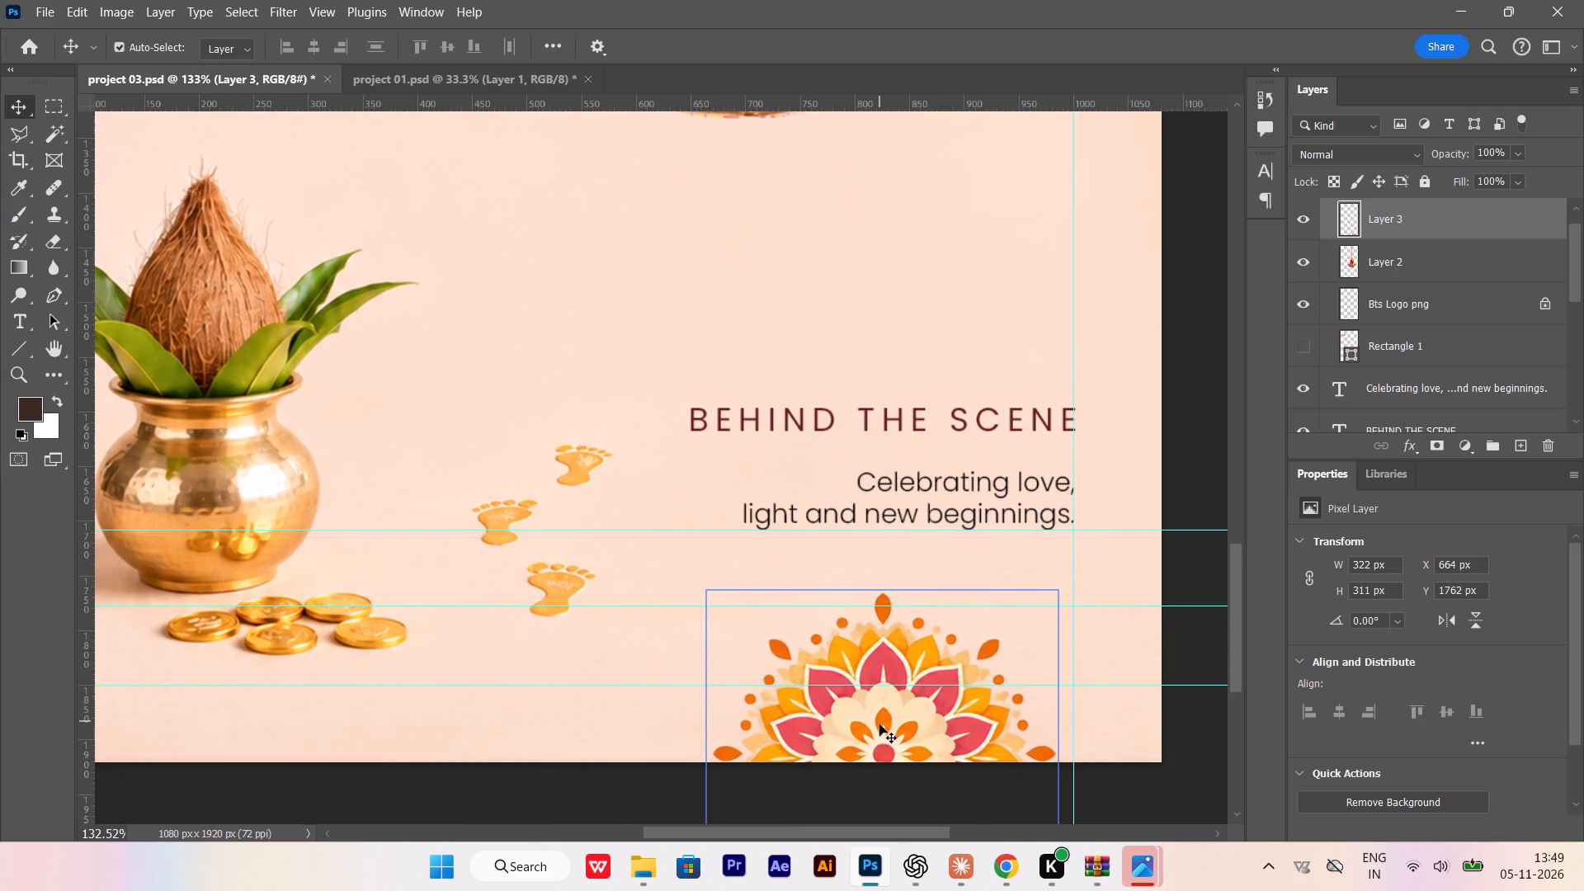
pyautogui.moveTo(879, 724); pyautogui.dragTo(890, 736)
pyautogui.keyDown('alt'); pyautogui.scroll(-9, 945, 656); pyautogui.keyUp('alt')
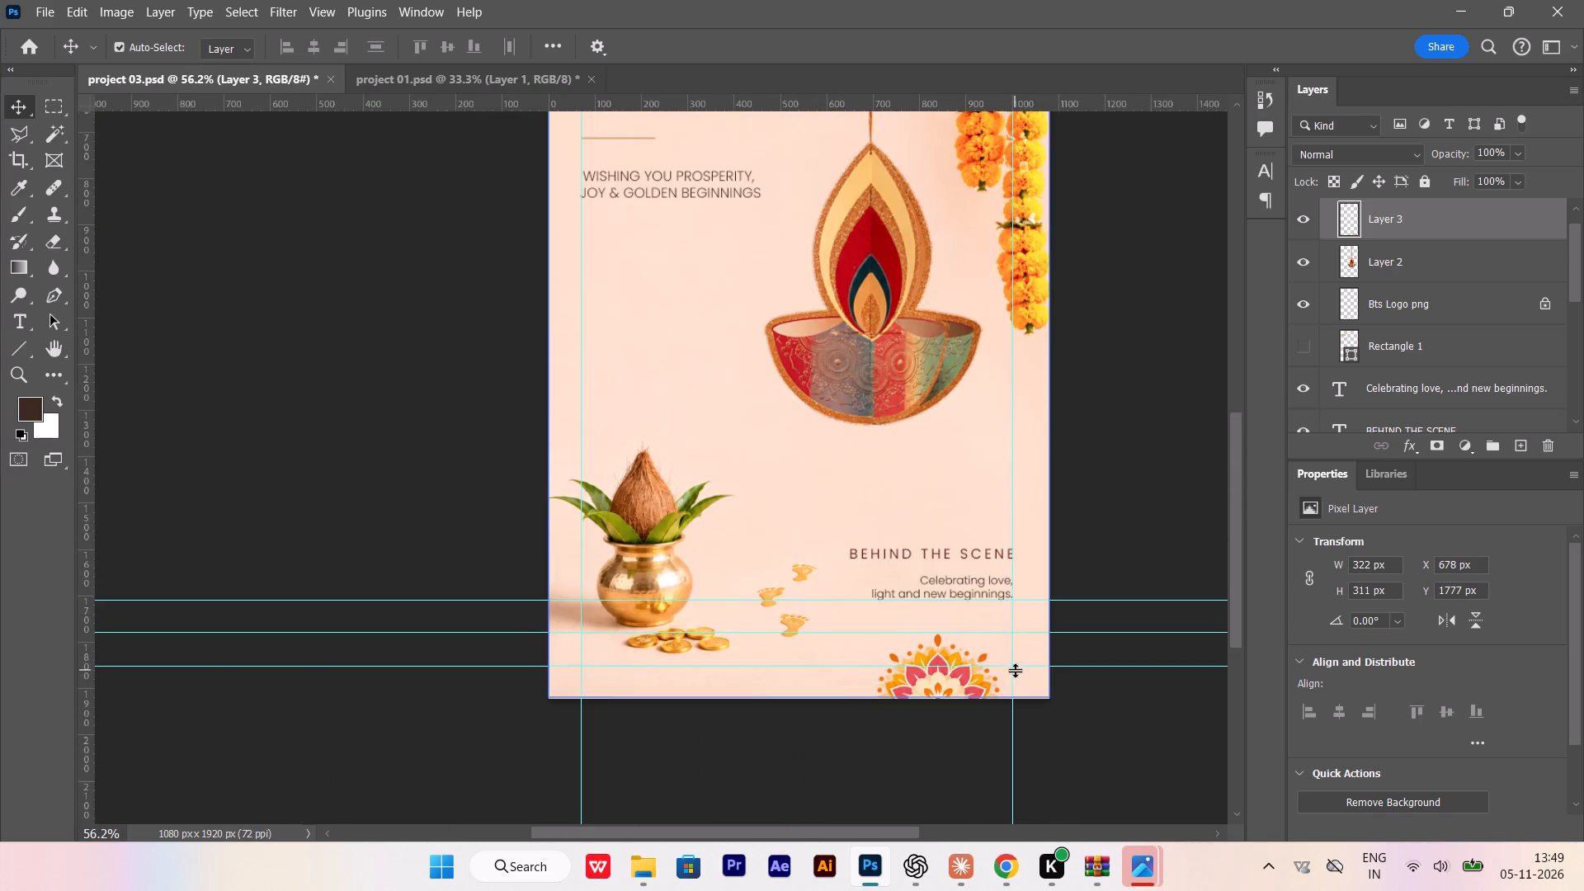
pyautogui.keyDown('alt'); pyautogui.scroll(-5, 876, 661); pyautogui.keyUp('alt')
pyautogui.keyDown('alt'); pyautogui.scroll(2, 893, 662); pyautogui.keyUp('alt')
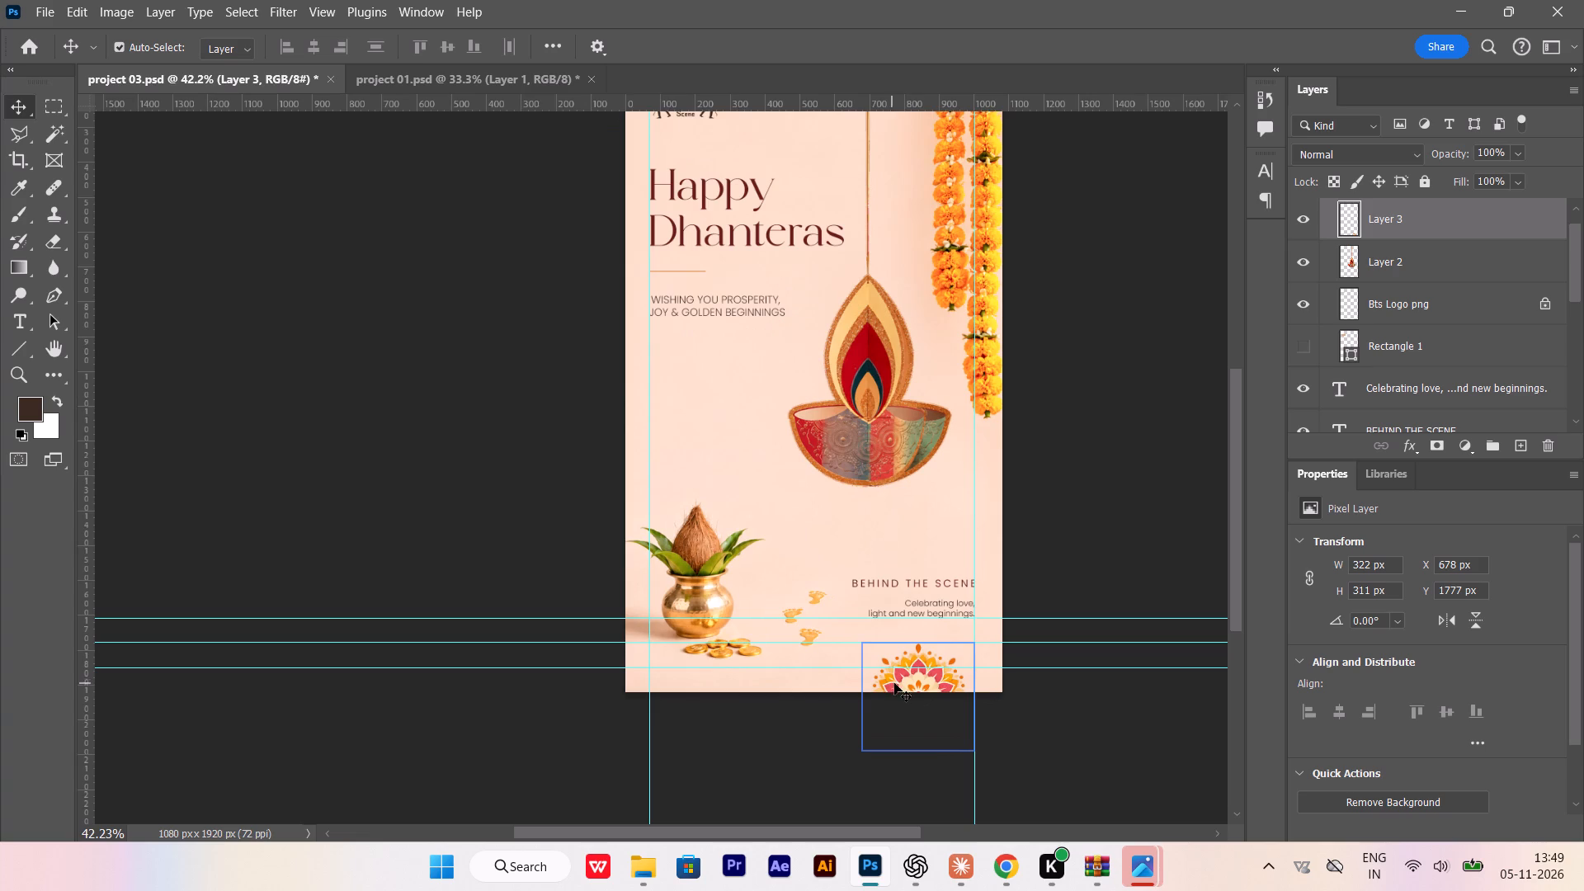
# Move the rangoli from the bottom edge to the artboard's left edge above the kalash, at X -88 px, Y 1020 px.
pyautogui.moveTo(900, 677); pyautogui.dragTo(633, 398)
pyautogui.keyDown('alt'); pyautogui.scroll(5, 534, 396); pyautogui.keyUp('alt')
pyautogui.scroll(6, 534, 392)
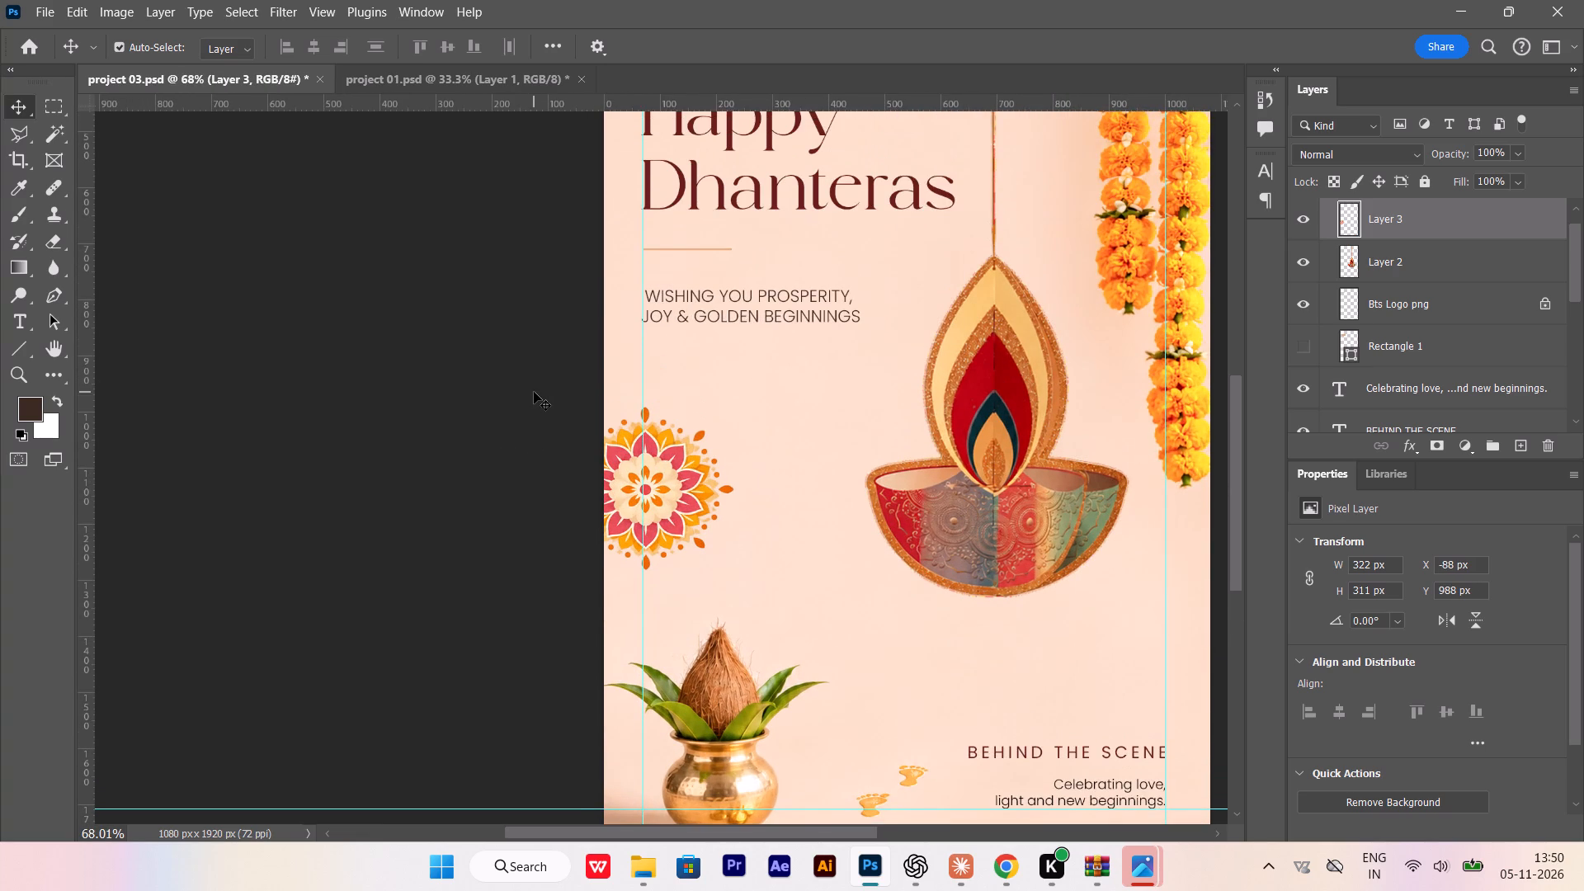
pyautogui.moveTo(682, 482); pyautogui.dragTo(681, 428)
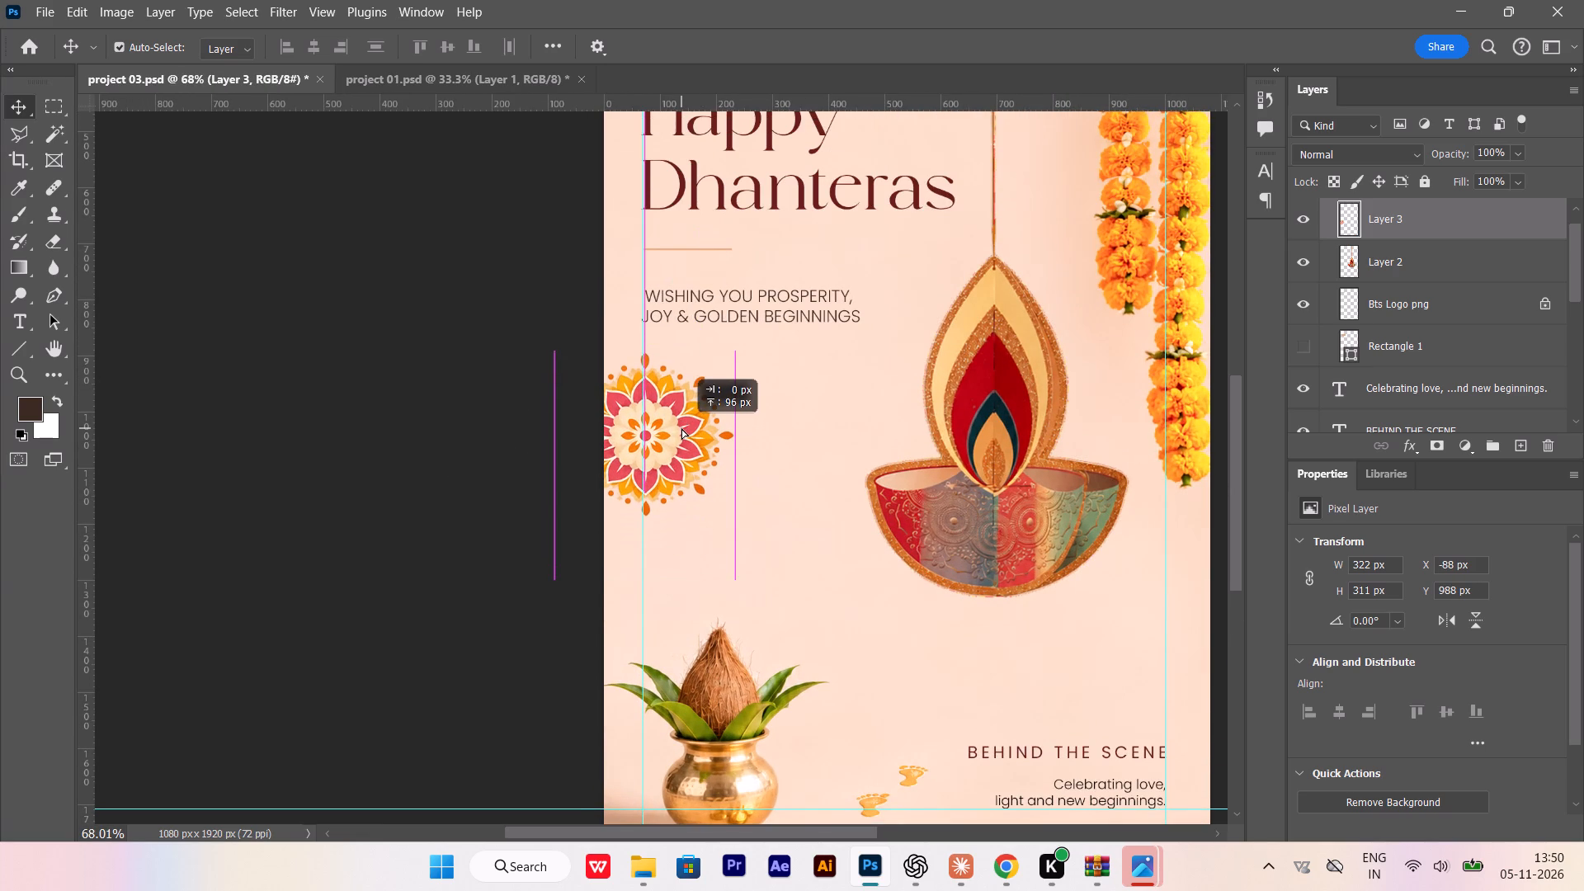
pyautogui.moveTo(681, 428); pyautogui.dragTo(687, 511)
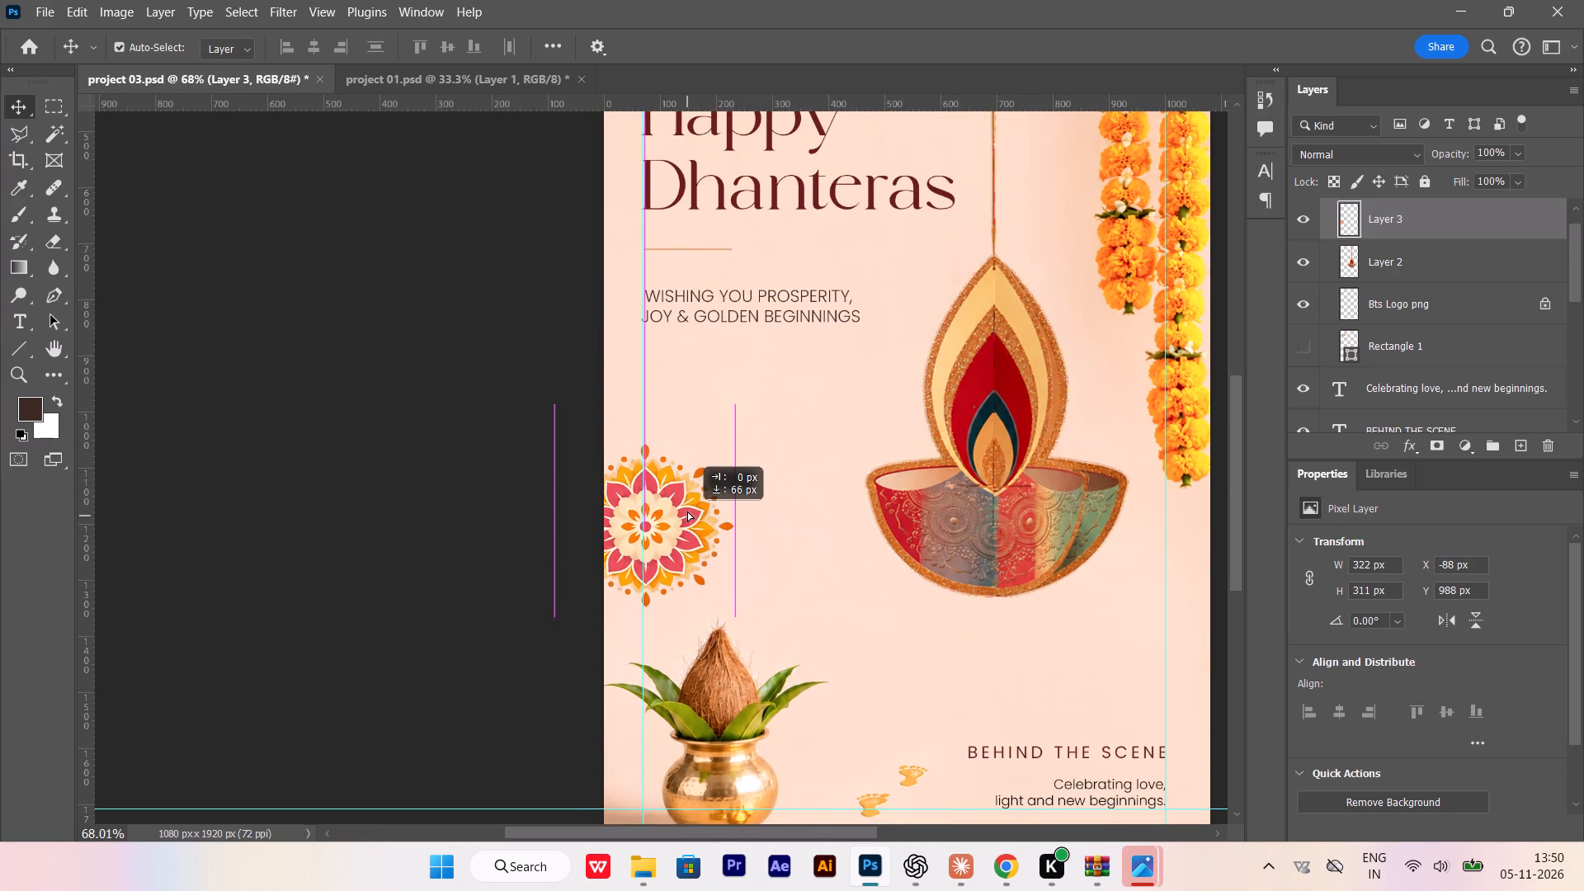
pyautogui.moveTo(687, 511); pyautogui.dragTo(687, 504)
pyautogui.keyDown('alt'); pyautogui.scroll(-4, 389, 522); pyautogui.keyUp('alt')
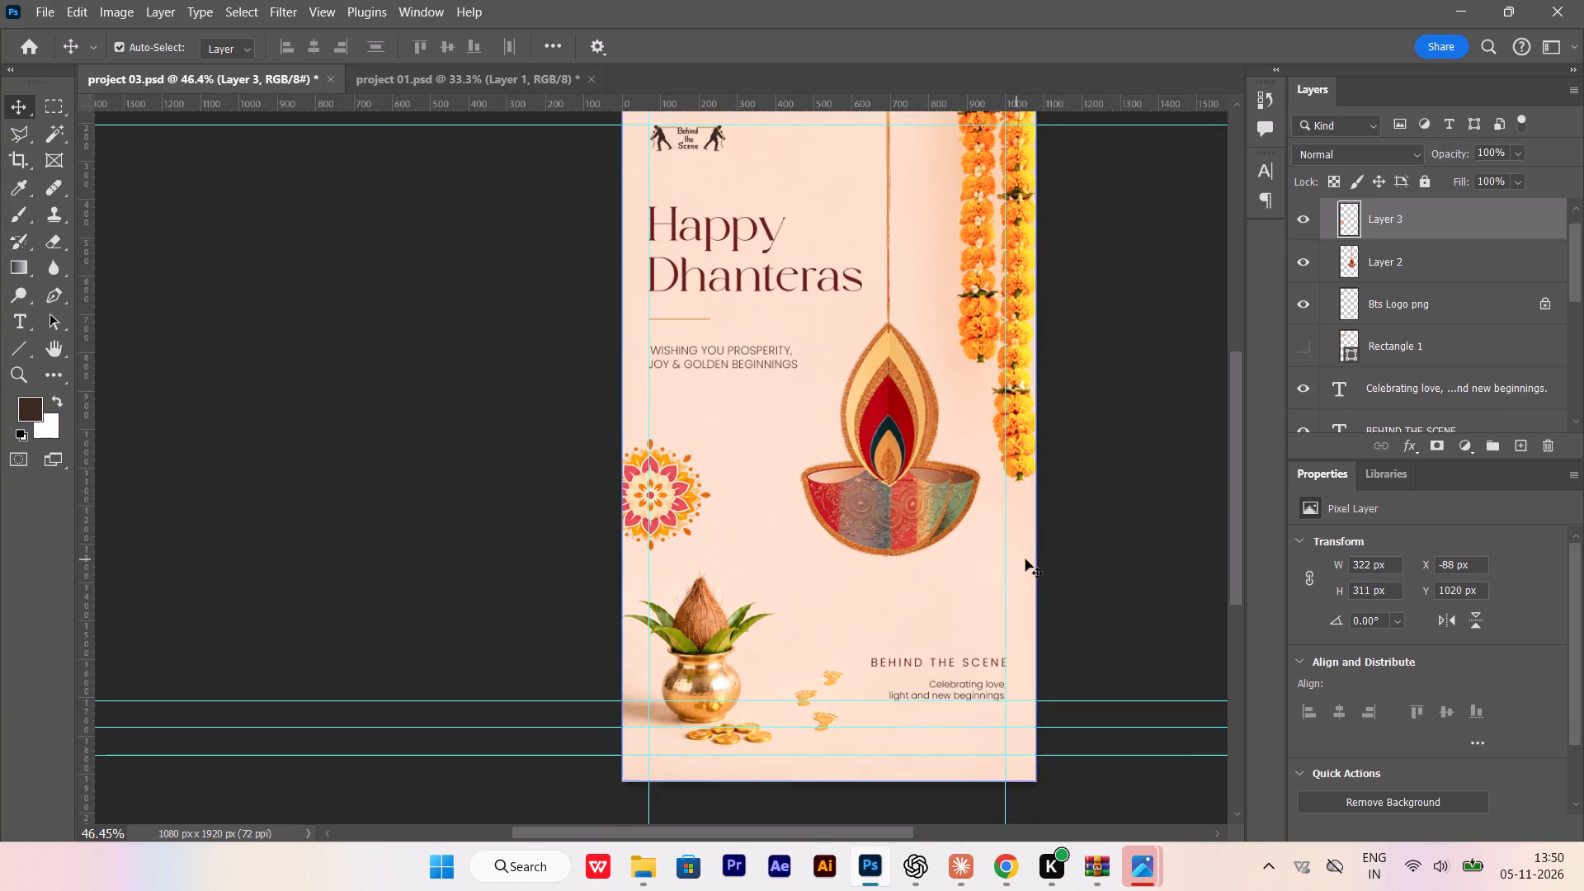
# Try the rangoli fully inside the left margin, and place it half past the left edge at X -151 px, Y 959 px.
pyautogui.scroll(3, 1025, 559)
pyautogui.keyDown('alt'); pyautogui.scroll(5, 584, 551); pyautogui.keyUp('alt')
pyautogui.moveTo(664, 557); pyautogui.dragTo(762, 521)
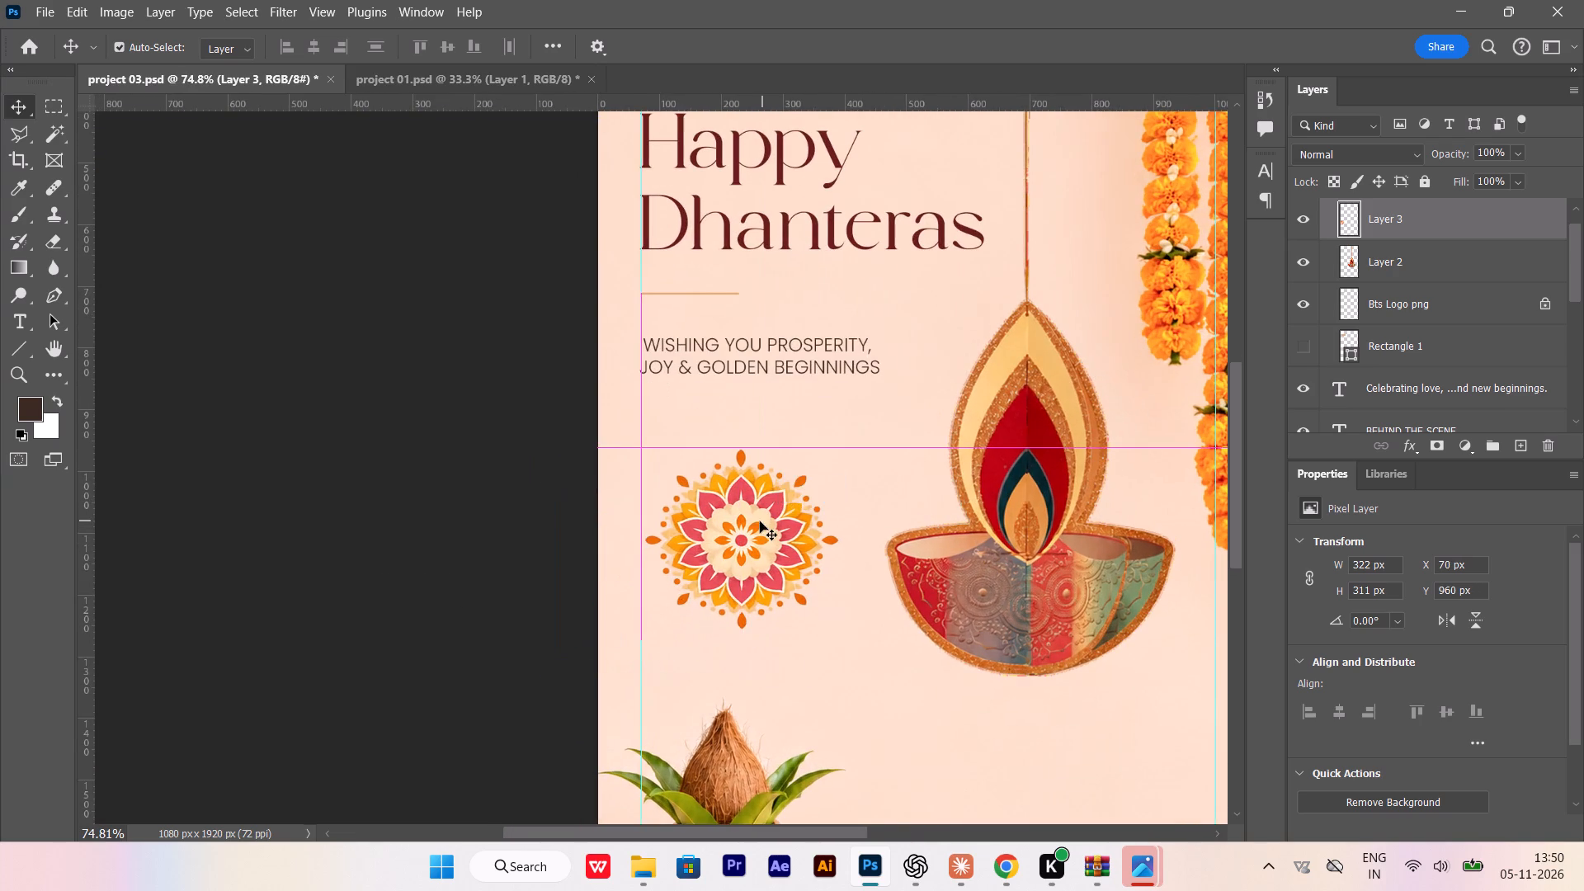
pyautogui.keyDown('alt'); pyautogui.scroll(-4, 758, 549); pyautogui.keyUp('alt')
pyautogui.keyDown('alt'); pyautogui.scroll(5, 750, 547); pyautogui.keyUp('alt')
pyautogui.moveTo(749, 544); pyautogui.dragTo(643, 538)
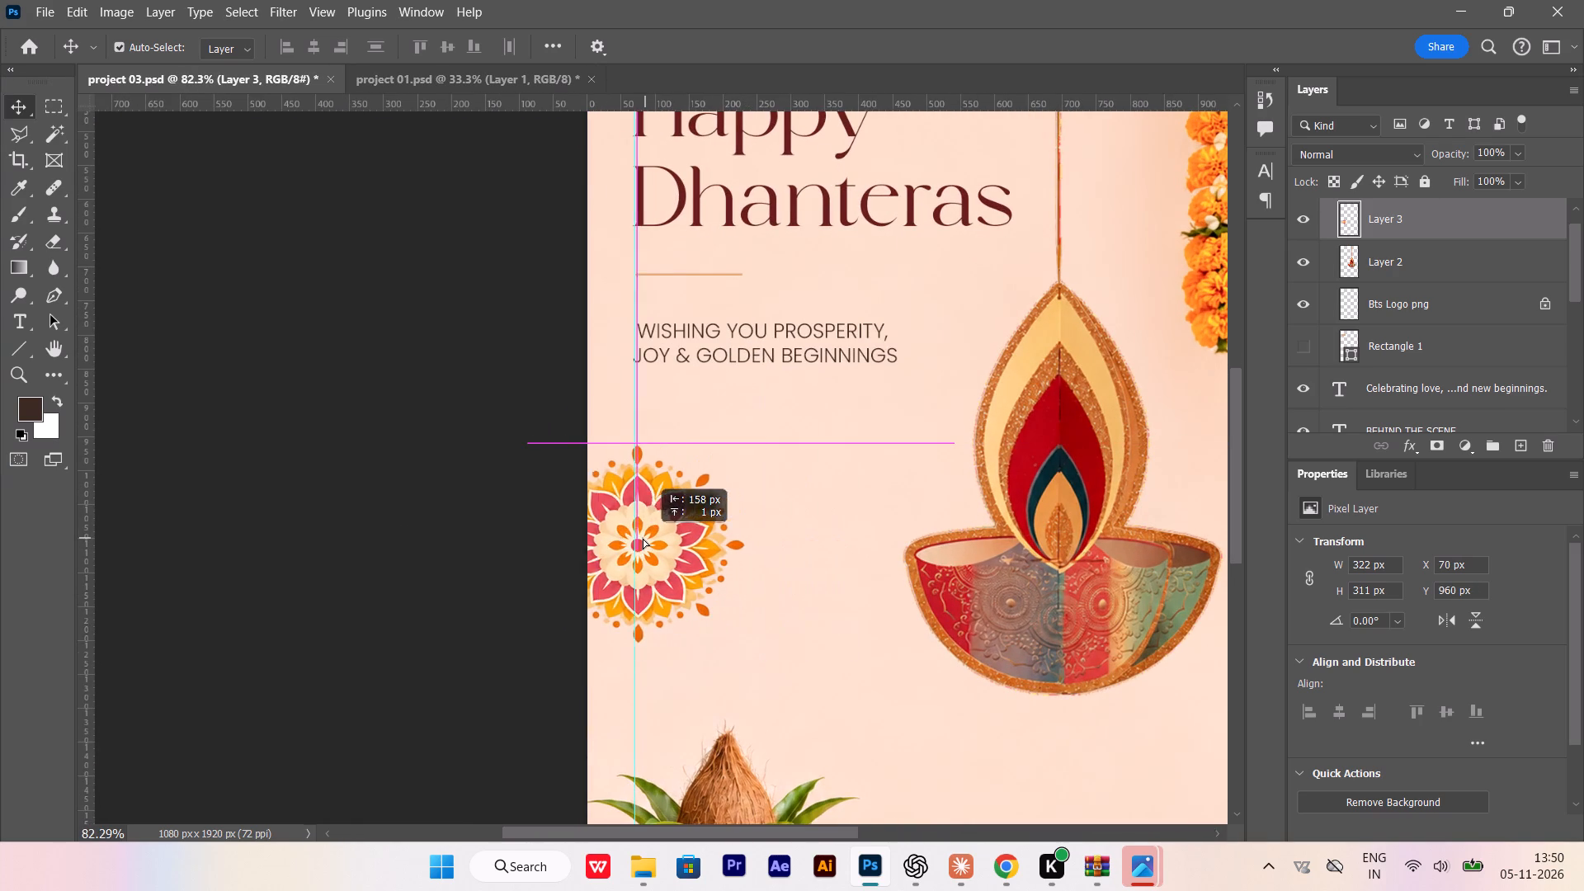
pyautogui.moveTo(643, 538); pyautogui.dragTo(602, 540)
# Resize the rangoli to about 309 x 299 px and centre it on the left margin guide, at centre X 70.50 px, Y 1116.50 px.
pyautogui.hotkey('ctrl', 't')
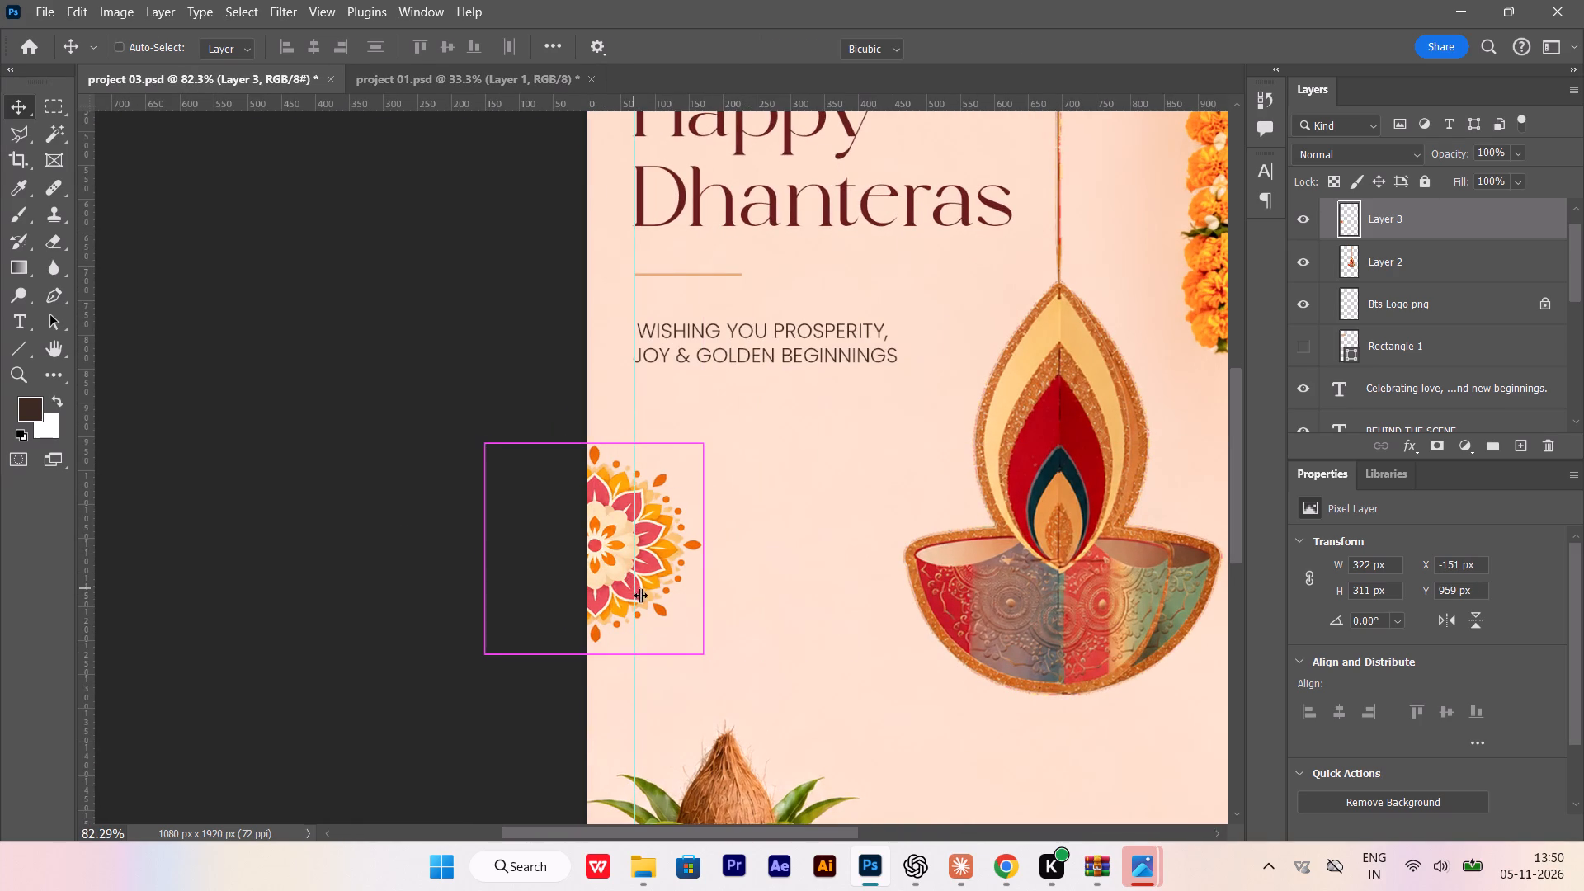
pyautogui.keyDown('shift'); pyautogui.moveTo(704, 654); pyautogui.dragTo(756, 707); pyautogui.keyUp('shift')
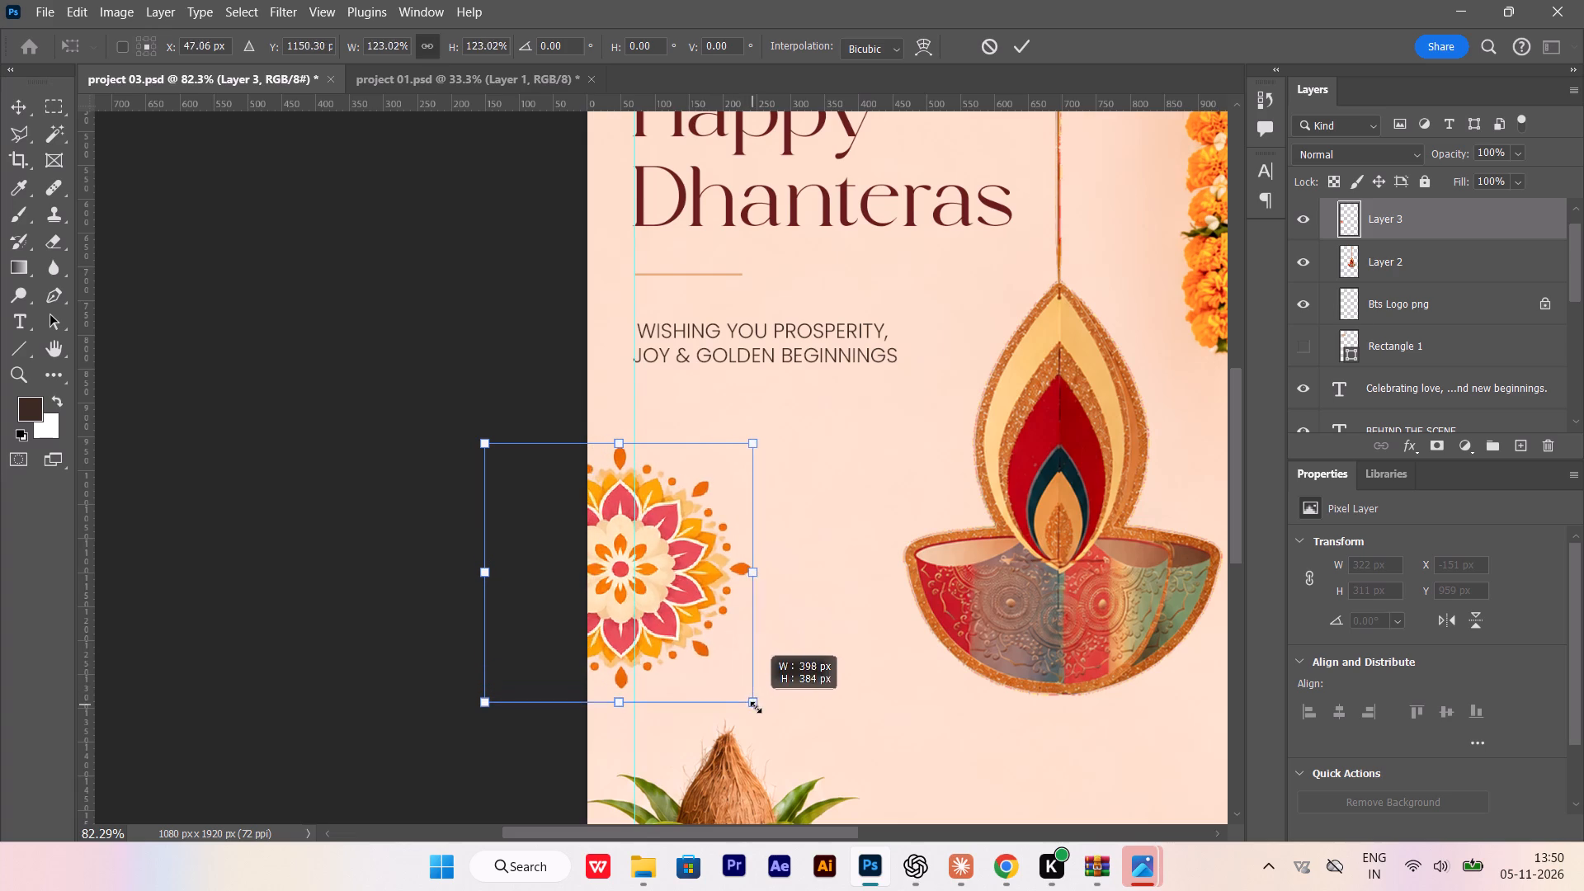
pyautogui.keyDown('shift'); pyautogui.moveTo(756, 707); pyautogui.dragTo(759, 710); pyautogui.keyUp('shift')
pyautogui.moveTo(678, 578); pyautogui.dragTo(693, 546)
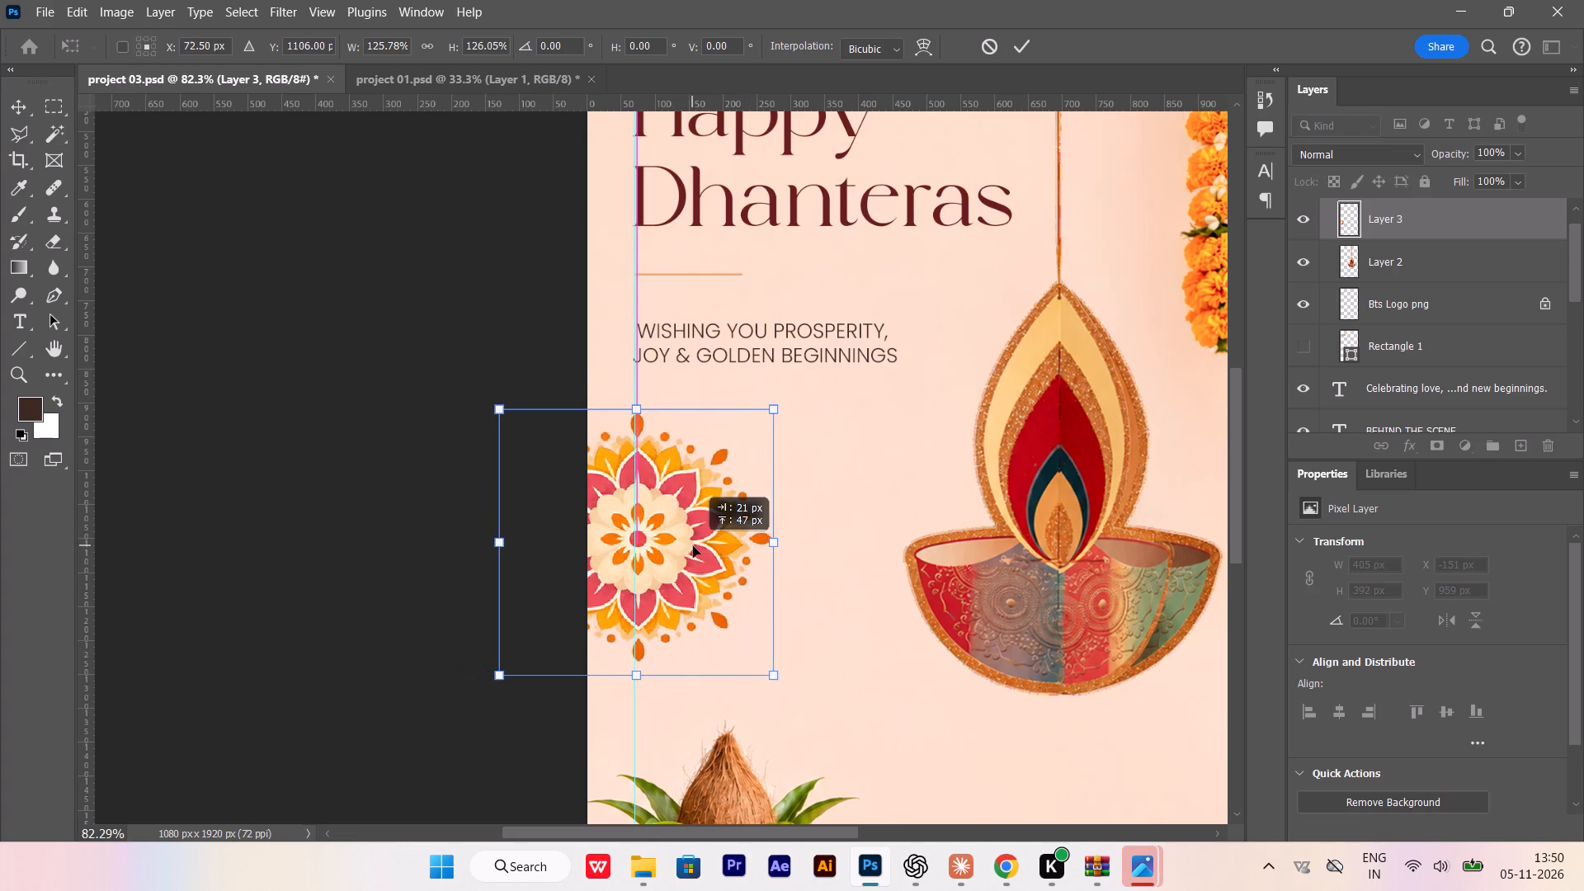
pyautogui.moveTo(693, 546); pyautogui.dragTo(695, 553)
pyautogui.keyDown('alt'); pyautogui.keyDown('shift'); pyautogui.moveTo(784, 691); pyautogui.dragTo(743, 672); pyautogui.keyUp('shift'); pyautogui.keyUp('alt')
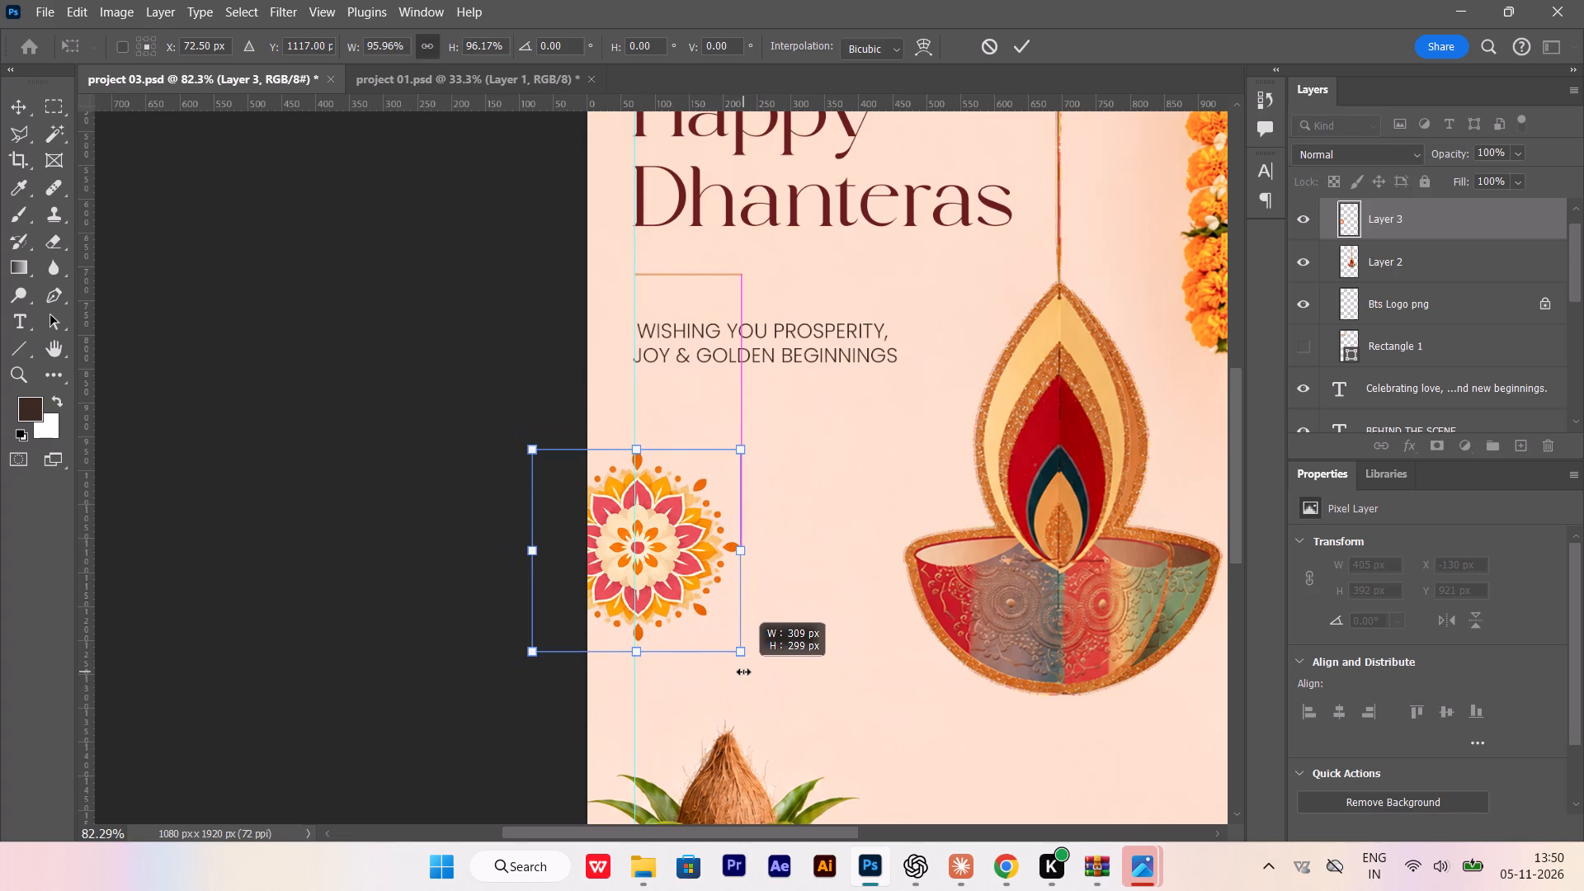
pyautogui.keyDown('alt'); pyautogui.keyDown('shift'); pyautogui.moveTo(743, 672); pyautogui.dragTo(743, 671); pyautogui.keyUp('shift'); pyautogui.keyUp('alt')
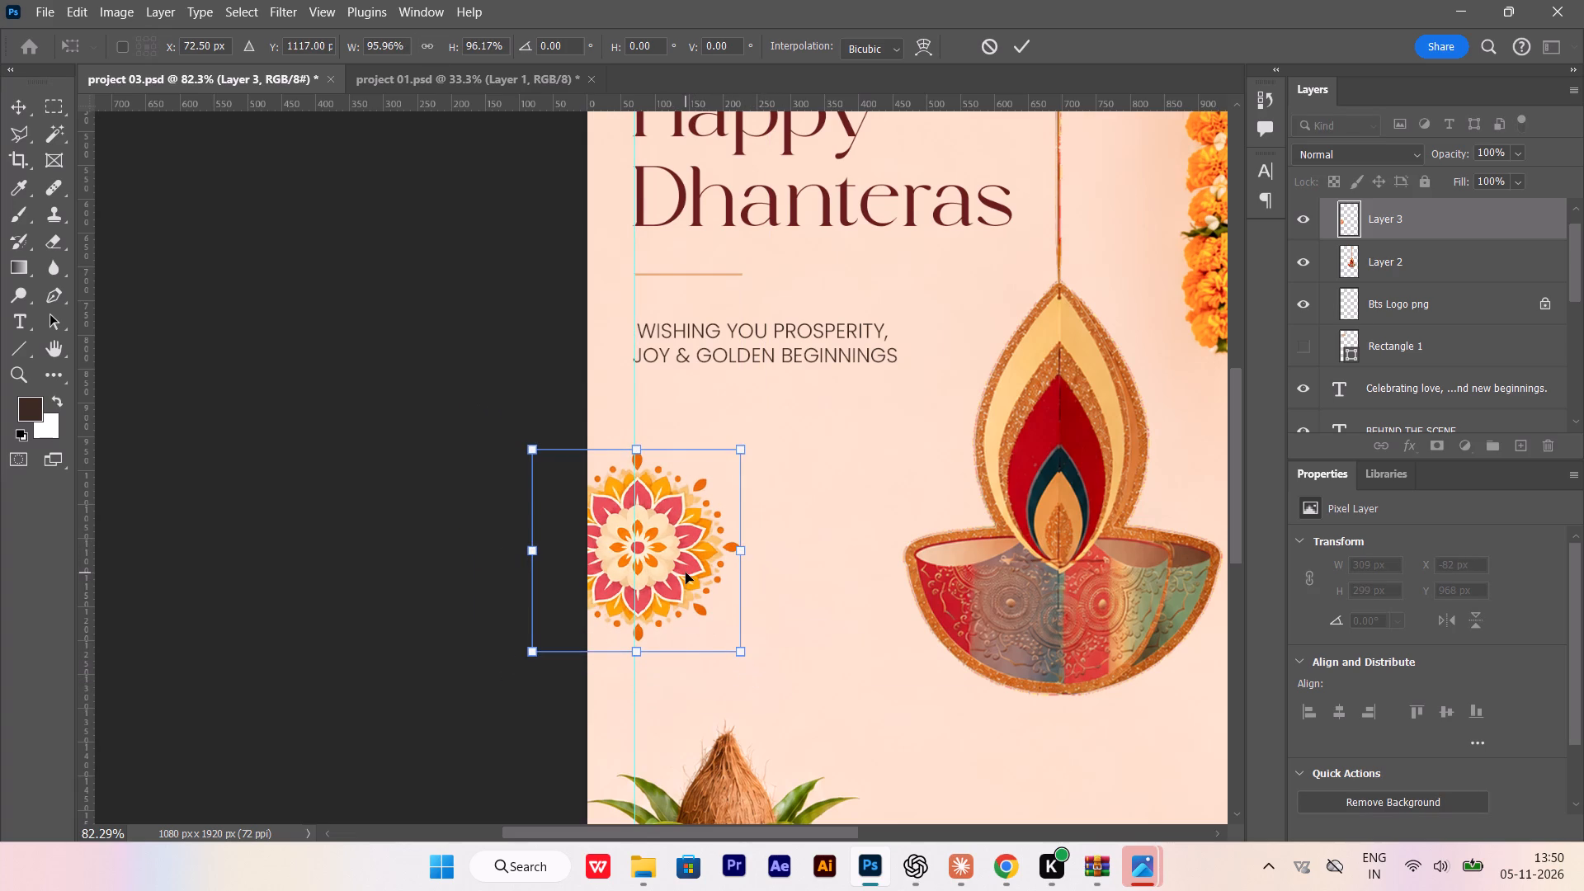
pyautogui.press('Left')
pyautogui.press('Left')
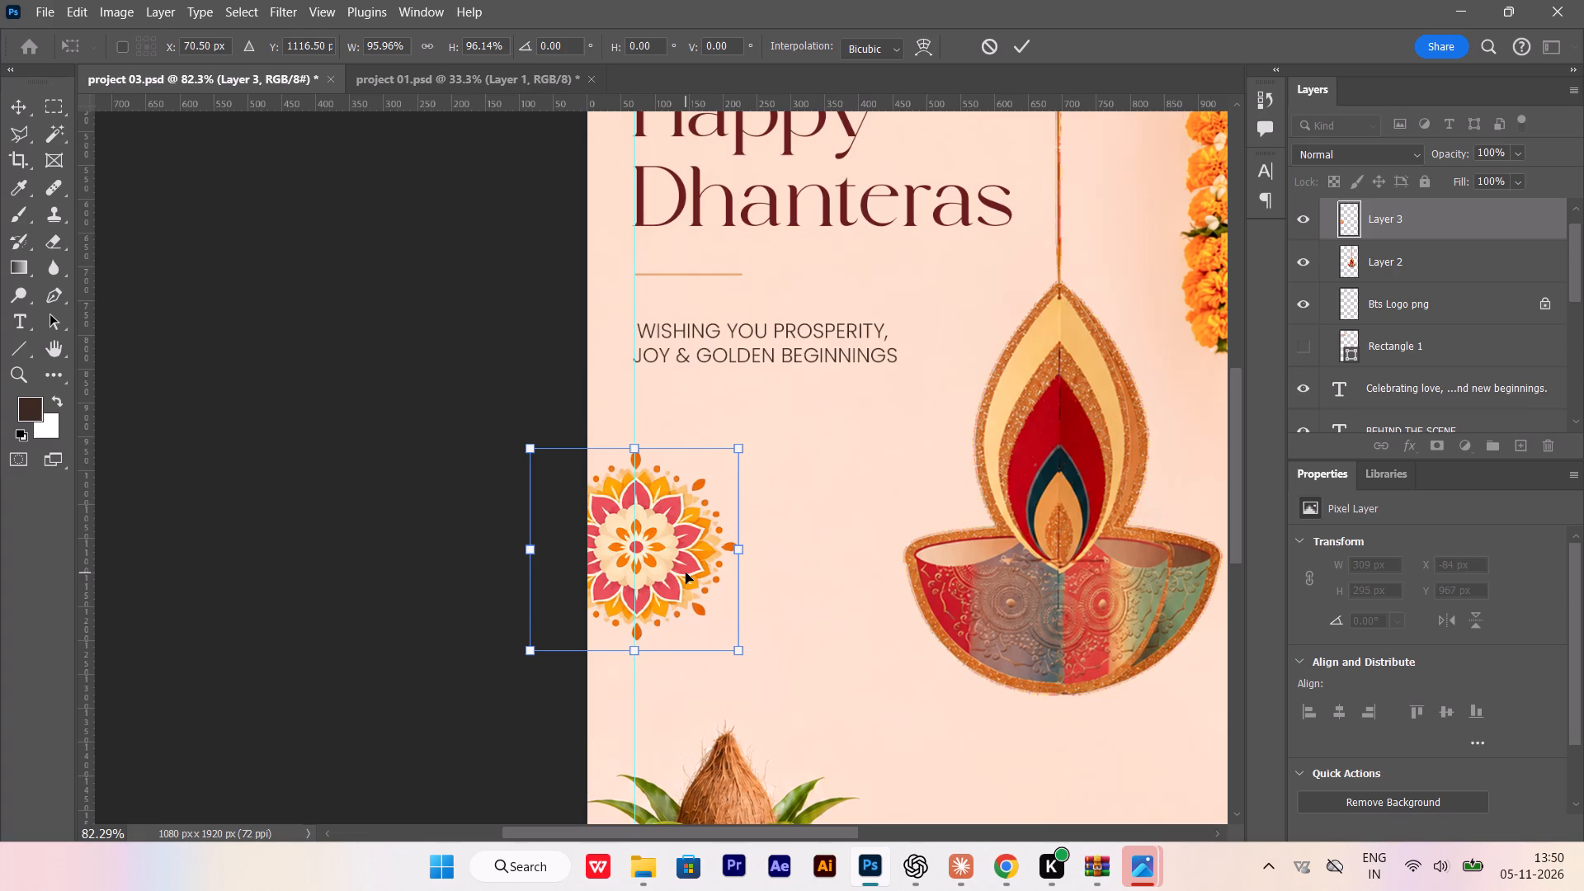
pyautogui.press('Return')
pyautogui.click(385, 514)
pyautogui.keyDown('alt'); pyautogui.scroll(-3, 394, 545); pyautogui.keyUp('alt')
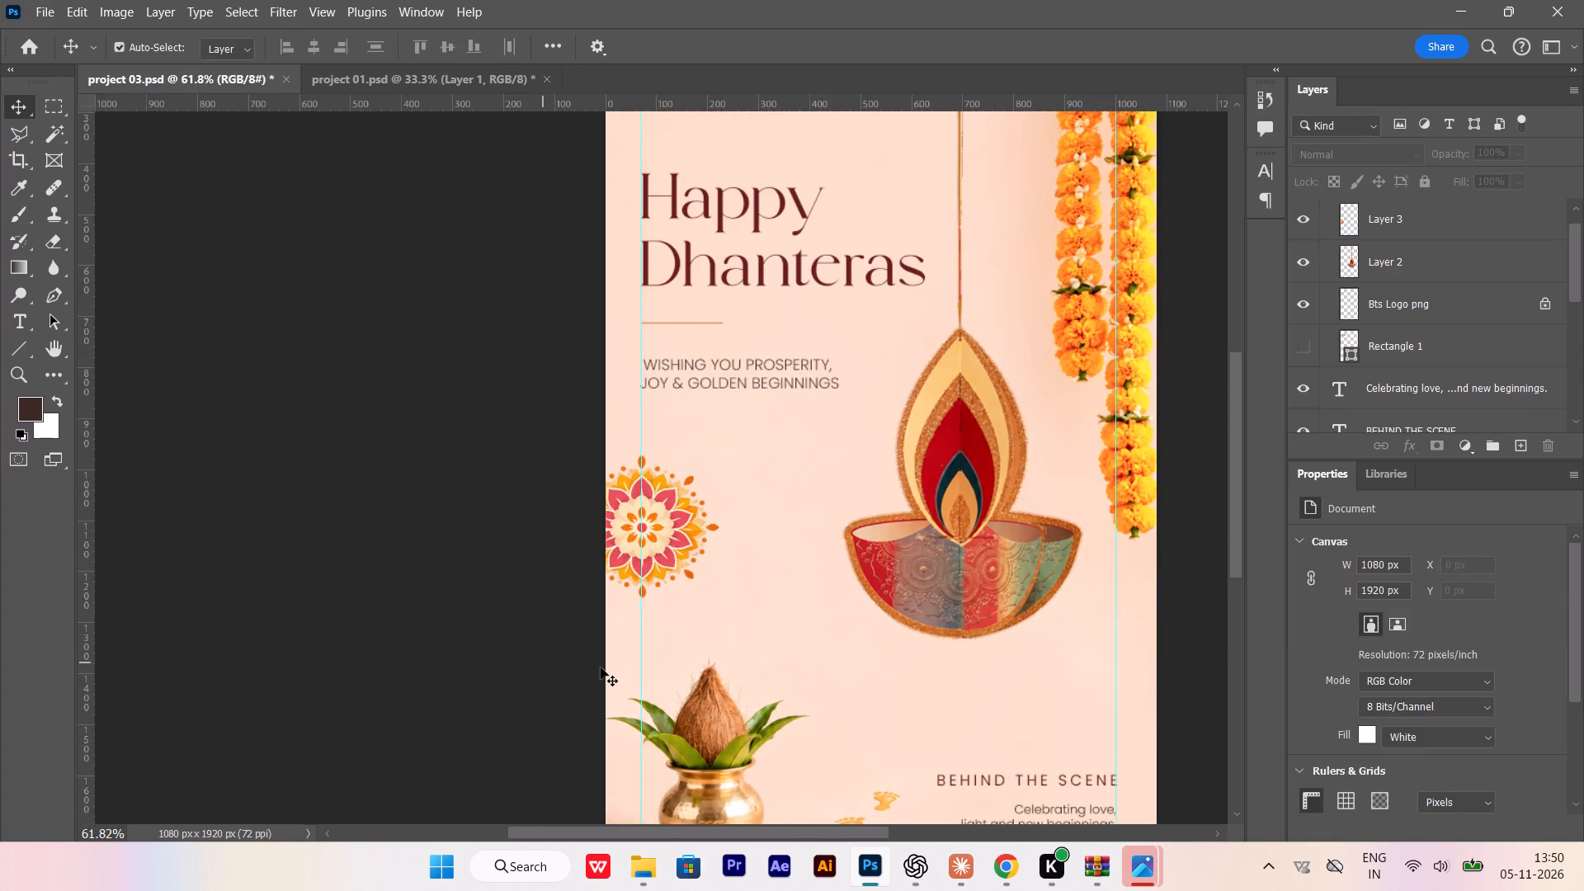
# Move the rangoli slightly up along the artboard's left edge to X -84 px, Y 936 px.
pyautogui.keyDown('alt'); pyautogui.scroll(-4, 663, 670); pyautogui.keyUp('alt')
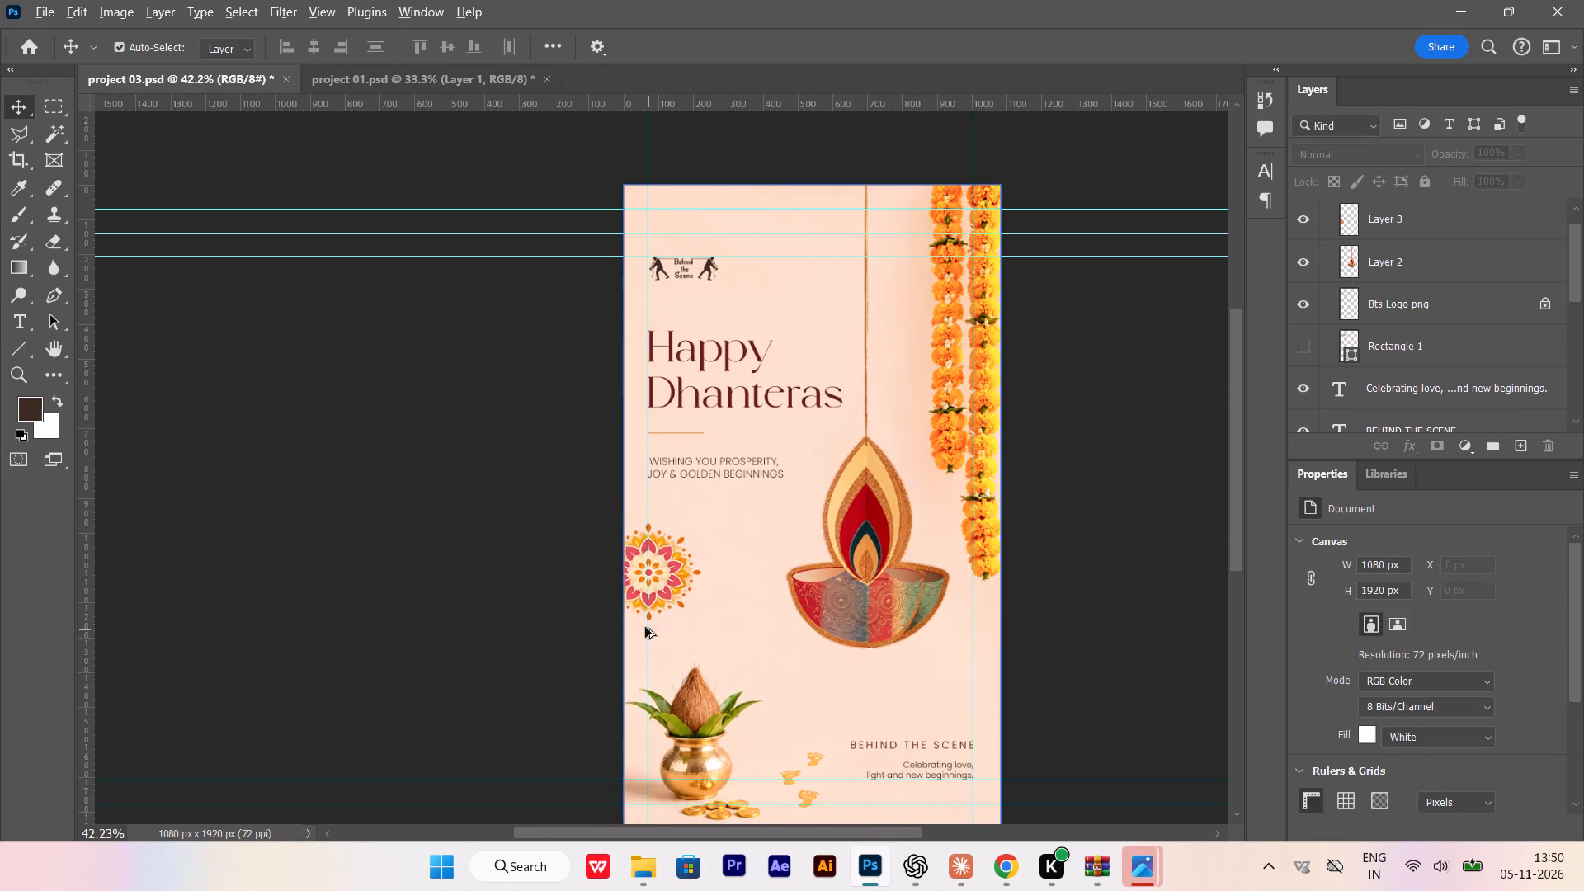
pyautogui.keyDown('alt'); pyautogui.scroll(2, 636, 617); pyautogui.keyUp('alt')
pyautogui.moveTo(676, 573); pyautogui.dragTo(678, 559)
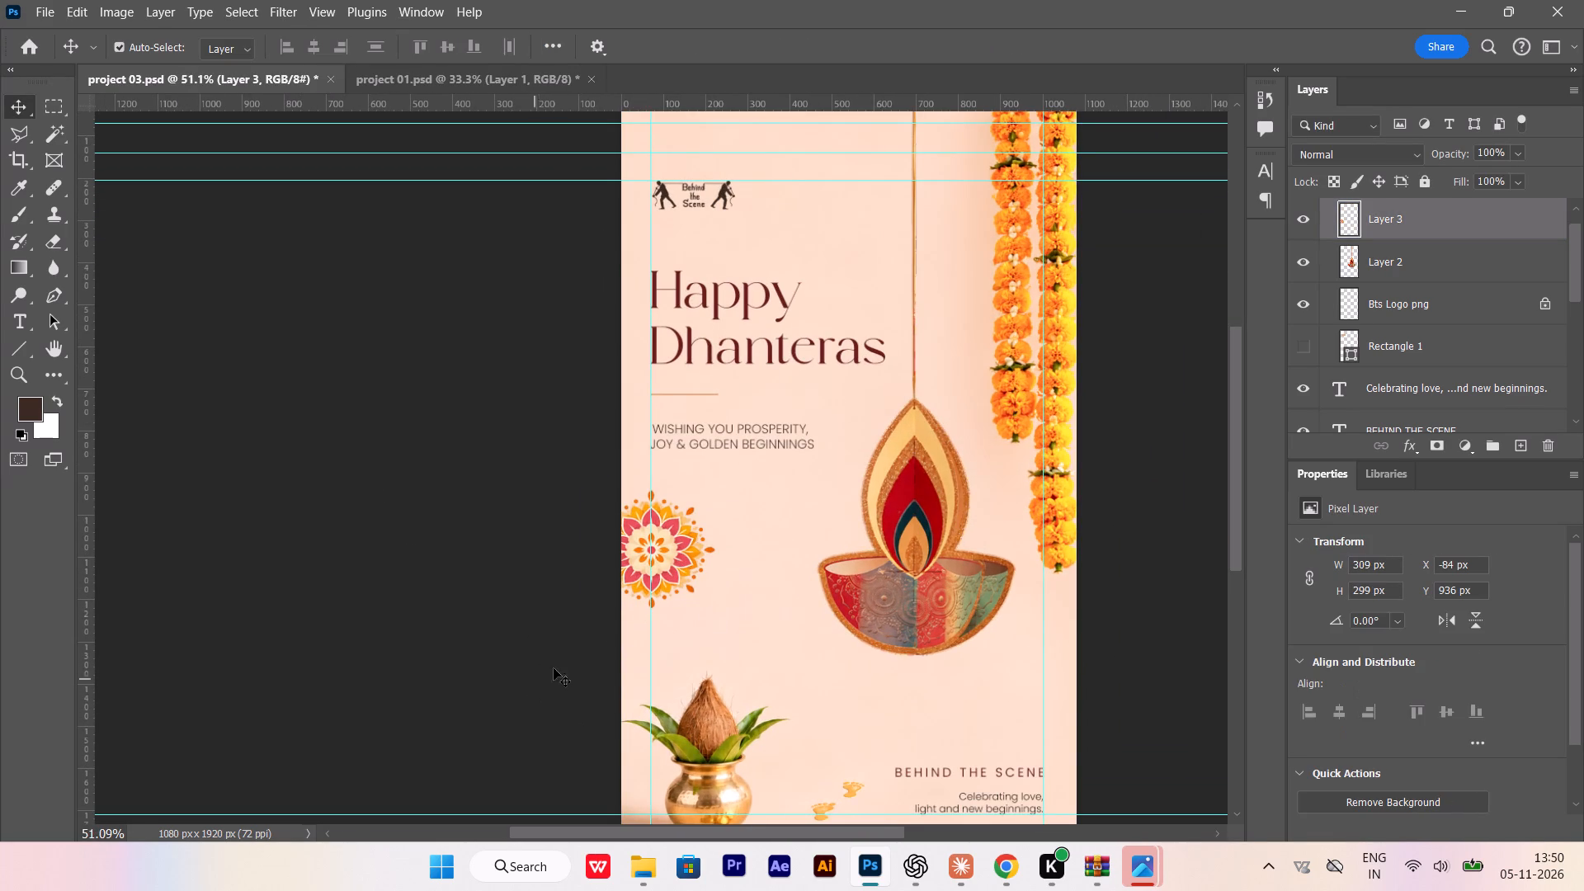
# Scale the hanging diya down to about 447 x 1311 px and place it nearer the marigolds at X 503 px, Y -17 px.
pyautogui.click(909, 611)
pyautogui.hotkey('ctrl', 't')
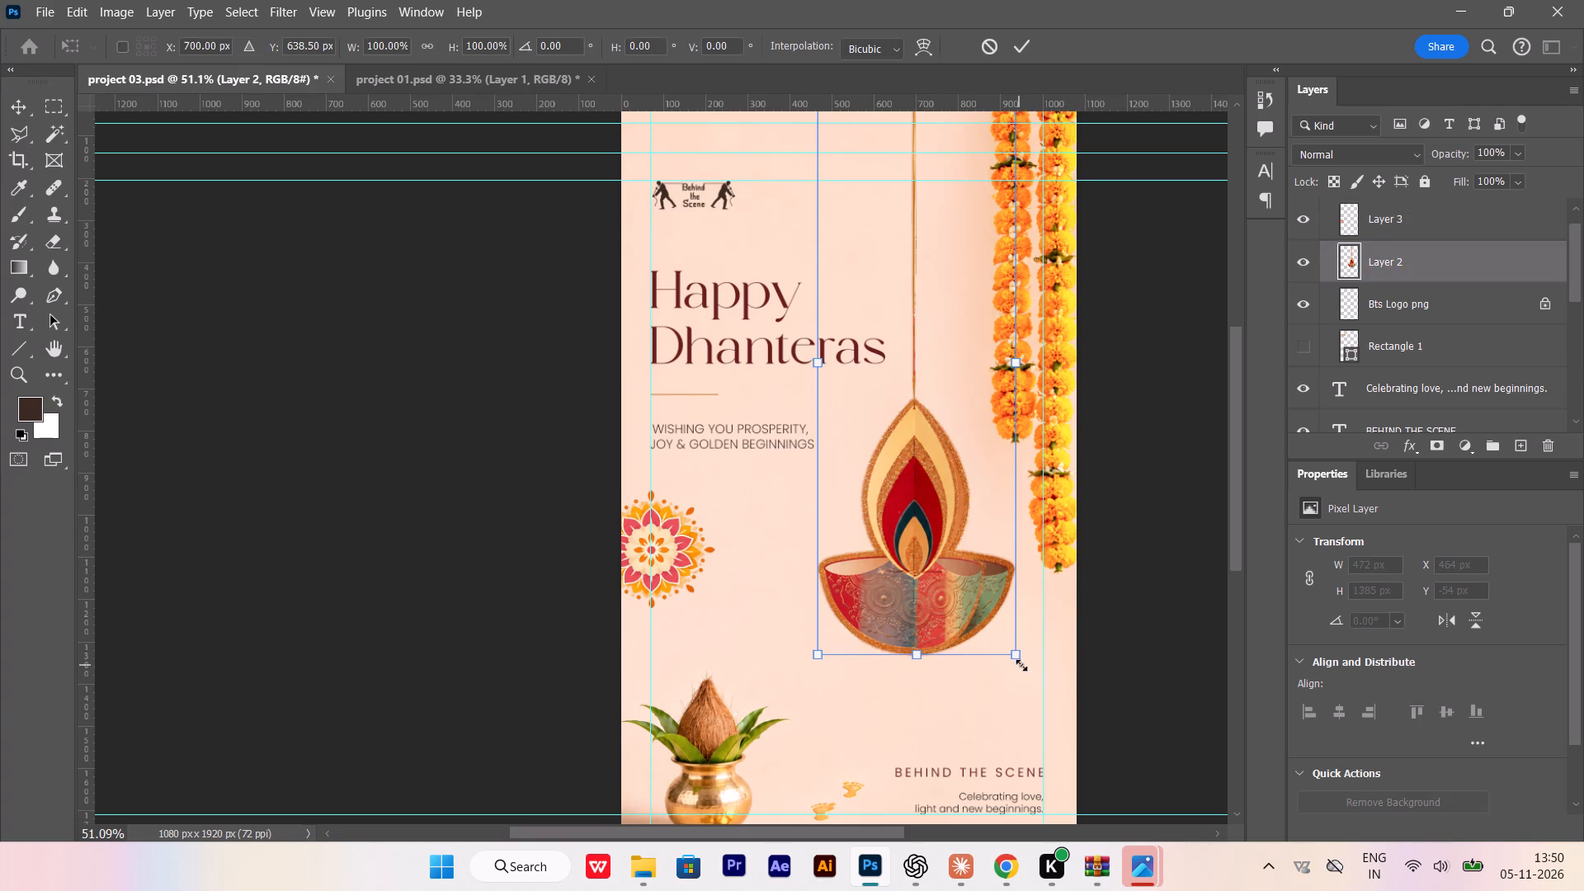
pyautogui.keyDown('shift'); pyautogui.moveTo(1013, 658); pyautogui.dragTo(983, 648); pyautogui.keyUp('shift')
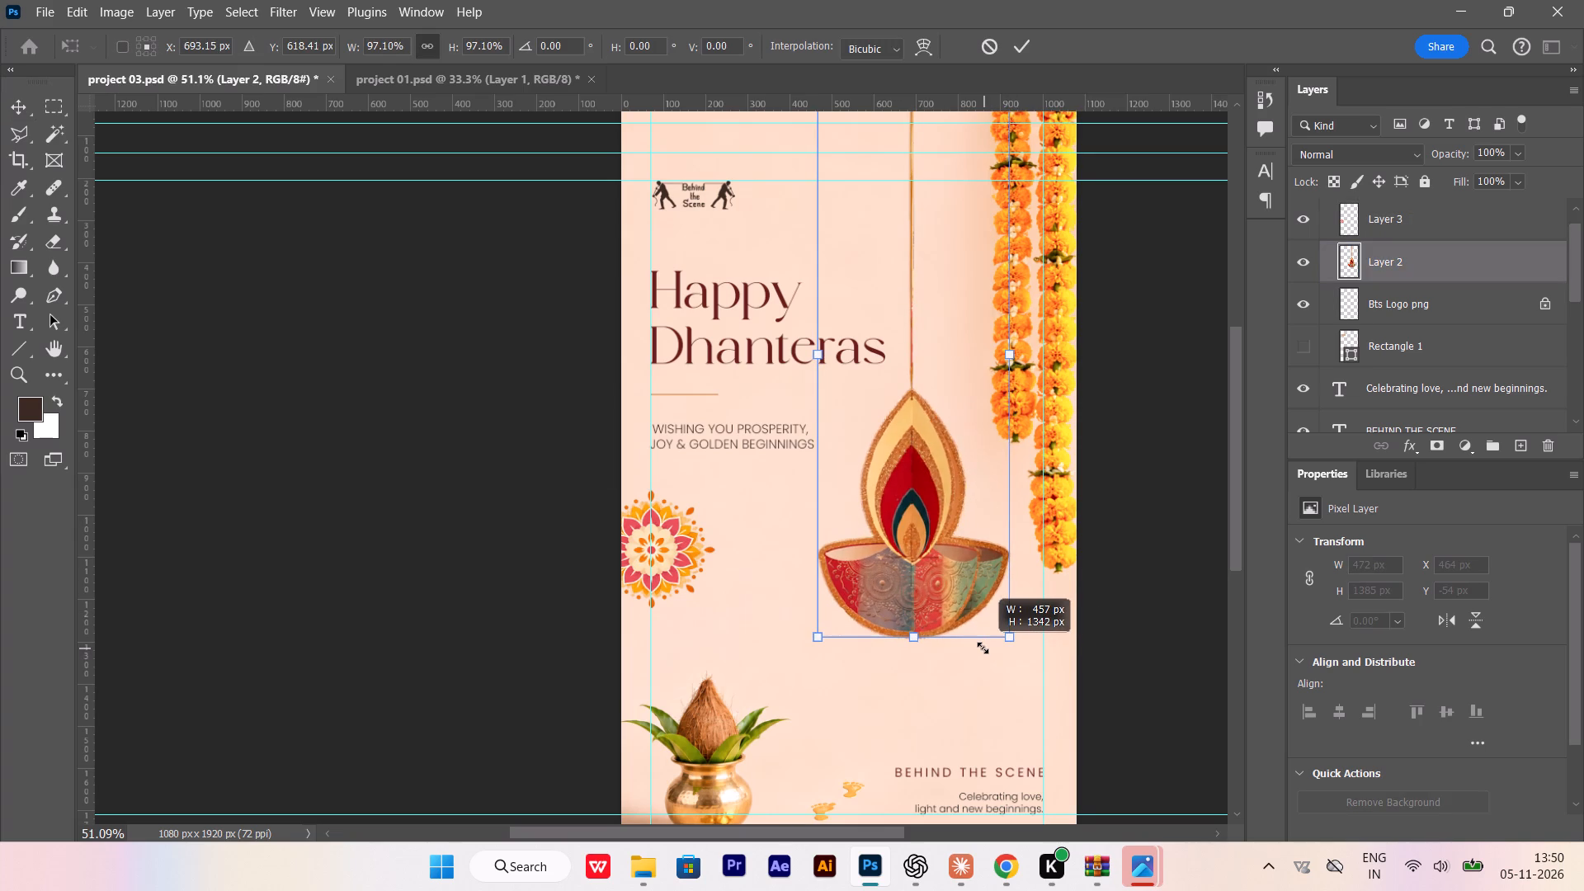
pyautogui.keyDown('shift'); pyautogui.moveTo(983, 648); pyautogui.dragTo(964, 639); pyautogui.keyUp('shift')
pyautogui.moveTo(917, 563); pyautogui.dragTo(922, 567)
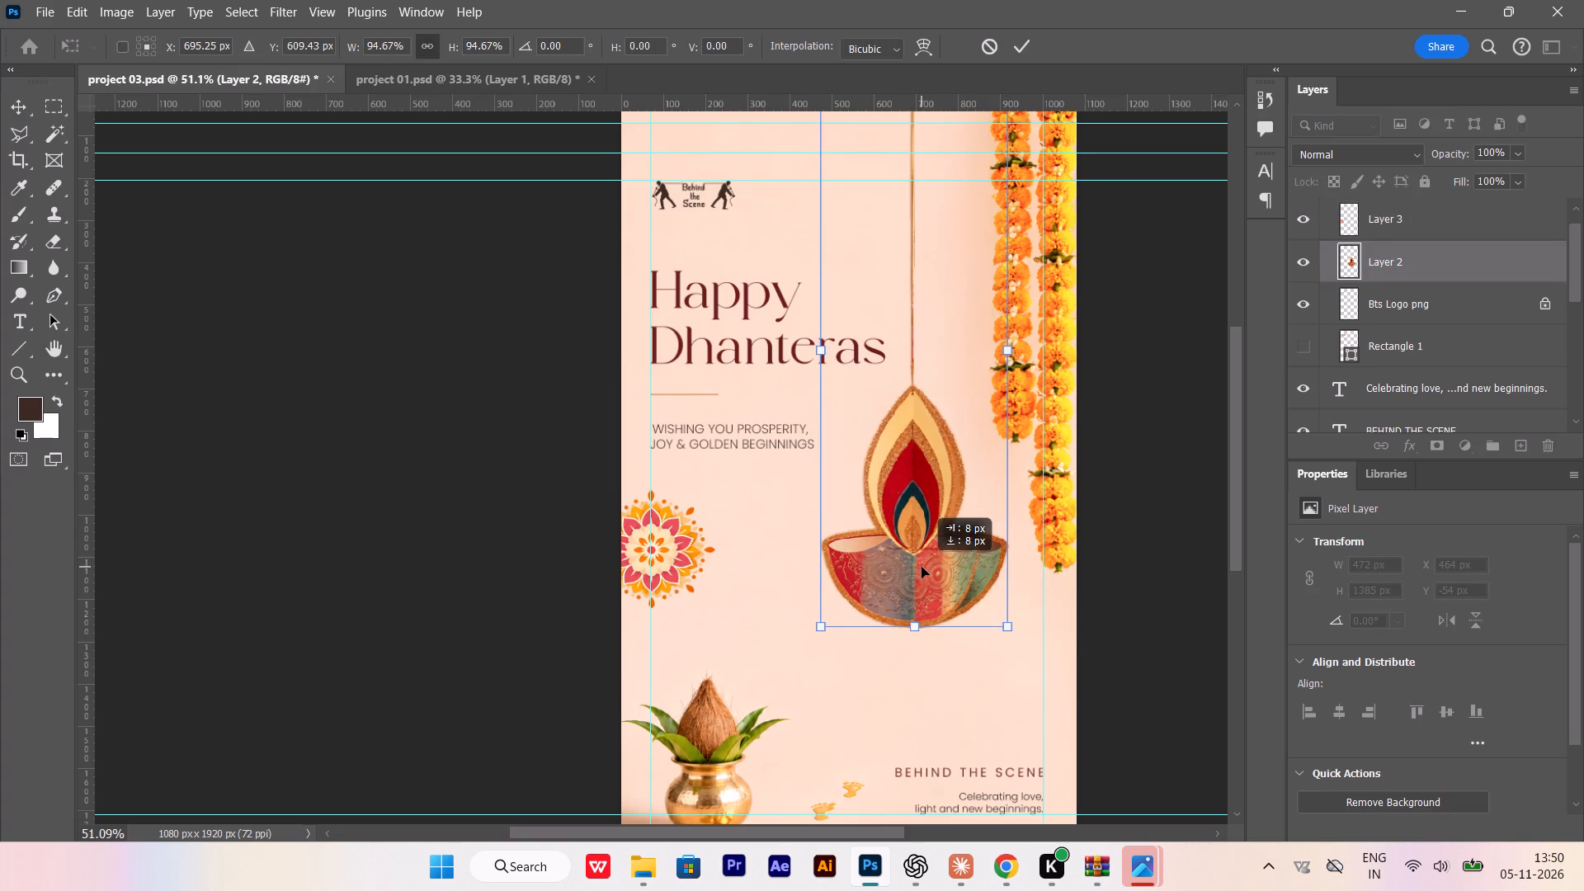
pyautogui.moveTo(922, 567); pyautogui.dragTo(936, 571)
pyautogui.scroll(3, 940, 571)
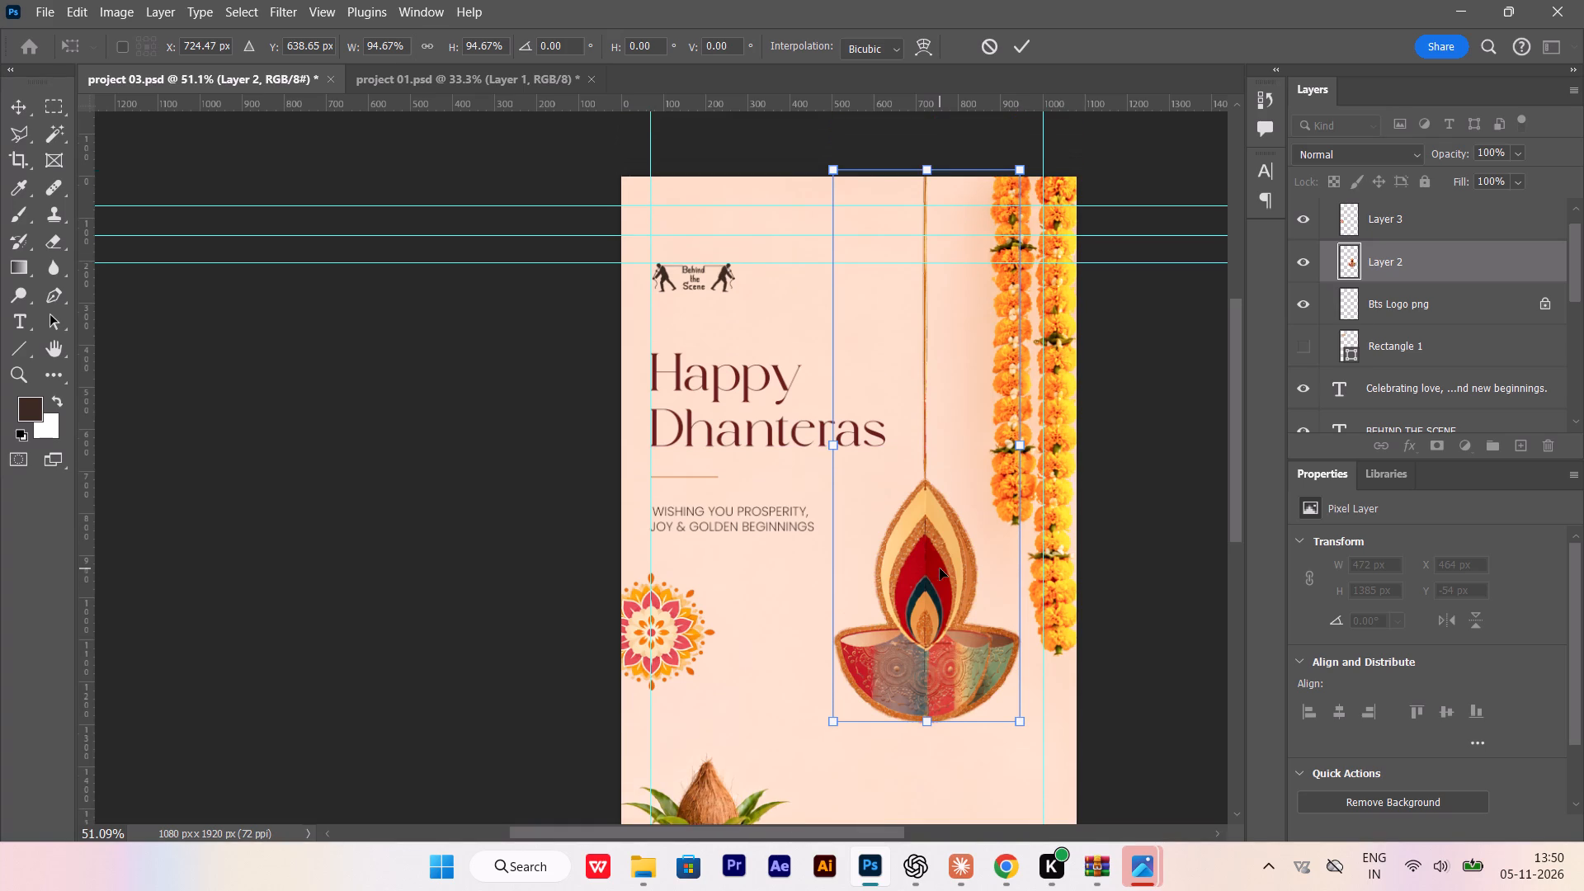
pyautogui.scroll(4, 940, 568)
pyautogui.press('Right')
pyautogui.press('Right')
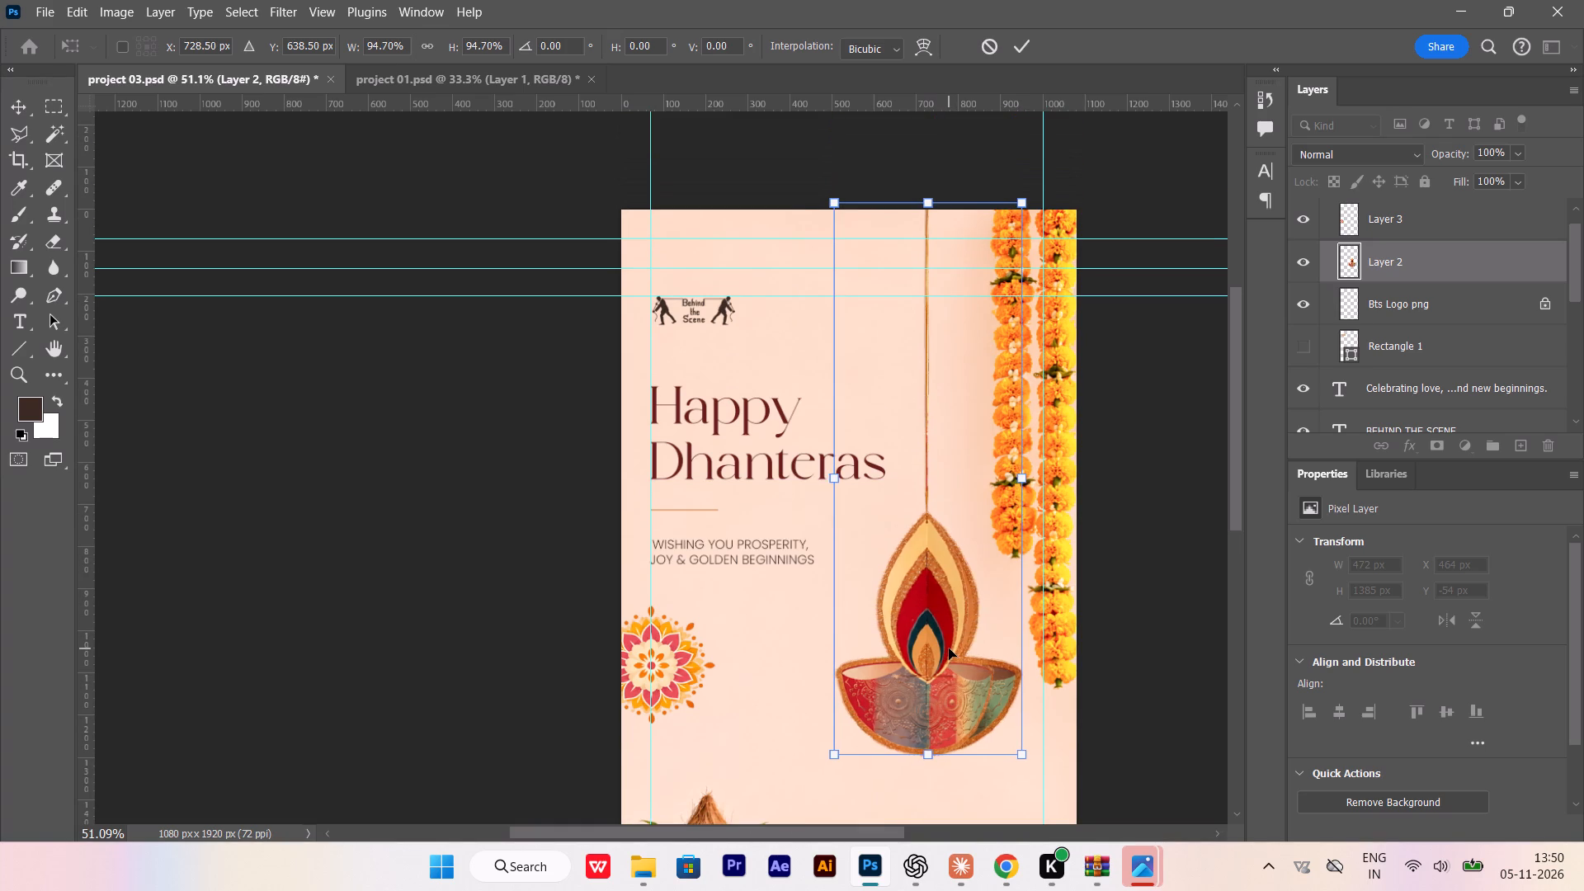
pyautogui.press('Left')
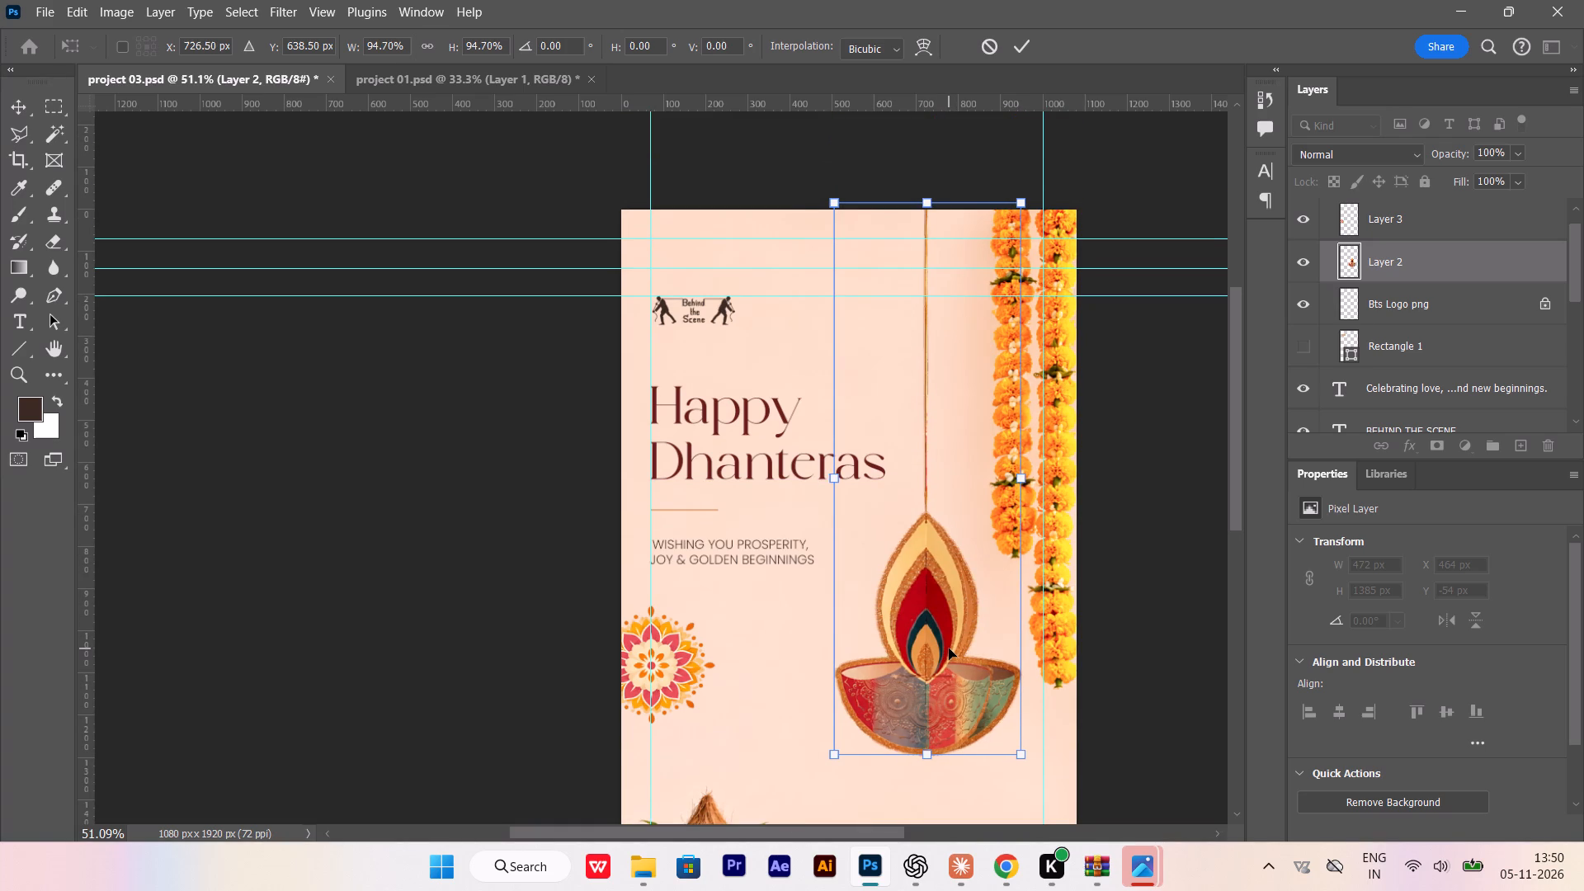
pyautogui.press('Return')
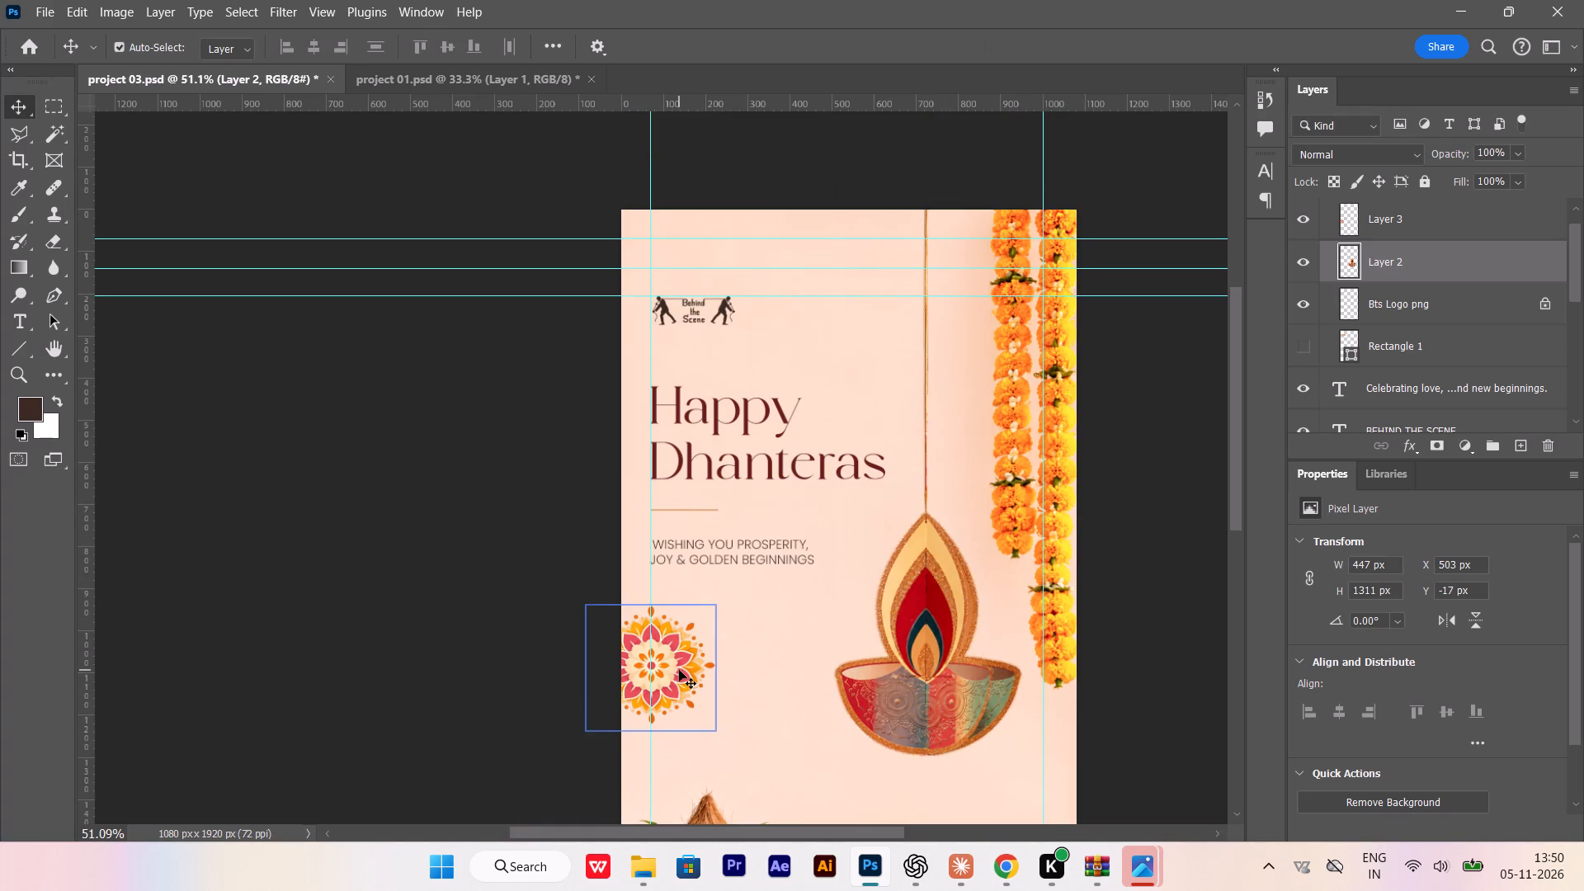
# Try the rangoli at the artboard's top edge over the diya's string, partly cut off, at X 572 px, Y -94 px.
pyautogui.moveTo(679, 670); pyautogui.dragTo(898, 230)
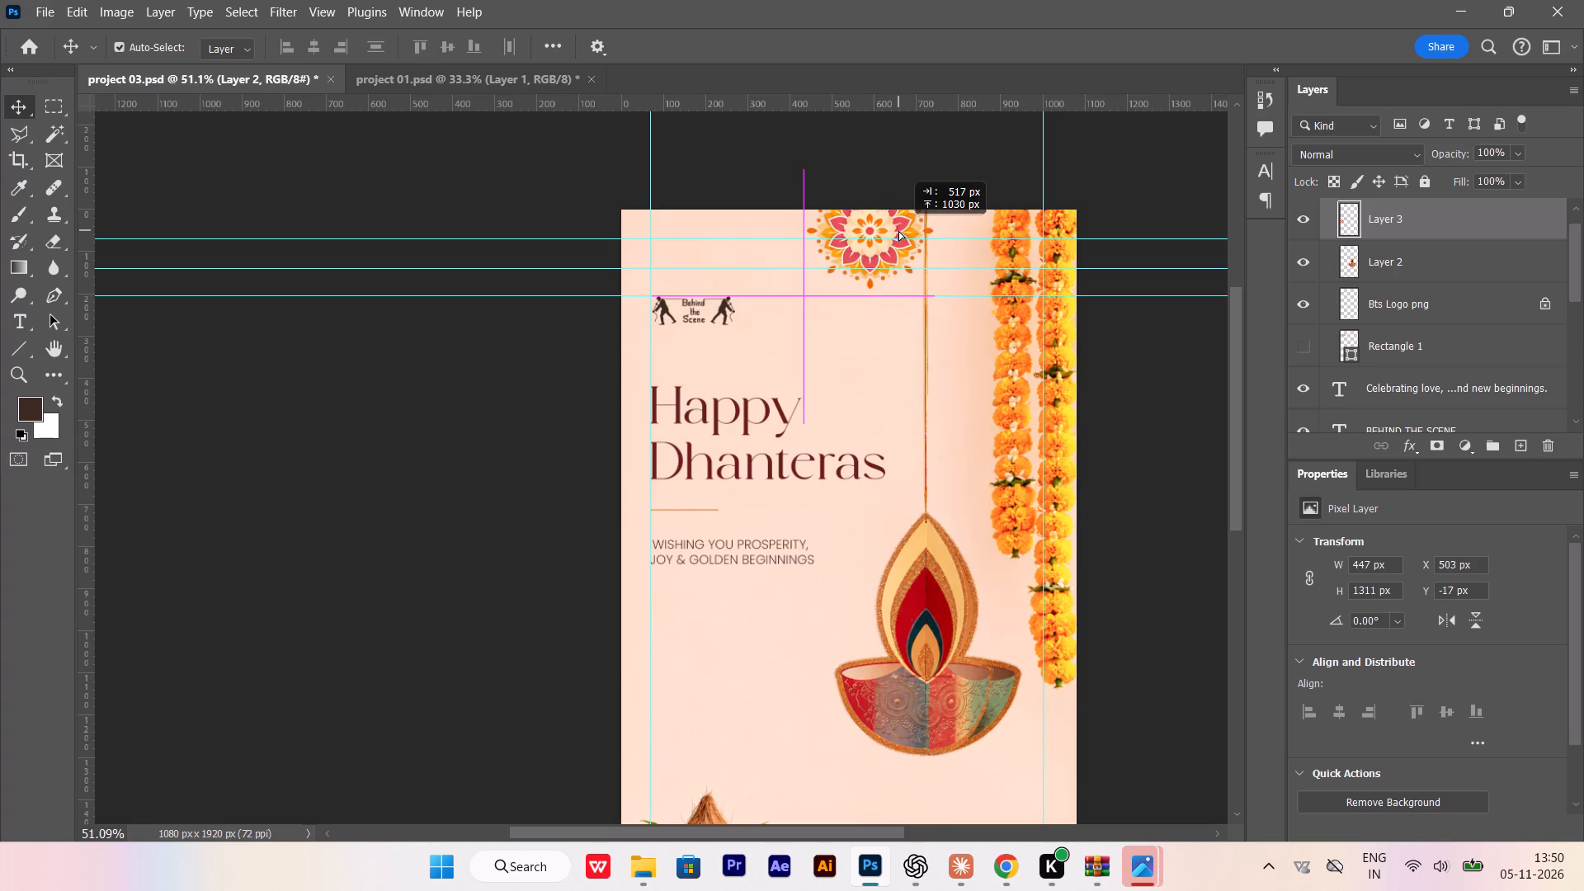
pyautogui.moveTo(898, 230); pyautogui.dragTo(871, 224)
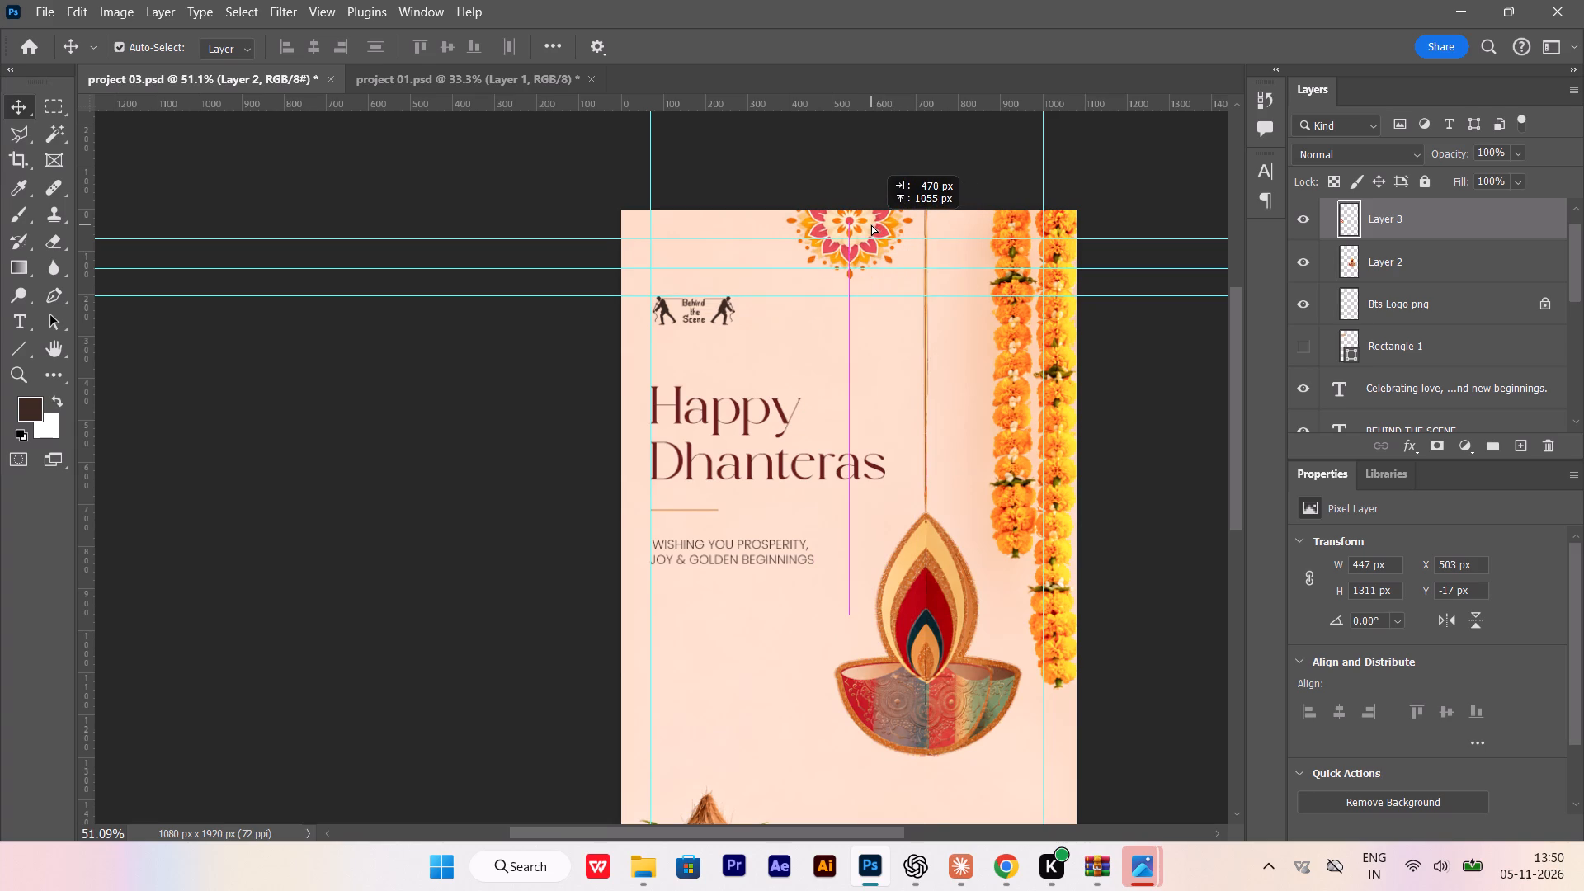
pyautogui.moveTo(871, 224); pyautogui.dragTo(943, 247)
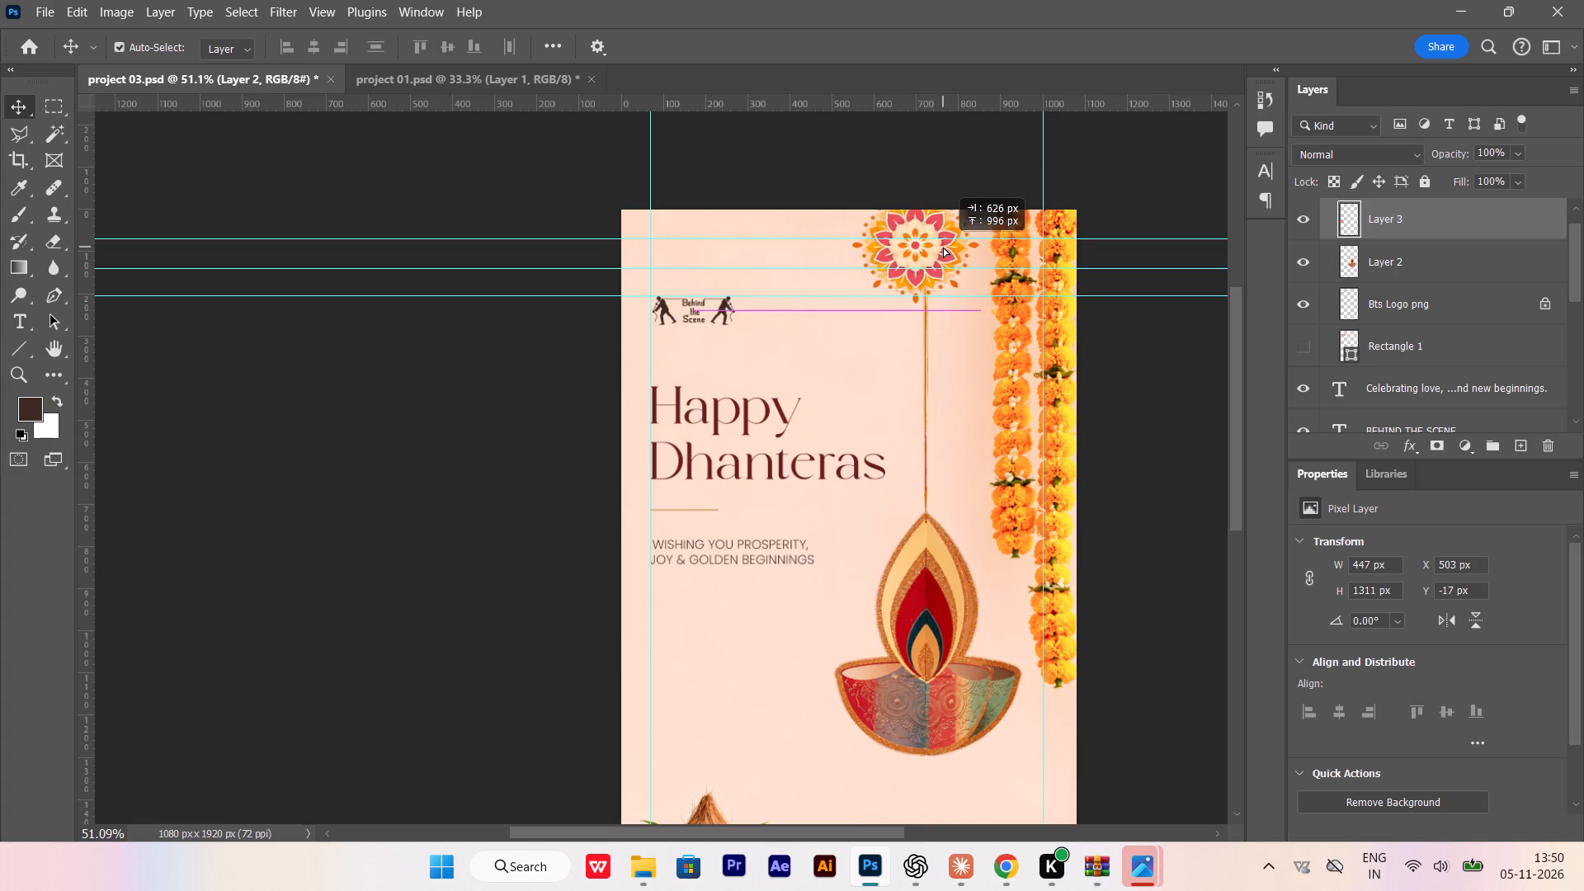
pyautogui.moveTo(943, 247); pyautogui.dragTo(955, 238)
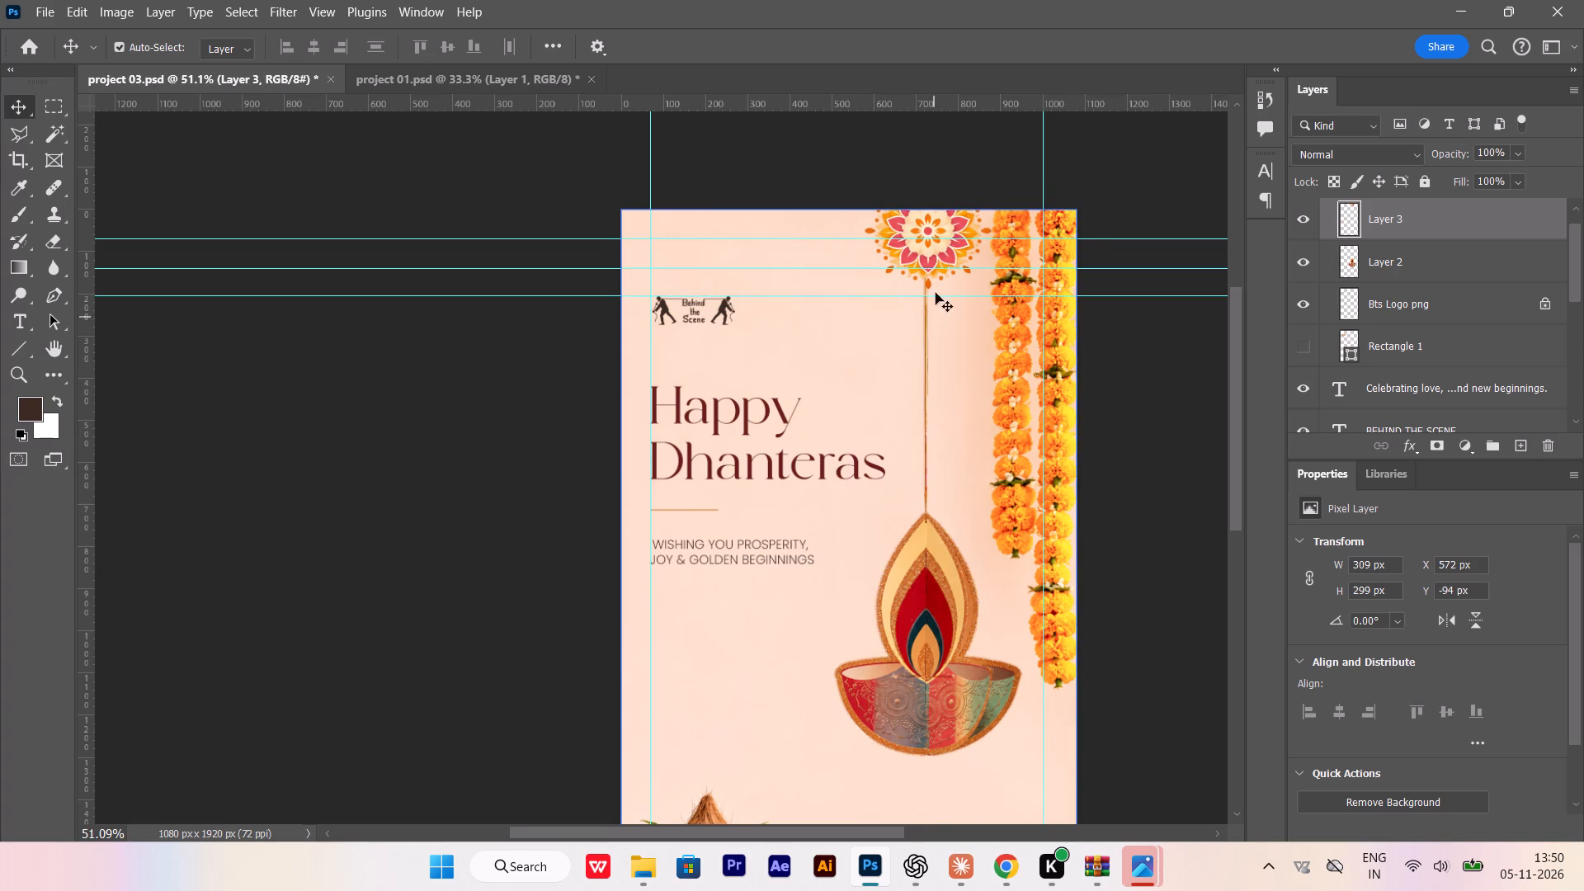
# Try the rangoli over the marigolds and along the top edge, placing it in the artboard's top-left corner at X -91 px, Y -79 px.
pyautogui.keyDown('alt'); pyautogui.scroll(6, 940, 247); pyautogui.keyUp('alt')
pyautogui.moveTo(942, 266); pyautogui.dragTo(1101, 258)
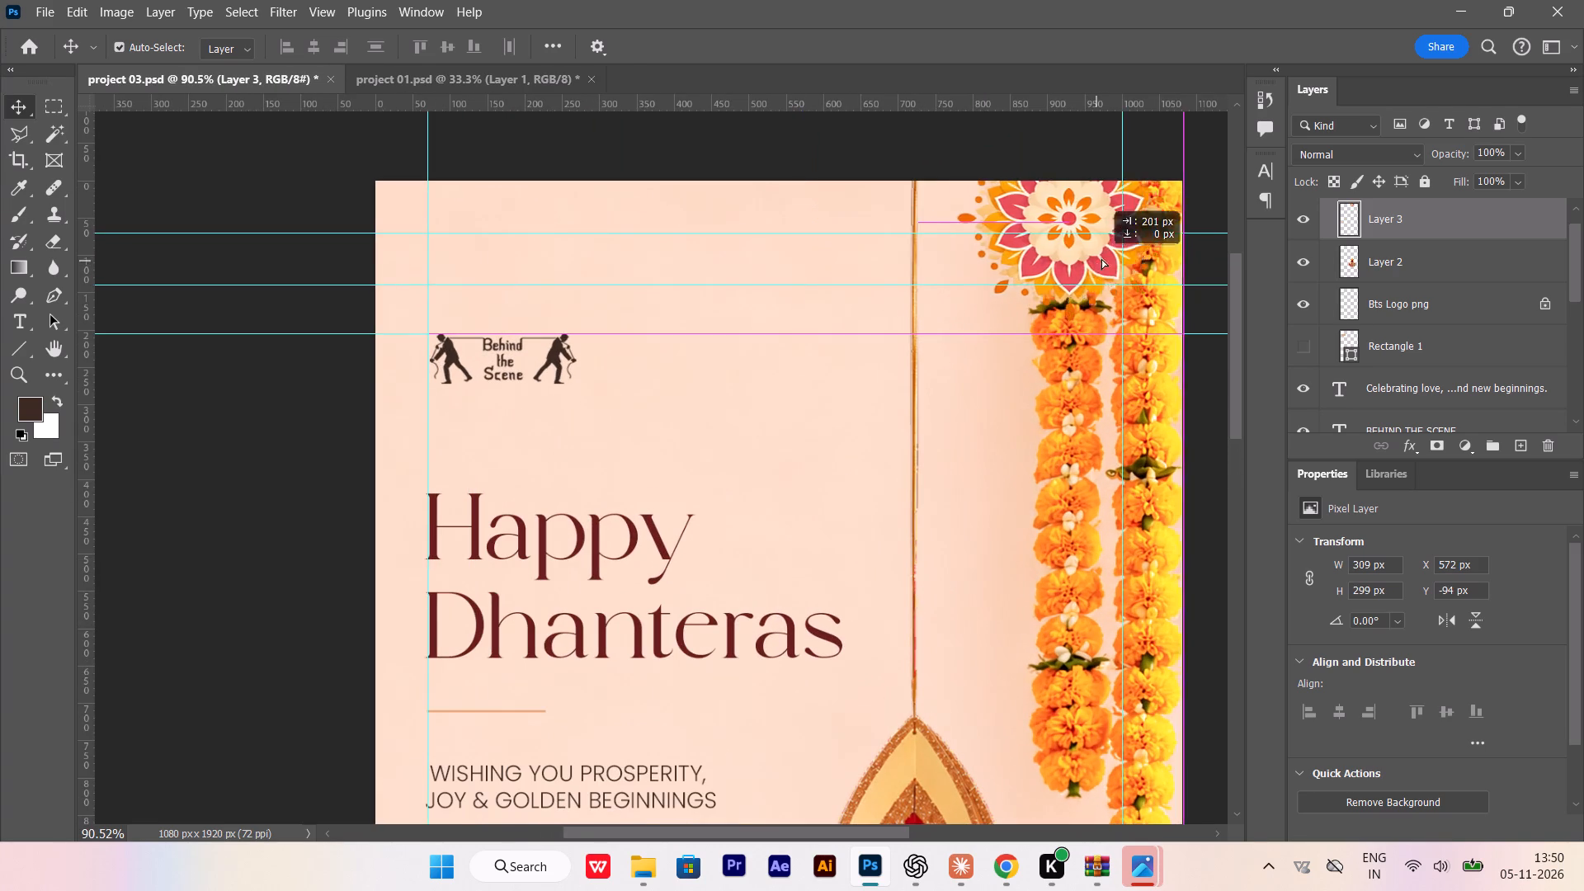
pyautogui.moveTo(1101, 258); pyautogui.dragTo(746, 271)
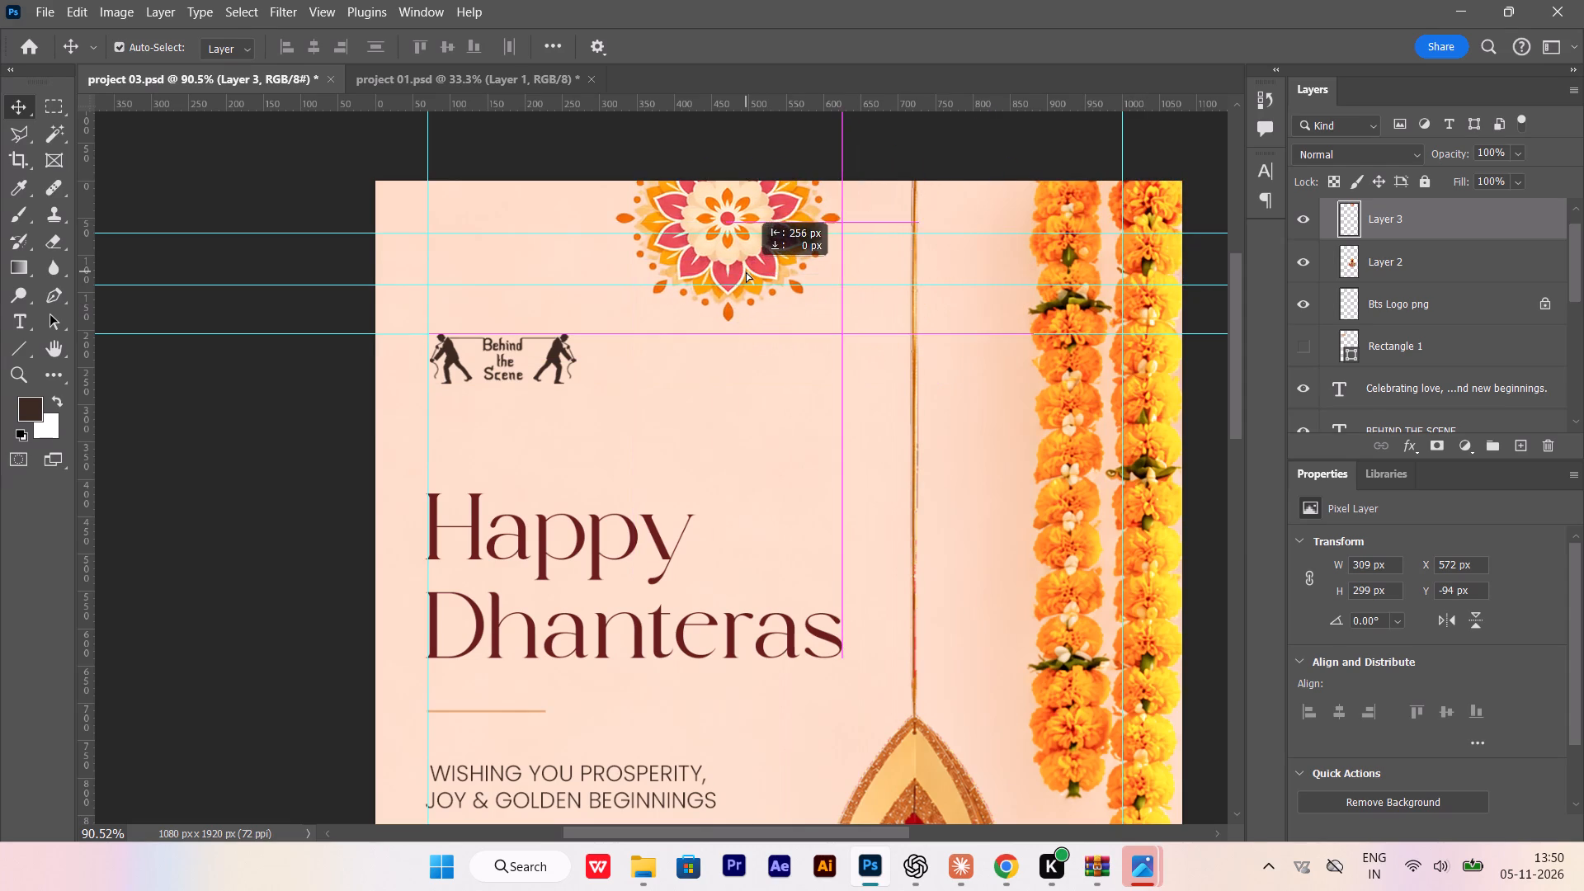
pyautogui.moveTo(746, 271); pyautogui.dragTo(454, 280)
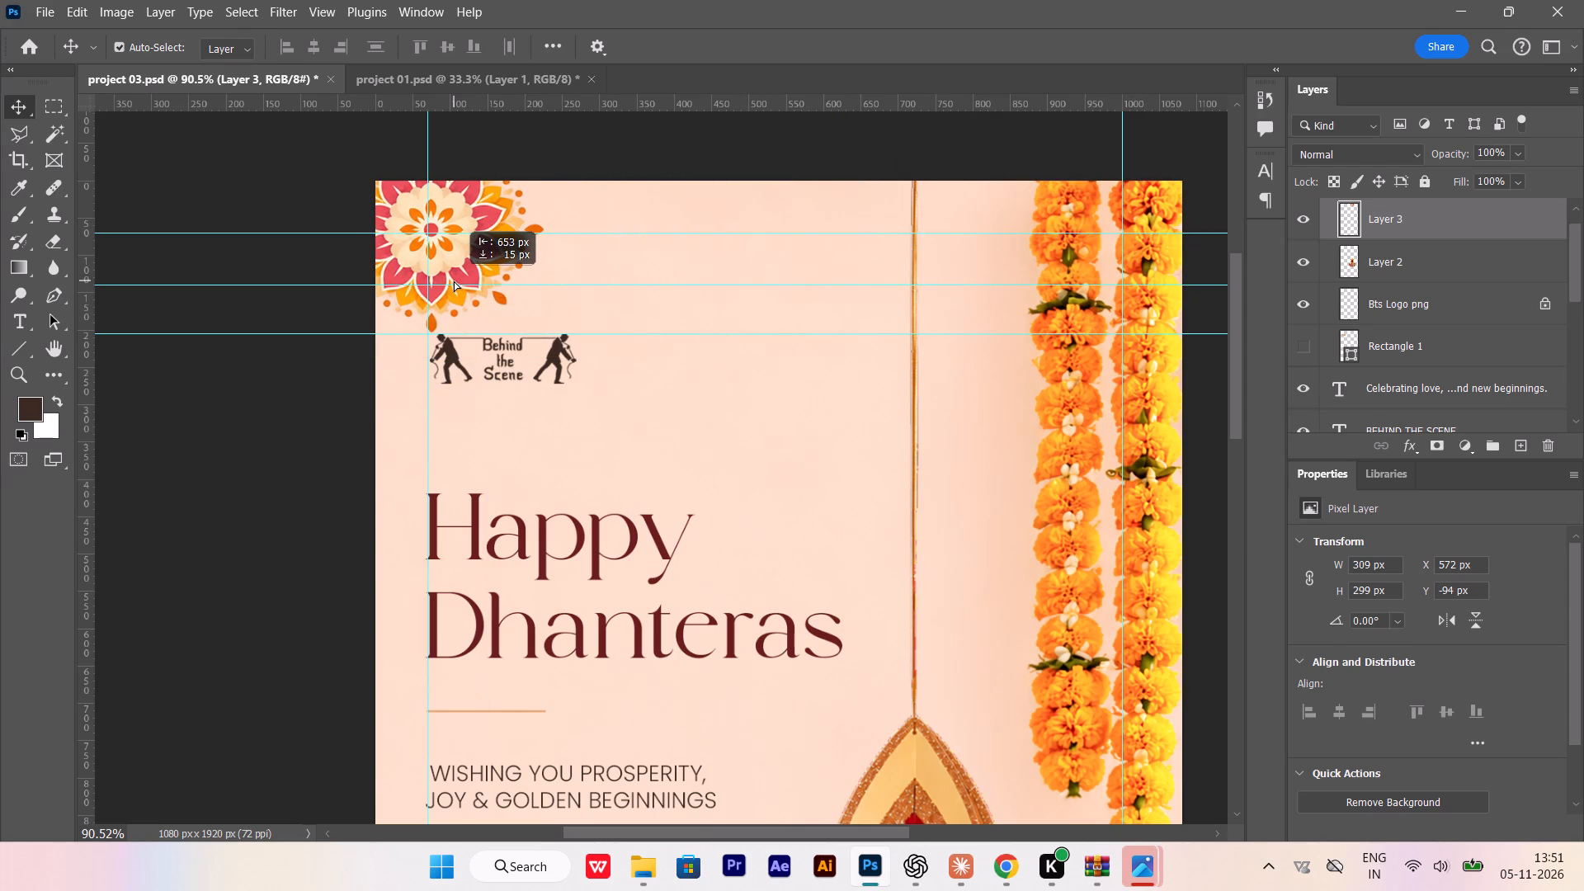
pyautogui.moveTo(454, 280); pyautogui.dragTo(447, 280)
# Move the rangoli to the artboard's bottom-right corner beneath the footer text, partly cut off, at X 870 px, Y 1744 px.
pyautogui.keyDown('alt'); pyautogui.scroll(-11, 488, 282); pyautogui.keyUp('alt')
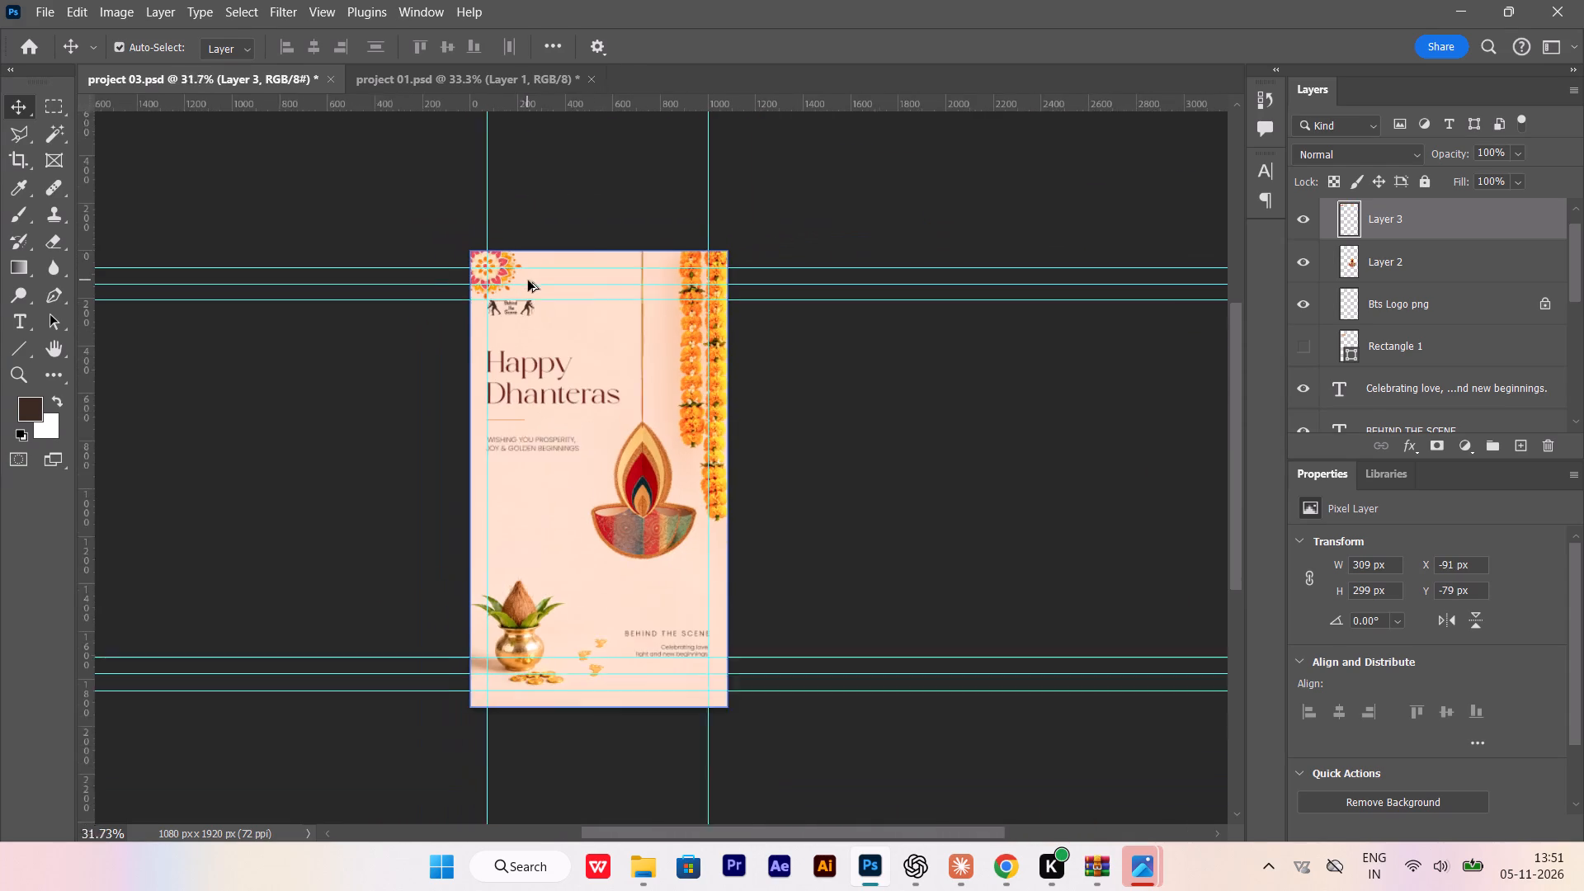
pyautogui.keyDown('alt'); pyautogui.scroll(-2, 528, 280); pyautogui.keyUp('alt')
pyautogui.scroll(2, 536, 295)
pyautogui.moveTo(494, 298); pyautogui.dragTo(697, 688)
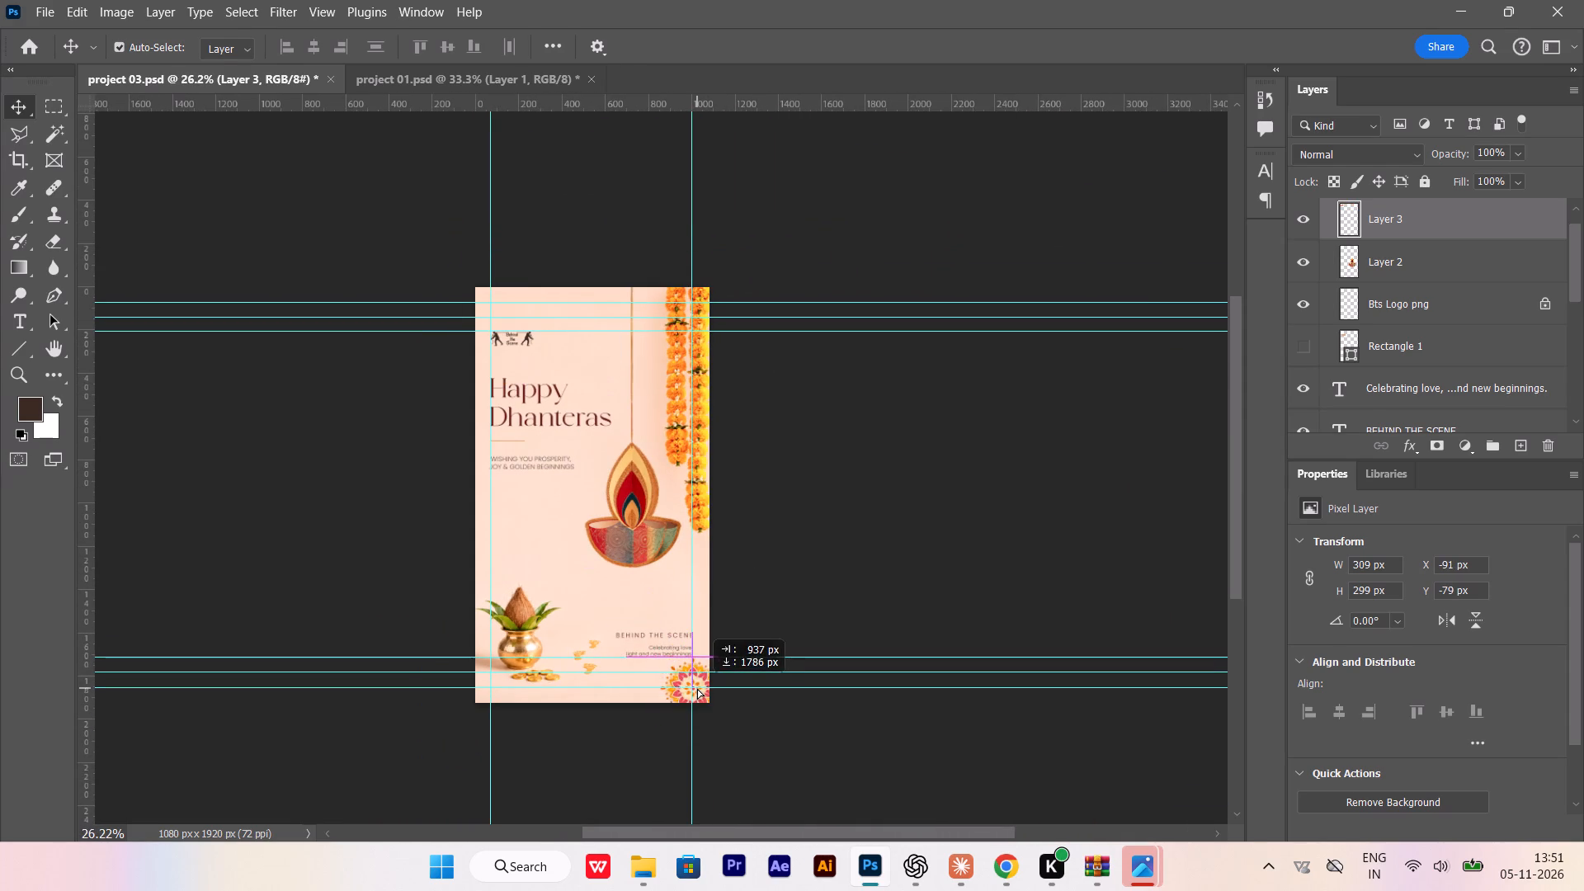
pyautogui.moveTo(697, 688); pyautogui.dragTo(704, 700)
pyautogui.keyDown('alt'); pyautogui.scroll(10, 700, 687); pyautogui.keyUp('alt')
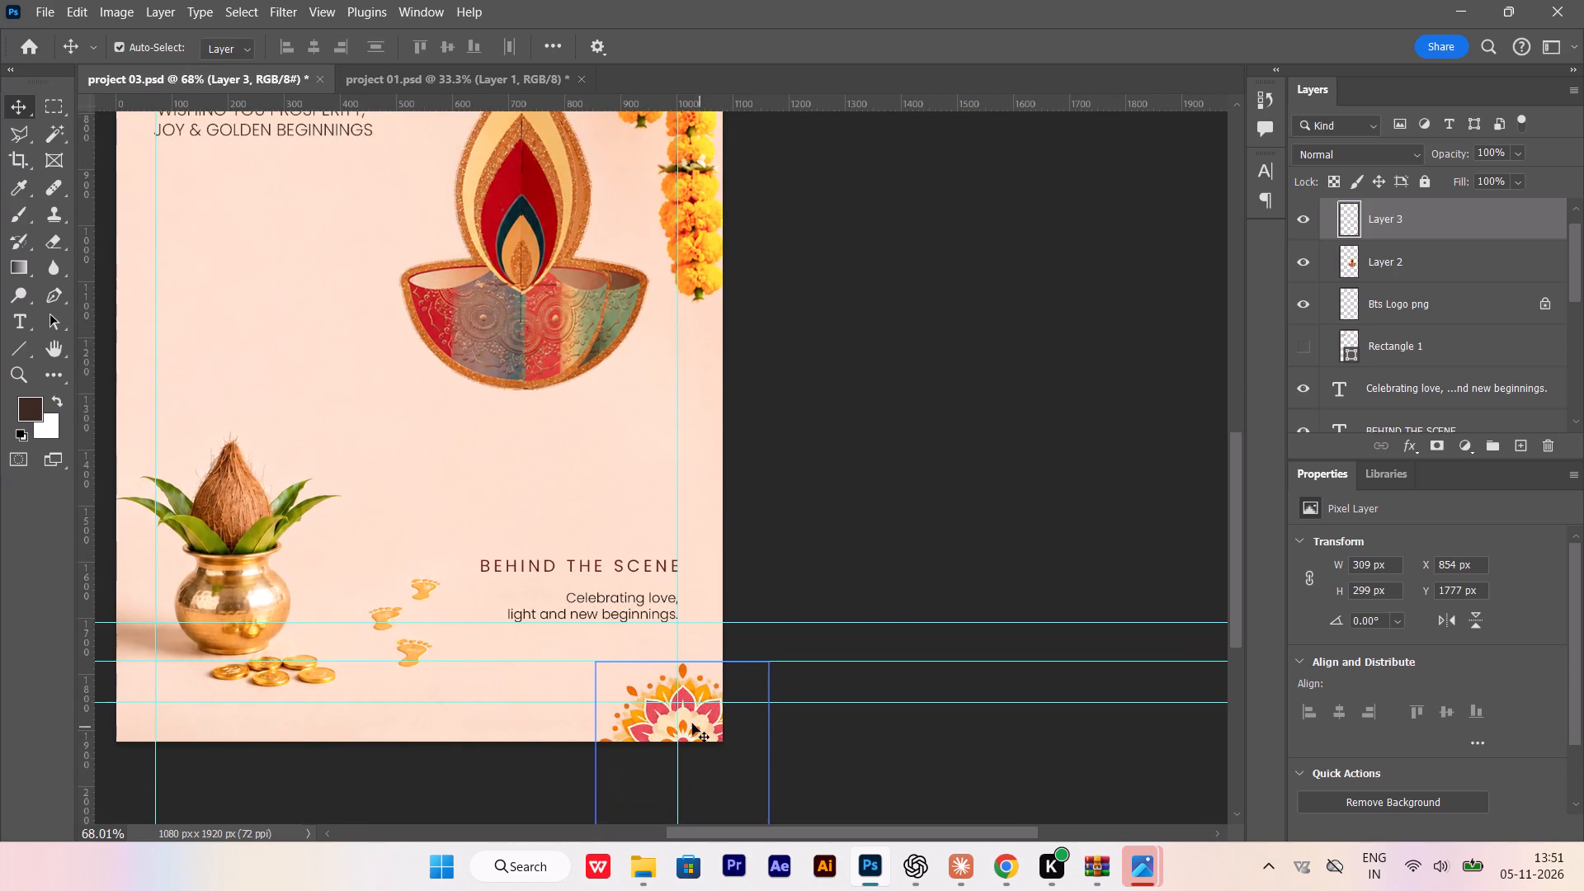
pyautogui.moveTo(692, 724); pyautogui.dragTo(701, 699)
# Return the rangoli to the artboard's left edge above the kalash, at X -84 px and about 70 px below the tagline.
pyautogui.keyDown('alt'); pyautogui.scroll(-4, 658, 720); pyautogui.keyUp('alt')
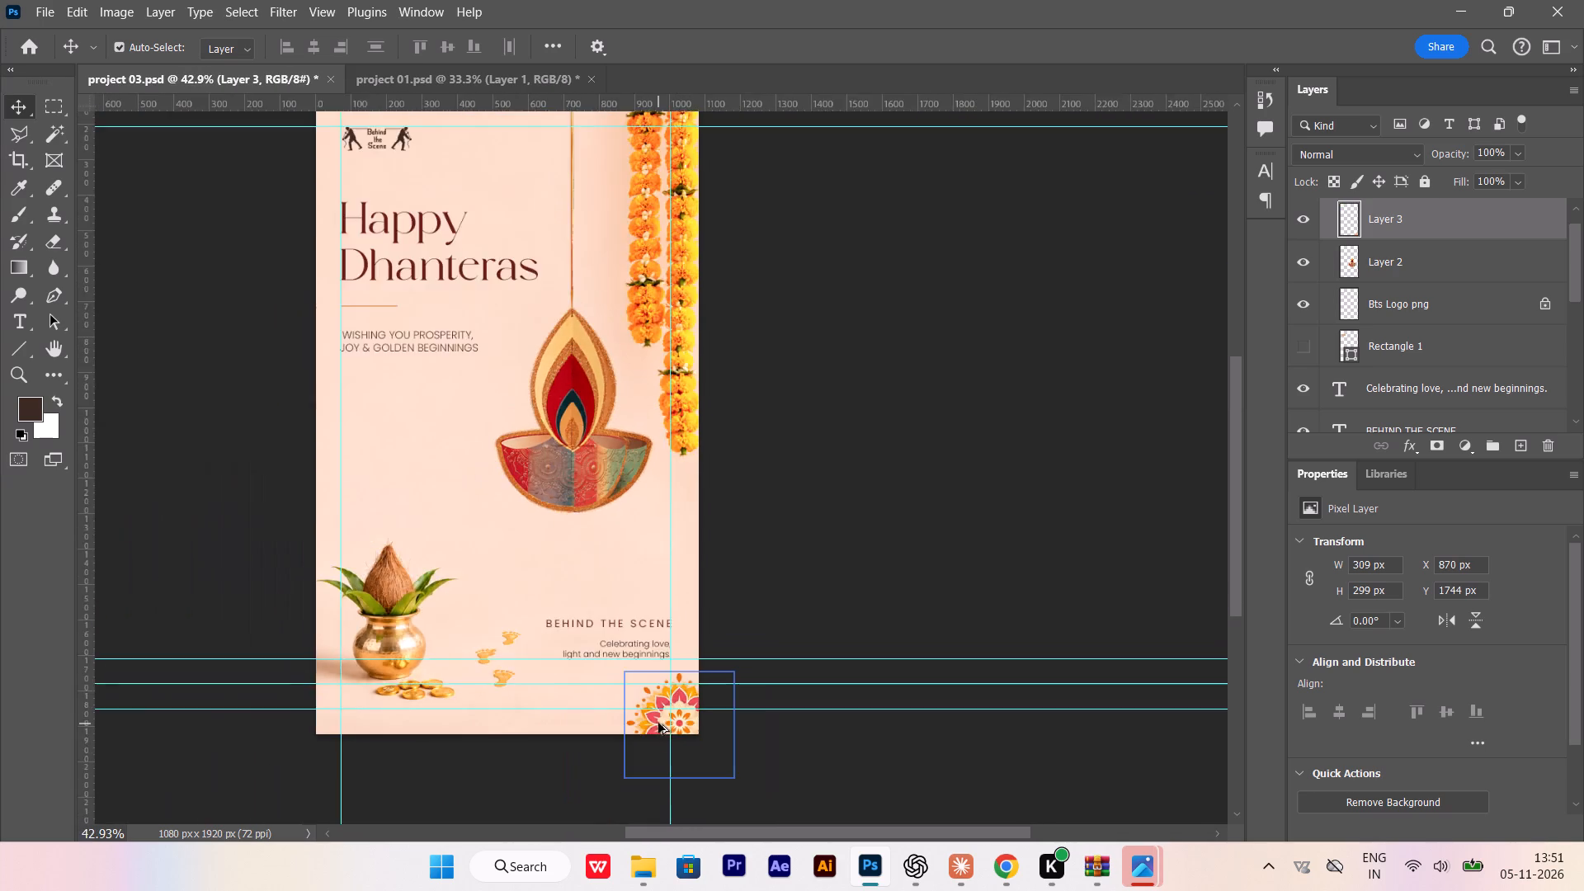
pyautogui.keyDown('alt'); pyautogui.scroll(-4, 658, 723); pyautogui.keyUp('alt')
pyautogui.keyDown('alt'); pyautogui.scroll(2, 649, 654); pyautogui.keyUp('alt')
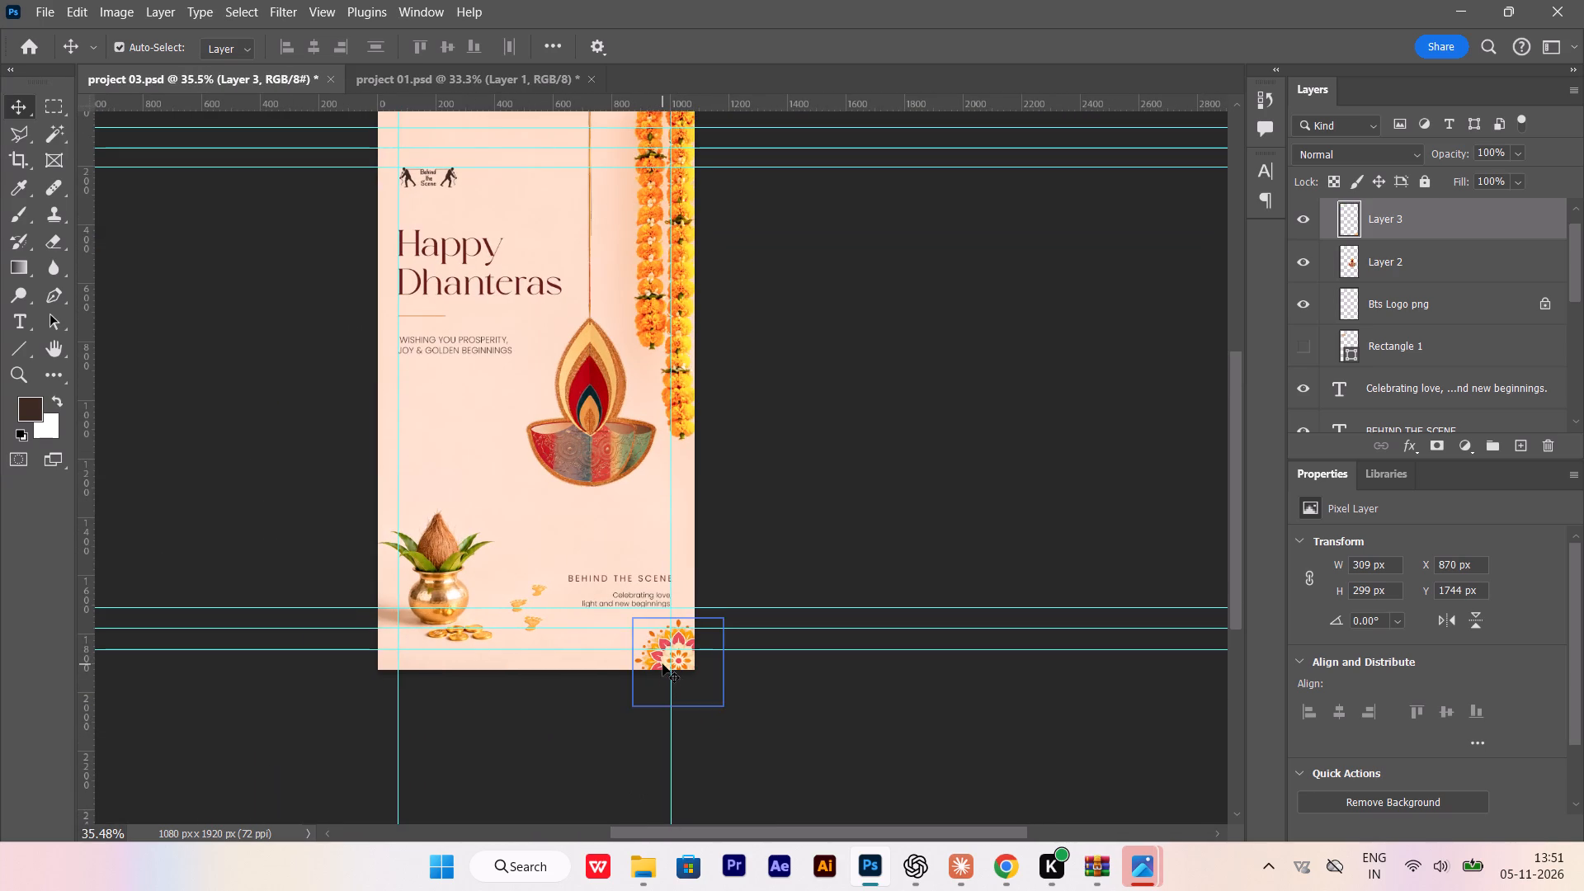
pyautogui.moveTo(662, 664); pyautogui.dragTo(369, 443)
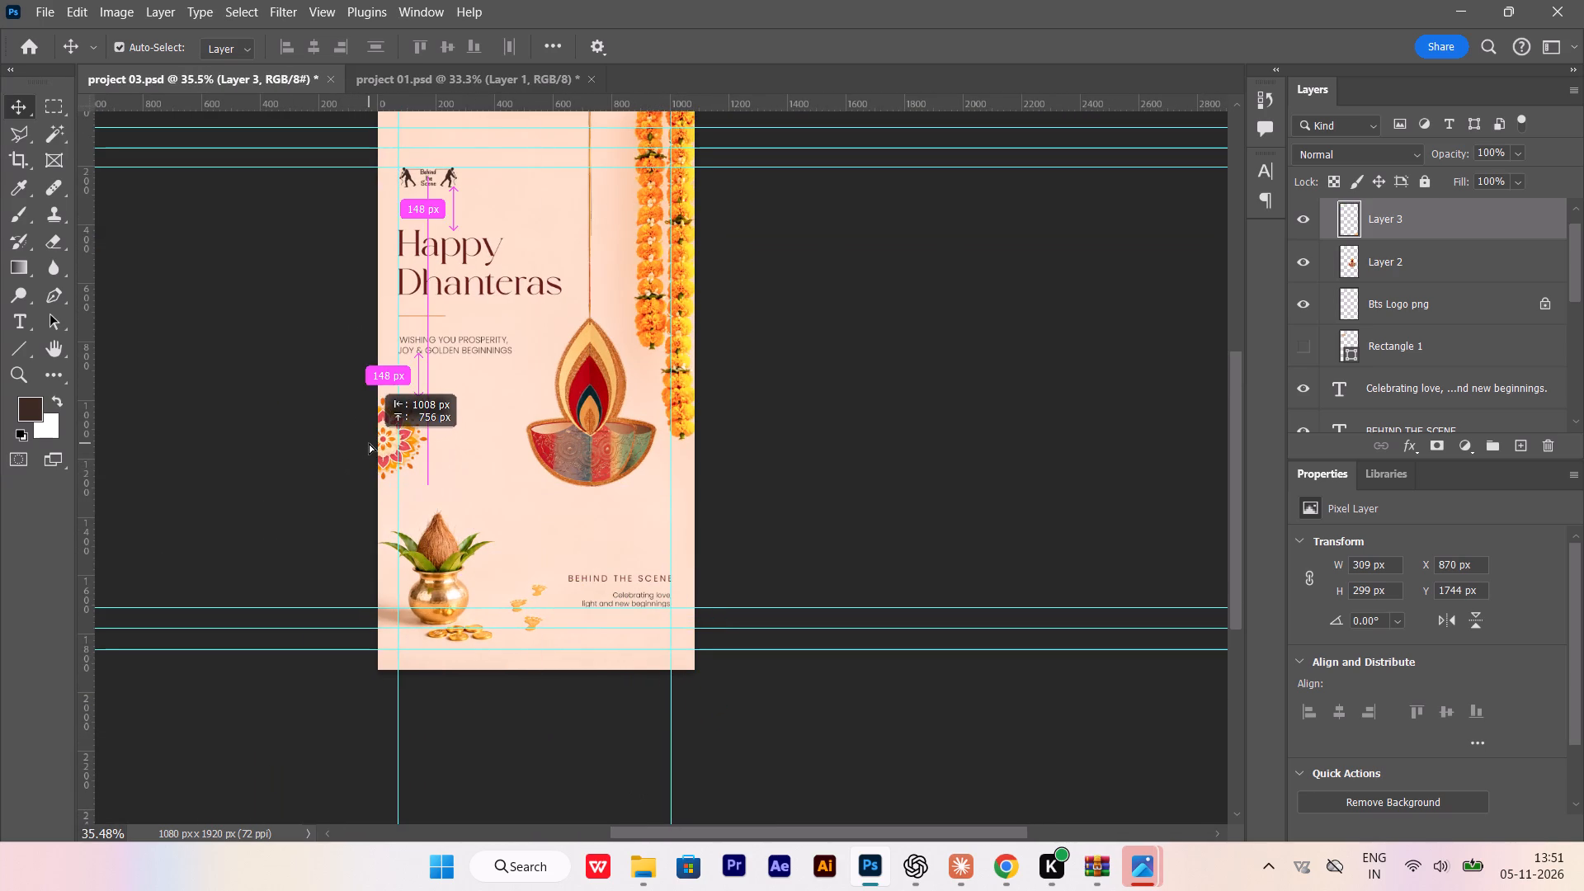
pyautogui.moveTo(369, 443); pyautogui.dragTo(381, 442)
pyautogui.keyDown('alt'); pyautogui.scroll(19, 383, 442); pyautogui.keyUp('alt')
pyautogui.click(394, 468)
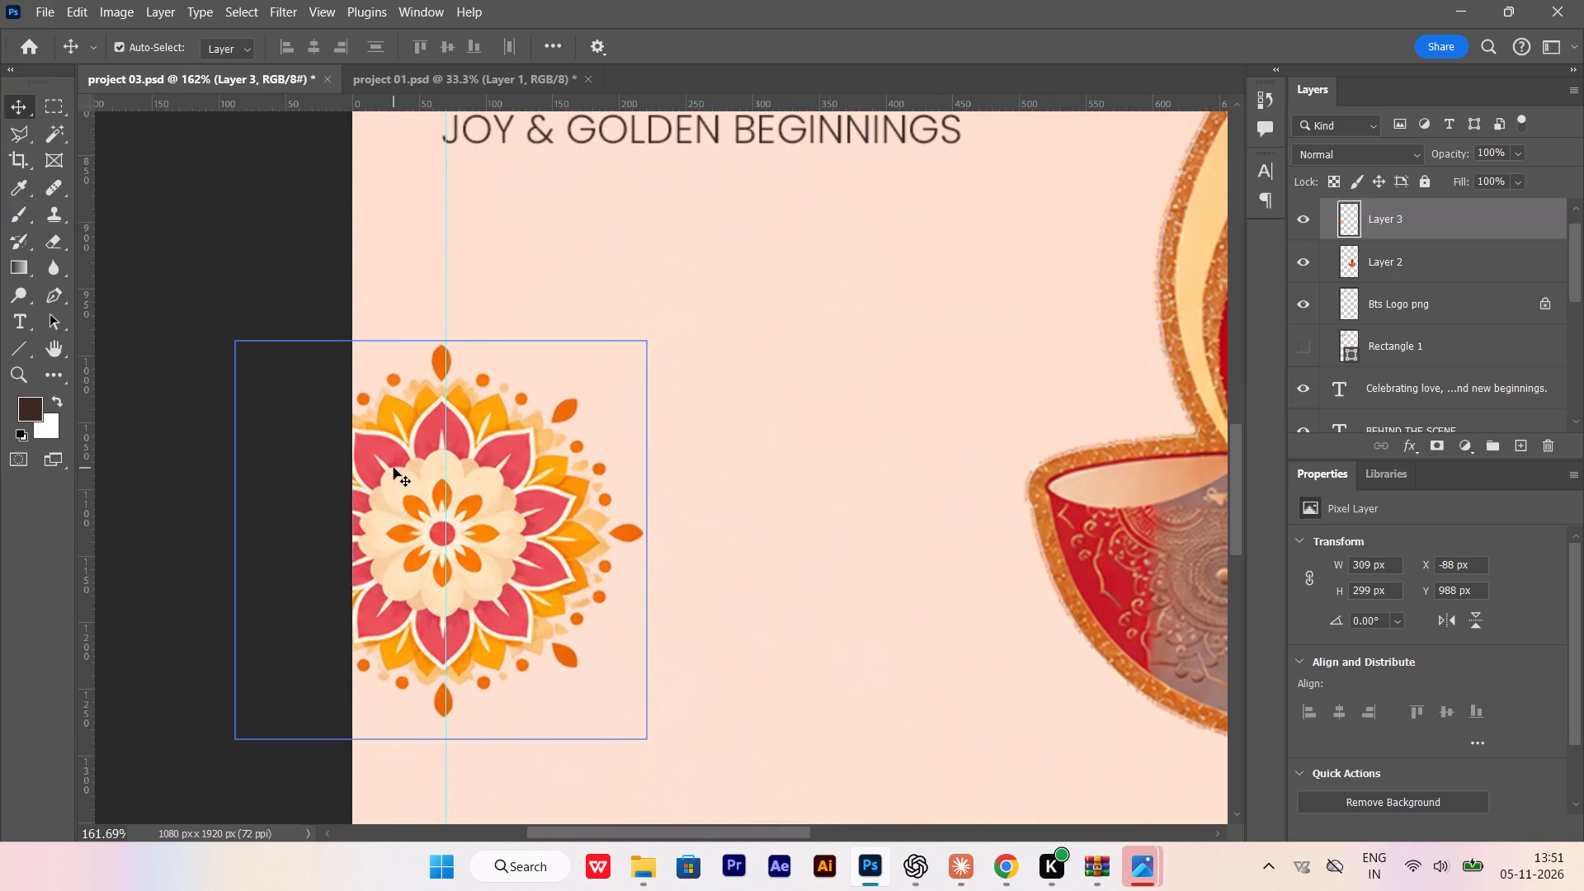
pyautogui.keyDown('alt'); pyautogui.scroll(-7, 398, 468); pyautogui.keyUp('alt')
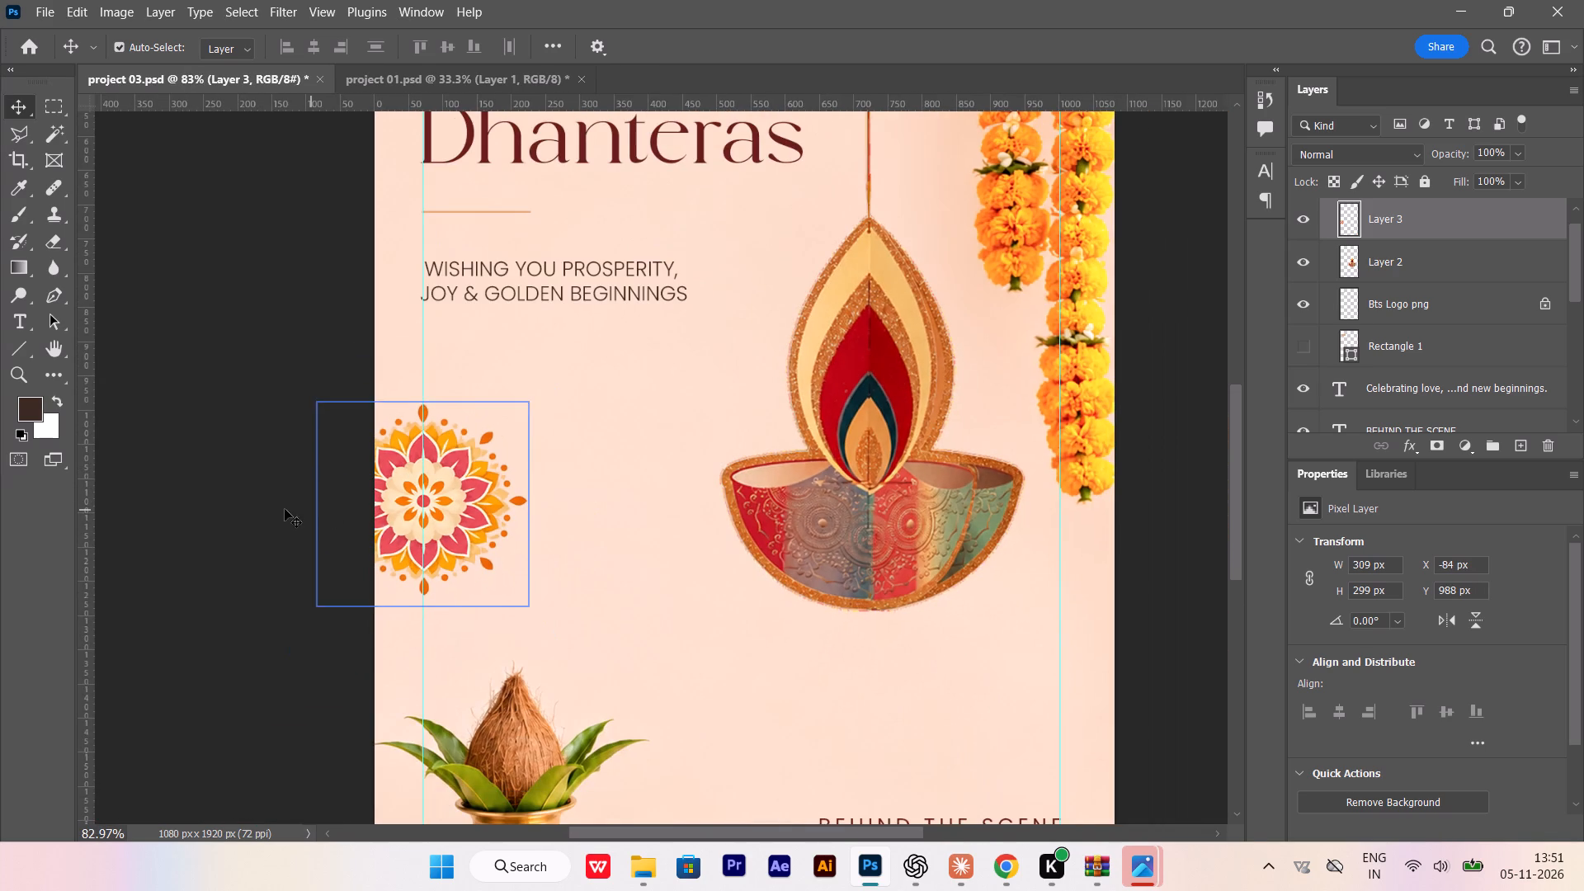
pyautogui.moveTo(388, 493); pyautogui.dragTo(396, 436)
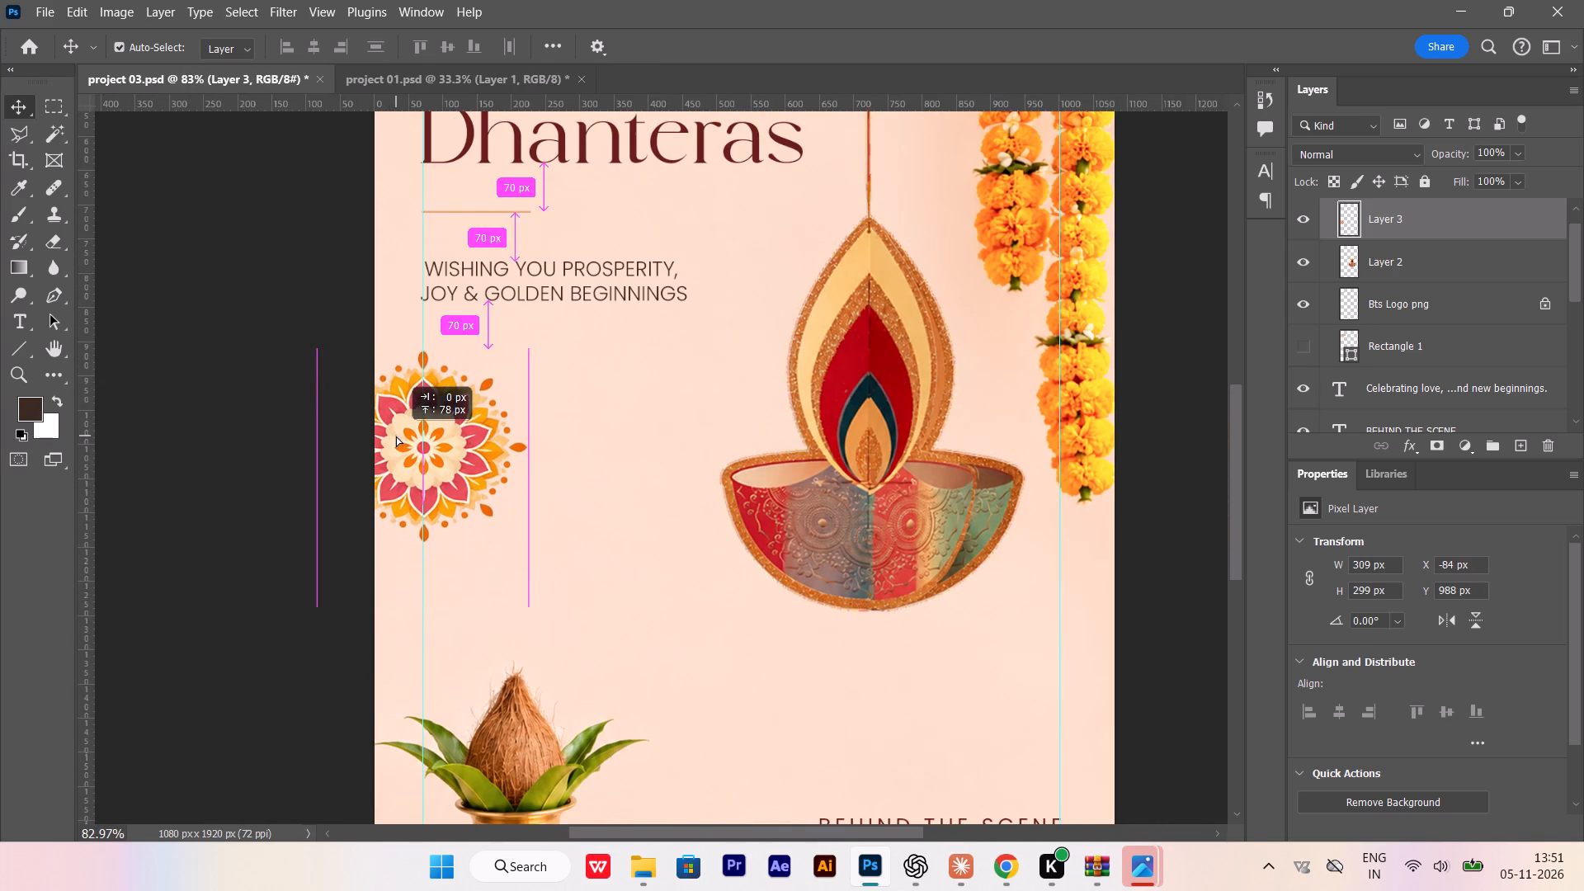
pyautogui.moveTo(396, 436); pyautogui.dragTo(403, 440)
pyautogui.keyDown('alt'); pyautogui.scroll(-4, 262, 473); pyautogui.keyUp('alt')
pyautogui.click(265, 507)
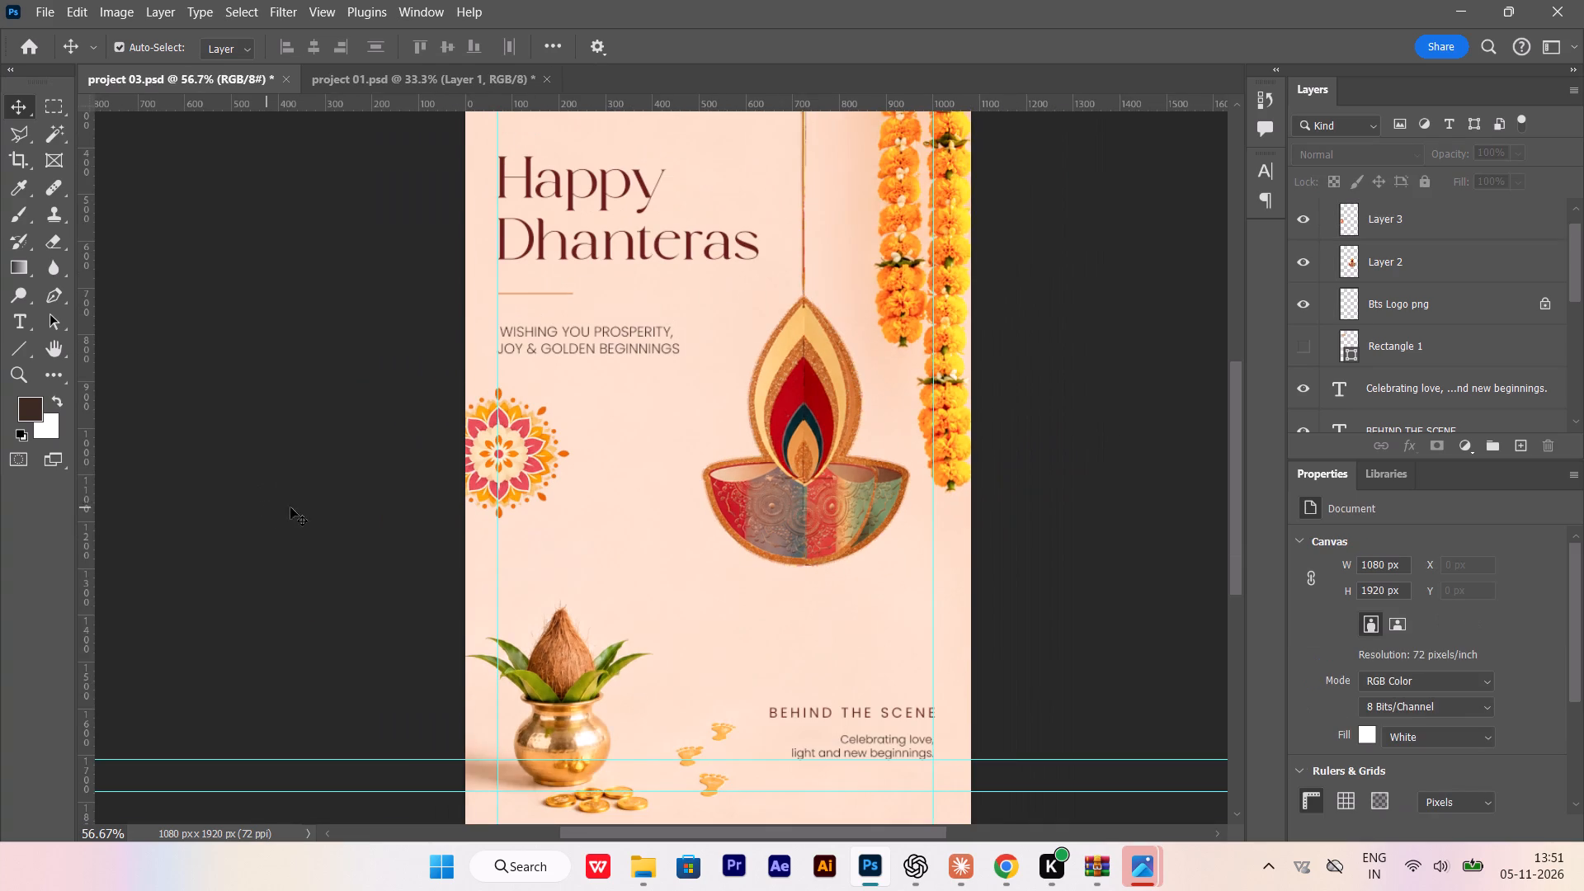
# Delete the three horizontal guides near the artboard's bottom and both vertical margin guides.
pyautogui.scroll(-6, 327, 537)
pyautogui.moveTo(321, 582); pyautogui.dragTo(366, 737)
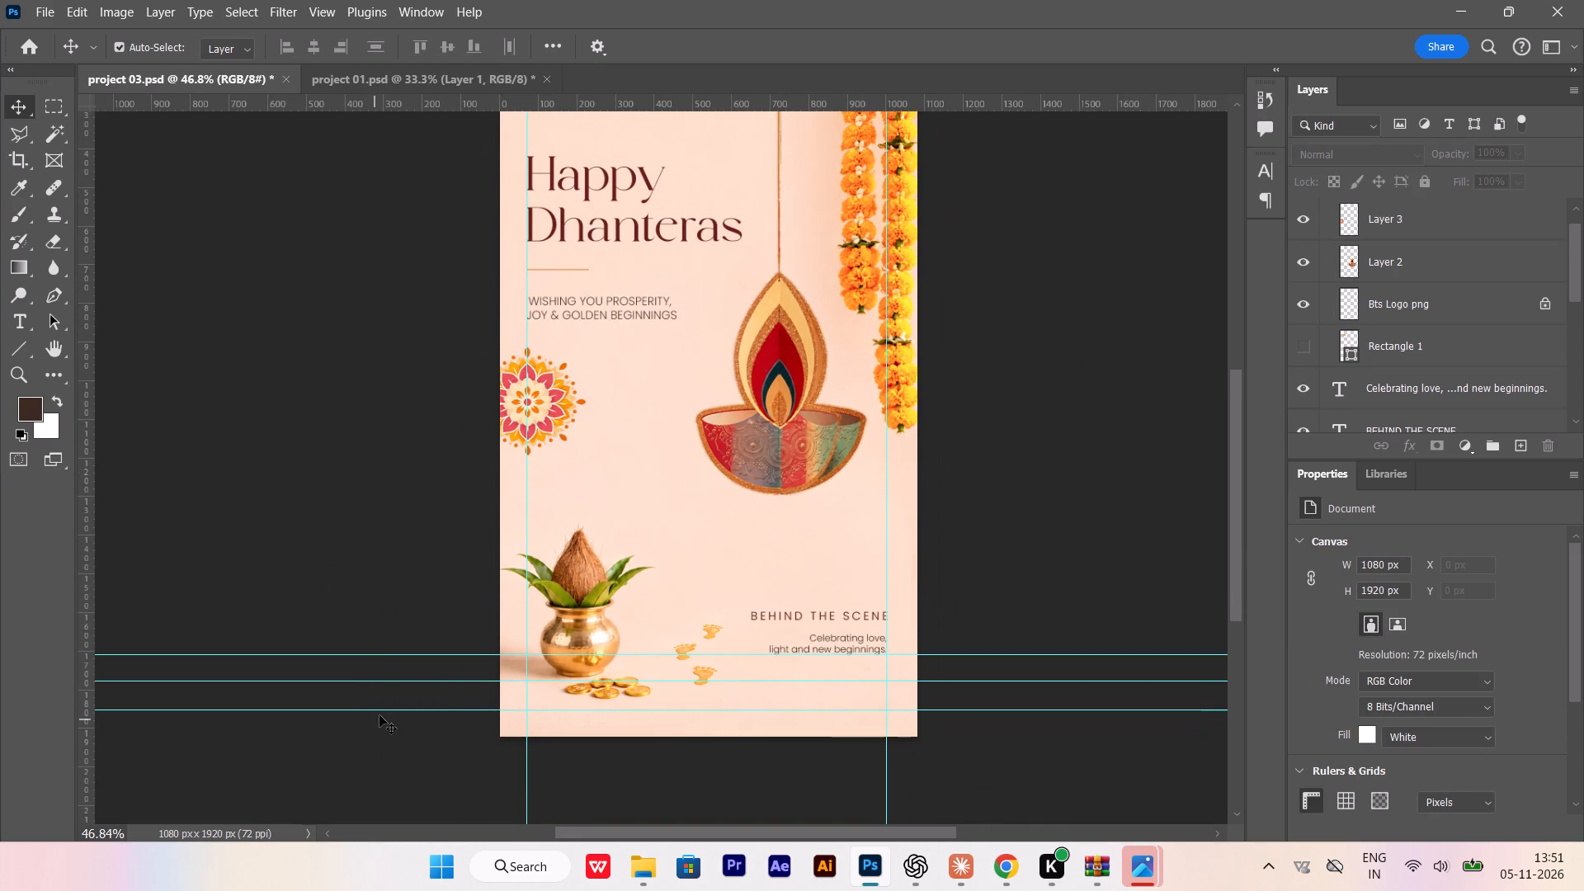
pyautogui.click(383, 710)
pyautogui.press('Delete')
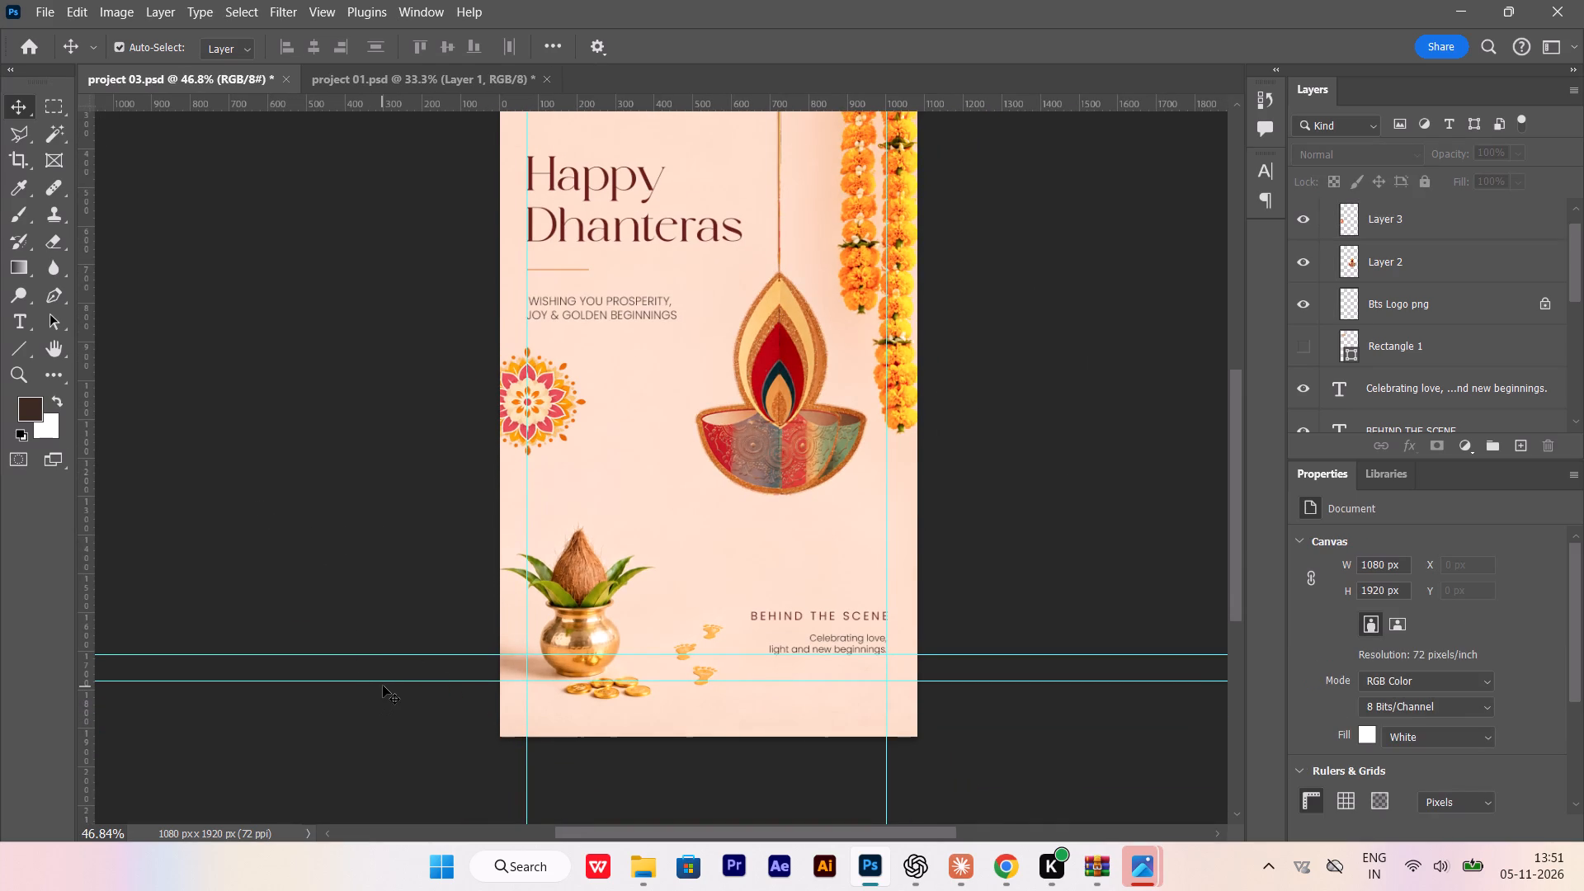
pyautogui.click(390, 681)
pyautogui.press('Delete')
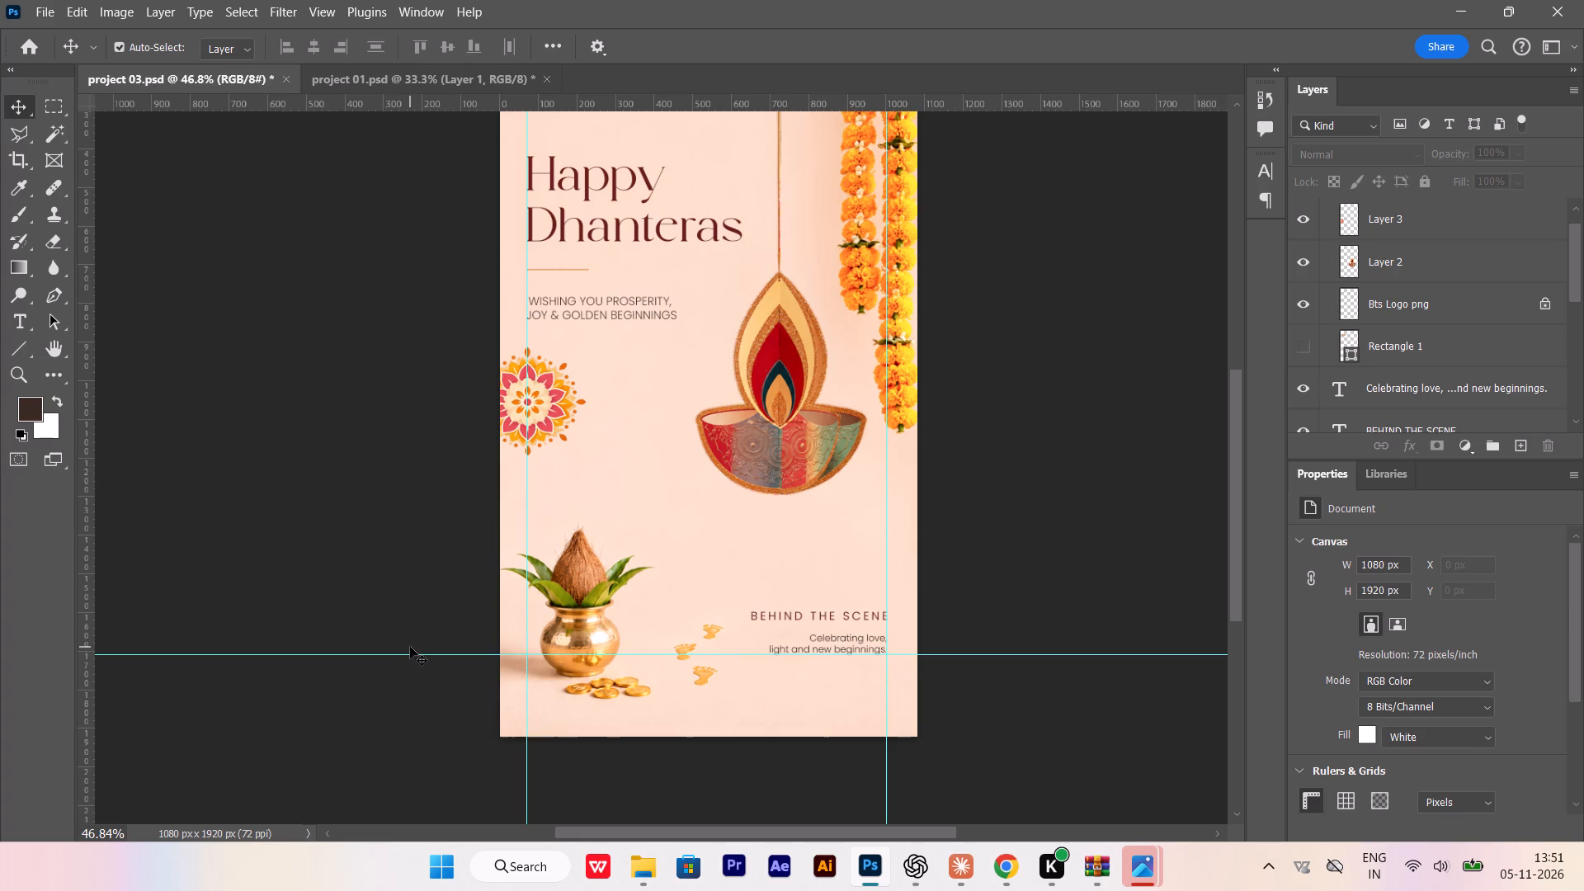
pyautogui.click(410, 653)
pyautogui.press('Delete')
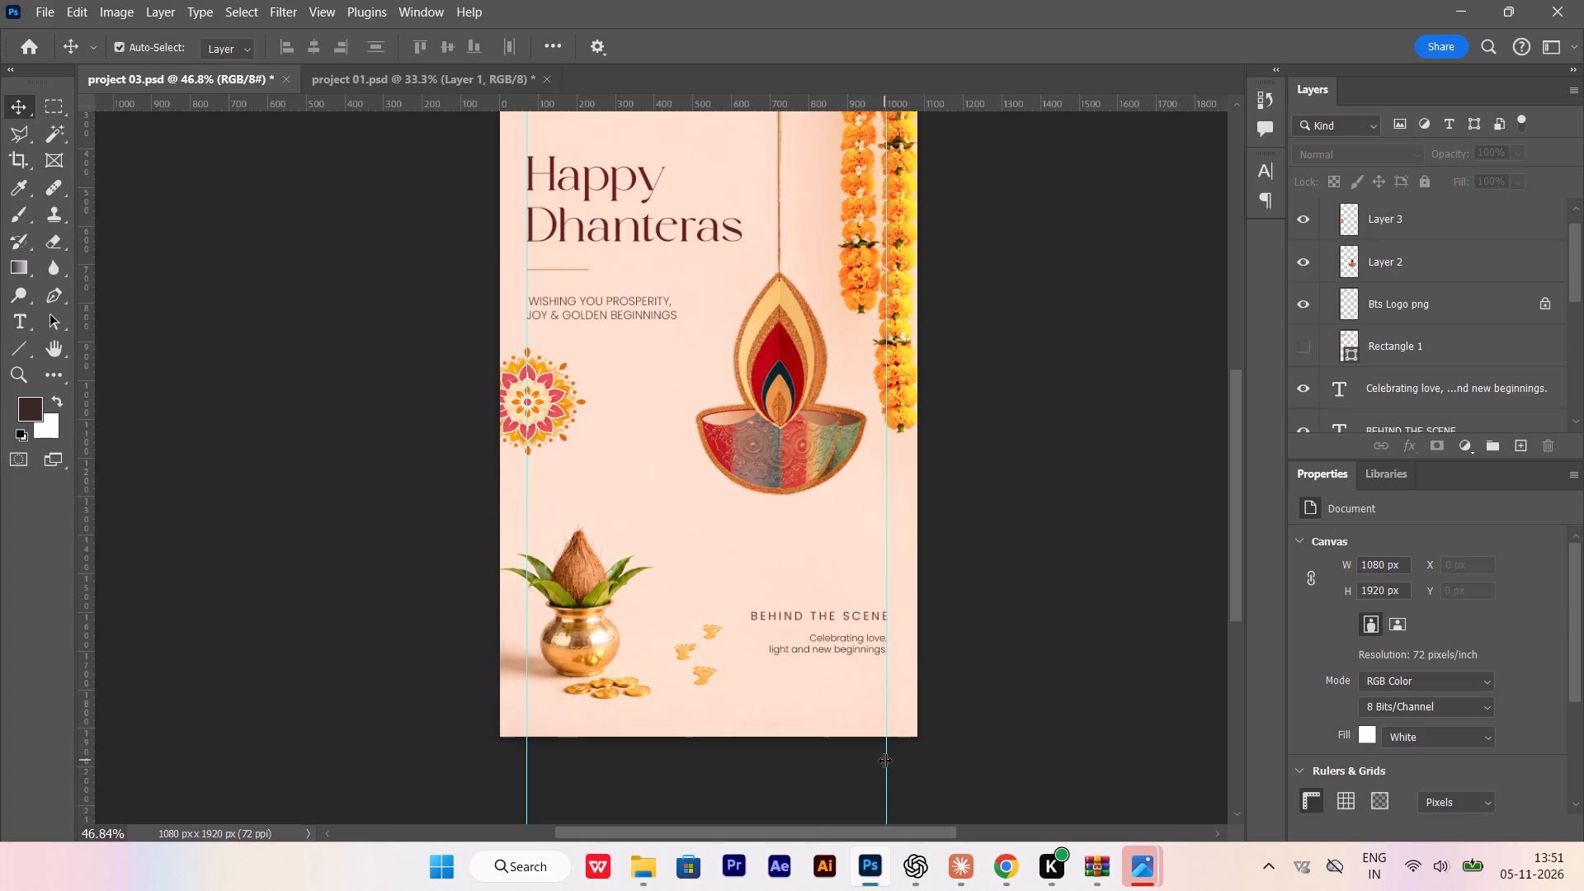
pyautogui.click(884, 760)
pyautogui.press('Delete')
pyautogui.click(525, 767)
pyautogui.press('Delete')
# Delete the three remaining horizontal guides near the artboard's top, around the logo.
pyautogui.scroll(6, 595, 713)
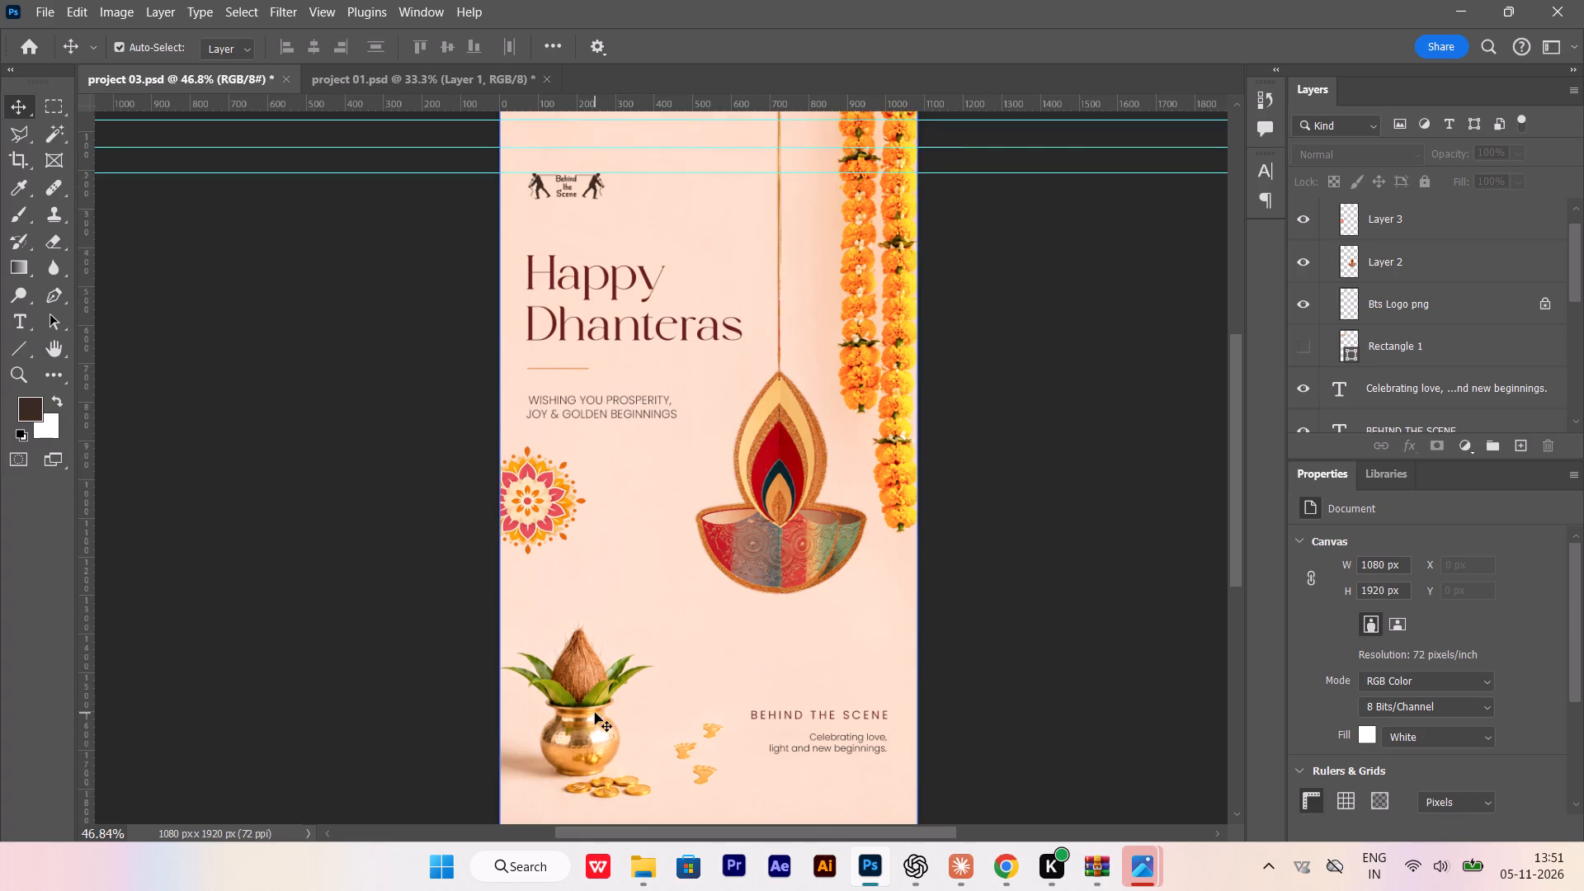
pyautogui.scroll(8, 595, 713)
pyautogui.click(439, 305)
pyautogui.press('Delete')
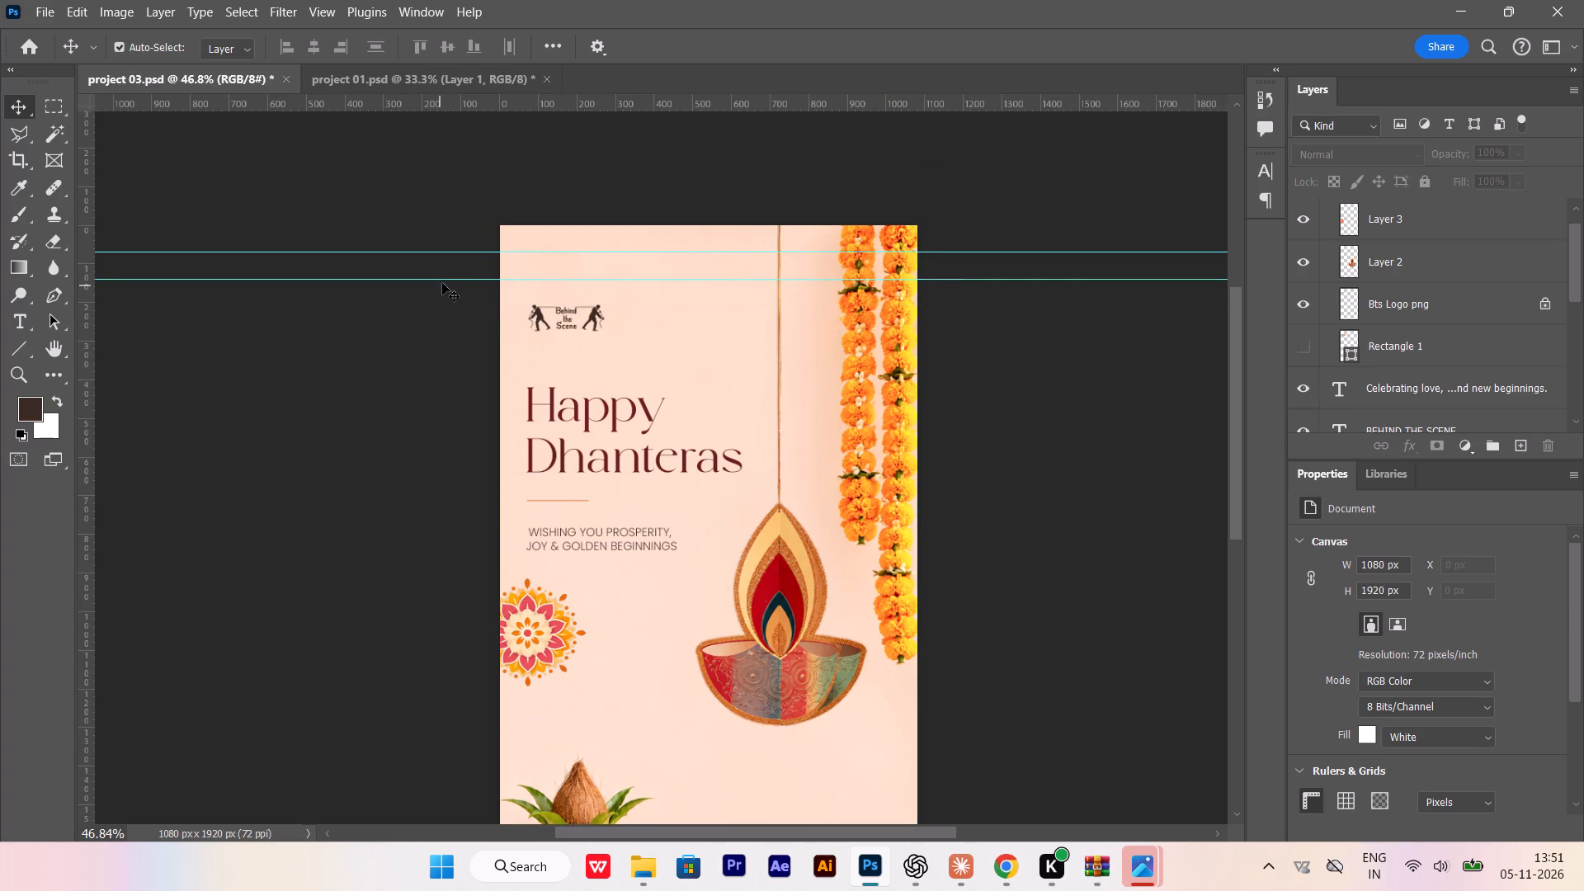
pyautogui.click(445, 280)
pyautogui.press('Delete')
pyautogui.click(444, 251)
pyautogui.press('Delete')
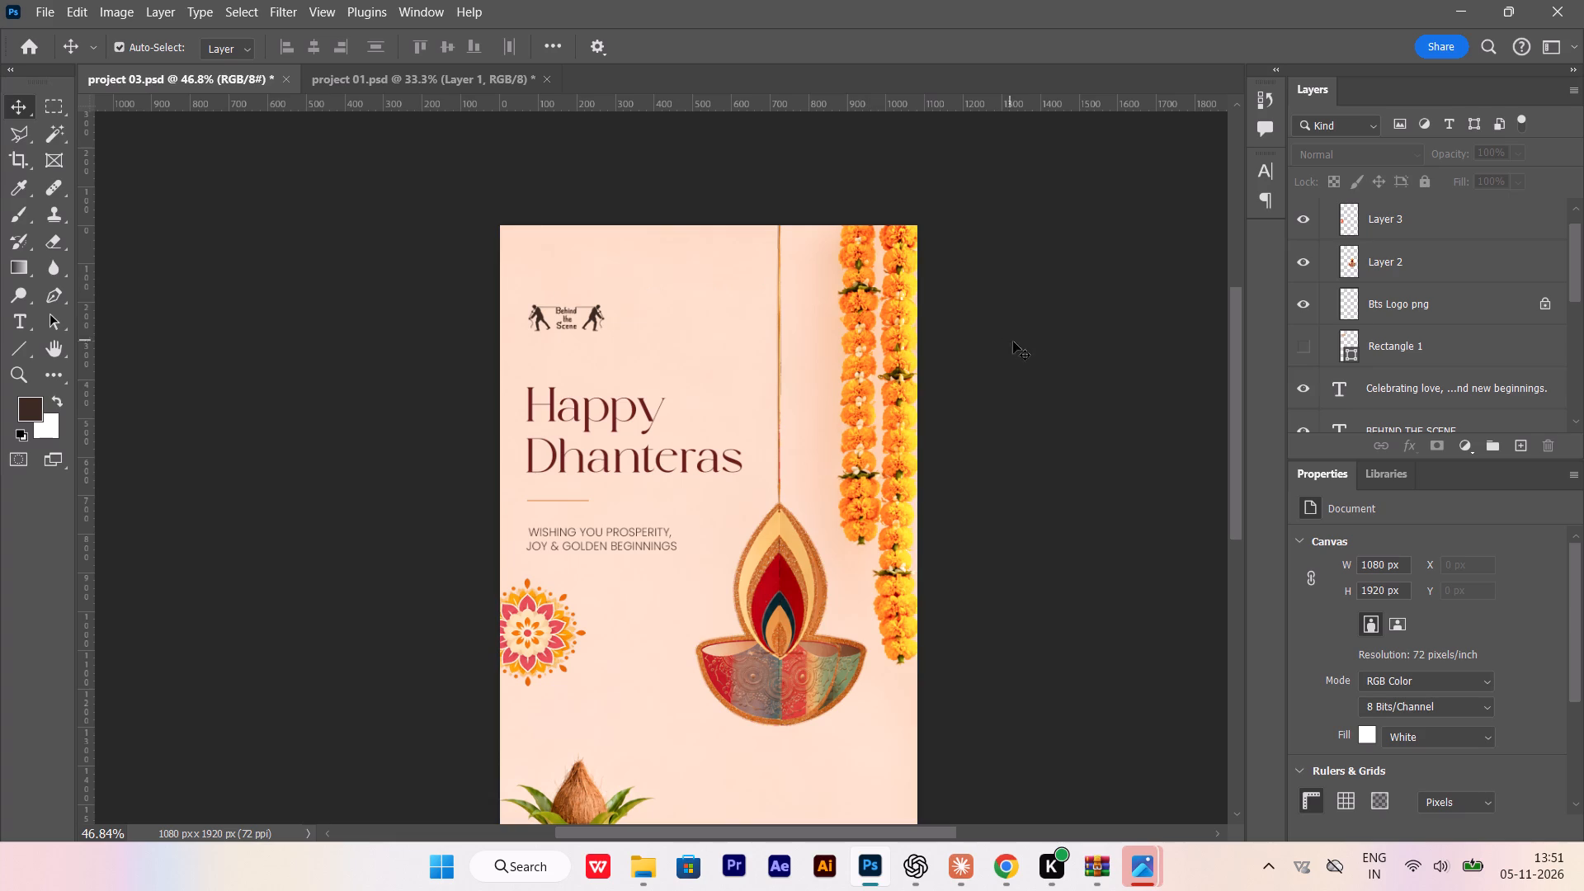
# Save the project 03.psd document.
pyautogui.hotkey('ctrl', 's')
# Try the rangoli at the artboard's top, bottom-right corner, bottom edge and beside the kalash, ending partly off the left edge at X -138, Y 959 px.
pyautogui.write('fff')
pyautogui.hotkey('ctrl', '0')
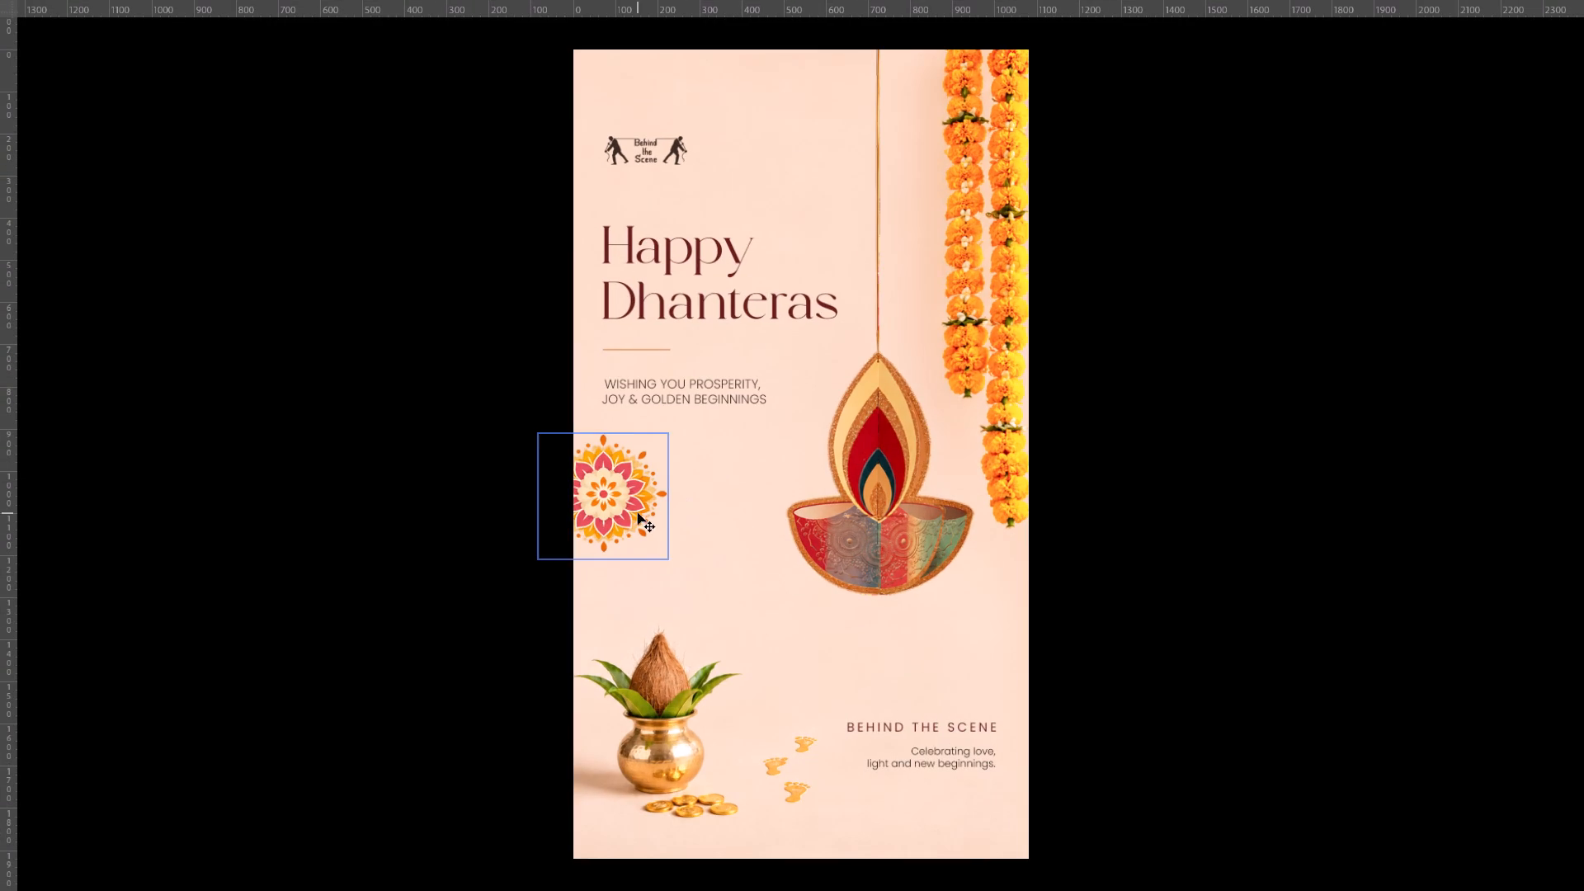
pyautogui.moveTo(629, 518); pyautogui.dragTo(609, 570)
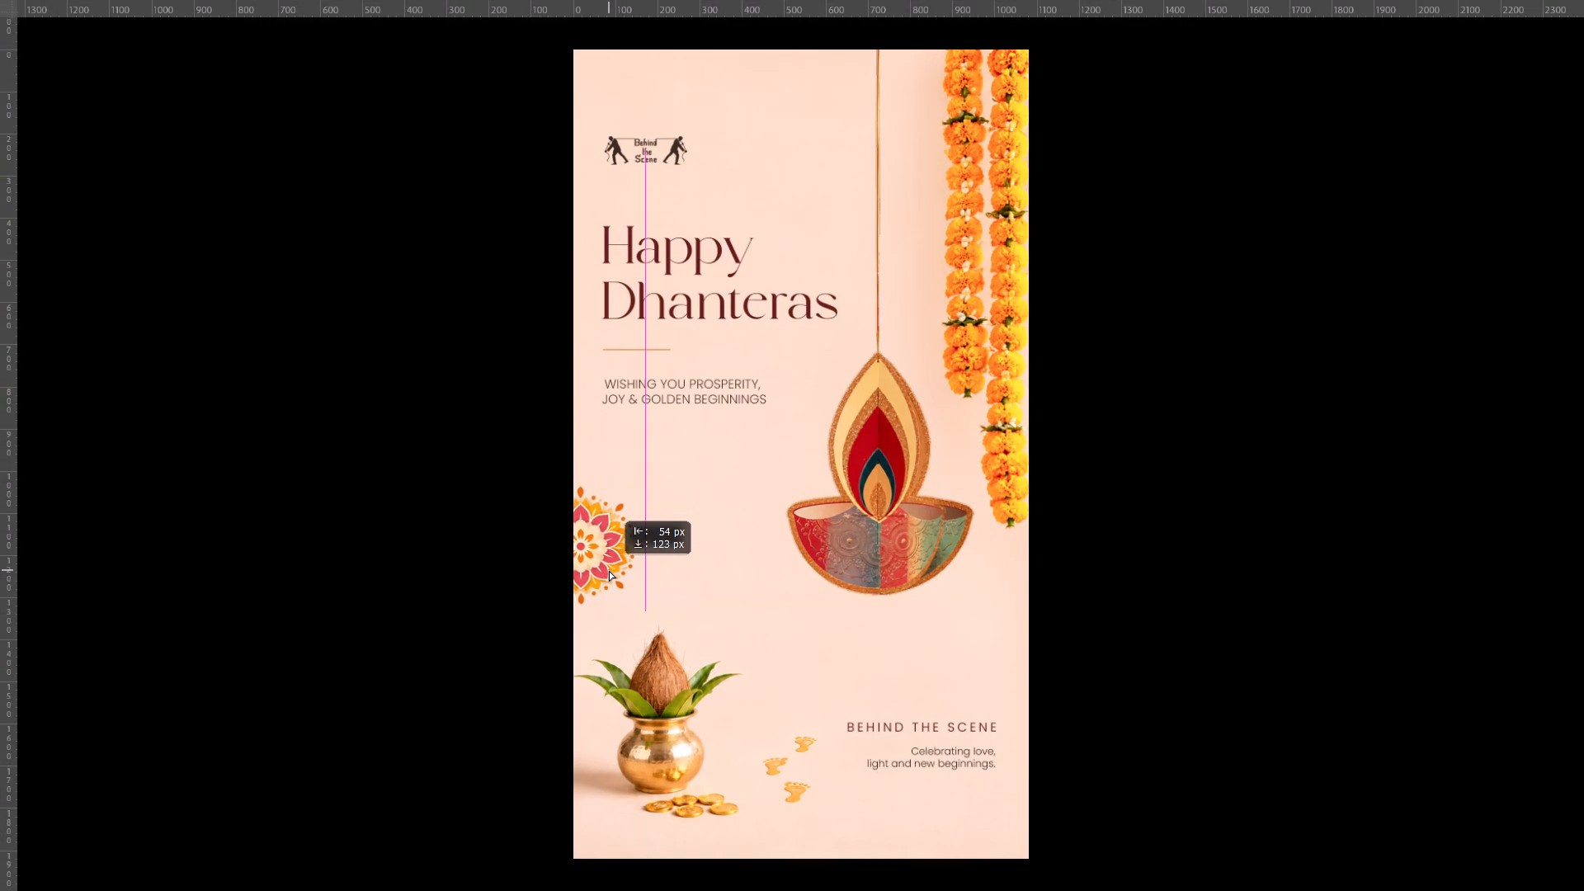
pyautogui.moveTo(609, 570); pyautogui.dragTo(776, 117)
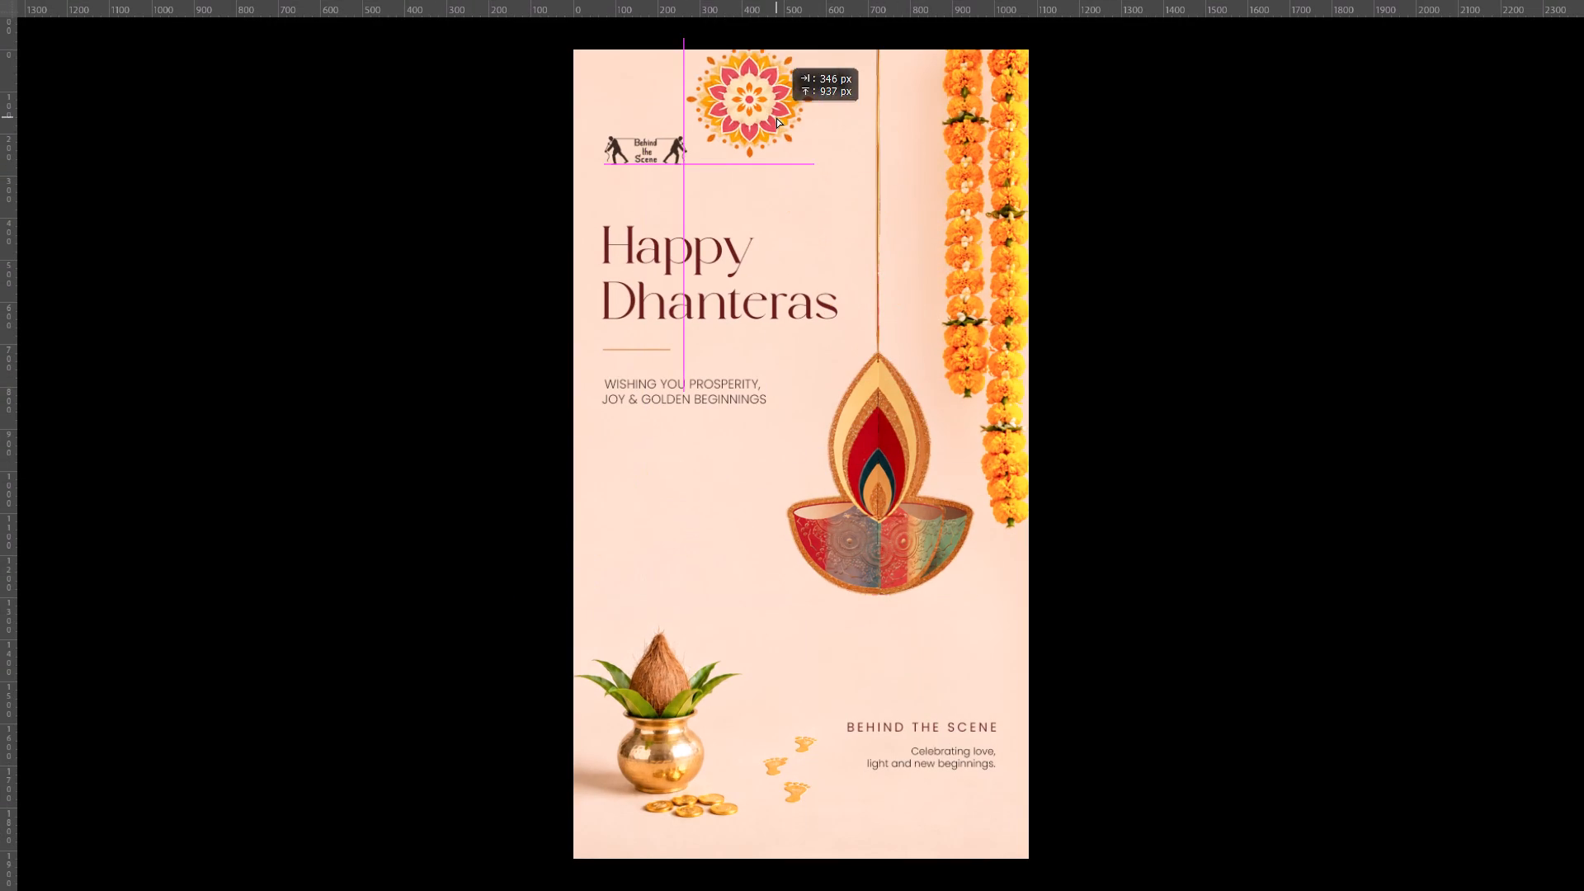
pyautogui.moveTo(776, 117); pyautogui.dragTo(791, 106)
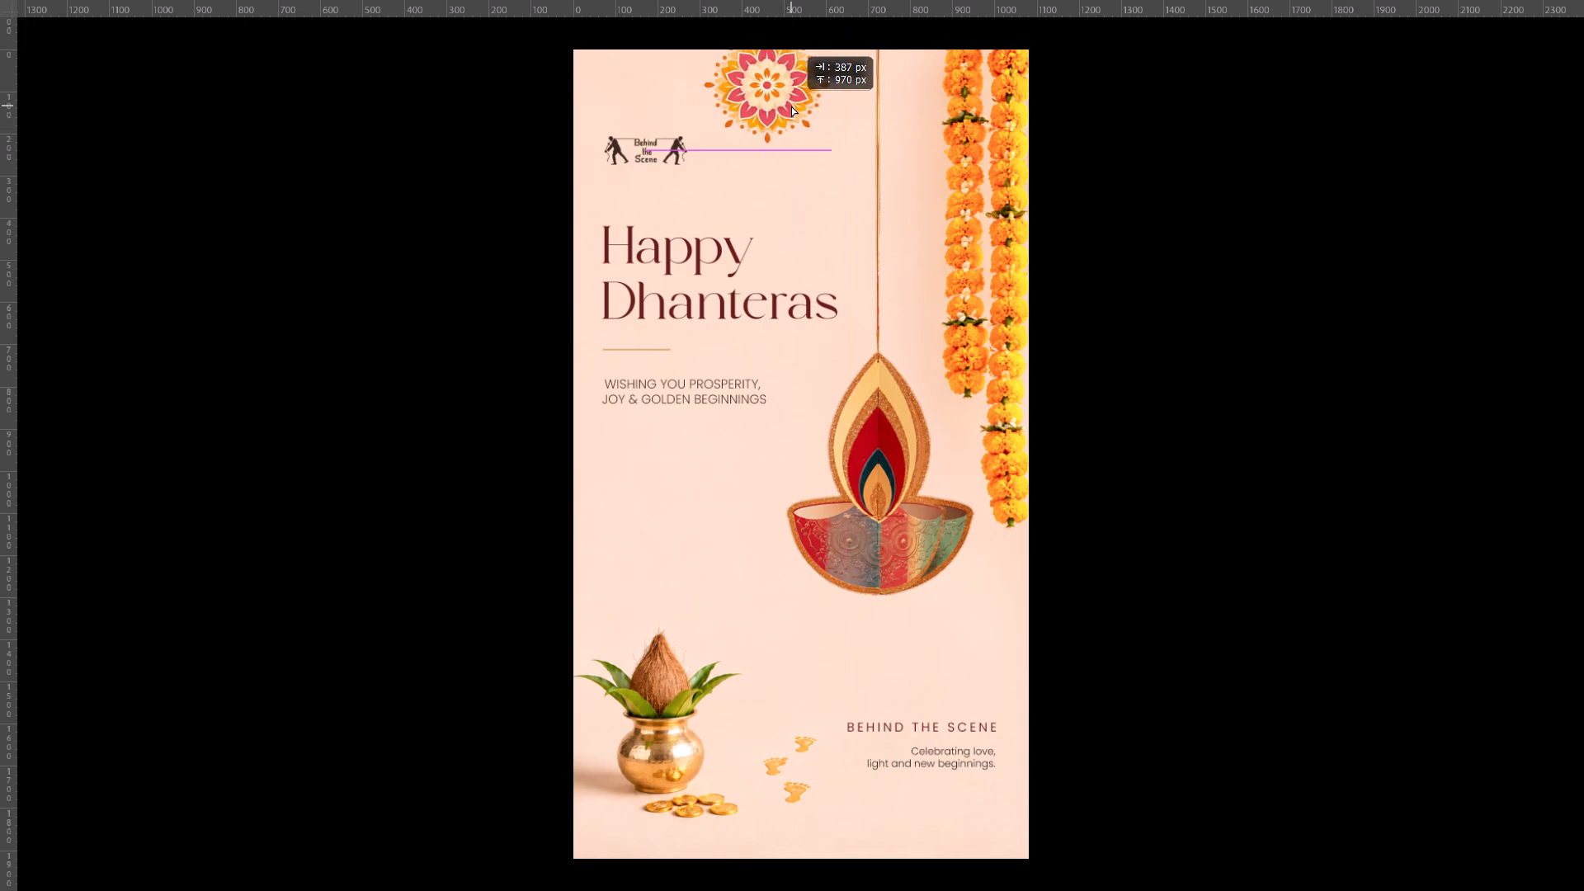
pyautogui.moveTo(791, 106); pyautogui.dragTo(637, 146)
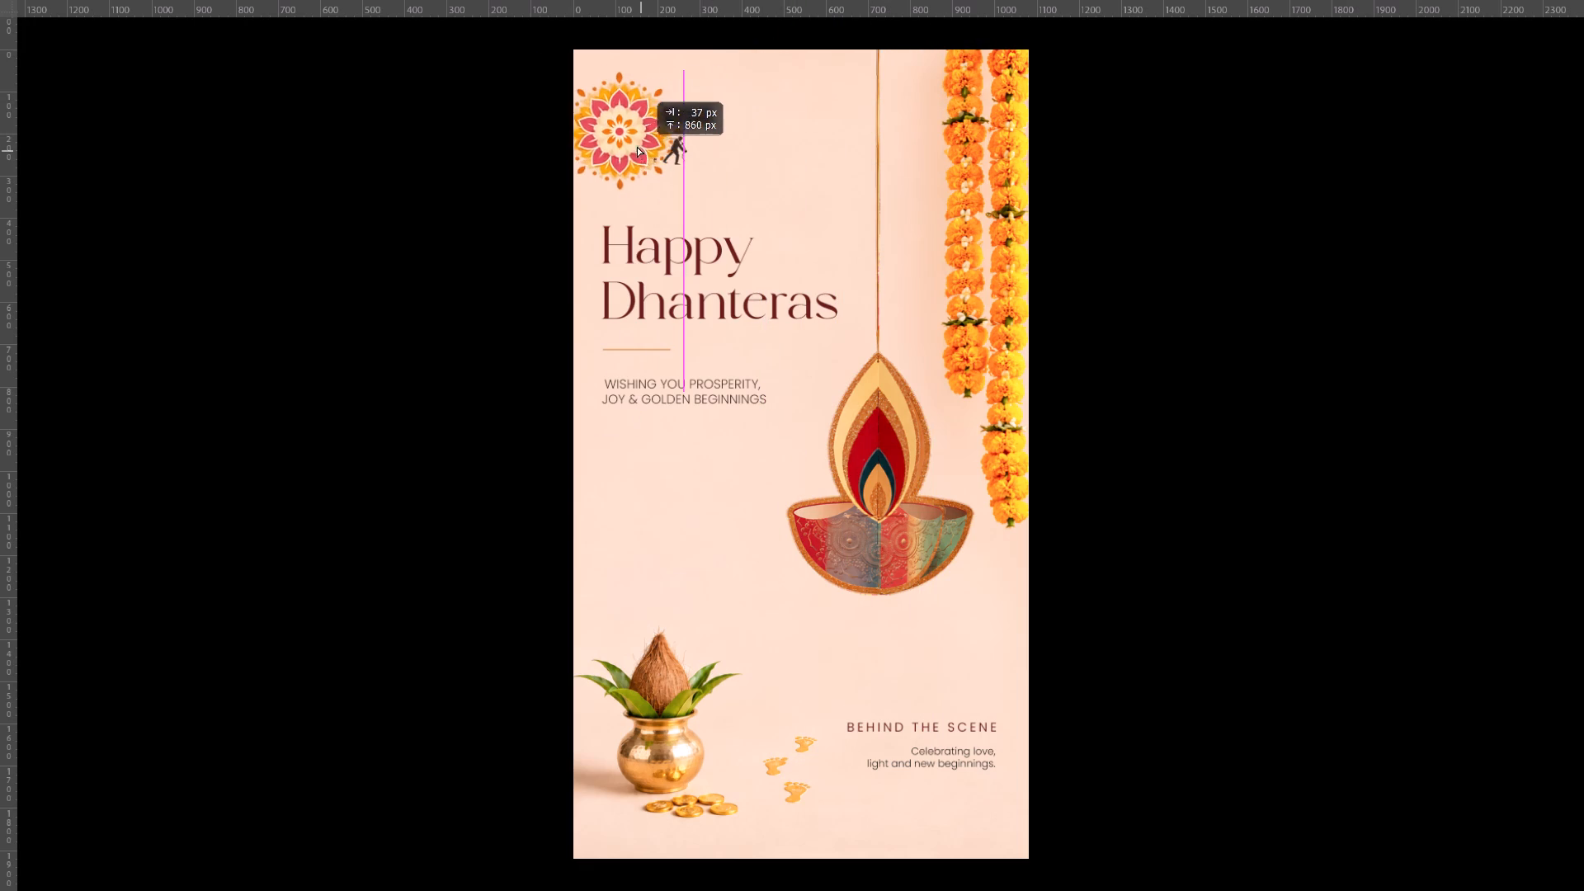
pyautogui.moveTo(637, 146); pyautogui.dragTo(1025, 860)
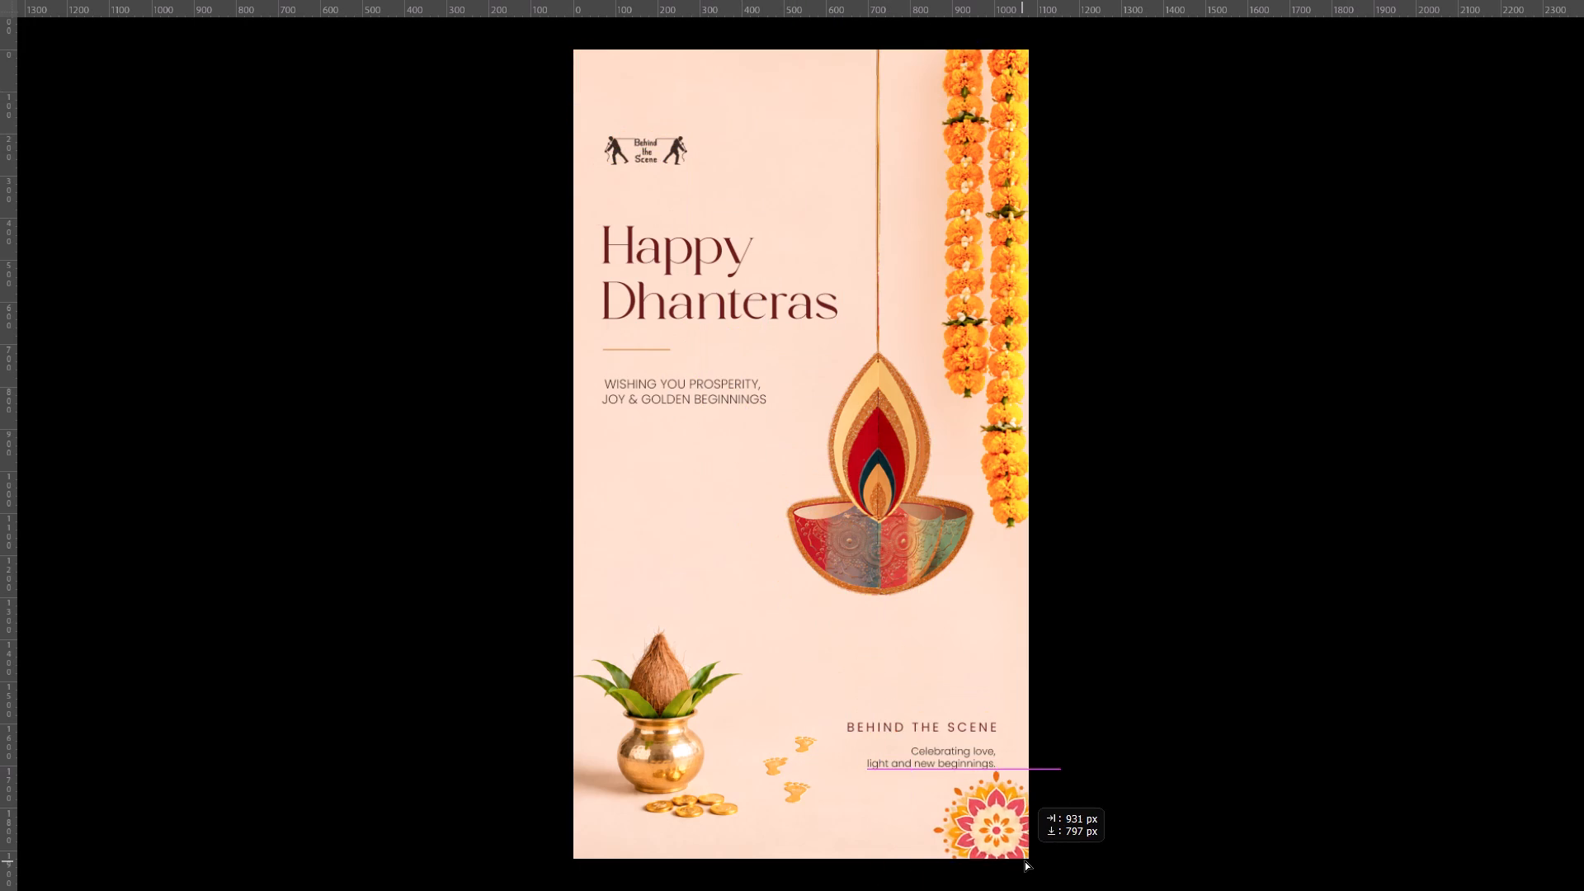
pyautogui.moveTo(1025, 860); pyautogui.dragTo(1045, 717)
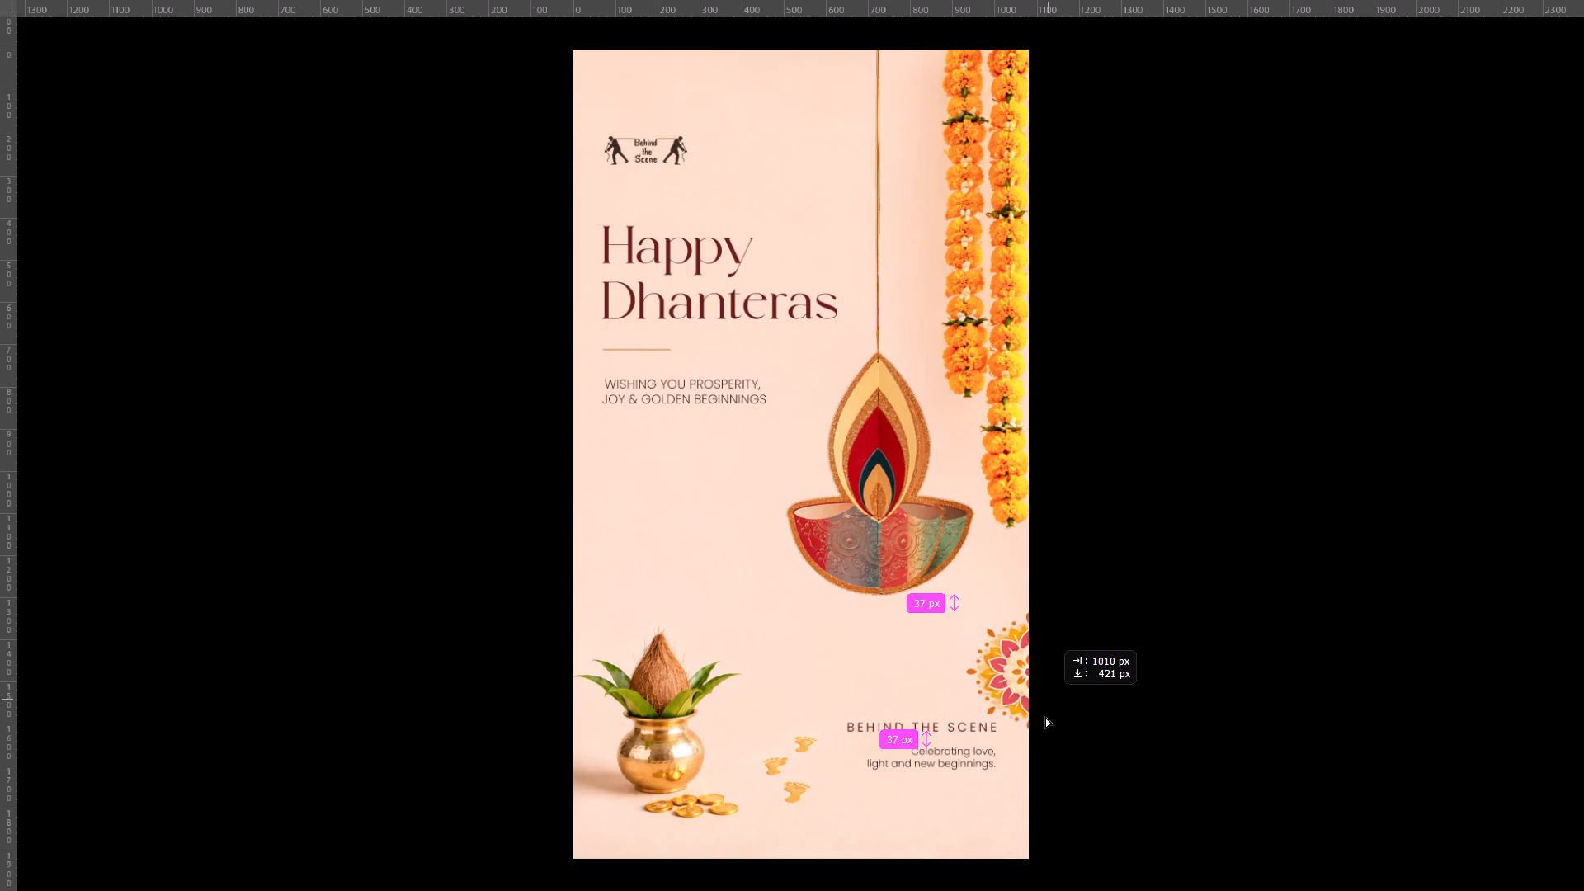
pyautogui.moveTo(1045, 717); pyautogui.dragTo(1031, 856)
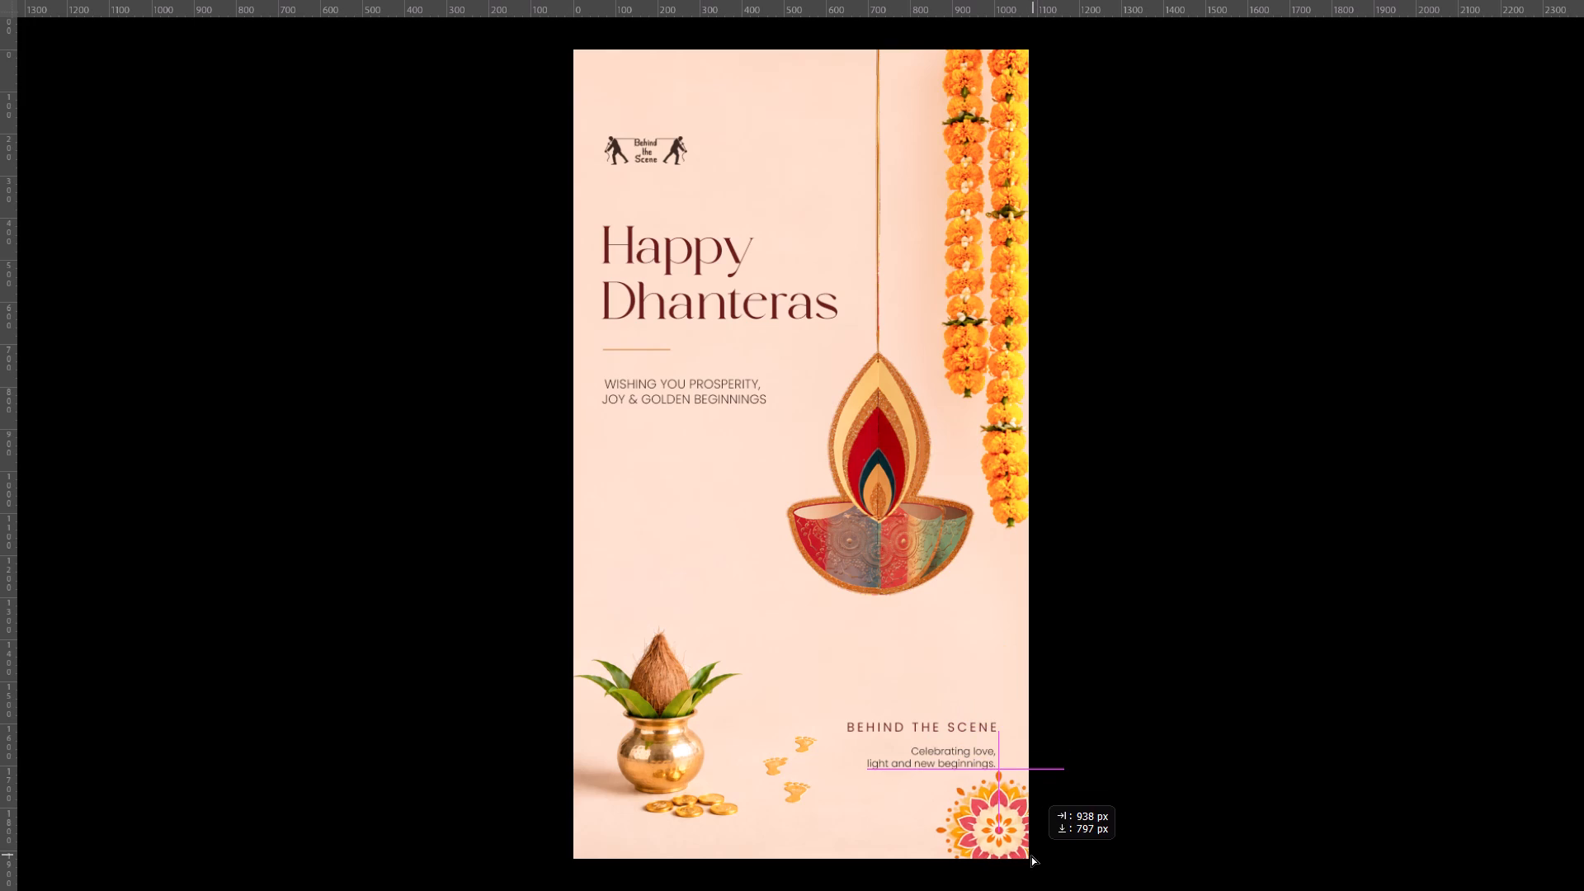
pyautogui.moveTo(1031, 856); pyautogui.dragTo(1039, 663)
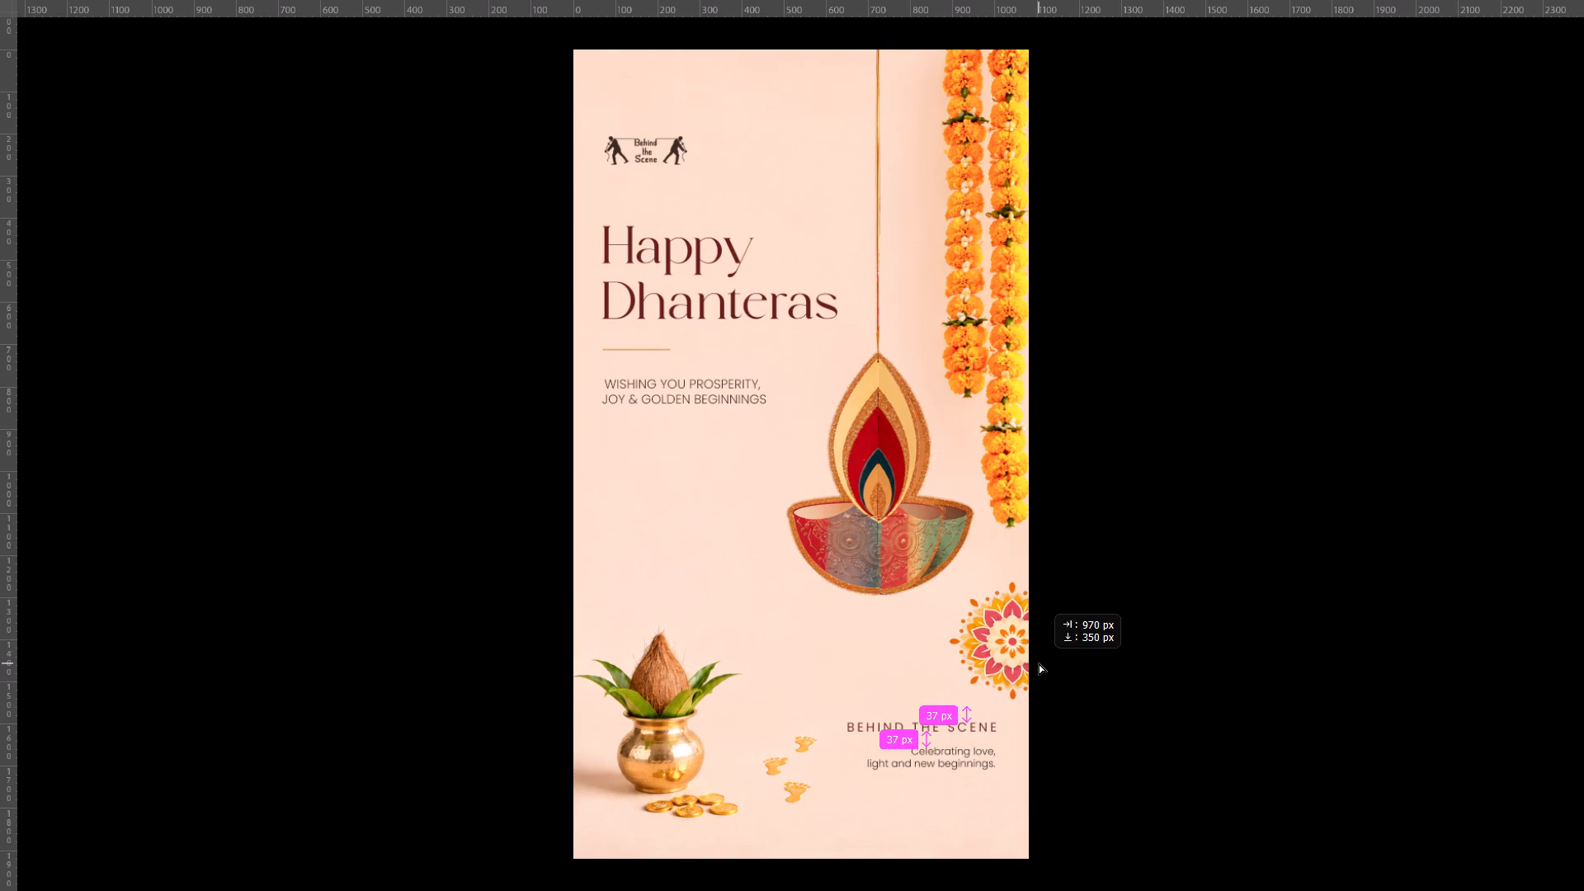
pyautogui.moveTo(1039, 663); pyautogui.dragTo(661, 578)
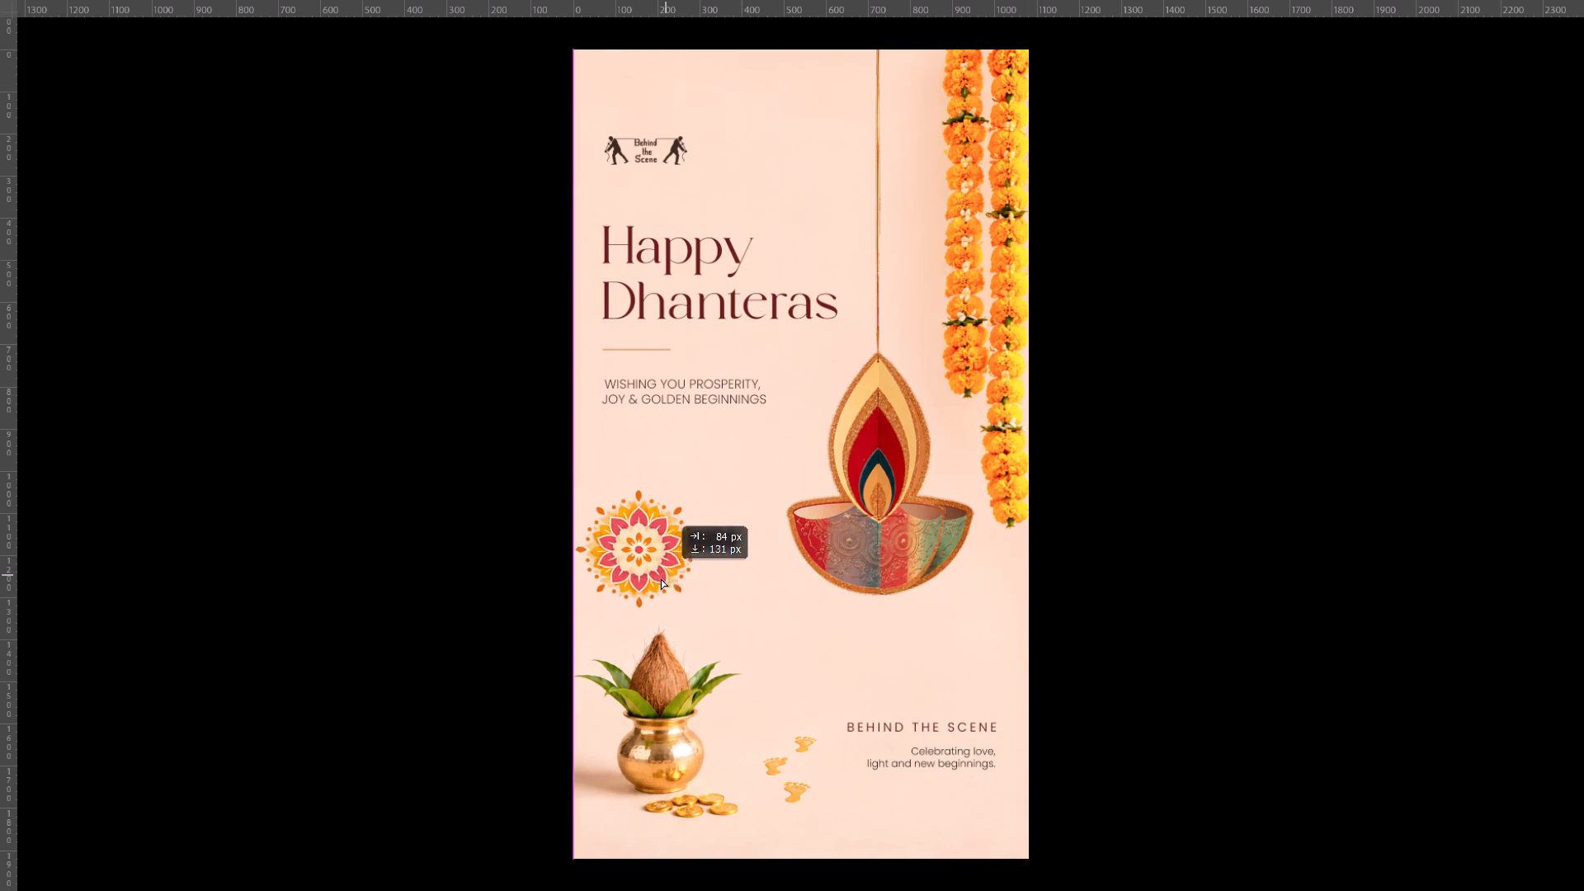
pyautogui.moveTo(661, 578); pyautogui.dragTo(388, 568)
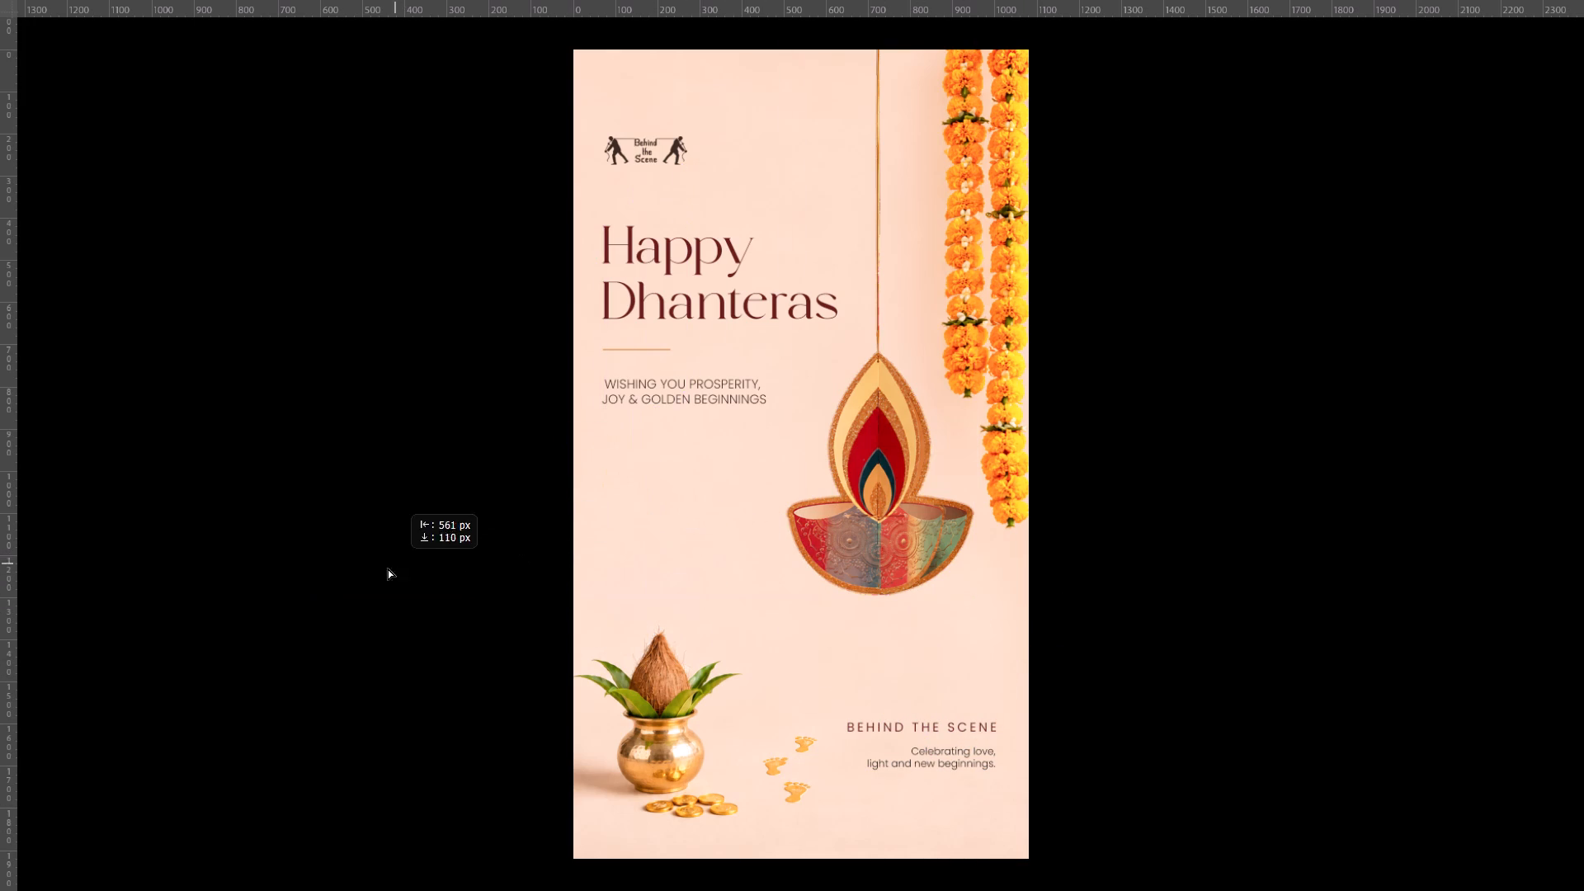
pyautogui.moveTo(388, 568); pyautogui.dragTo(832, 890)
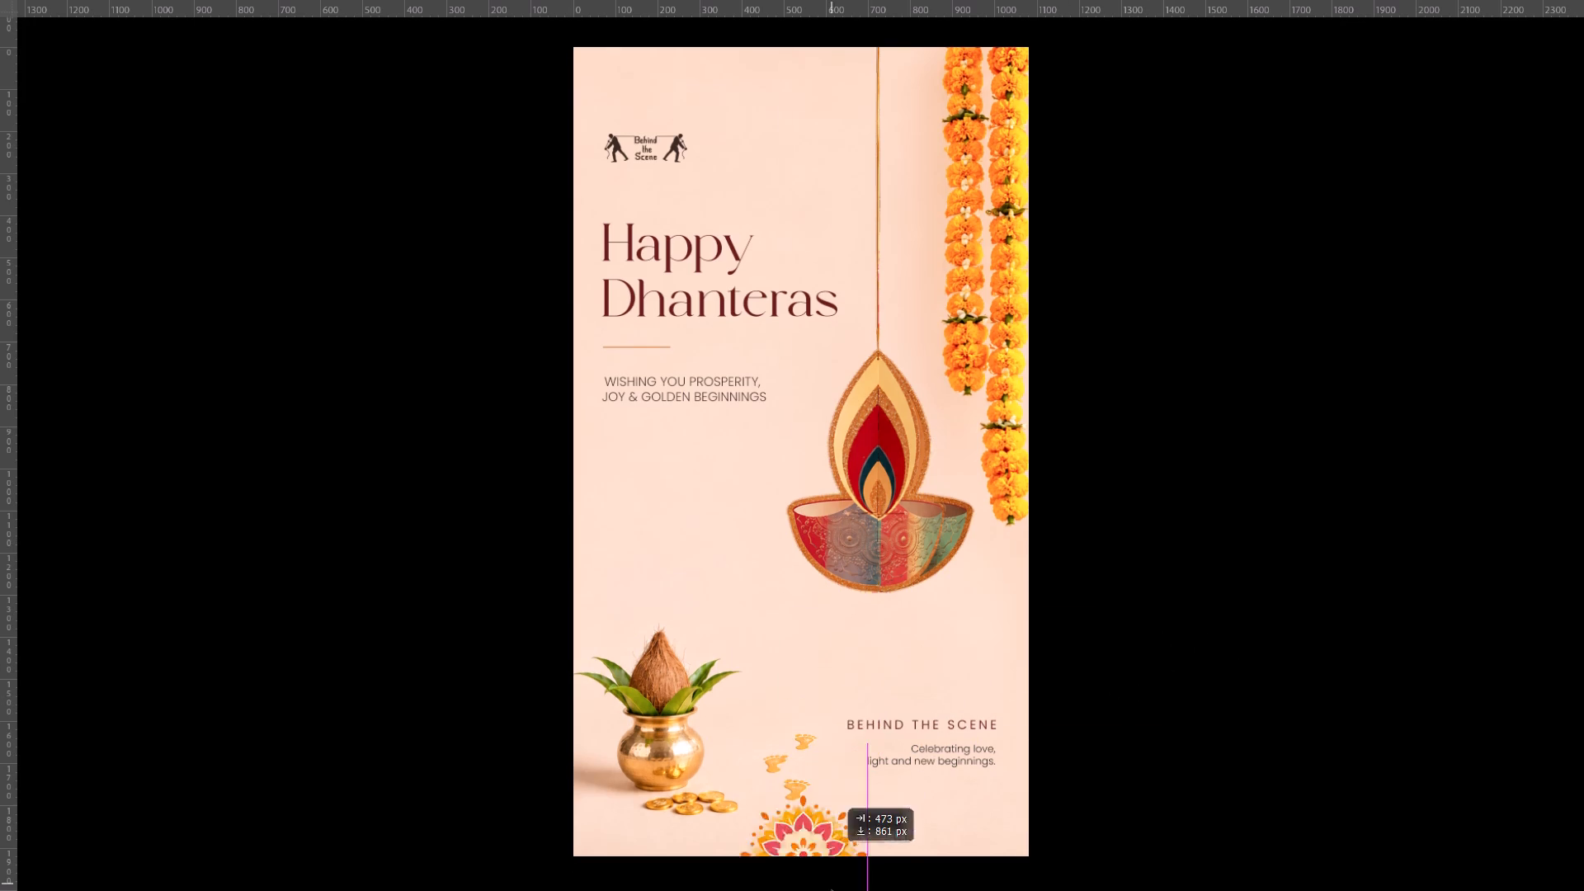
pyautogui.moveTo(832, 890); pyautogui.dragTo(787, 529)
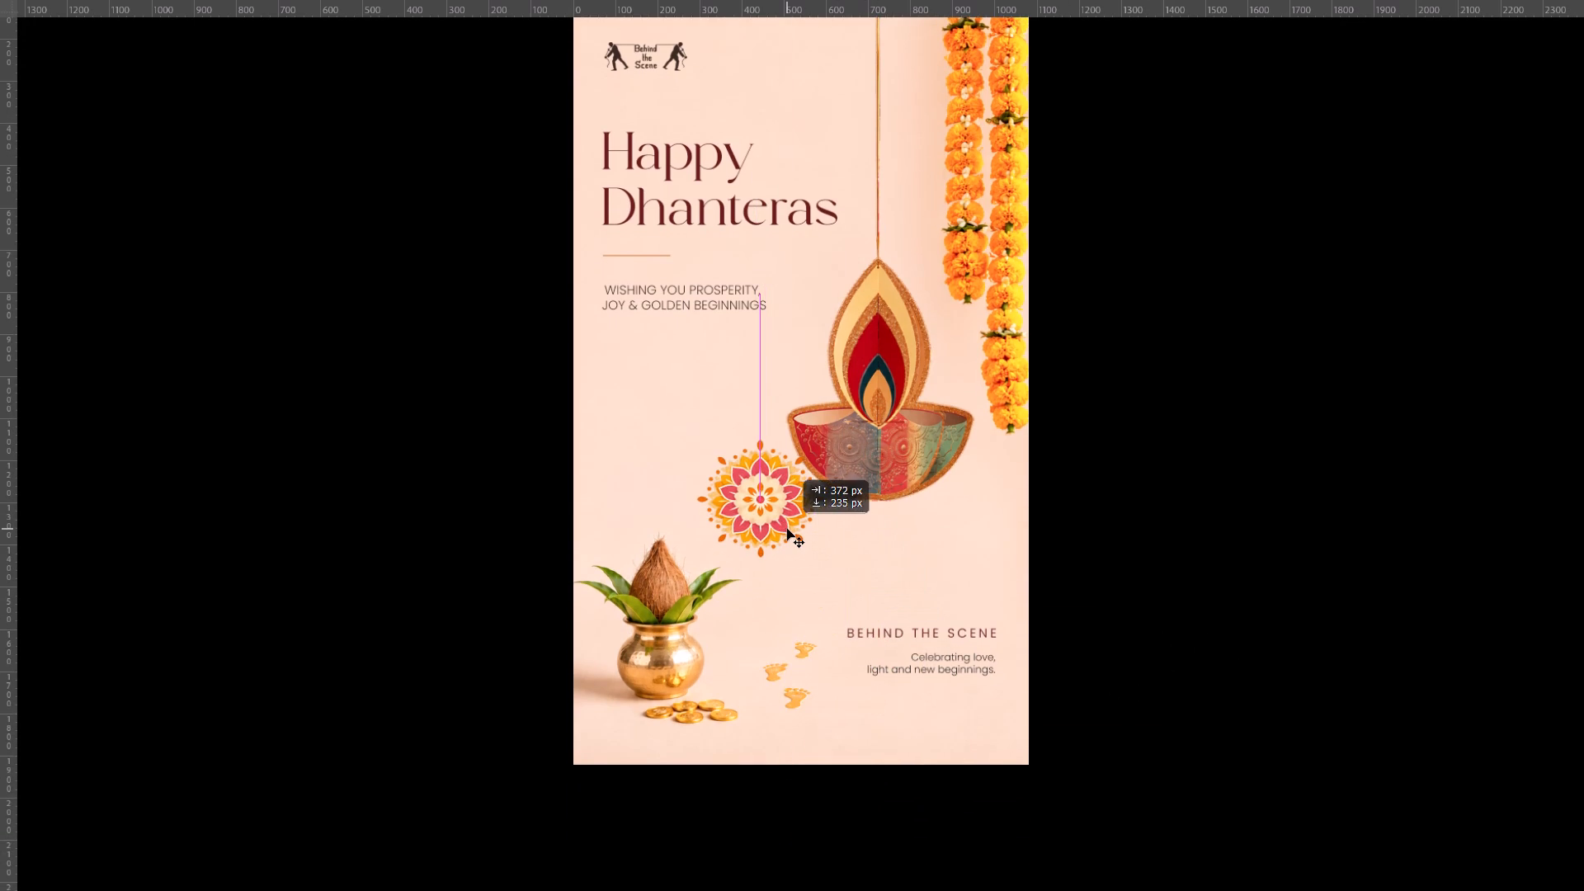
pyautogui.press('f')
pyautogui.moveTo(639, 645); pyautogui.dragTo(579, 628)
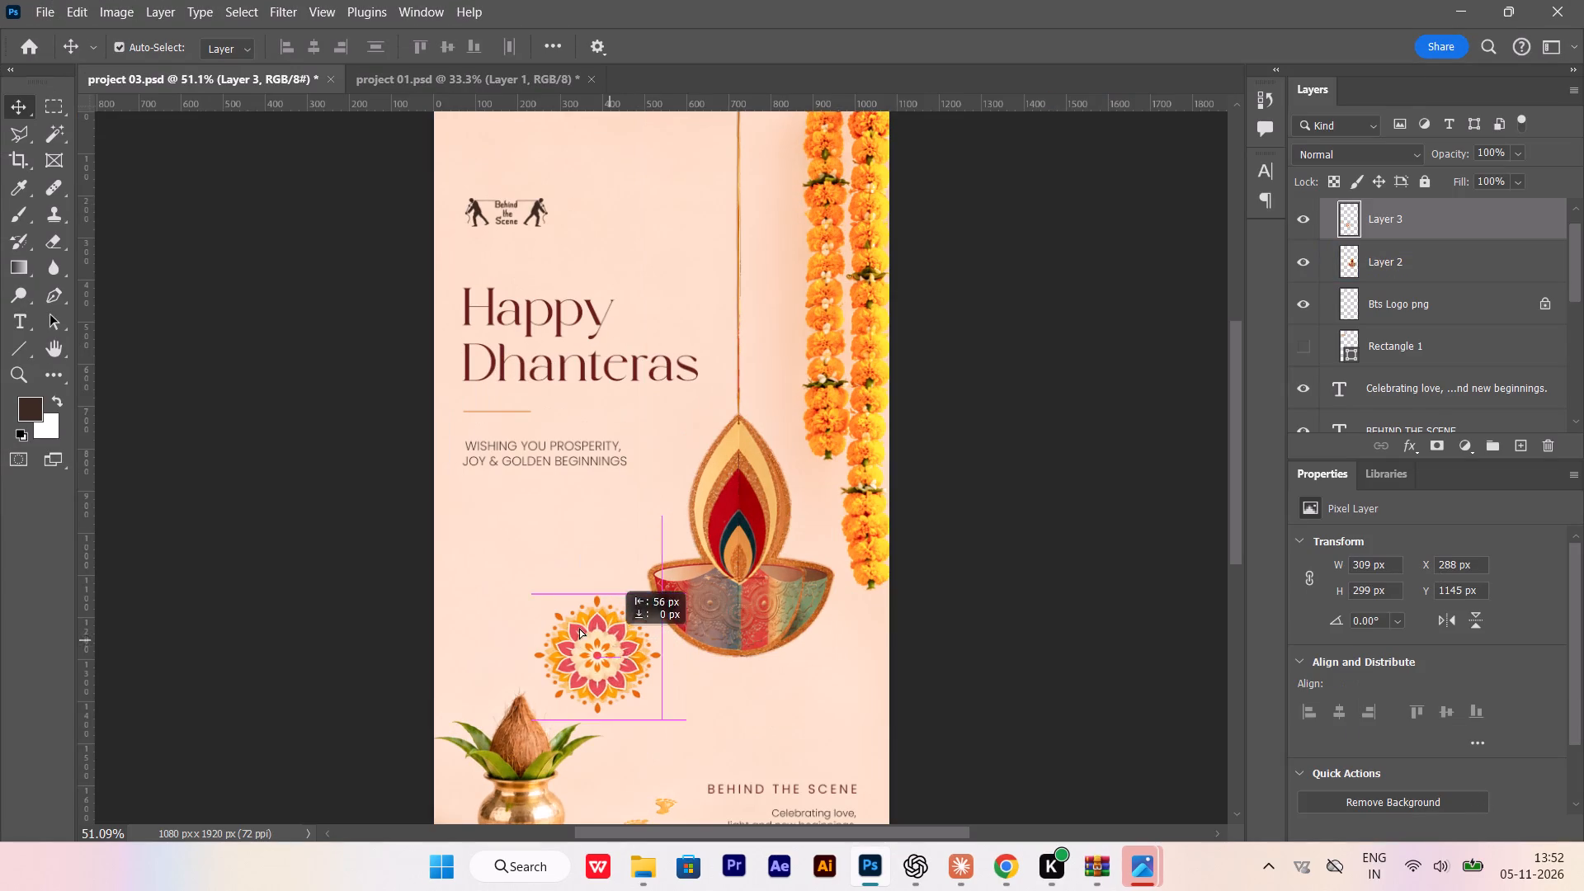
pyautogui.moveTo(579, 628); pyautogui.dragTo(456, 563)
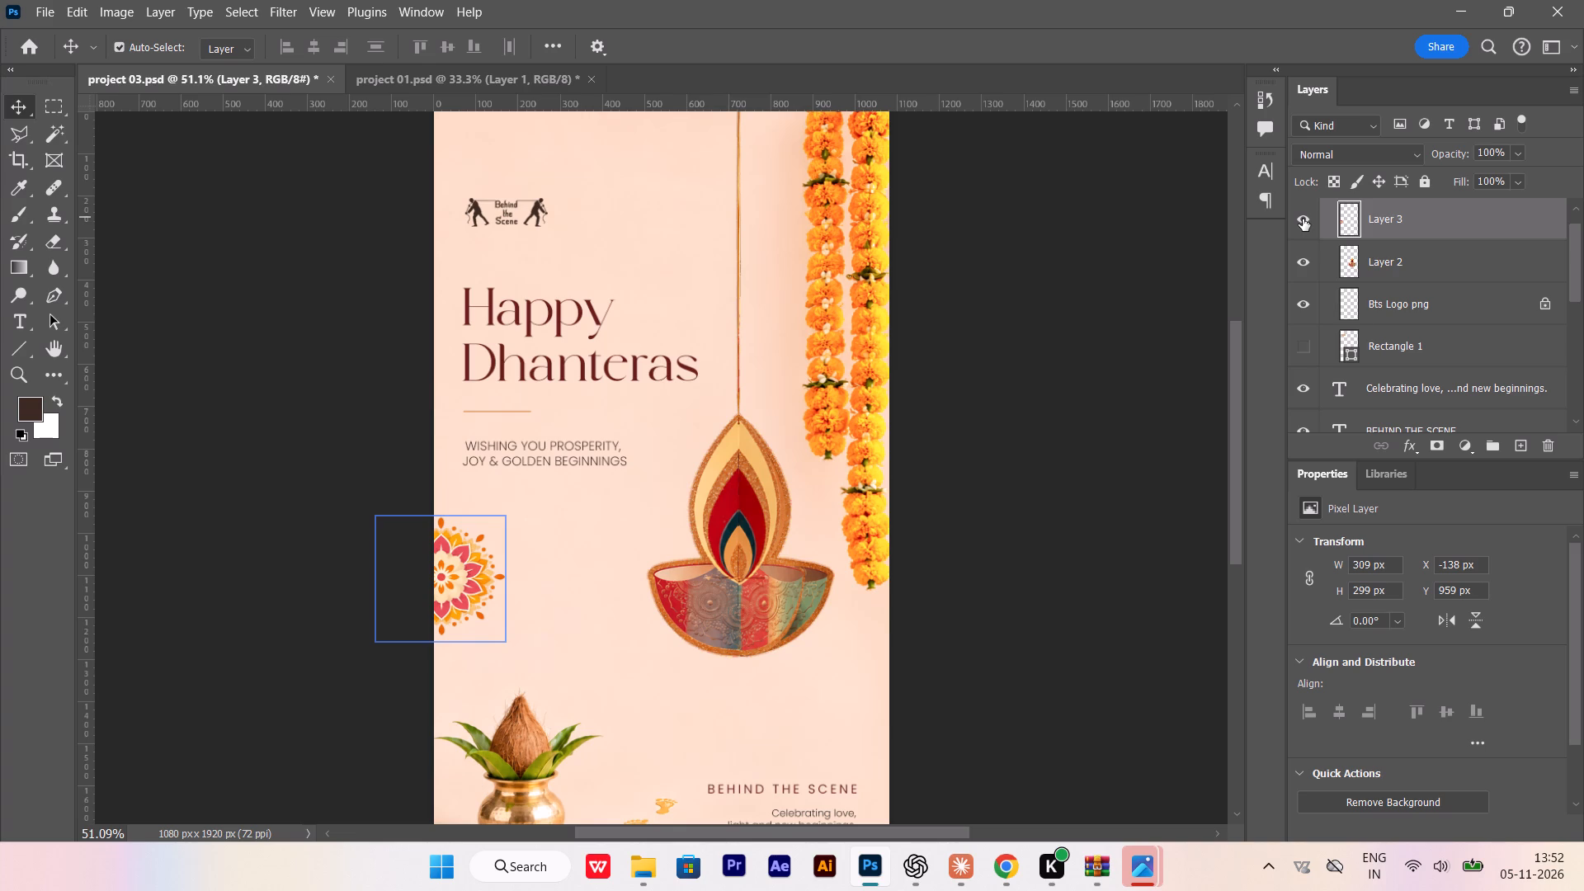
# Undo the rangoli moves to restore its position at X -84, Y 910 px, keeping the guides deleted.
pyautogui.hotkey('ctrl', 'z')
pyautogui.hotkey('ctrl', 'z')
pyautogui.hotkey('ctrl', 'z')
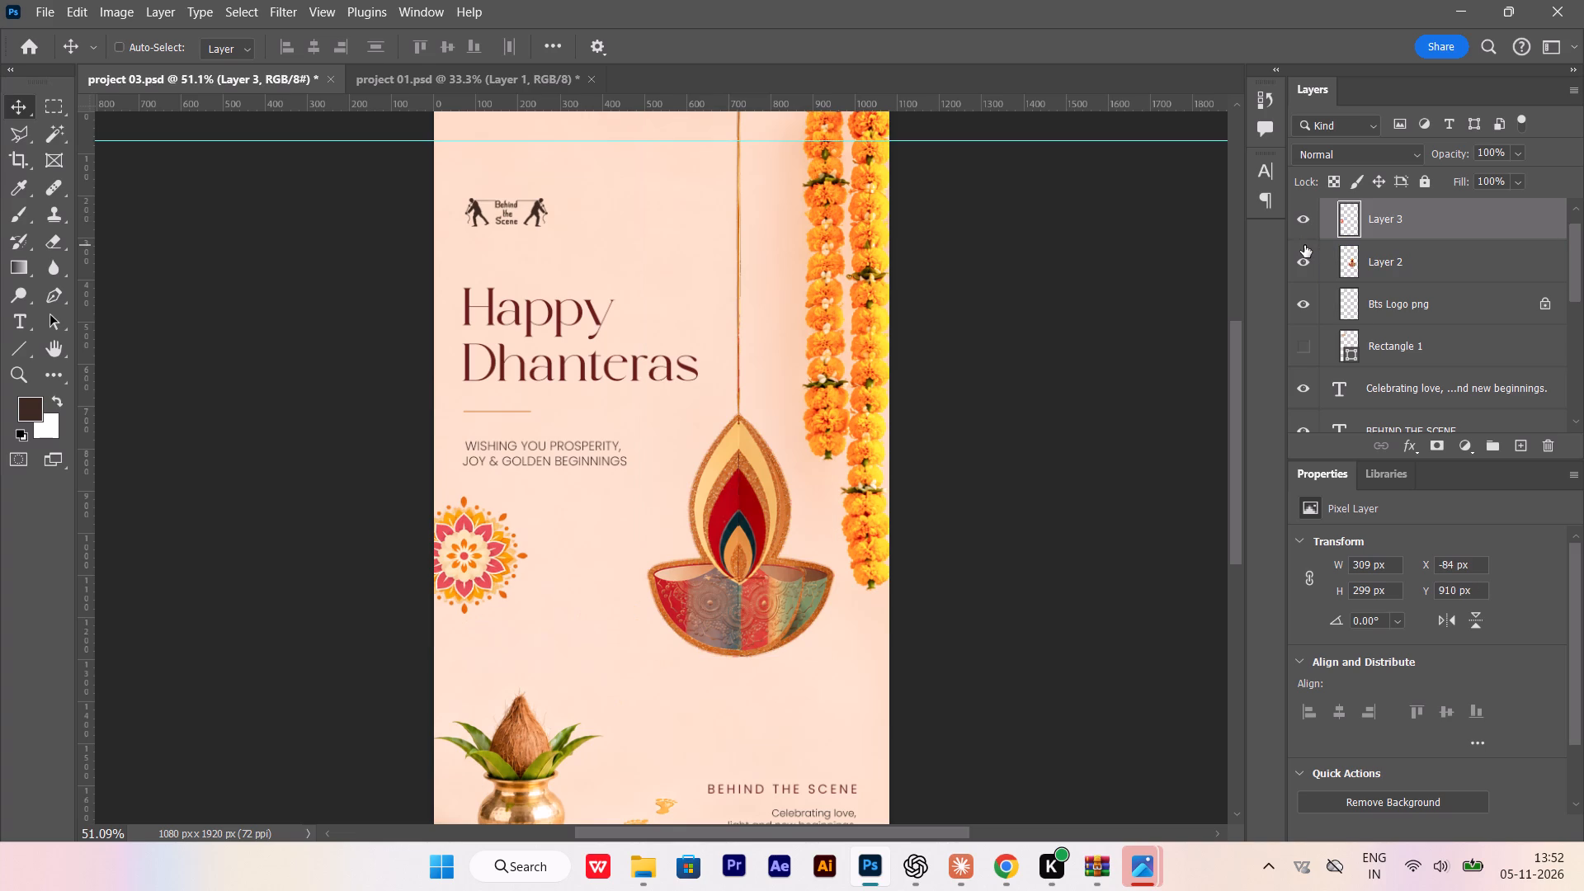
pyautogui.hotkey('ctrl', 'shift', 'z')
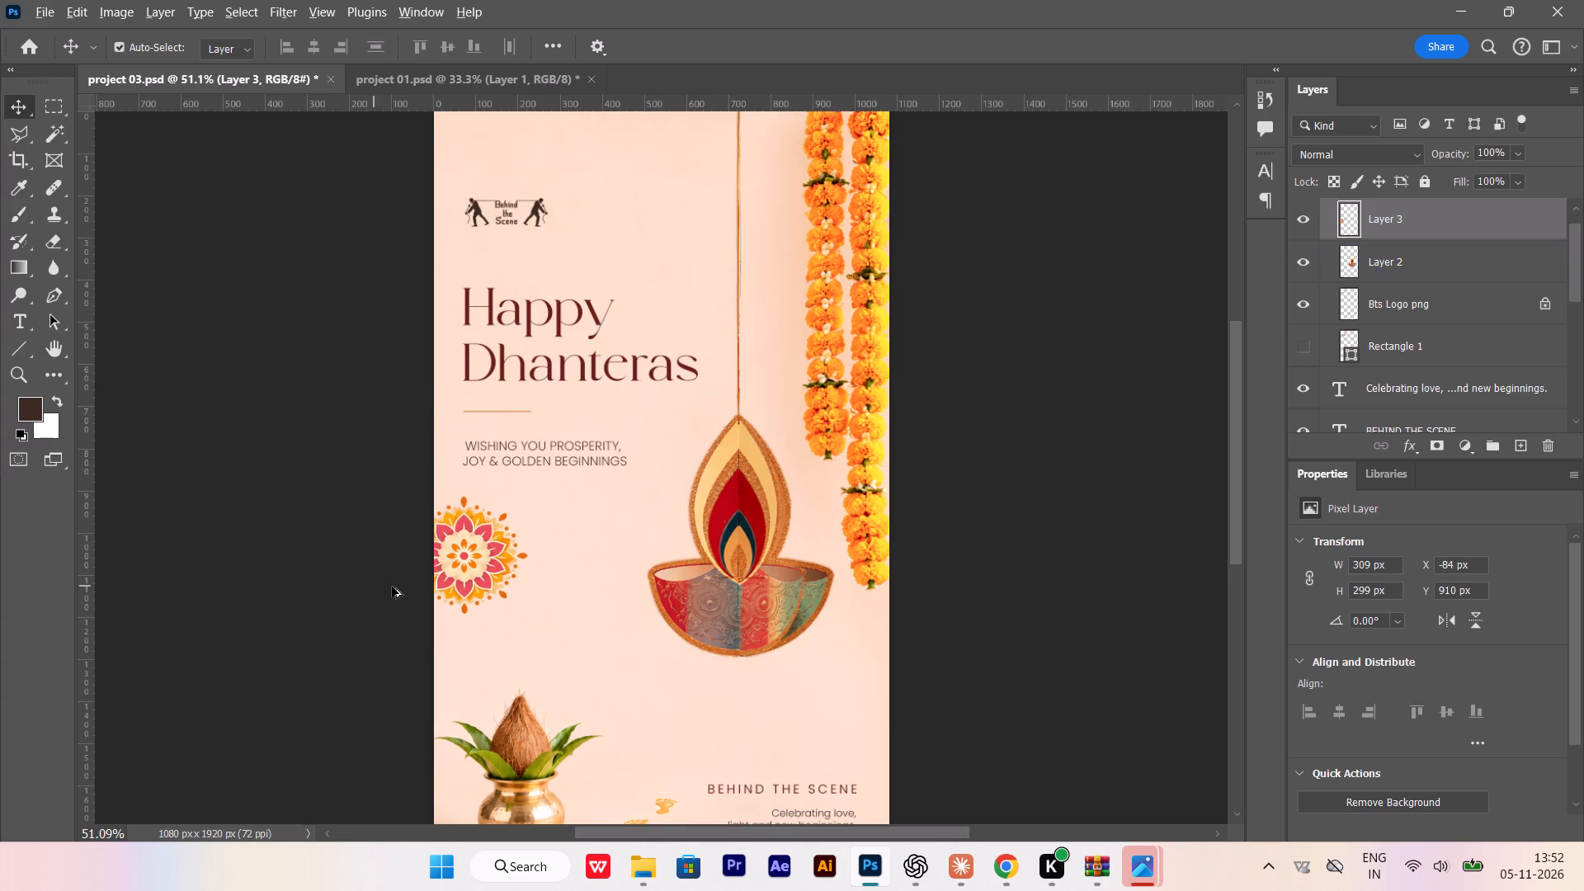
# Move the rangoli from the artboard's left edge to its bottom-right corner, partly cropped below the Behind the Scene text.
pyautogui.keyDown('alt'); pyautogui.scroll(3, 469, 579); pyautogui.keyUp('alt')
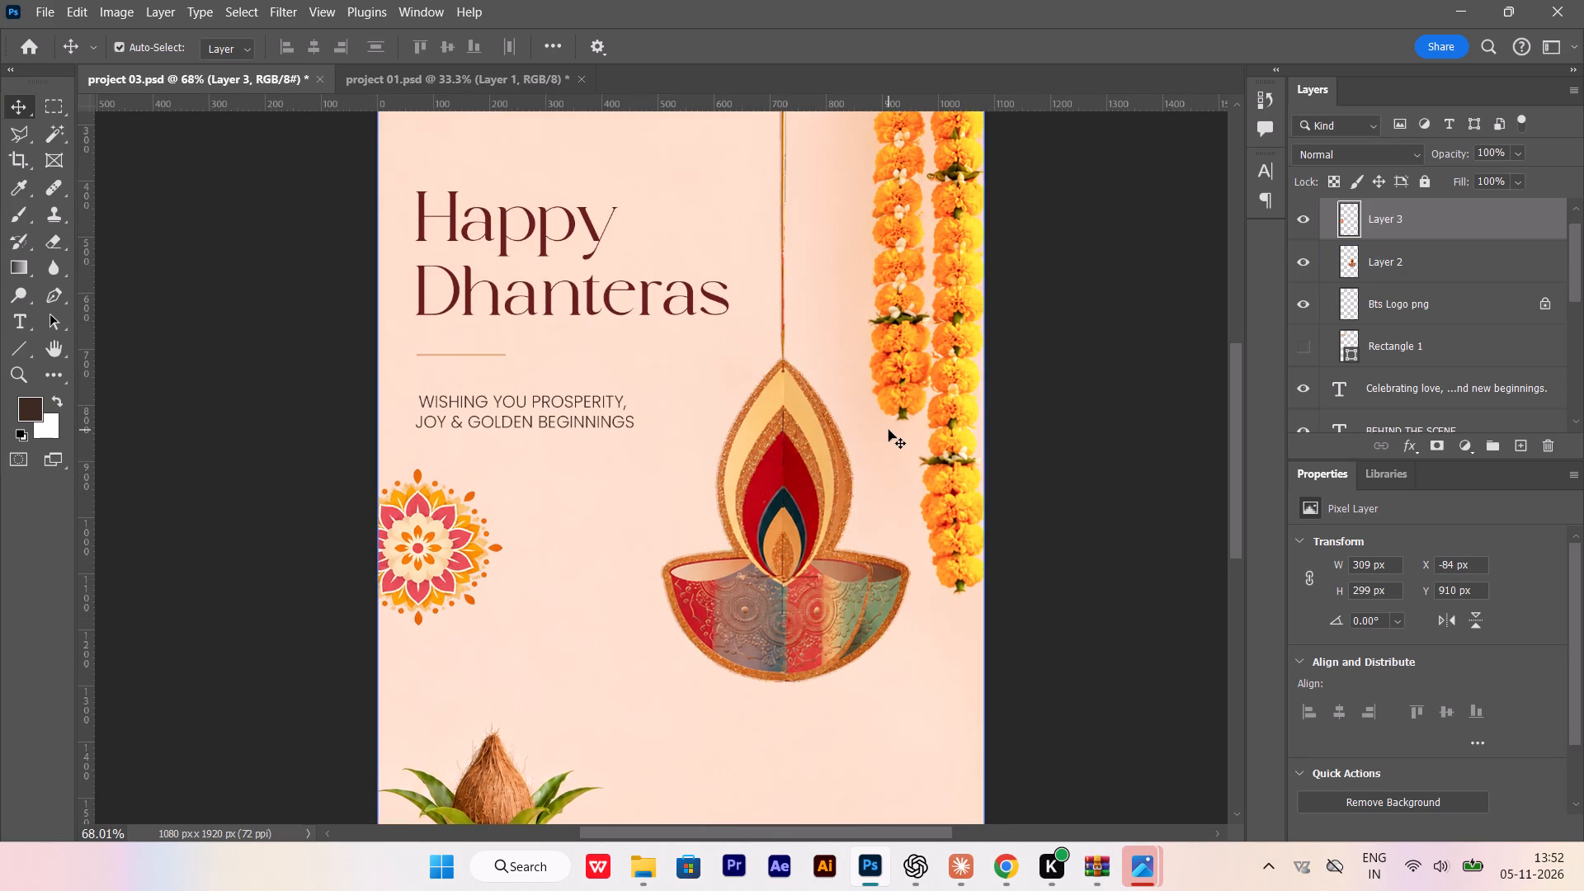
pyautogui.write('fff')
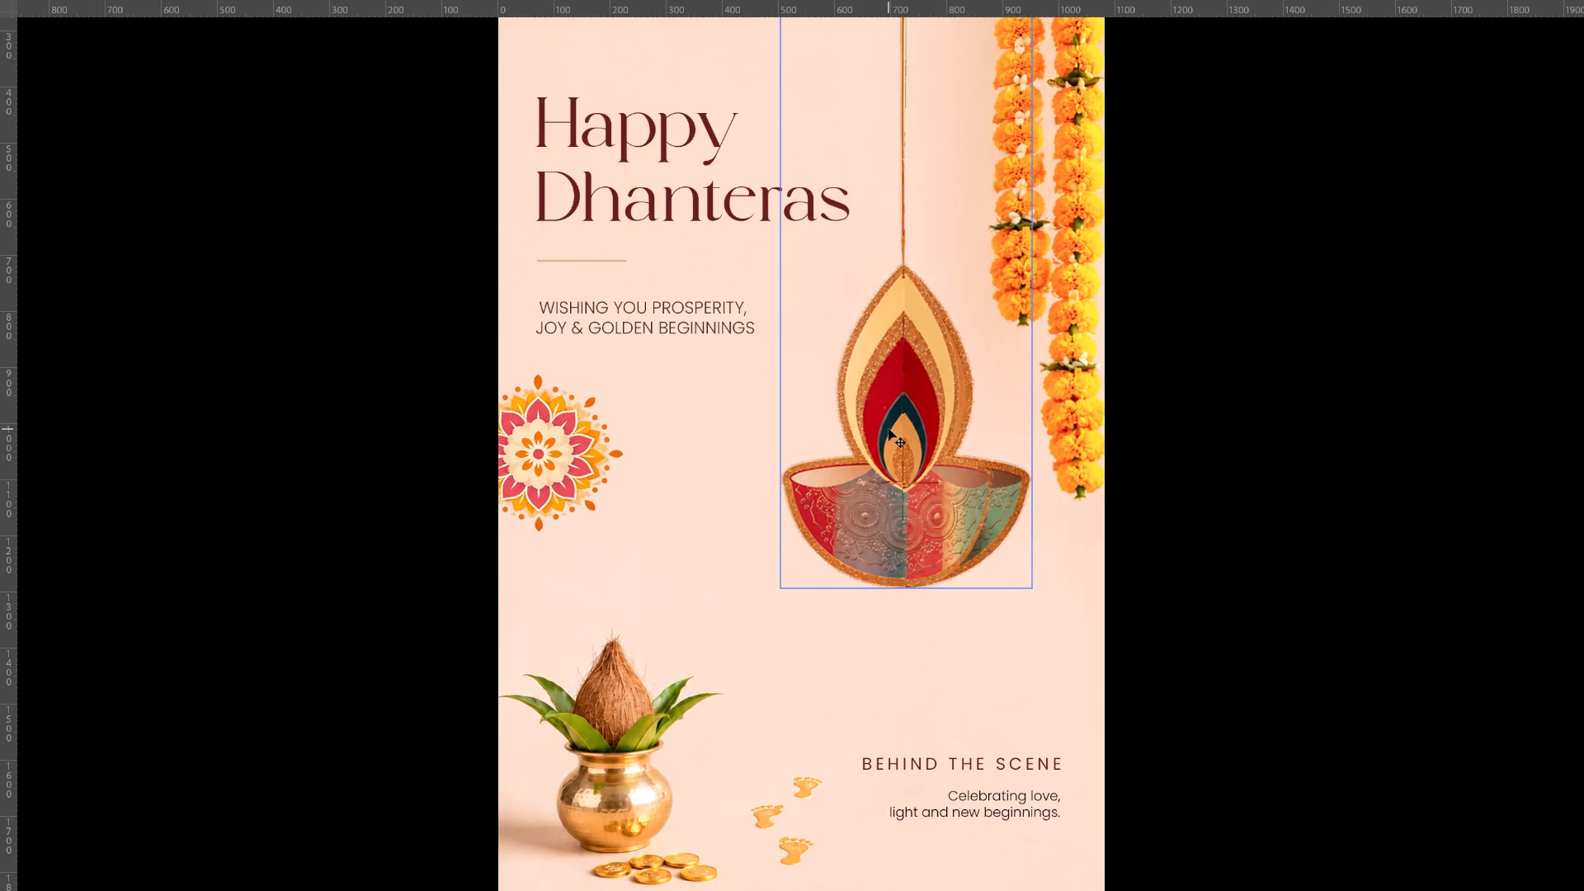
pyautogui.hotkey('ctrl', '0')
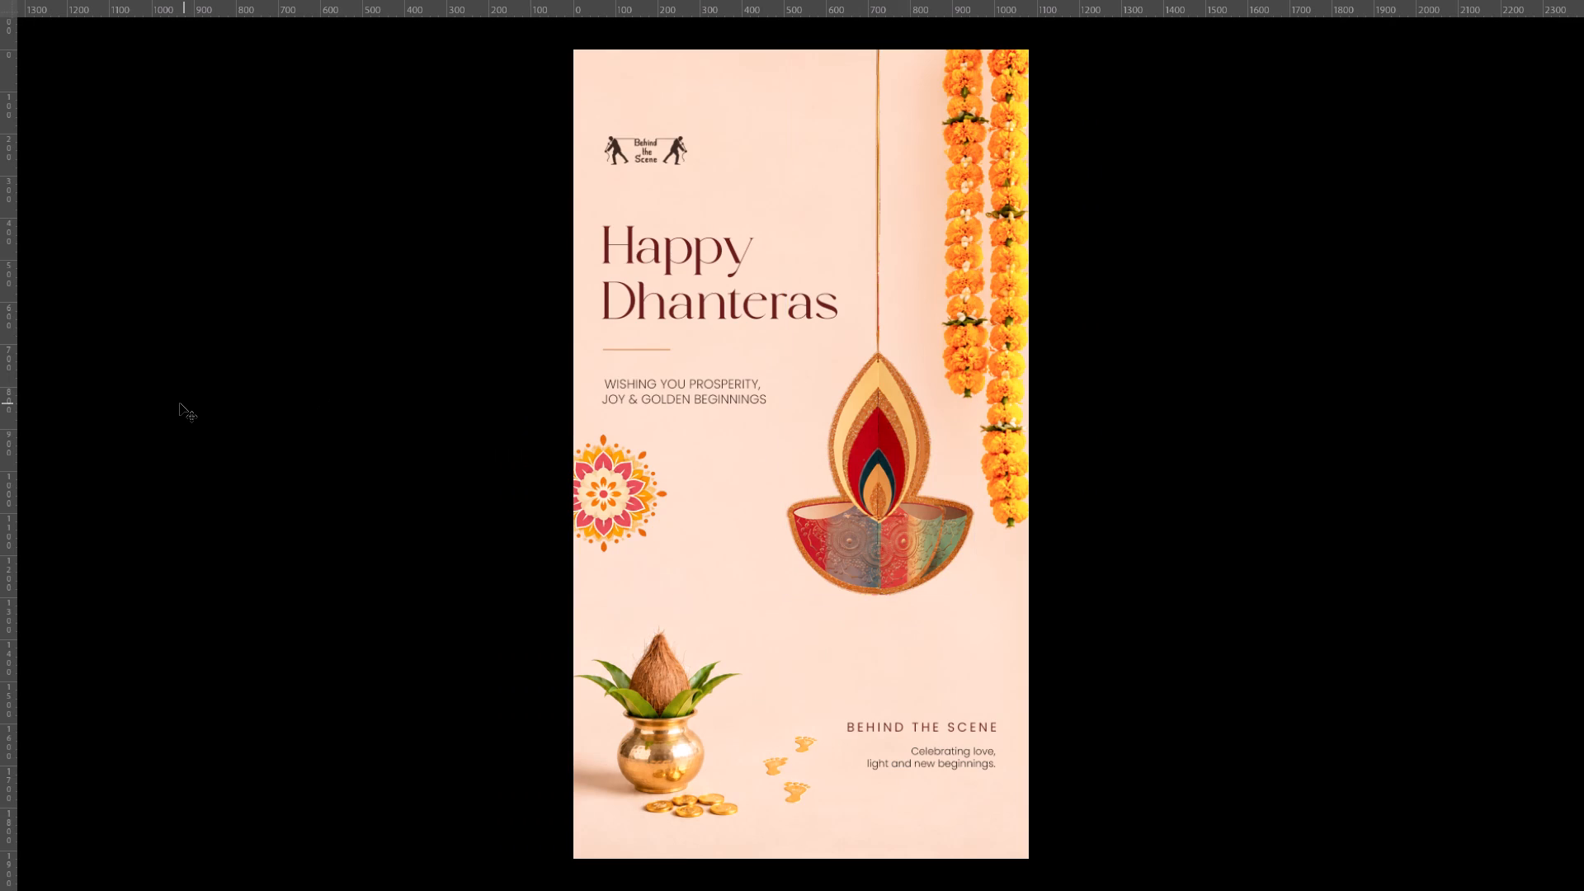
pyautogui.moveTo(582, 505); pyautogui.dragTo(582, 521)
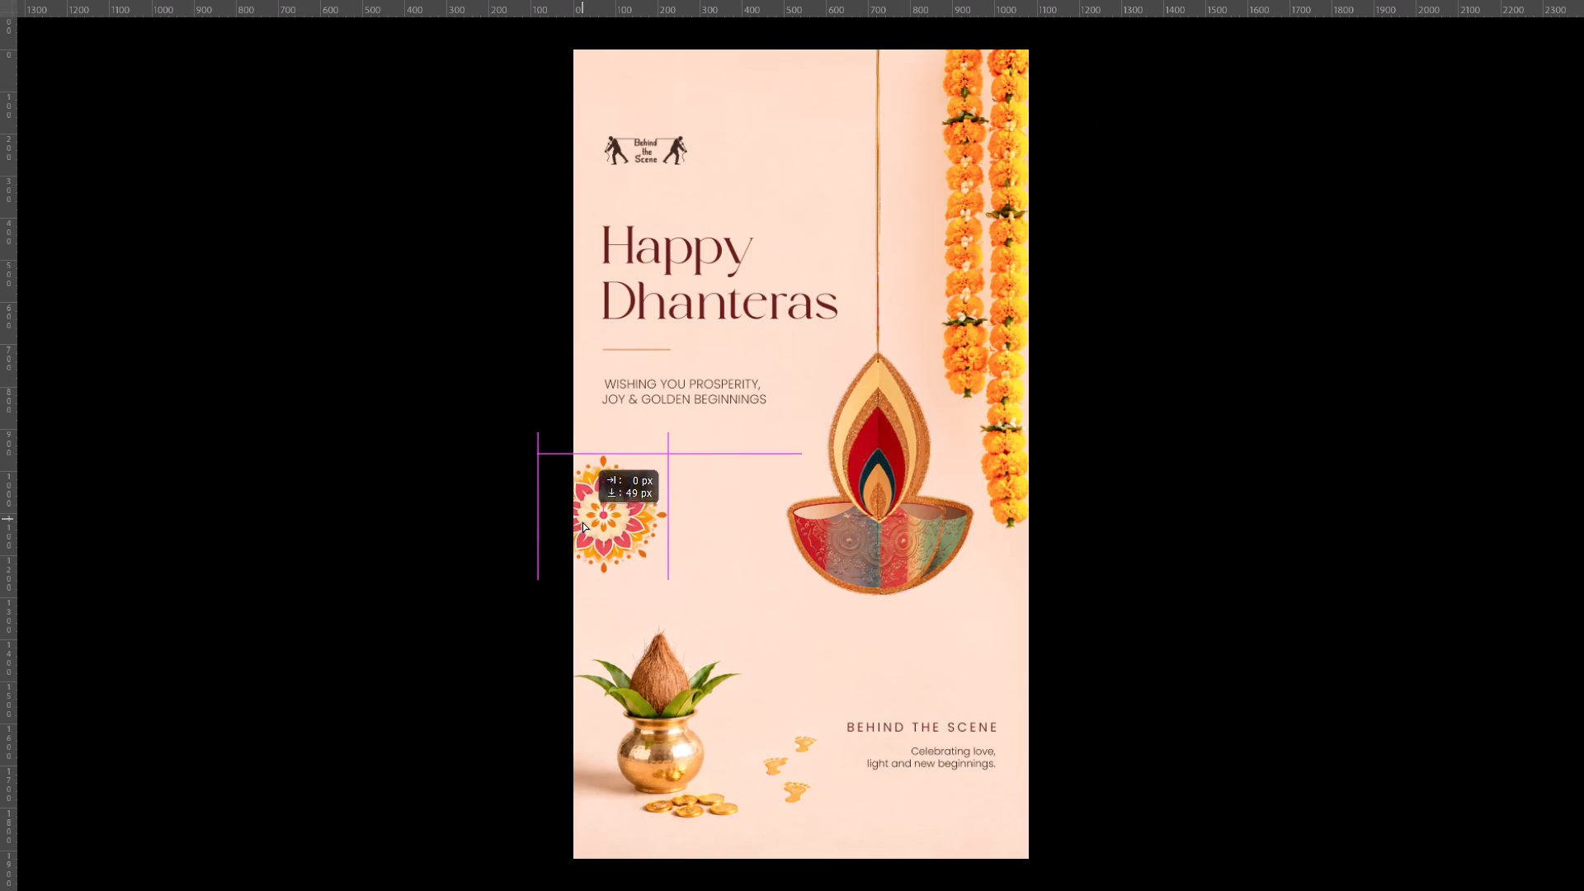
pyautogui.moveTo(582, 521); pyautogui.dragTo(583, 542)
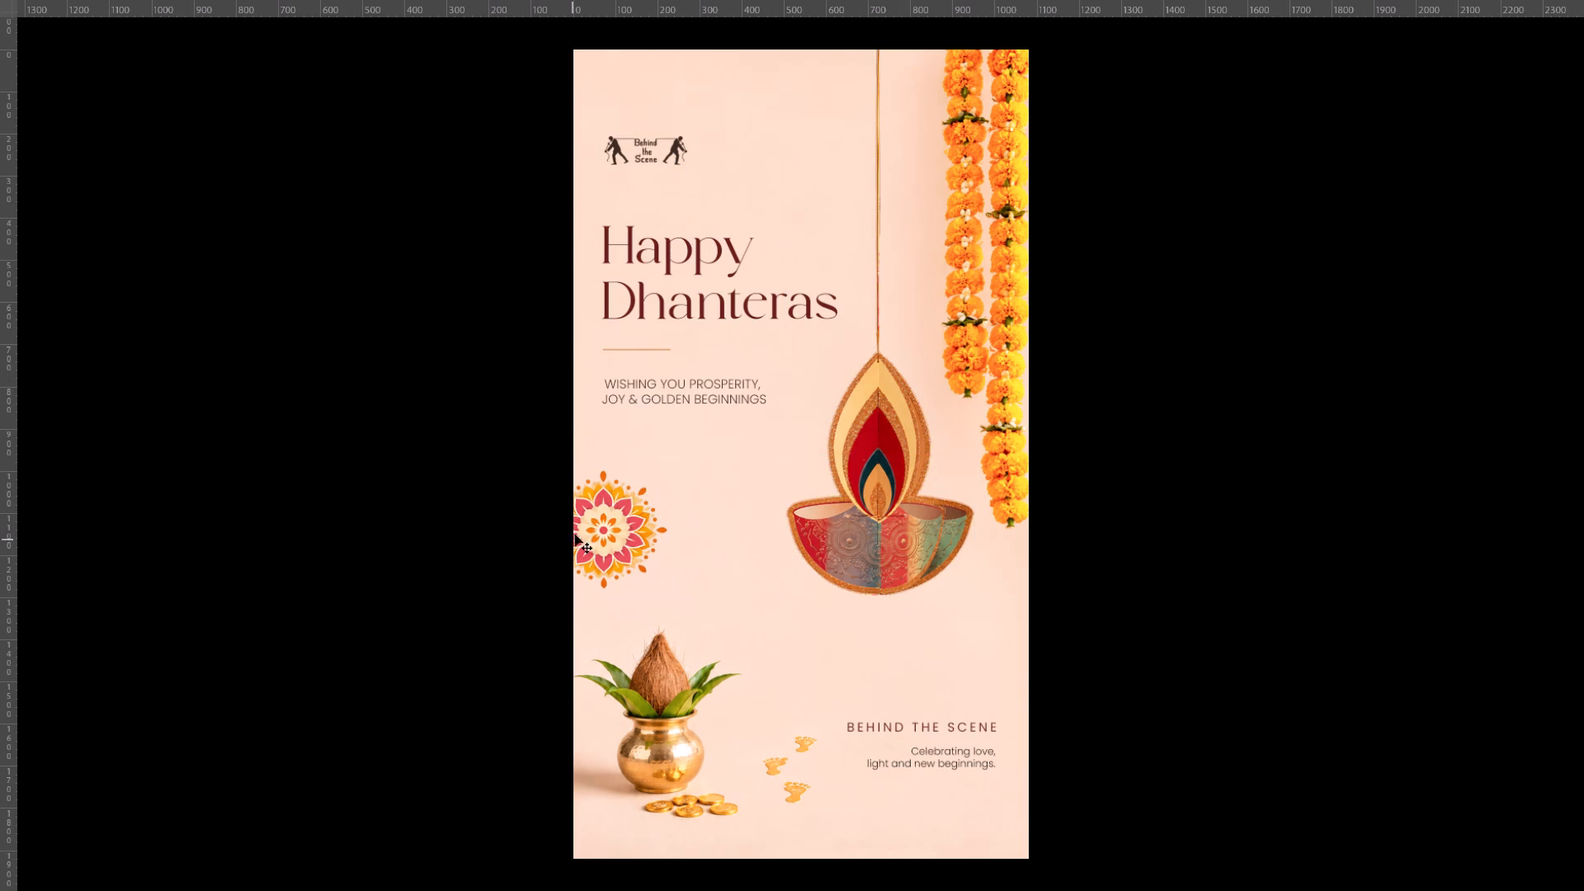
pyautogui.moveTo(592, 535); pyautogui.dragTo(639, 530)
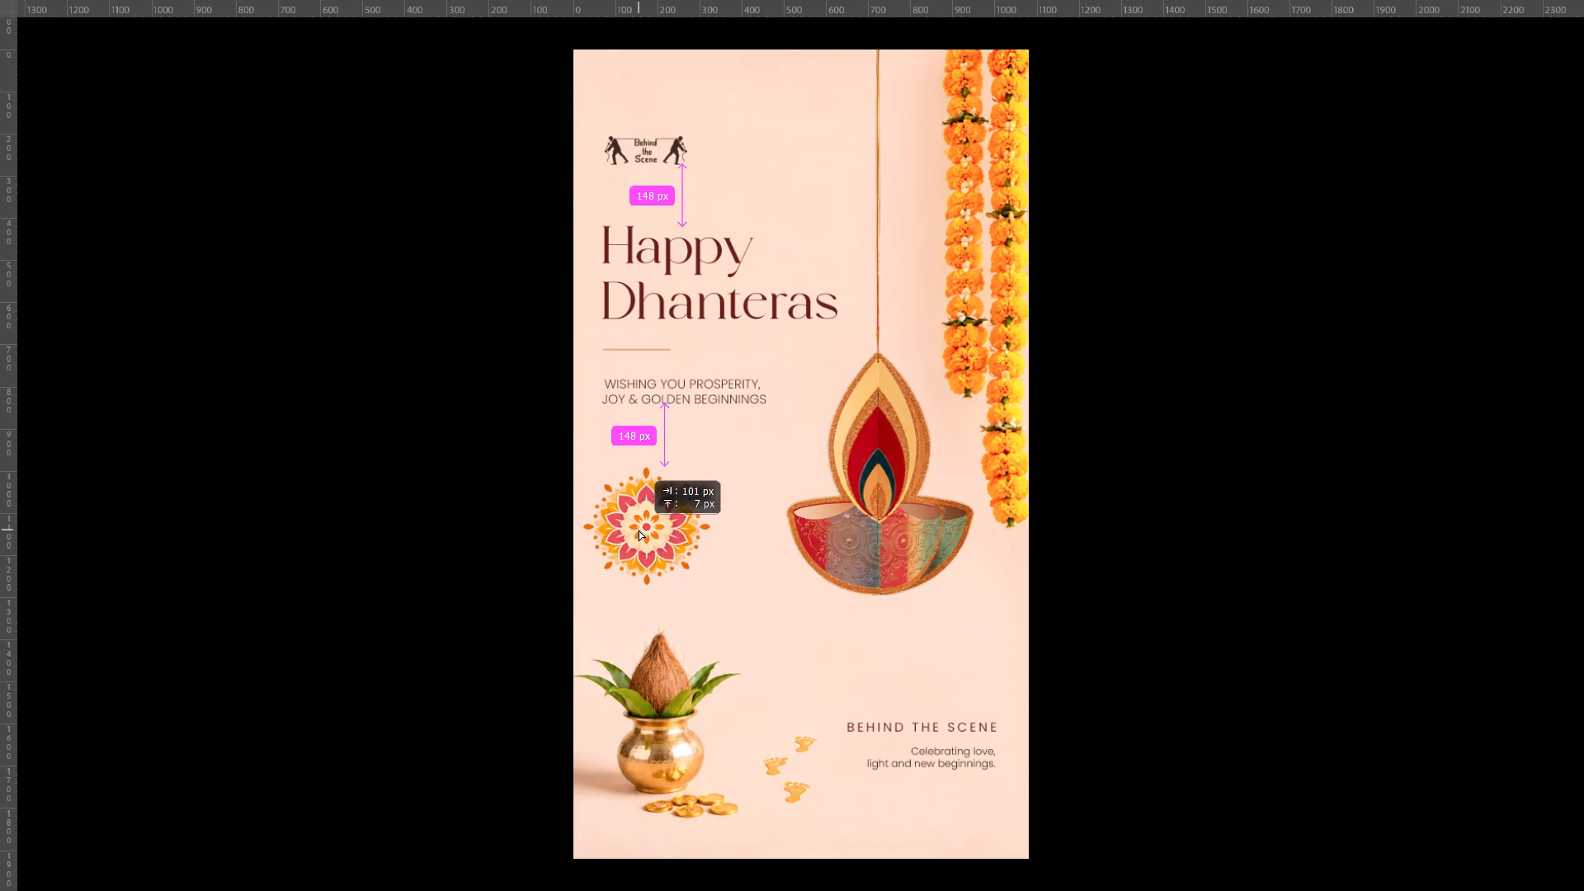
pyautogui.moveTo(639, 530); pyautogui.dragTo(703, 506)
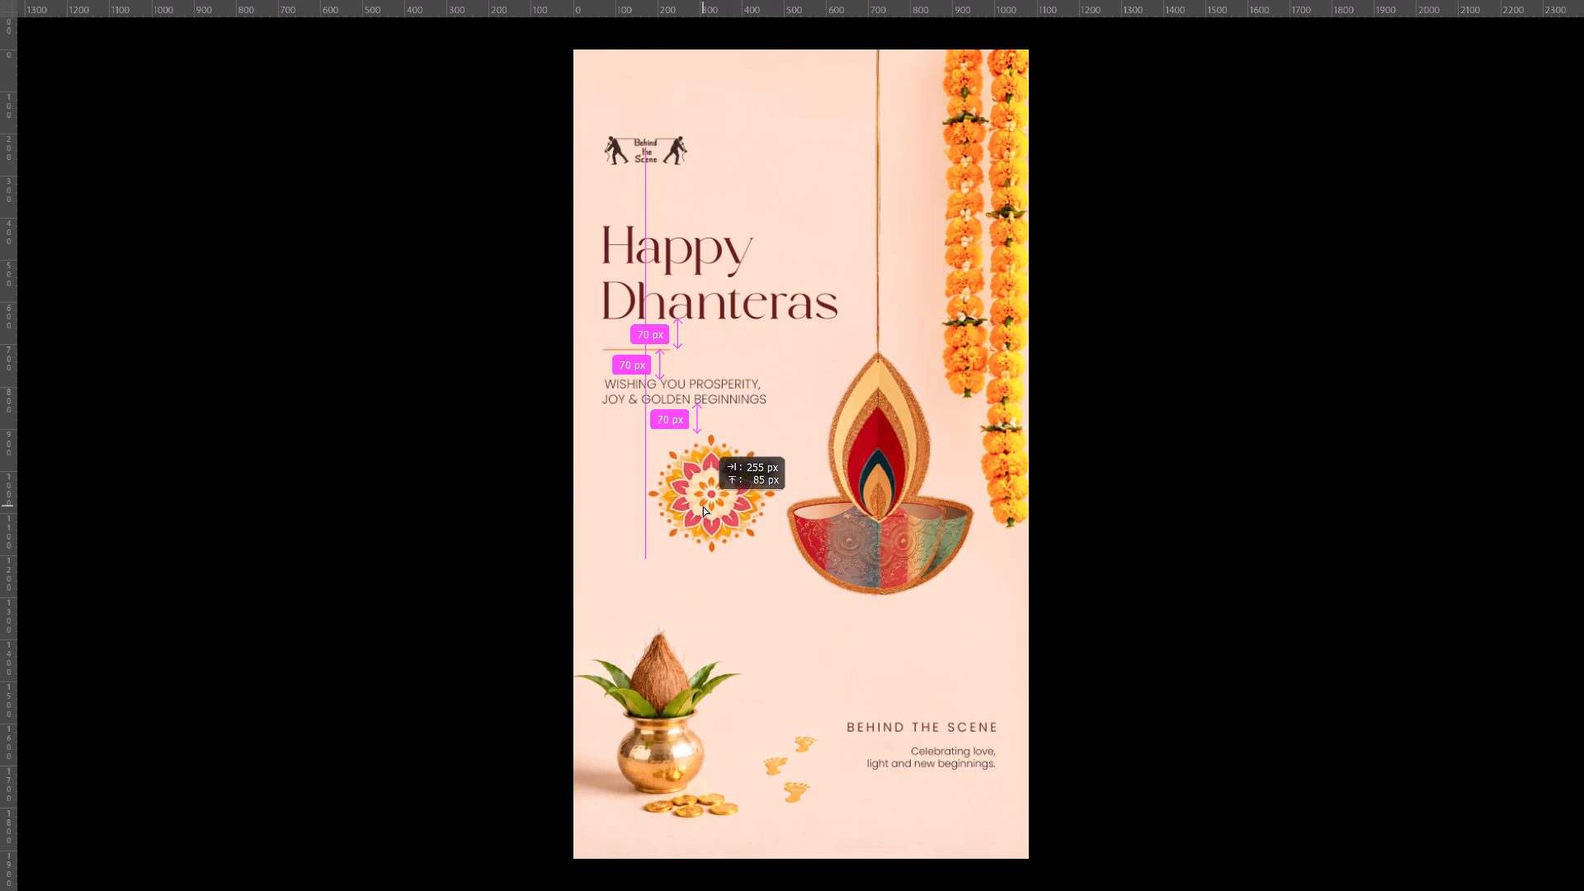
pyautogui.moveTo(703, 506); pyautogui.dragTo(946, 795)
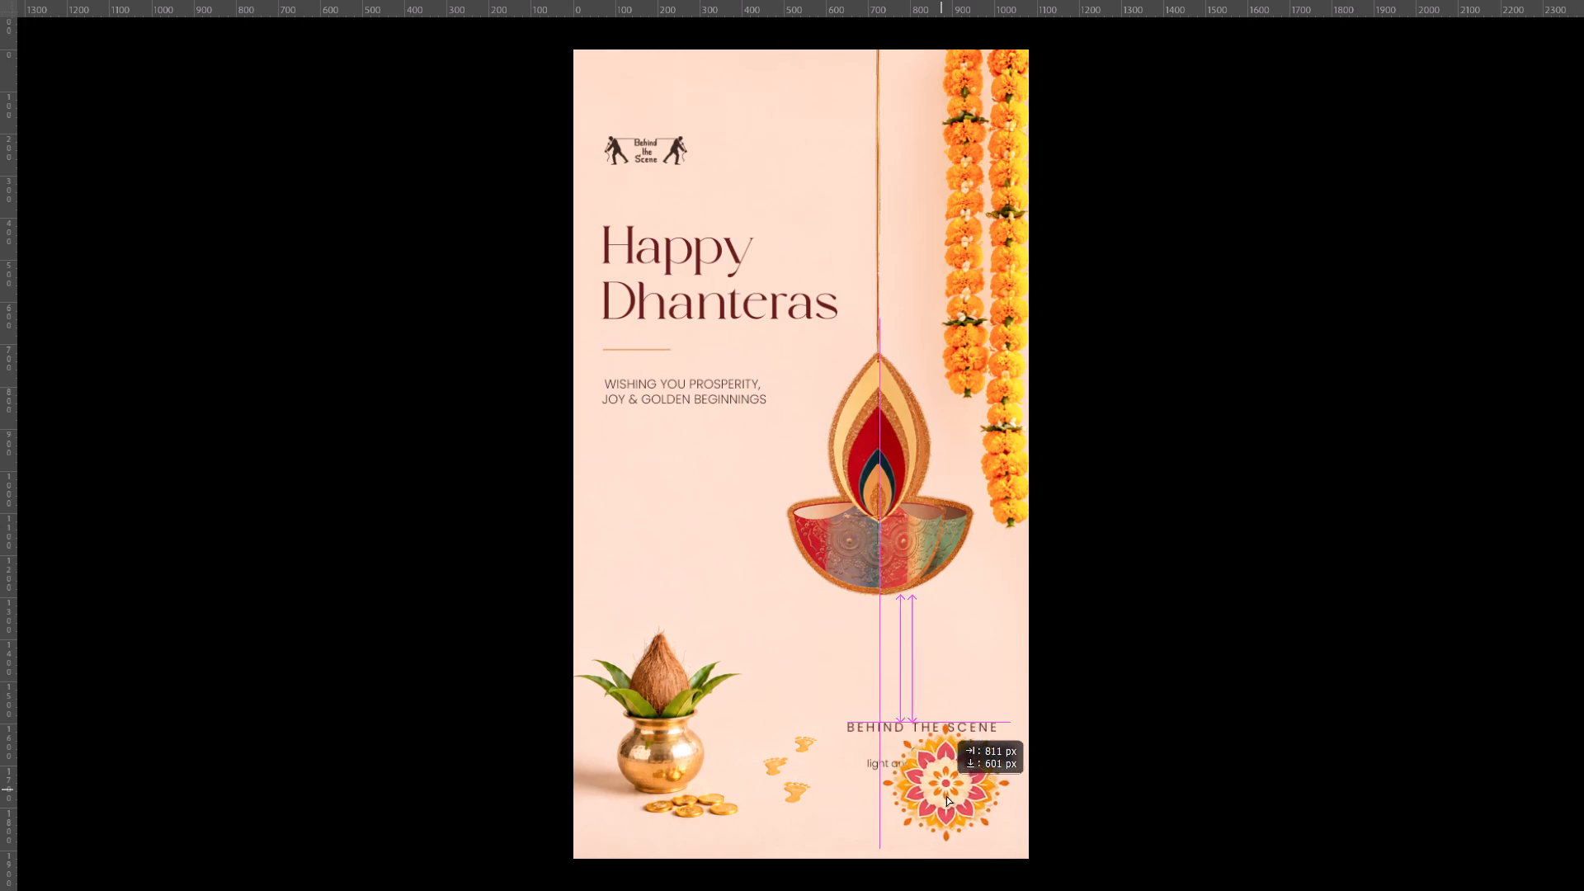
pyautogui.moveTo(946, 795); pyautogui.dragTo(998, 855)
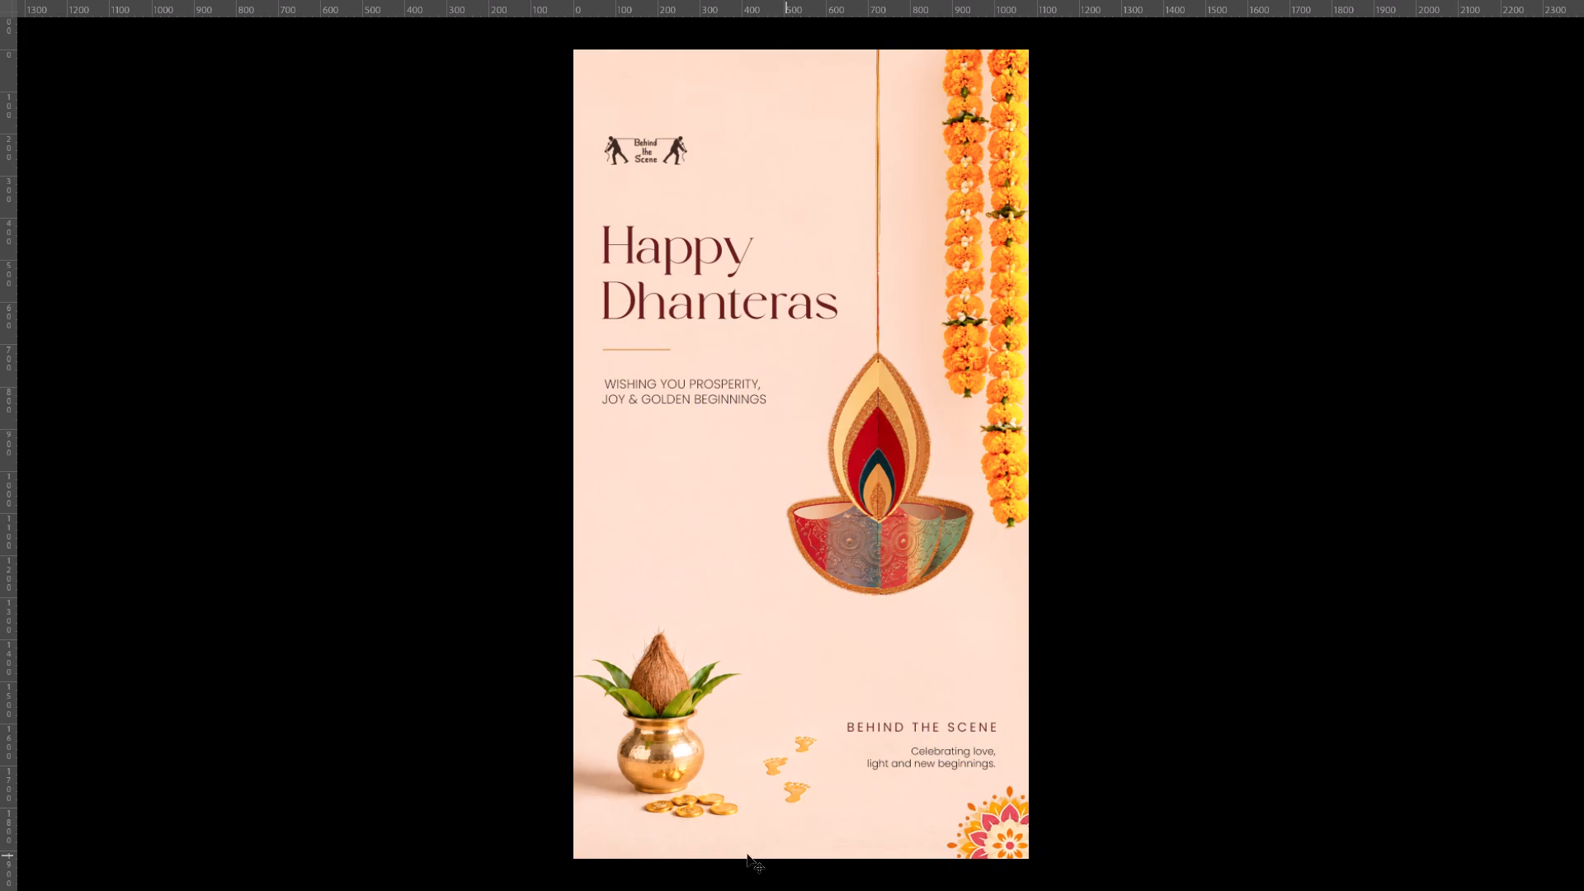
# Raise the BEHIND THE SCENE heading and its Celebrating love text together by about 110 px, keeping their horizontal alignment.
pyautogui.keyDown('alt'); pyautogui.scroll(1, 947, 747); pyautogui.keyUp('alt')
pyautogui.click(926, 726)
pyautogui.keyDown('shift'); pyautogui.click(938, 753); pyautogui.keyUp('shift')
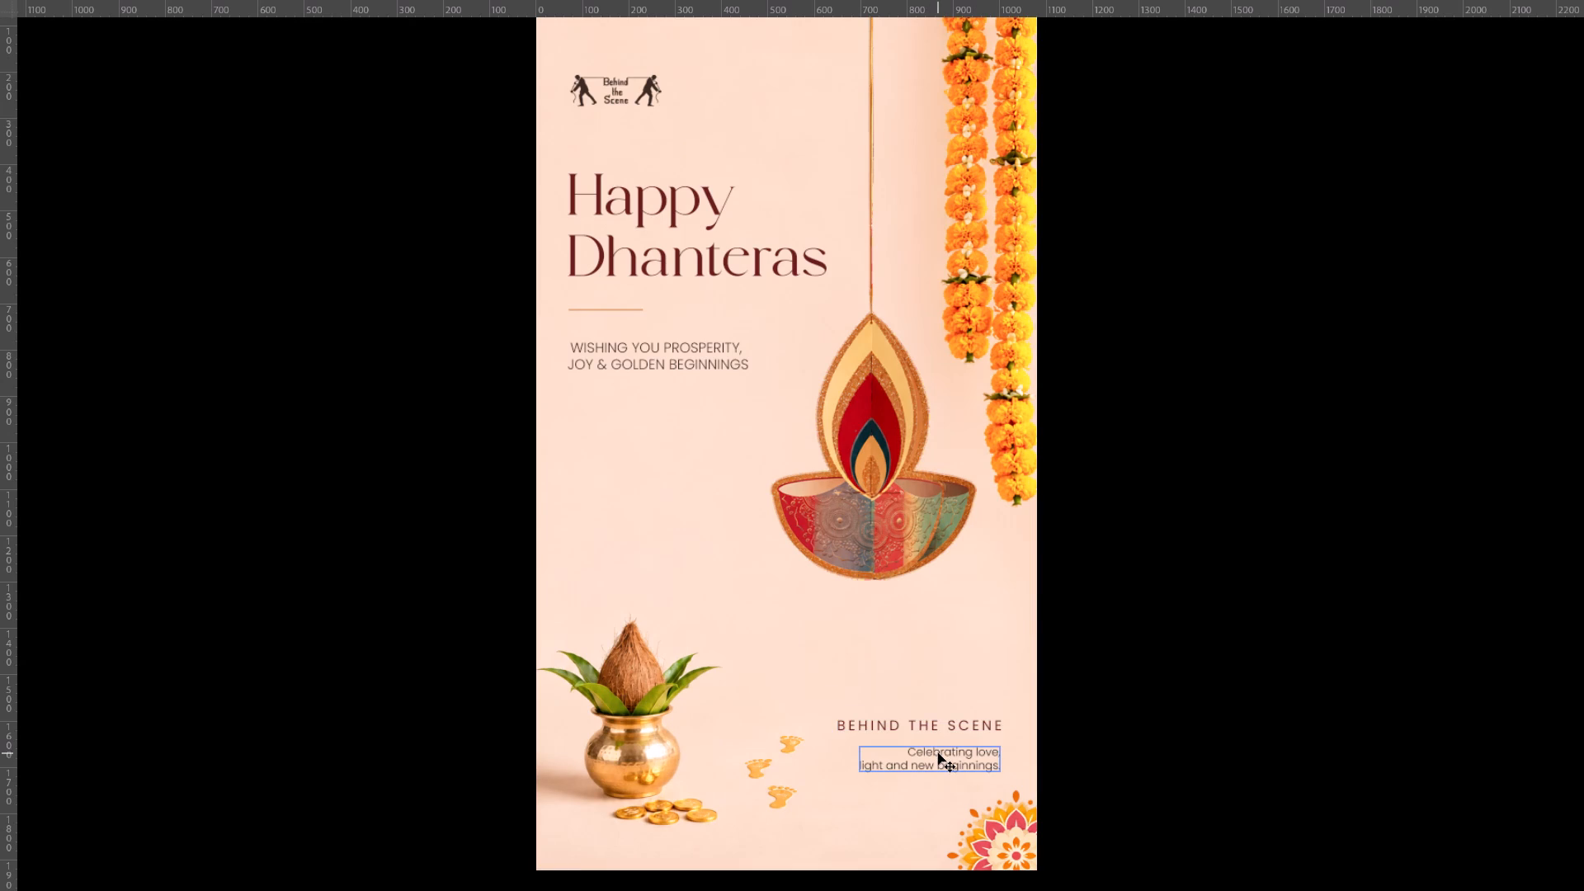
pyautogui.moveTo(942, 727); pyautogui.dragTo(950, 700)
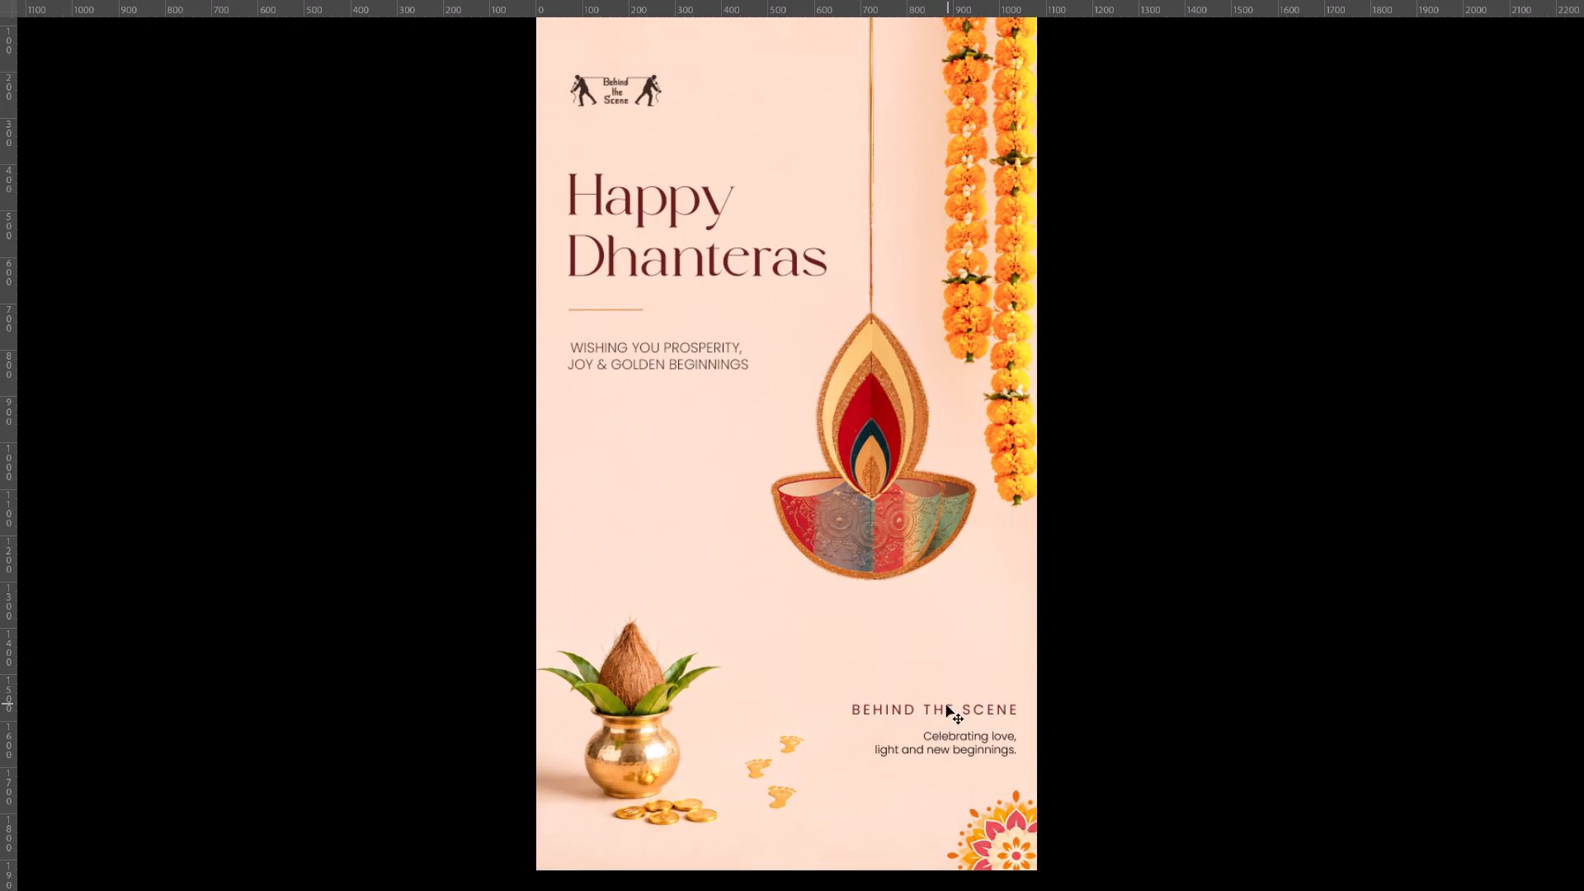
pyautogui.hotkey('ctrl', 'z')
pyautogui.hotkey('shift', 'Up')
pyautogui.hotkey('shift', 'Up')
pyautogui.hotkey('shift', 'Up')
pyautogui.hotkey('shift', 'Up')
pyautogui.hotkey('shift', 'Up')
pyautogui.hotkey('shift', 'Up')
pyautogui.hotkey('shift', 'Up')
pyautogui.hotkey('shift', 'Up')
pyautogui.hotkey('shift', 'Up')
pyautogui.hotkey('shift', 'Up')
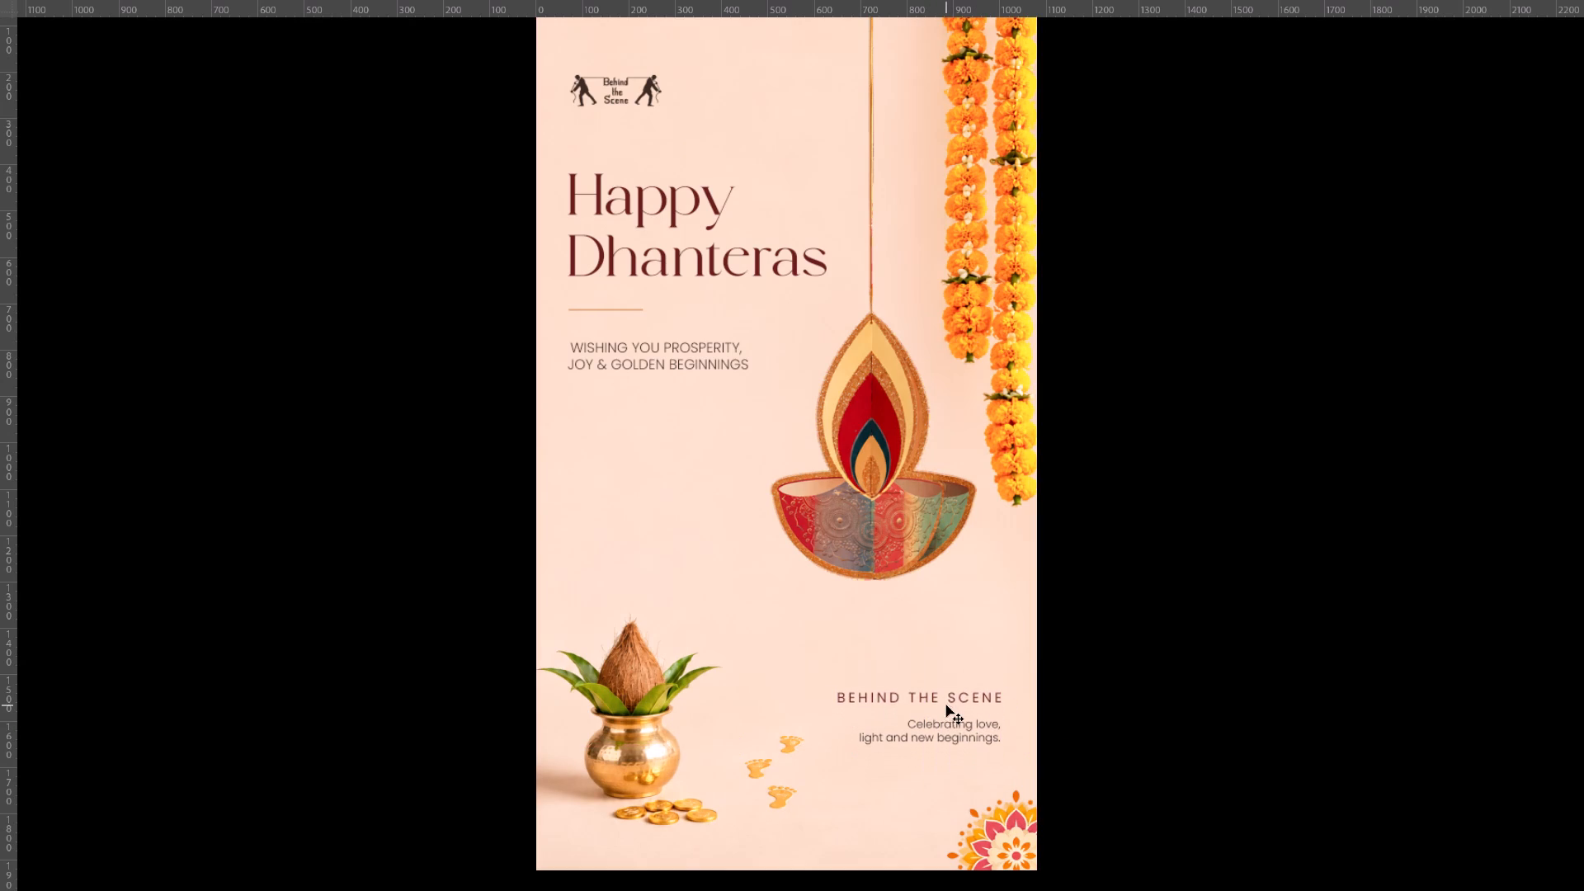
pyautogui.hotkey('shift', 'Up')
pyautogui.hotkey('shift', 'Up')
# Shift the rangoli about 30 px up and 30 px inward from the artboard's bottom-right corner.
pyautogui.scroll(-6, 946, 699)
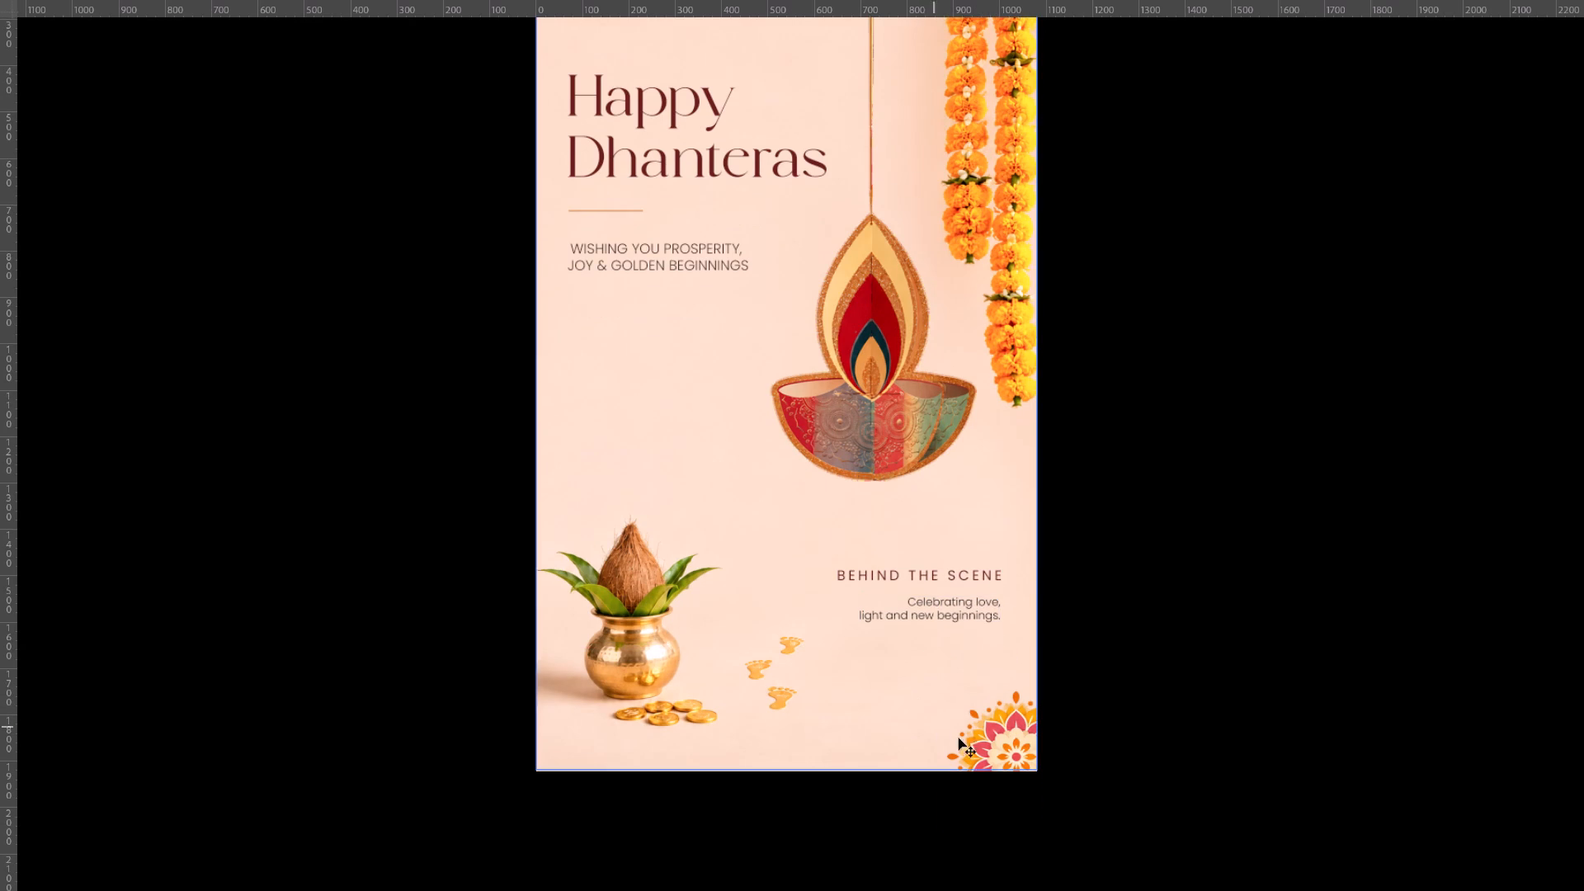
pyautogui.keyDown('alt'); pyautogui.scroll(-4, 884, 764); pyautogui.keyUp('alt')
pyautogui.scroll(4, 889, 750)
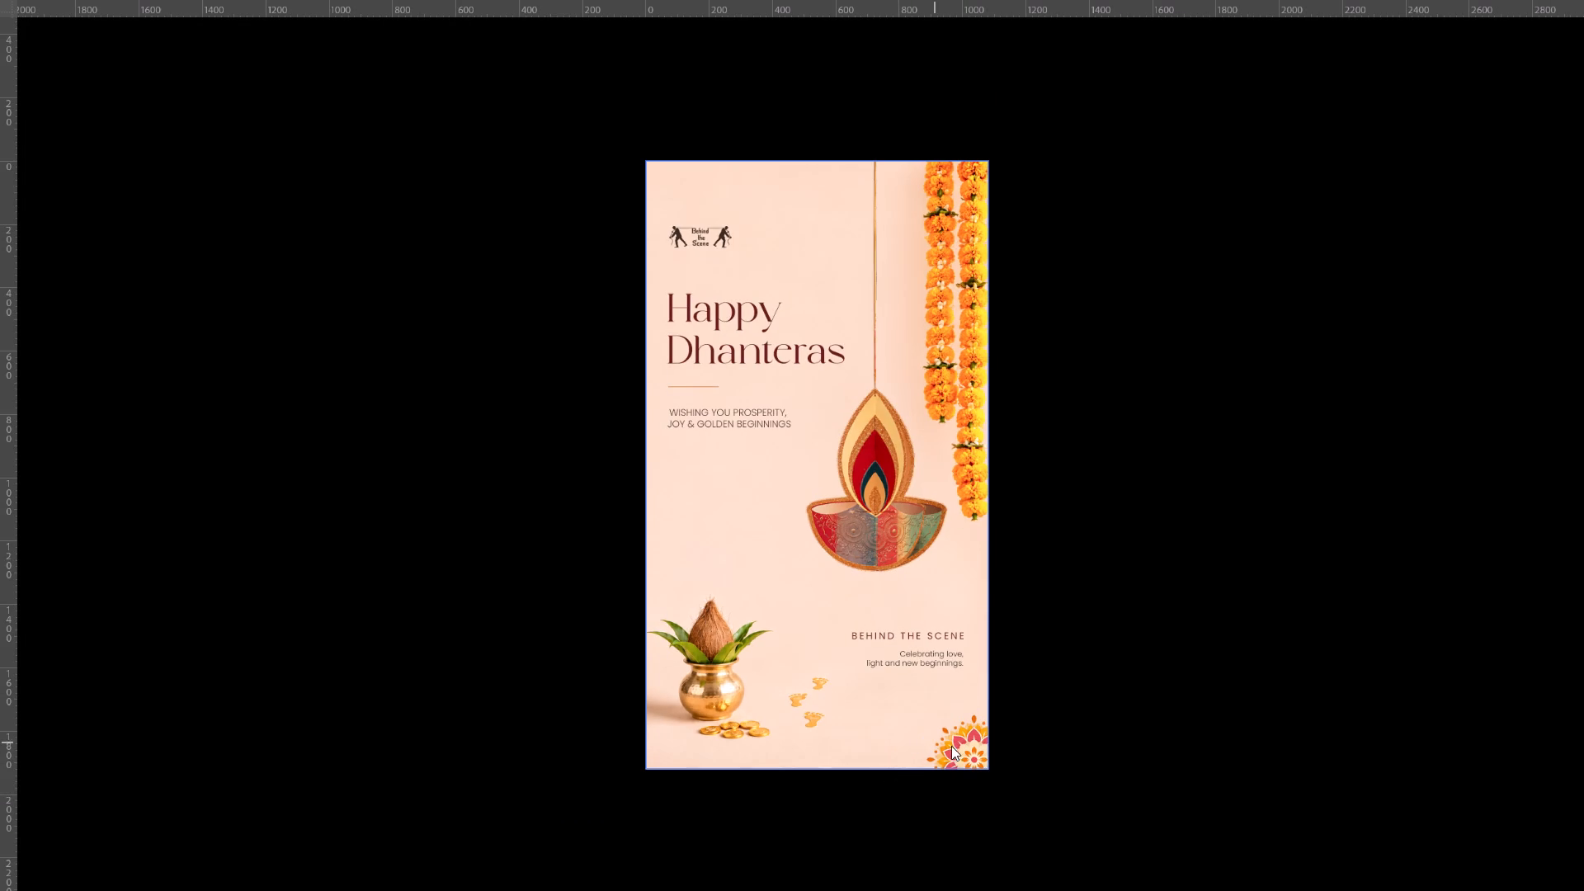
pyautogui.moveTo(960, 744); pyautogui.dragTo(949, 731)
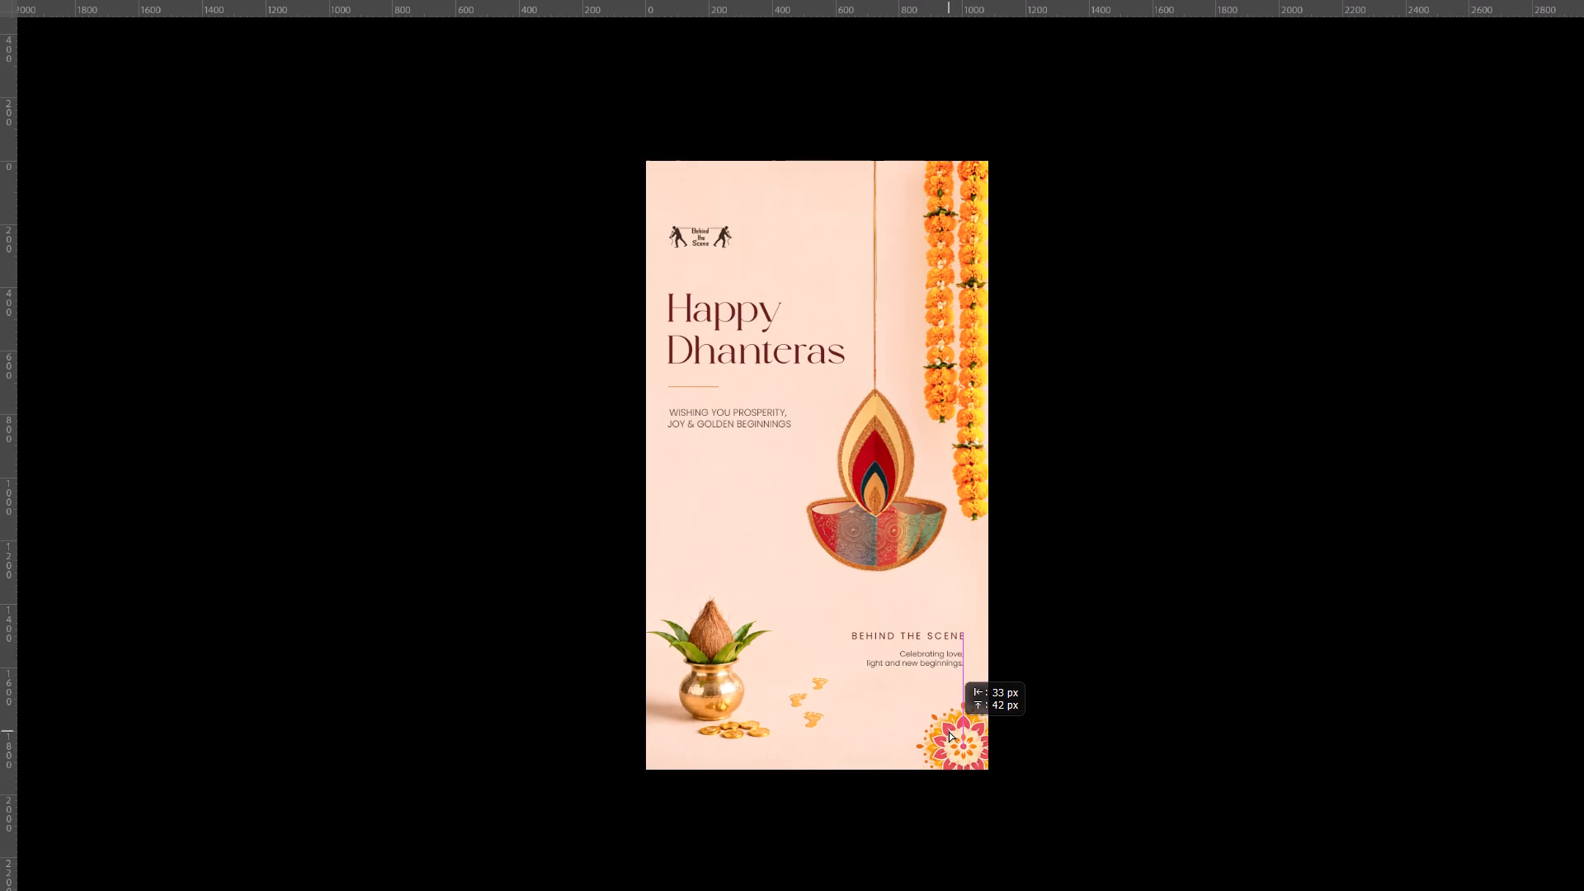
pyautogui.moveTo(949, 731); pyautogui.dragTo(954, 734)
# Scale the rangoli up proportionally to about 390 px wide and nudge it about 11 px left and 8 px down.
pyautogui.hotkey('ctrl', 't')
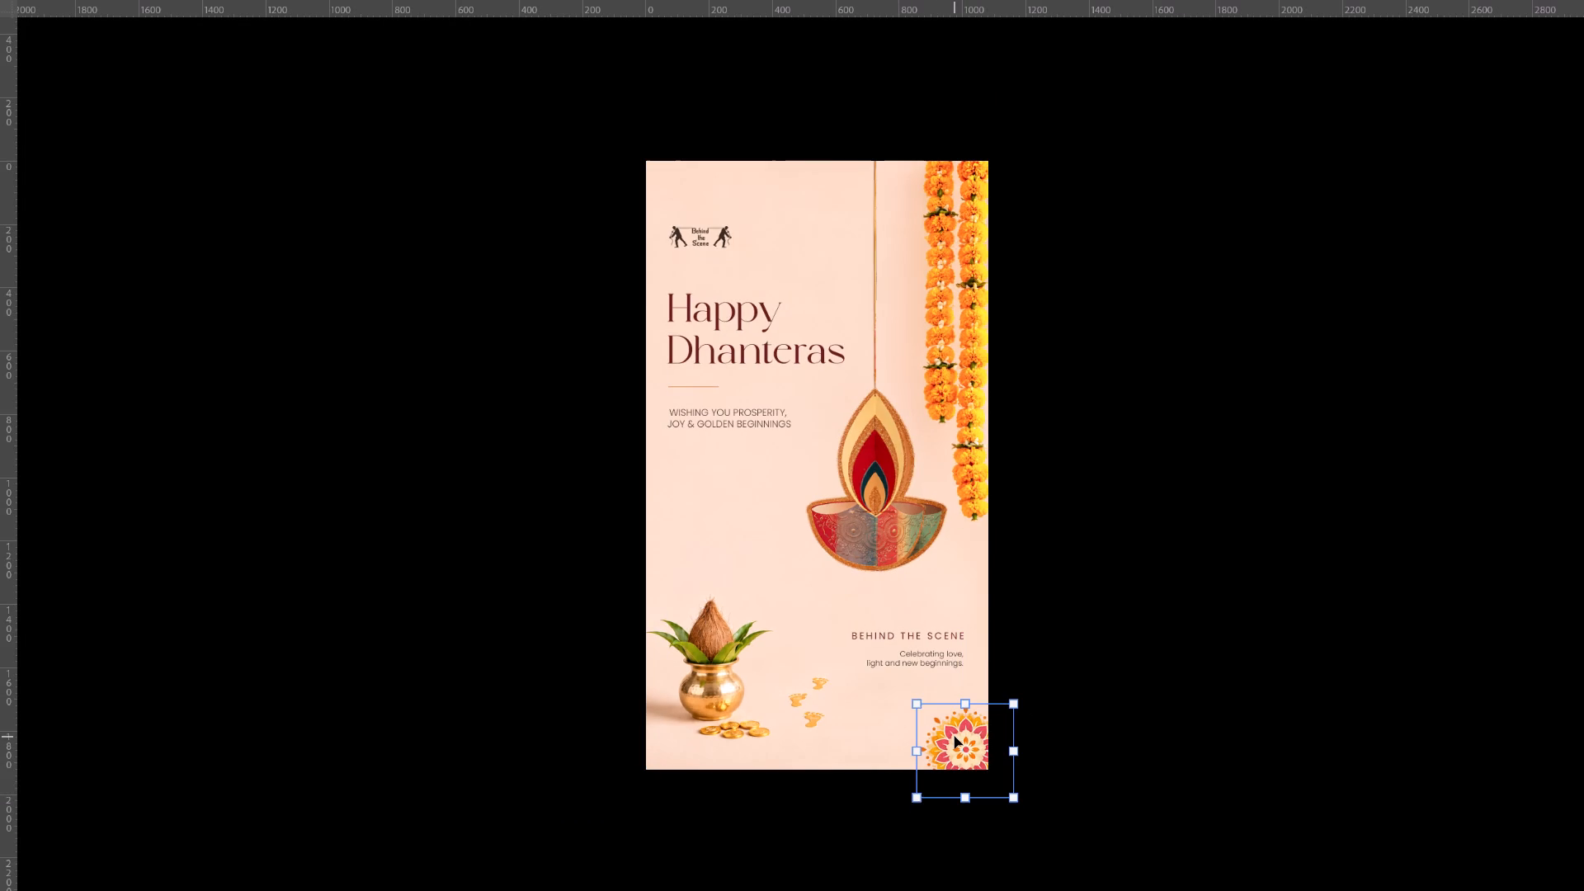
pyautogui.keyDown('alt'); pyautogui.keyDown('shift'); pyautogui.moveTo(912, 799); pyautogui.dragTo(897, 809); pyautogui.keyUp('shift'); pyautogui.keyUp('alt')
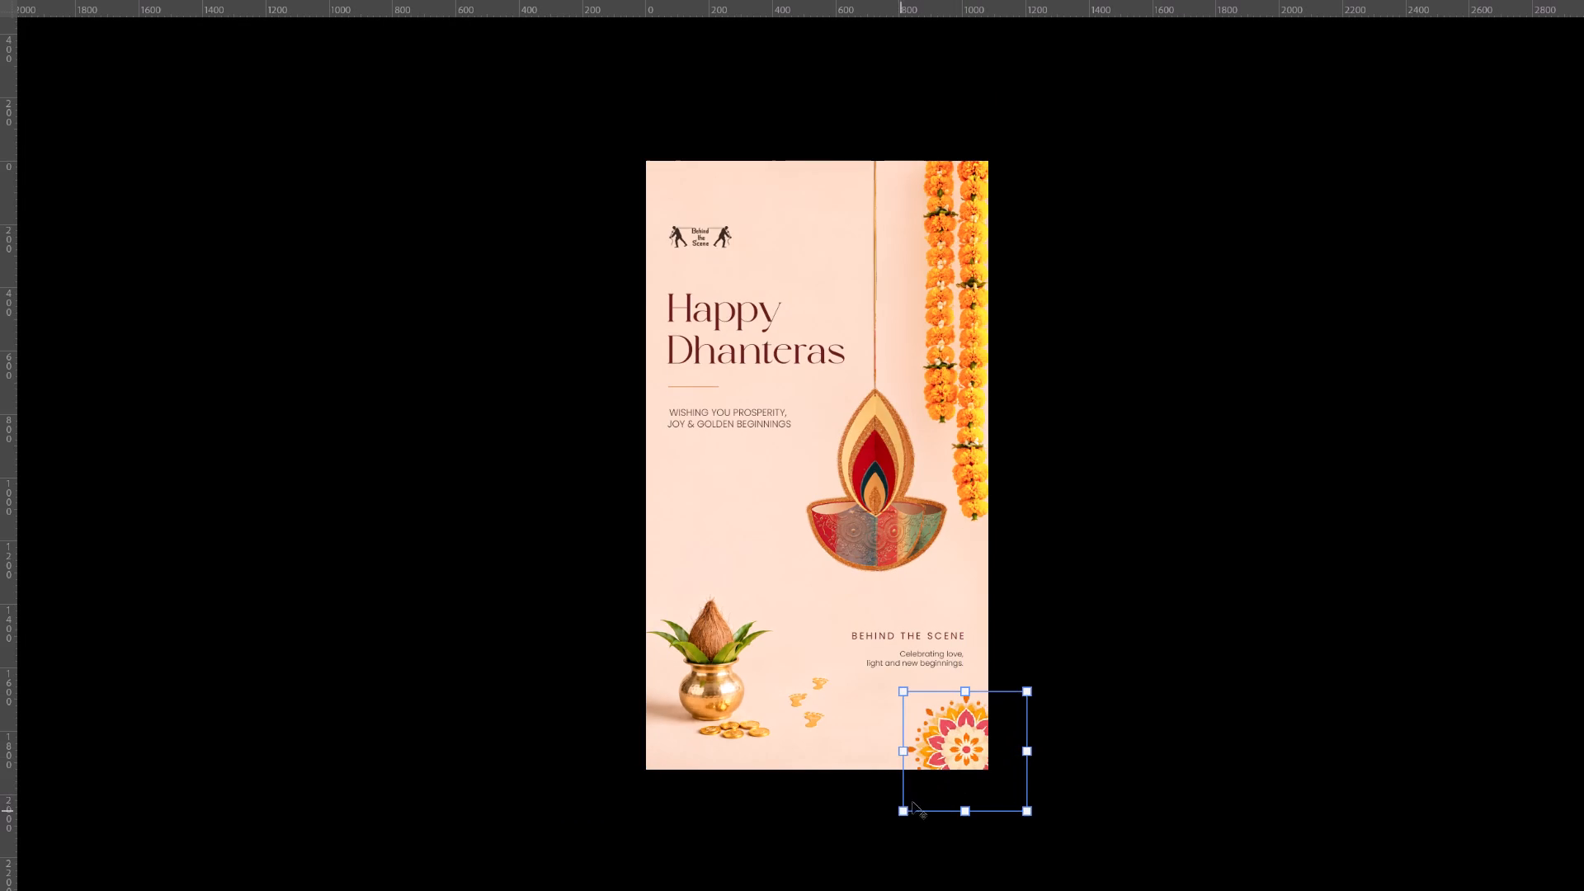
pyautogui.click(967, 709)
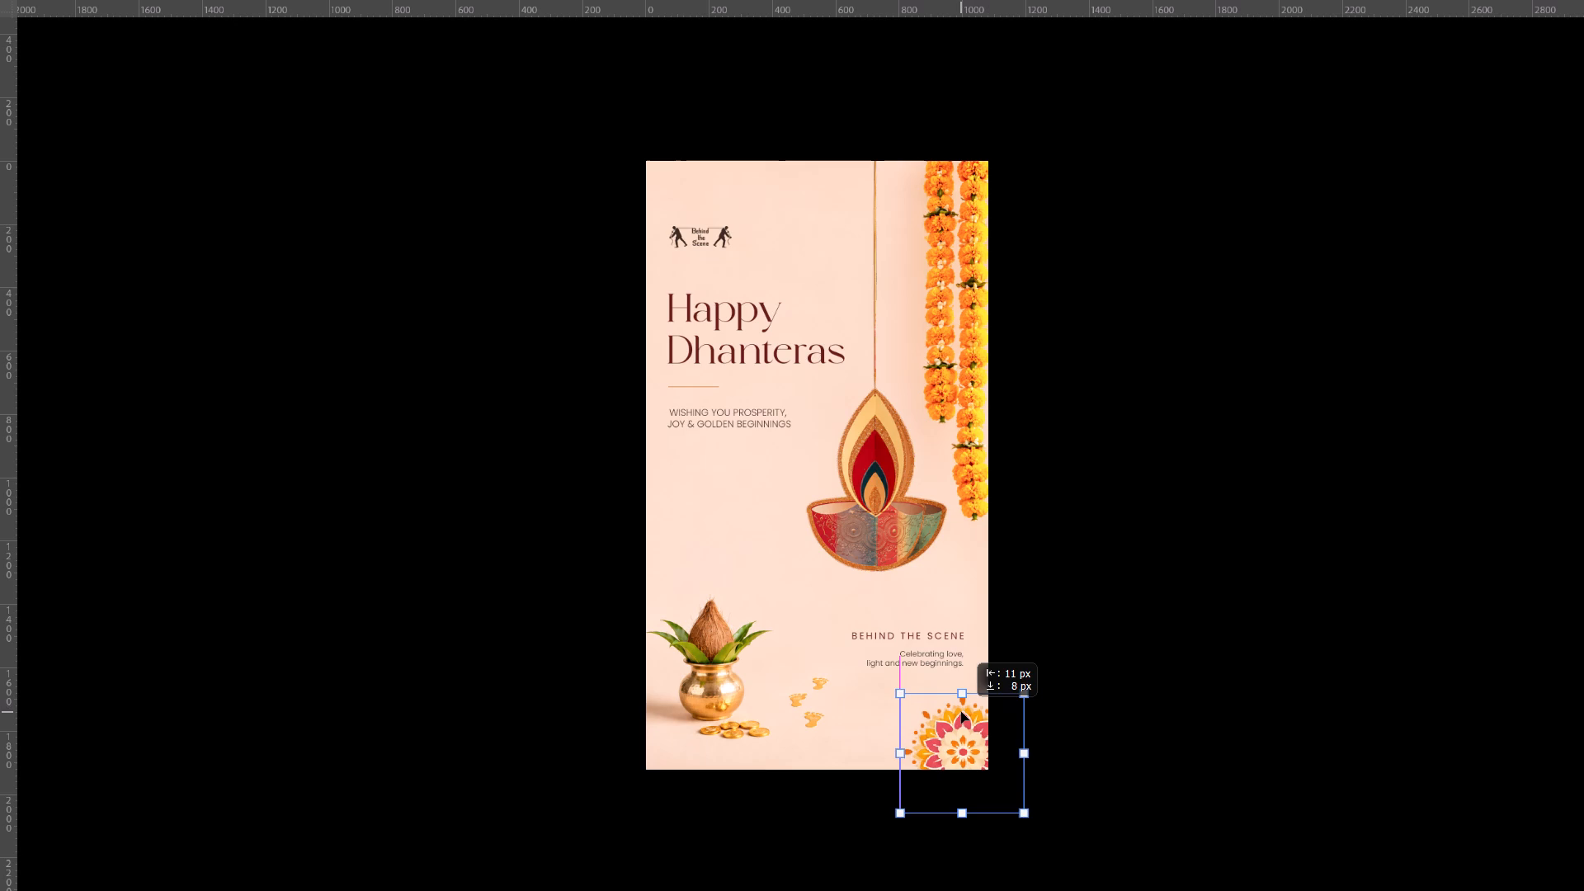
pyautogui.press('Return')
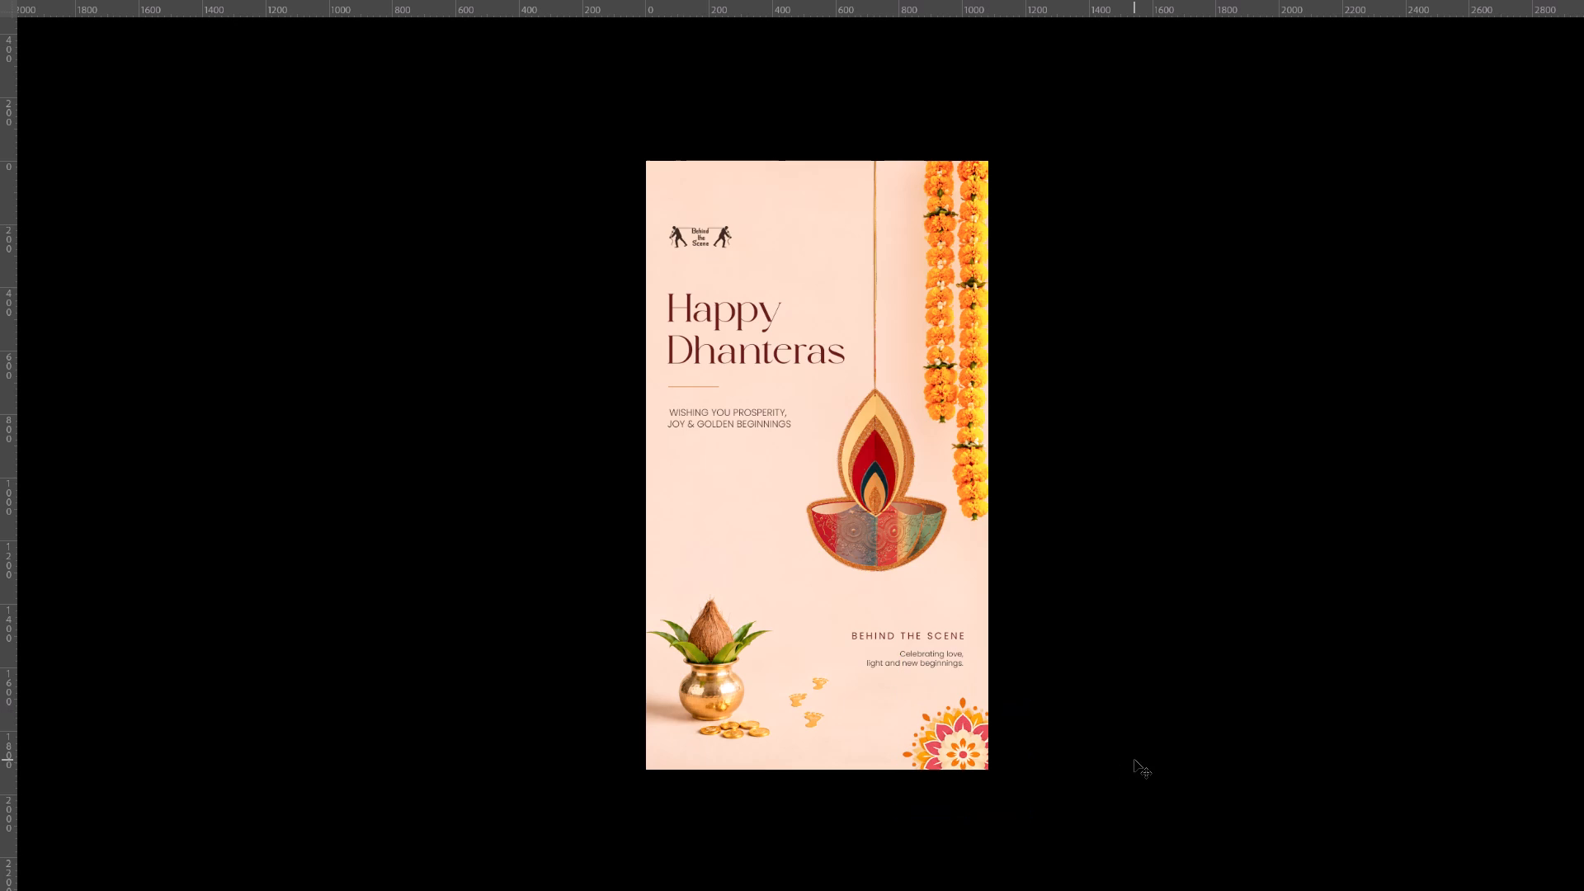
pyautogui.hotkey('ctrl', '0')
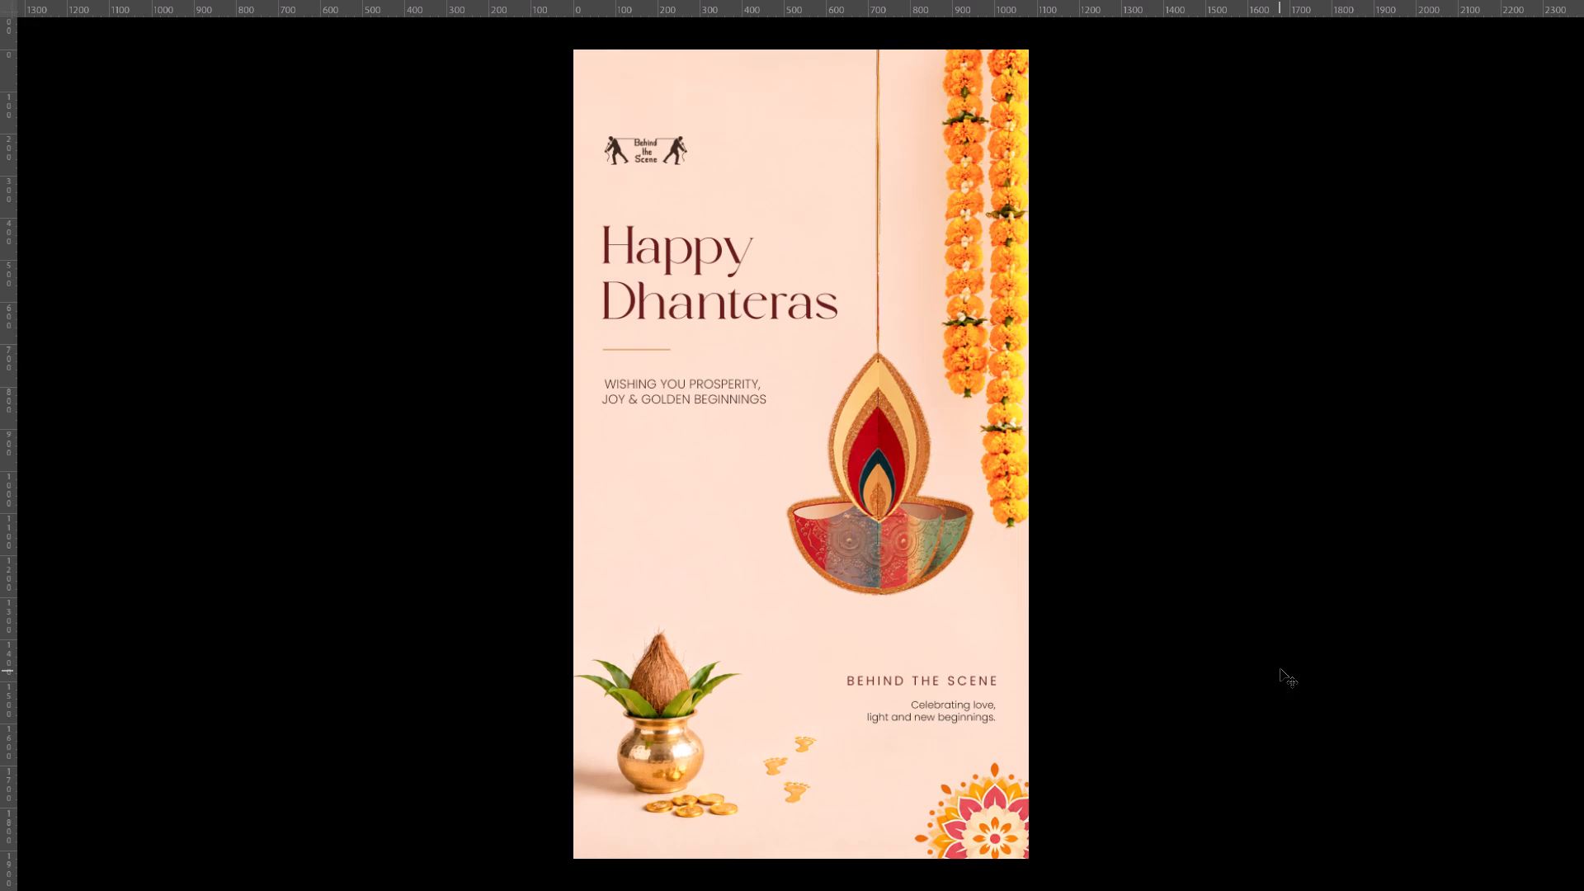
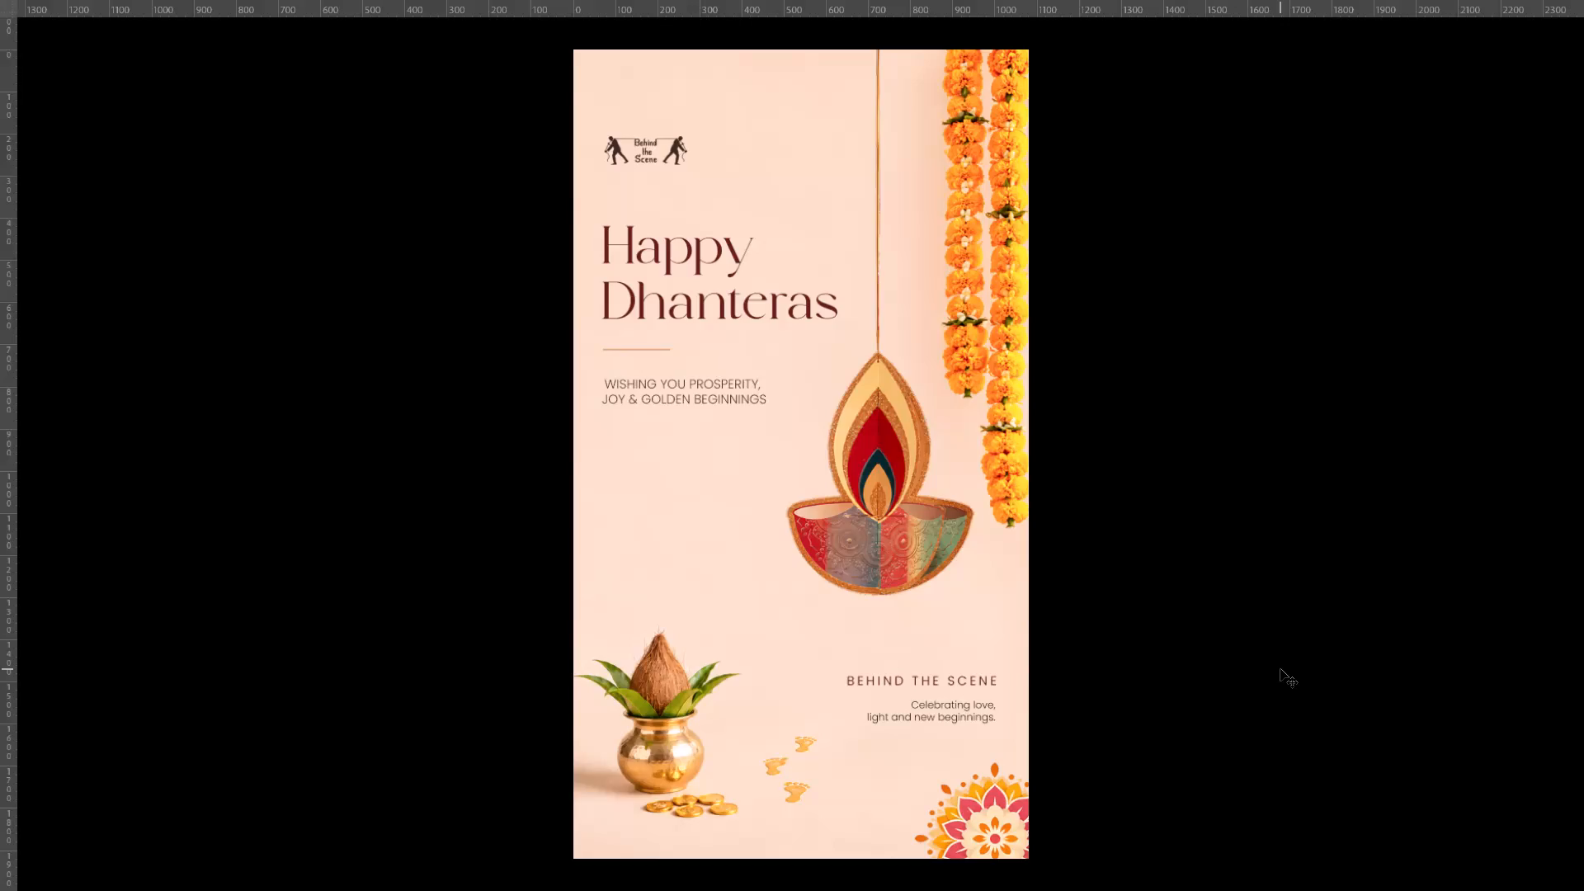
# Return from the full-screen preview to the standard workspace view and save the Happy Dhanteras document.
pyautogui.press('Return')
pyautogui.press('space')
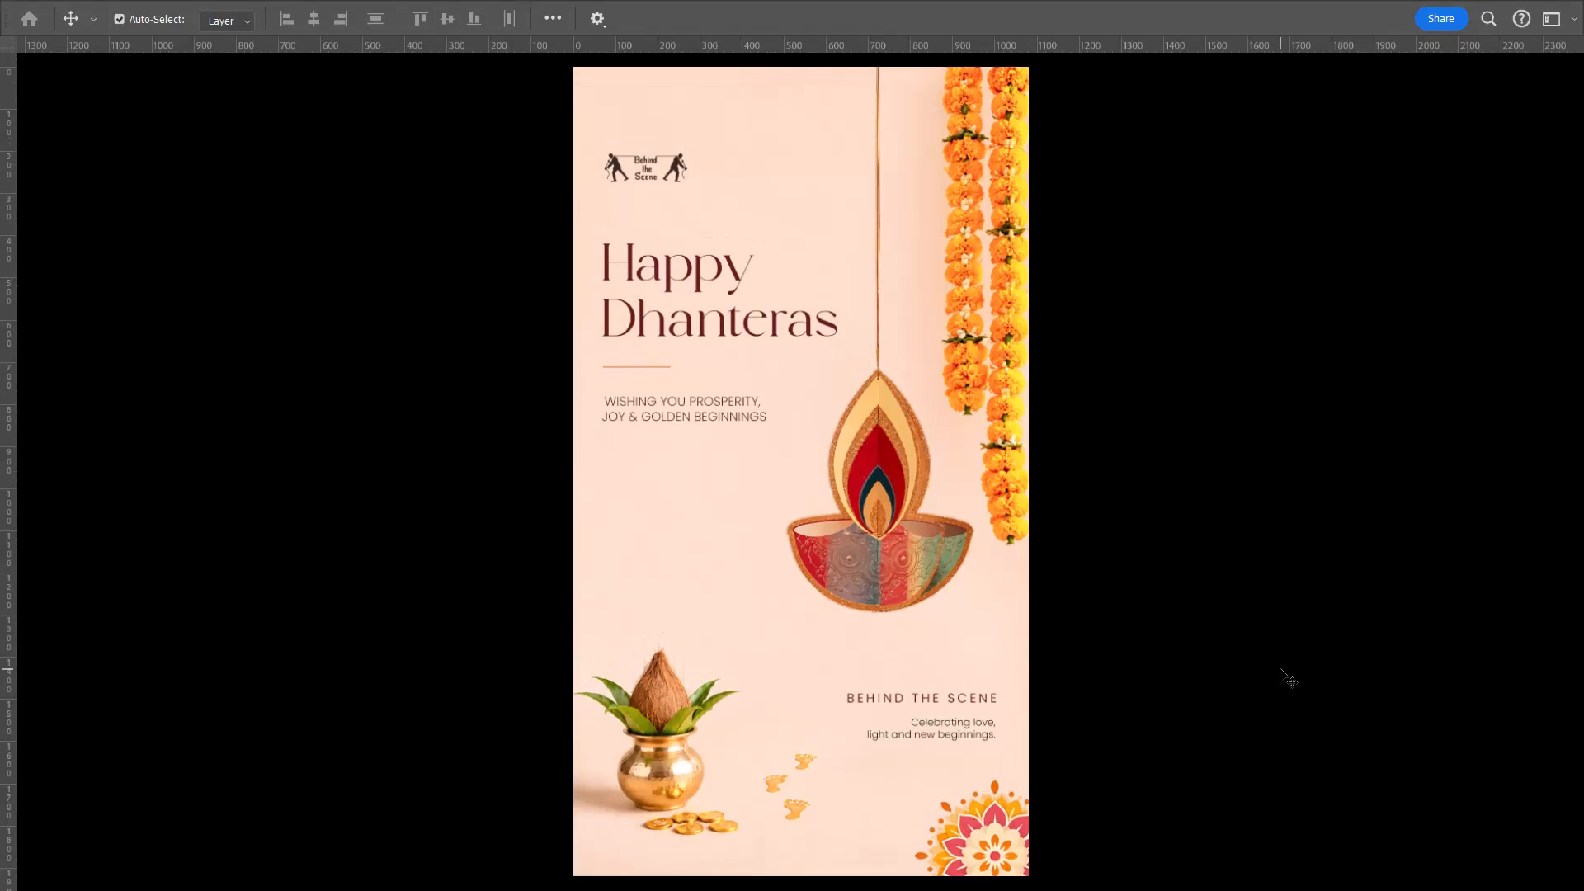
pyautogui.press('f')
pyautogui.hotkey('ctrl', 's')
# Export the design as a 1080 x 1920 px JPG named project 03 in the Diwali JPG folder, replacing the existing file.
pyautogui.hotkey('ctrl', 'alt', 'shift', 'w')
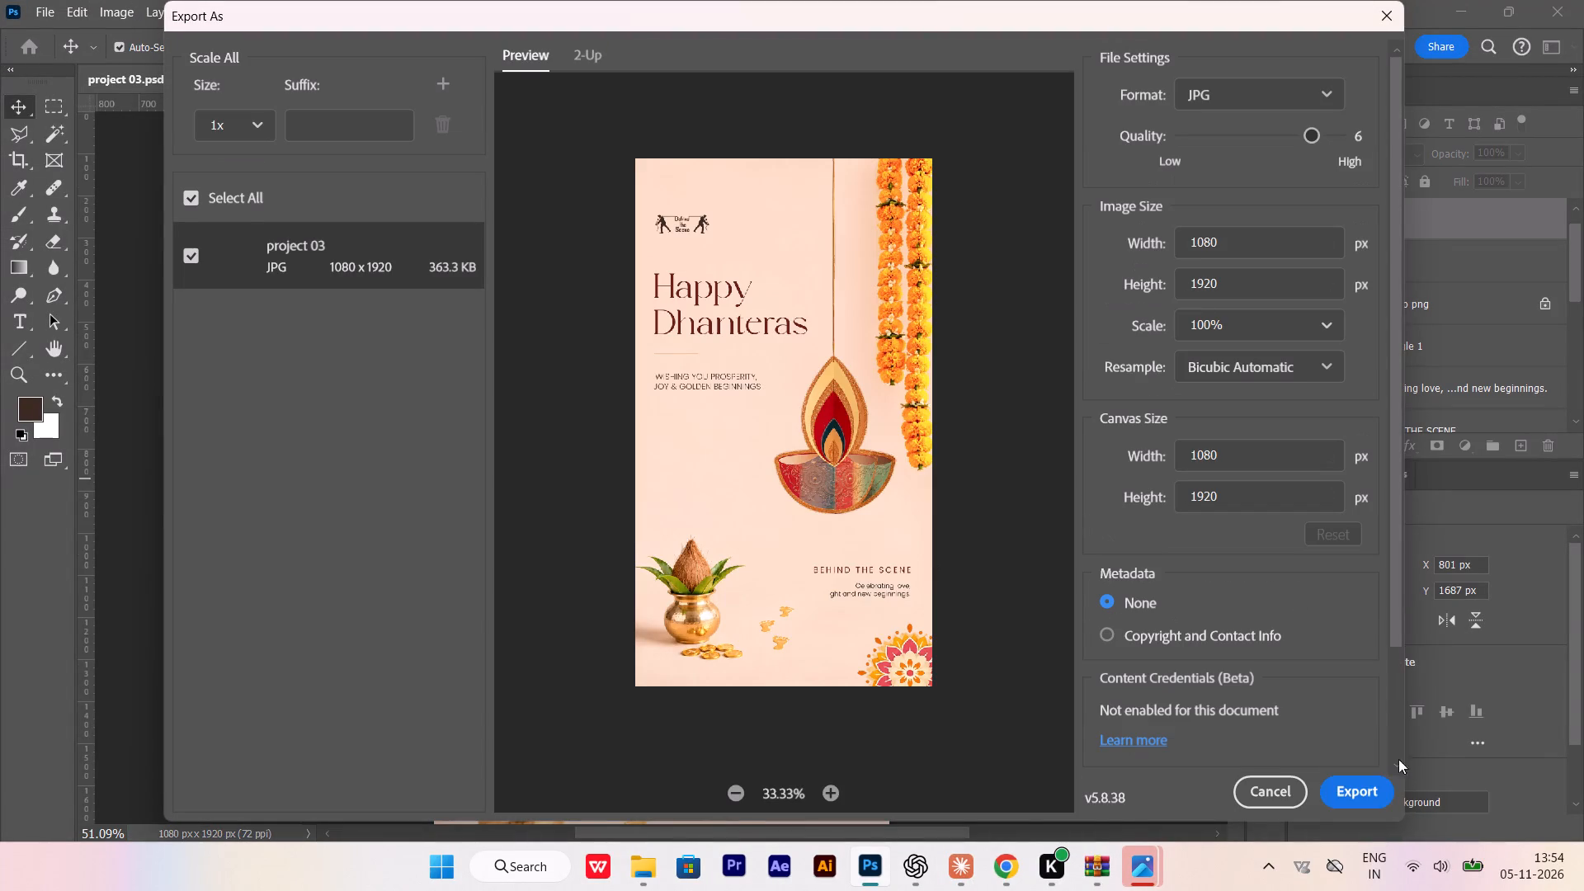
pyautogui.click(1341, 785)
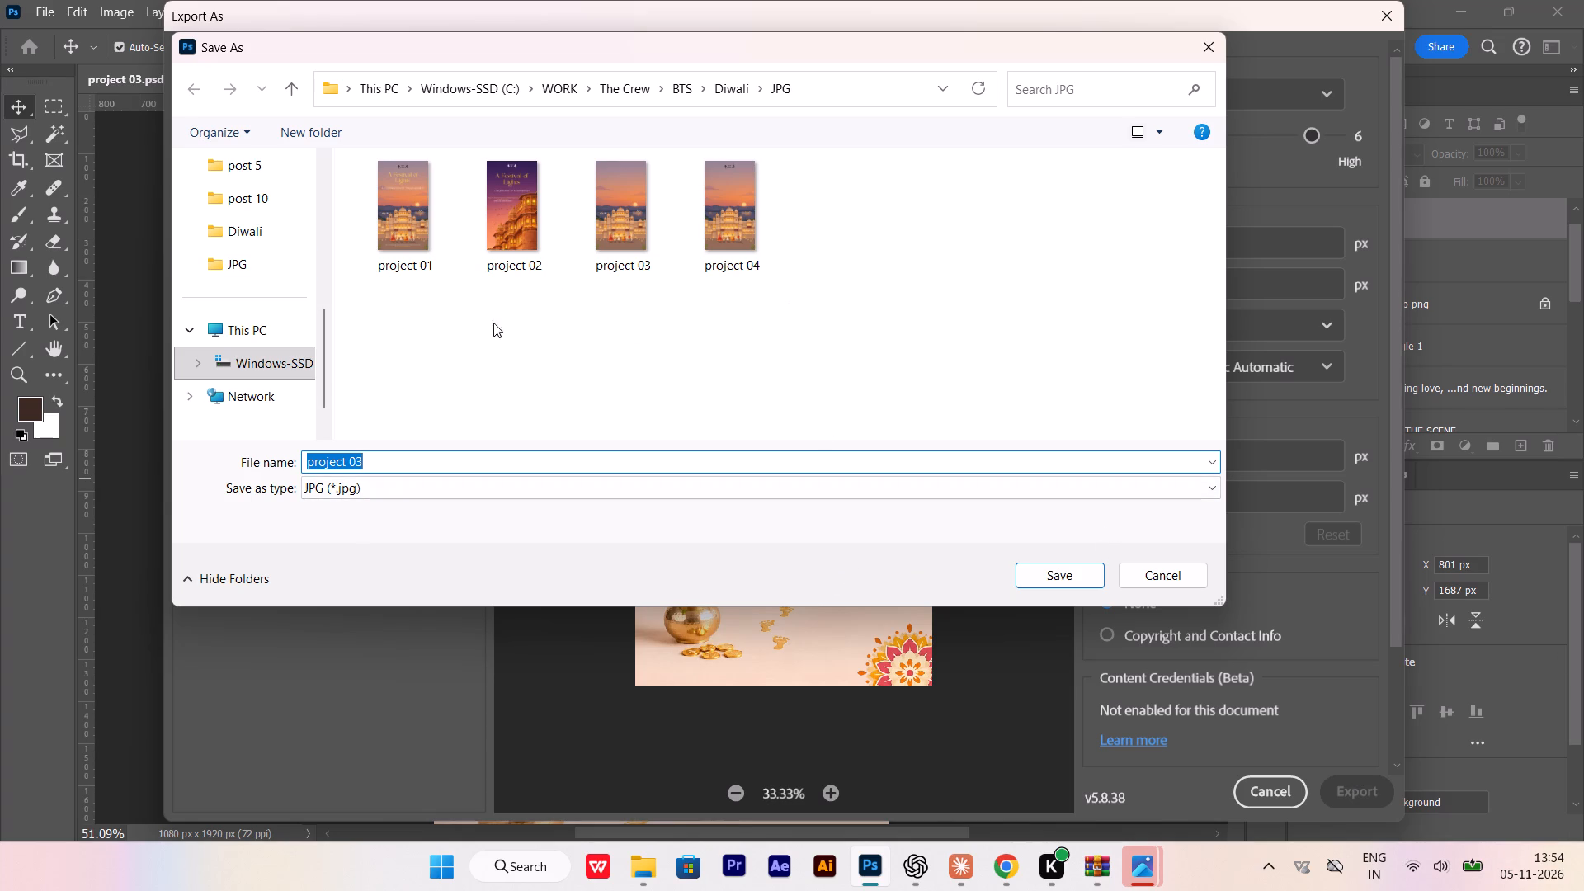
pyautogui.click(1057, 587)
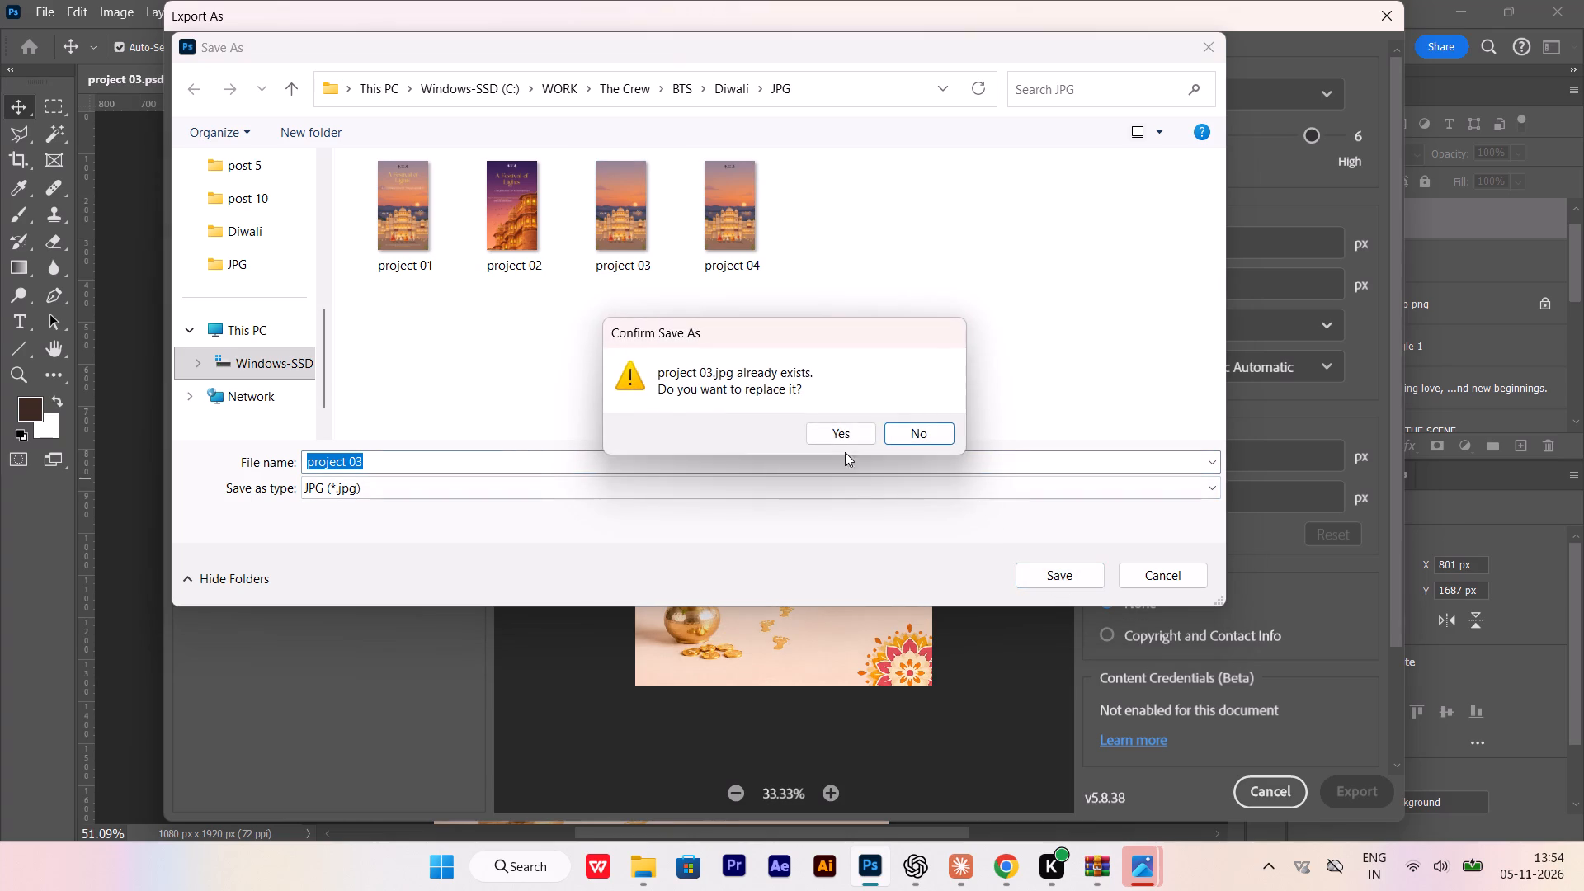
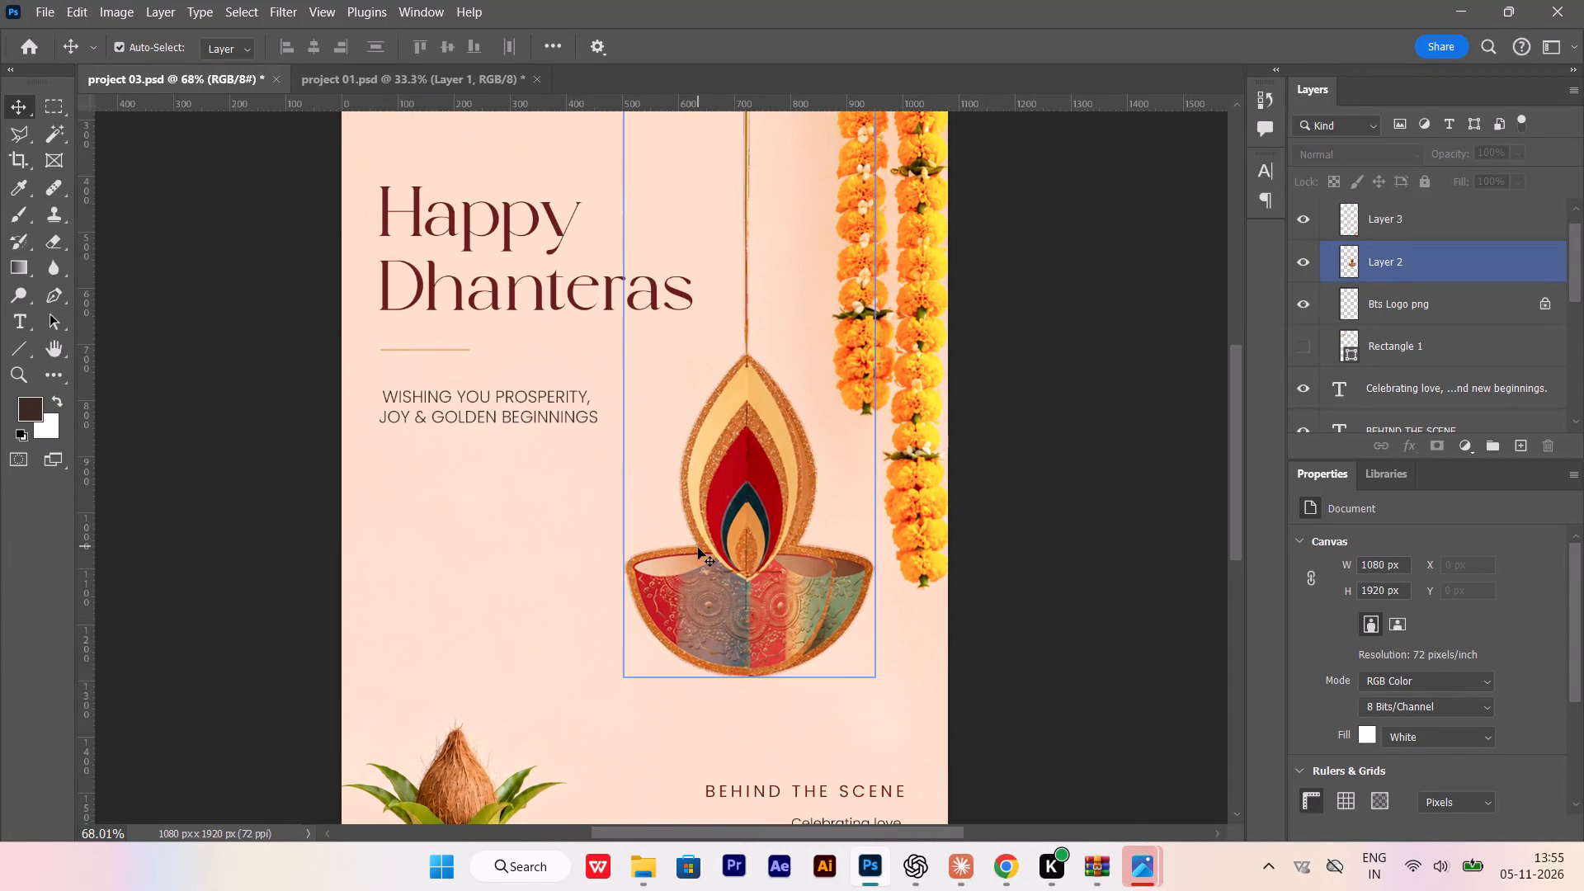
# Add a drop shadow to the hanging diya with 15% opacity, 43° angle, 69 px distance and 87 px size.
pyautogui.click(698, 548)
pyautogui.doubleClick(1472, 266)
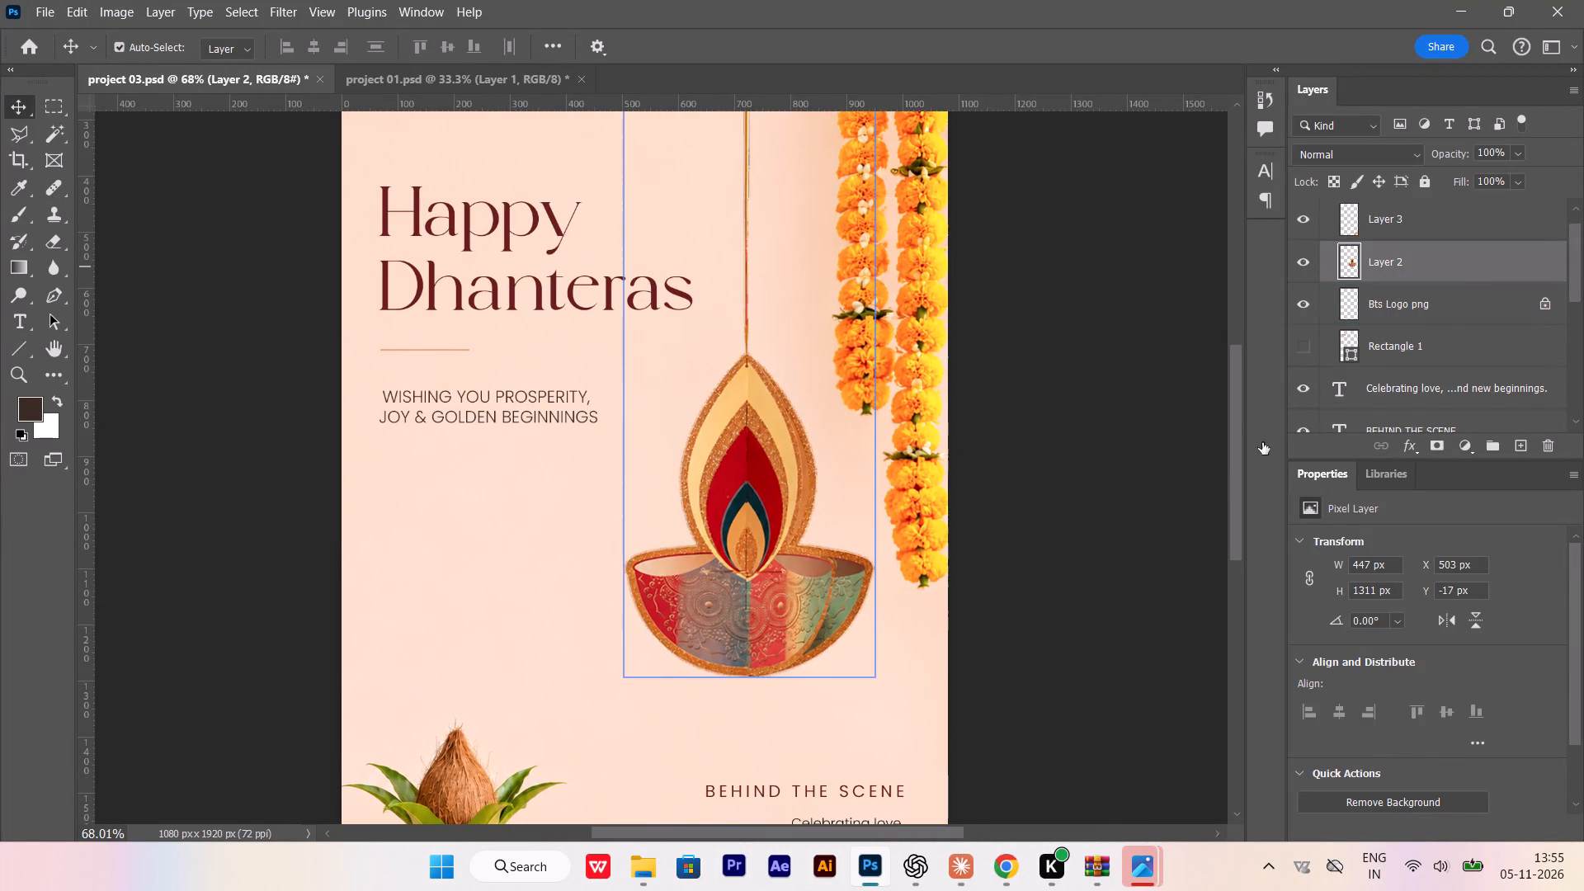
pyautogui.click(841, 581)
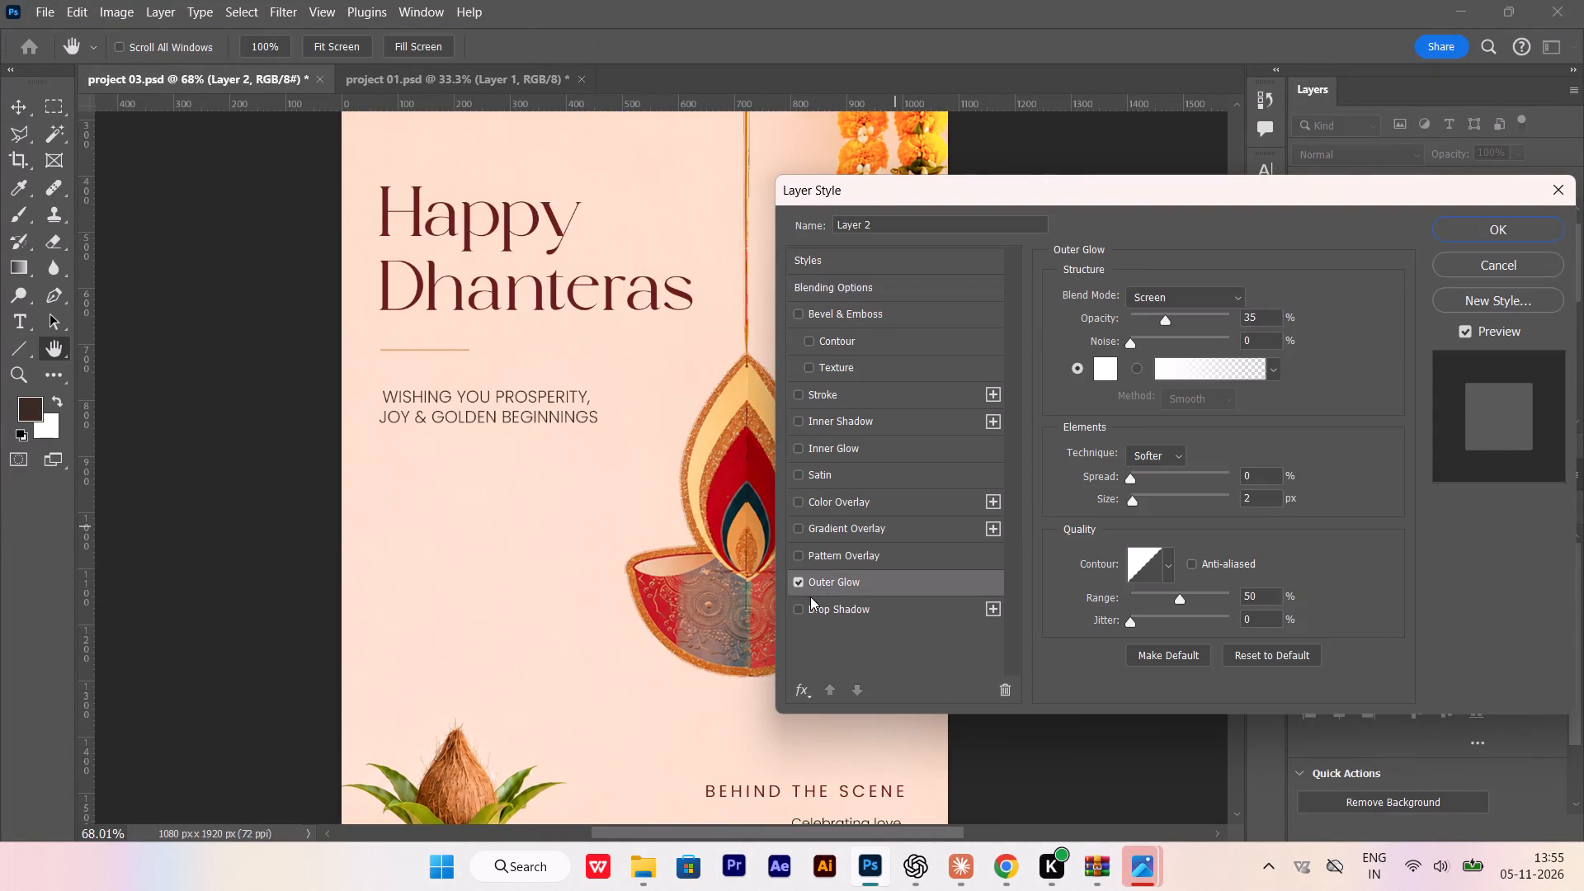
pyautogui.click(795, 582)
pyautogui.click(799, 610)
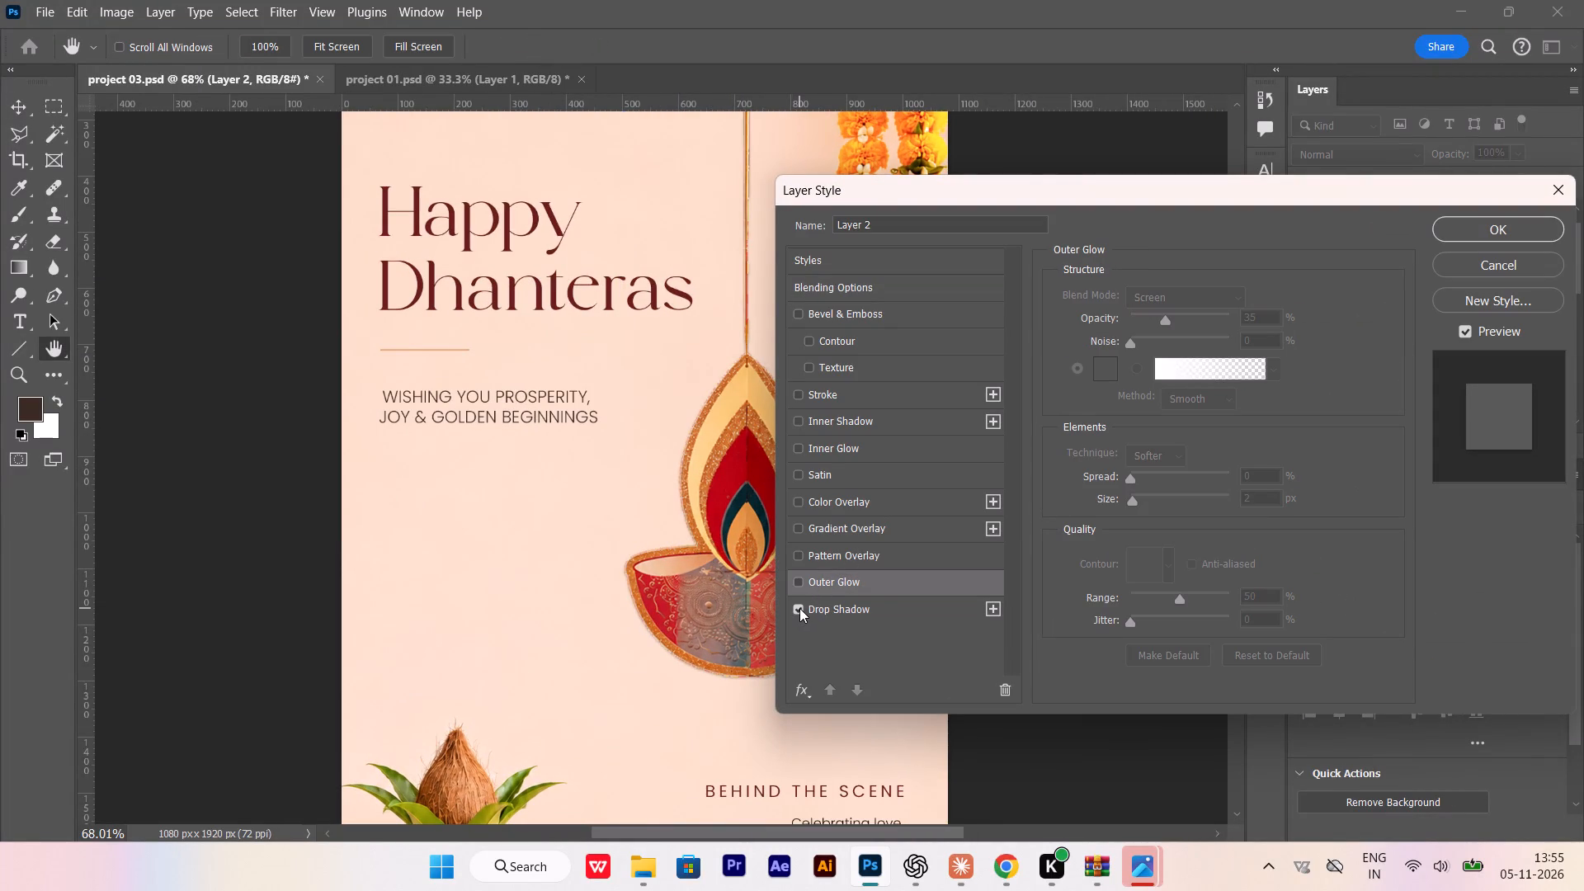
pyautogui.click(922, 615)
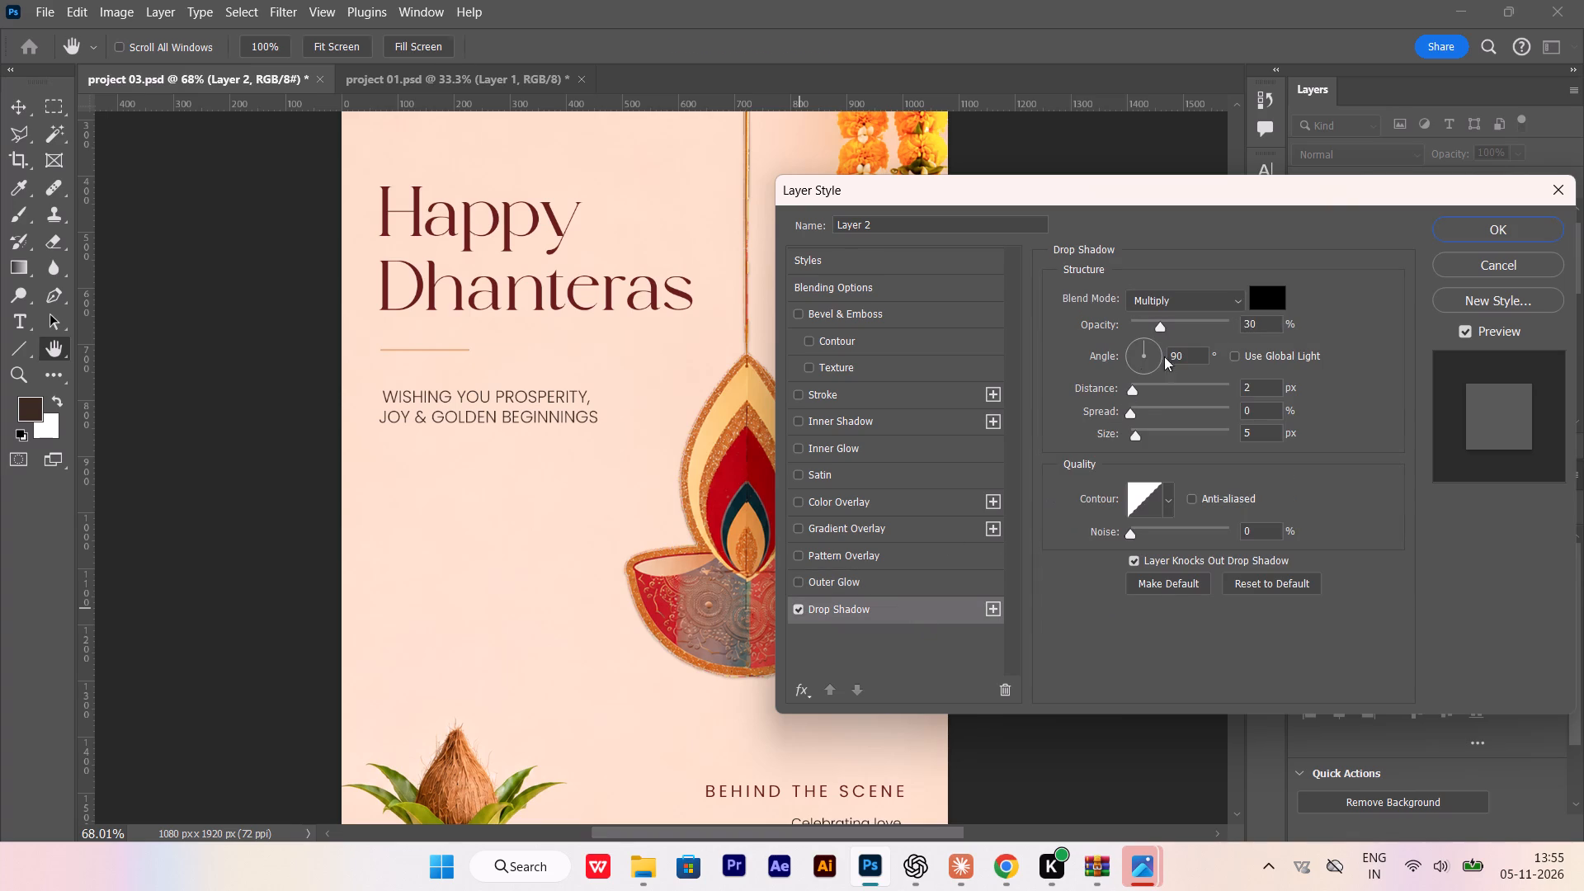
pyautogui.moveTo(1143, 355); pyautogui.dragTo(1176, 327)
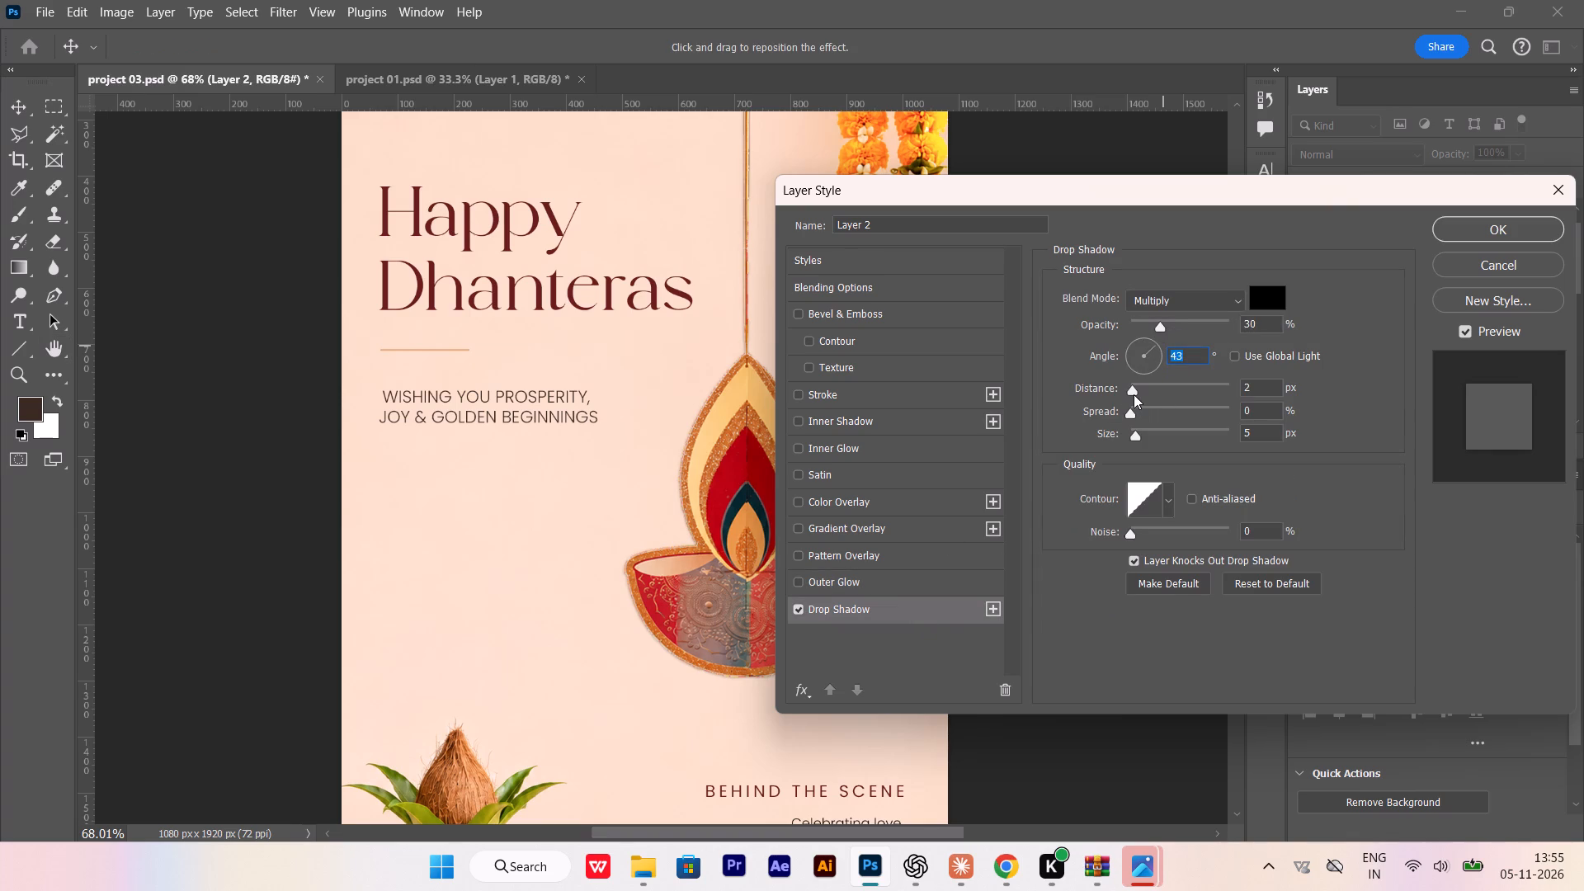
pyautogui.moveTo(1134, 394); pyautogui.dragTo(1172, 386)
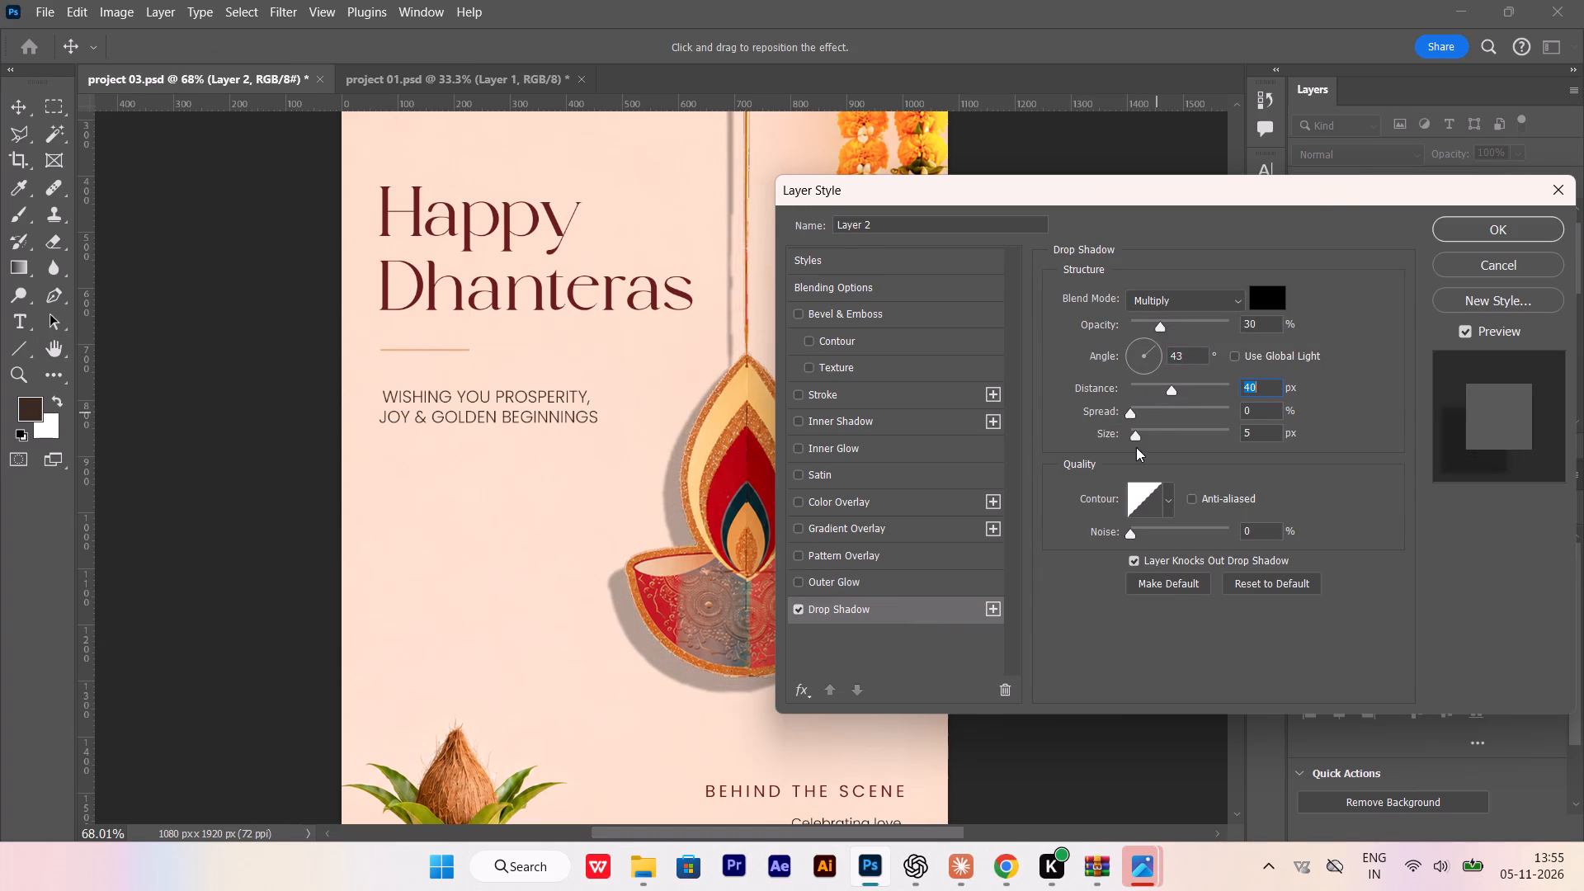
pyautogui.moveTo(1134, 436); pyautogui.dragTo(1162, 433)
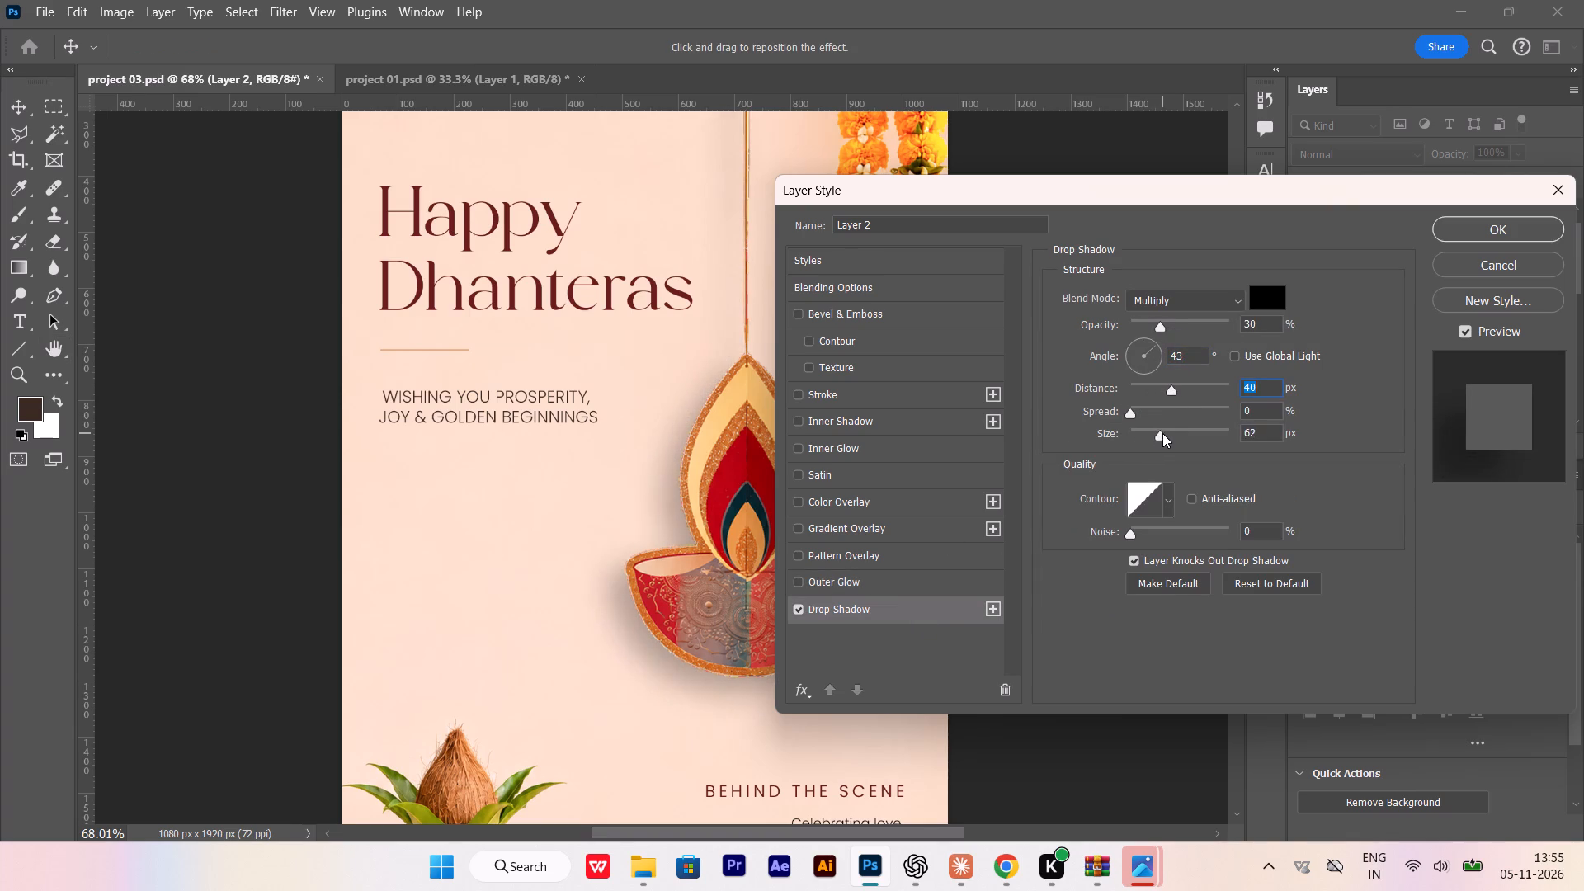
pyautogui.moveTo(1162, 433); pyautogui.dragTo(1170, 433)
pyautogui.moveTo(1153, 323); pyautogui.dragTo(1145, 328)
pyautogui.moveTo(1174, 384); pyautogui.dragTo(1191, 384)
pyautogui.scroll(-5, 603, 593)
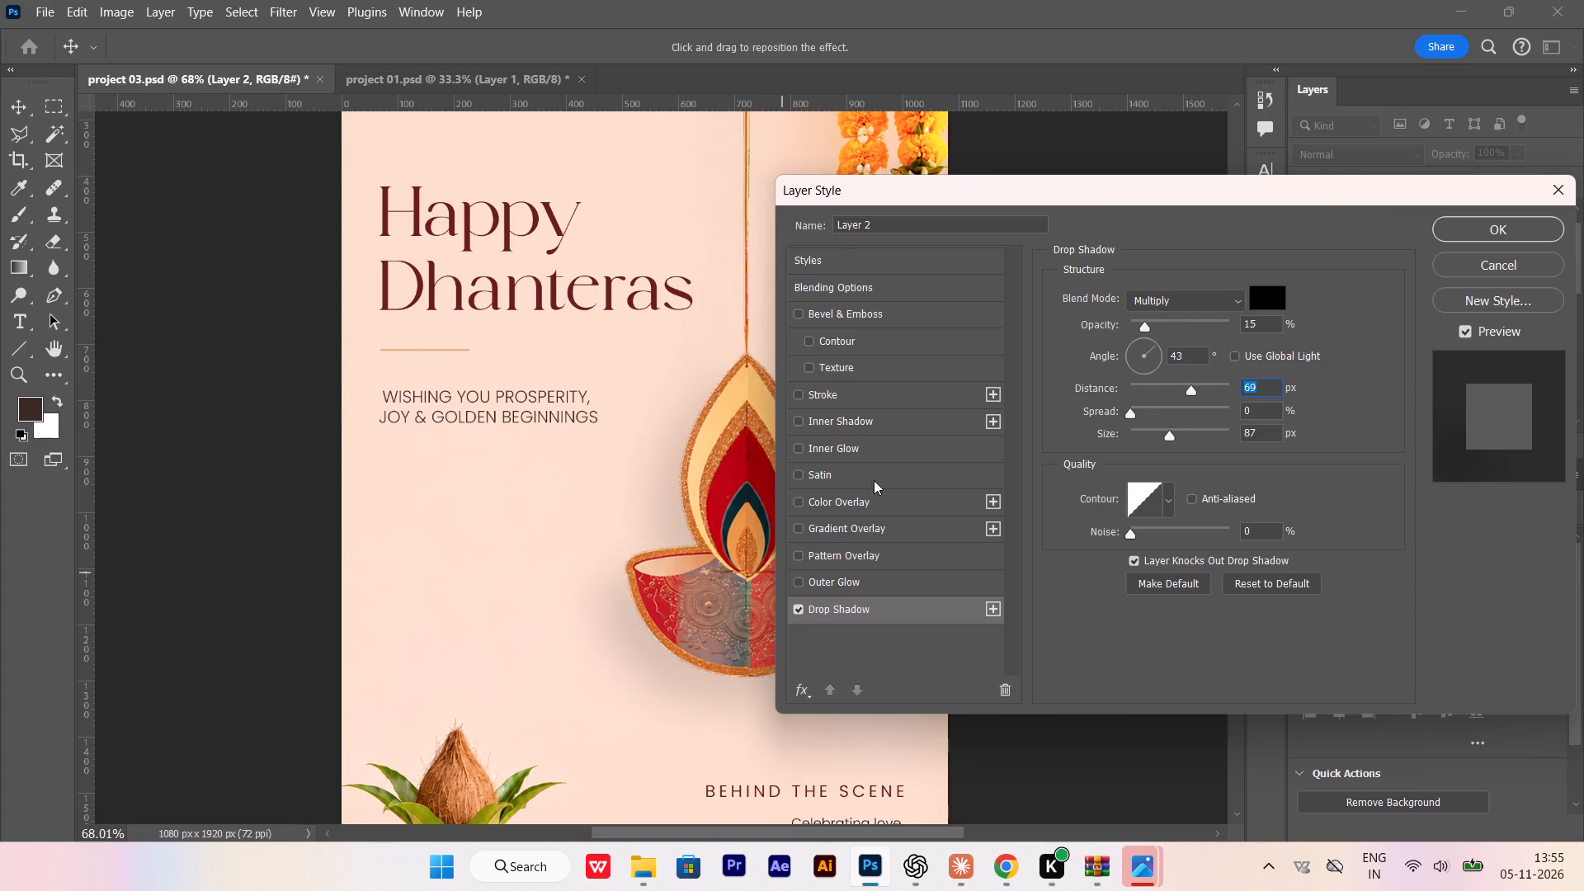
pyautogui.moveTo(1124, 195); pyautogui.dragTo(1256, 120)
pyautogui.keyDown('alt'); pyautogui.scroll(-3, 737, 574); pyautogui.keyUp('alt')
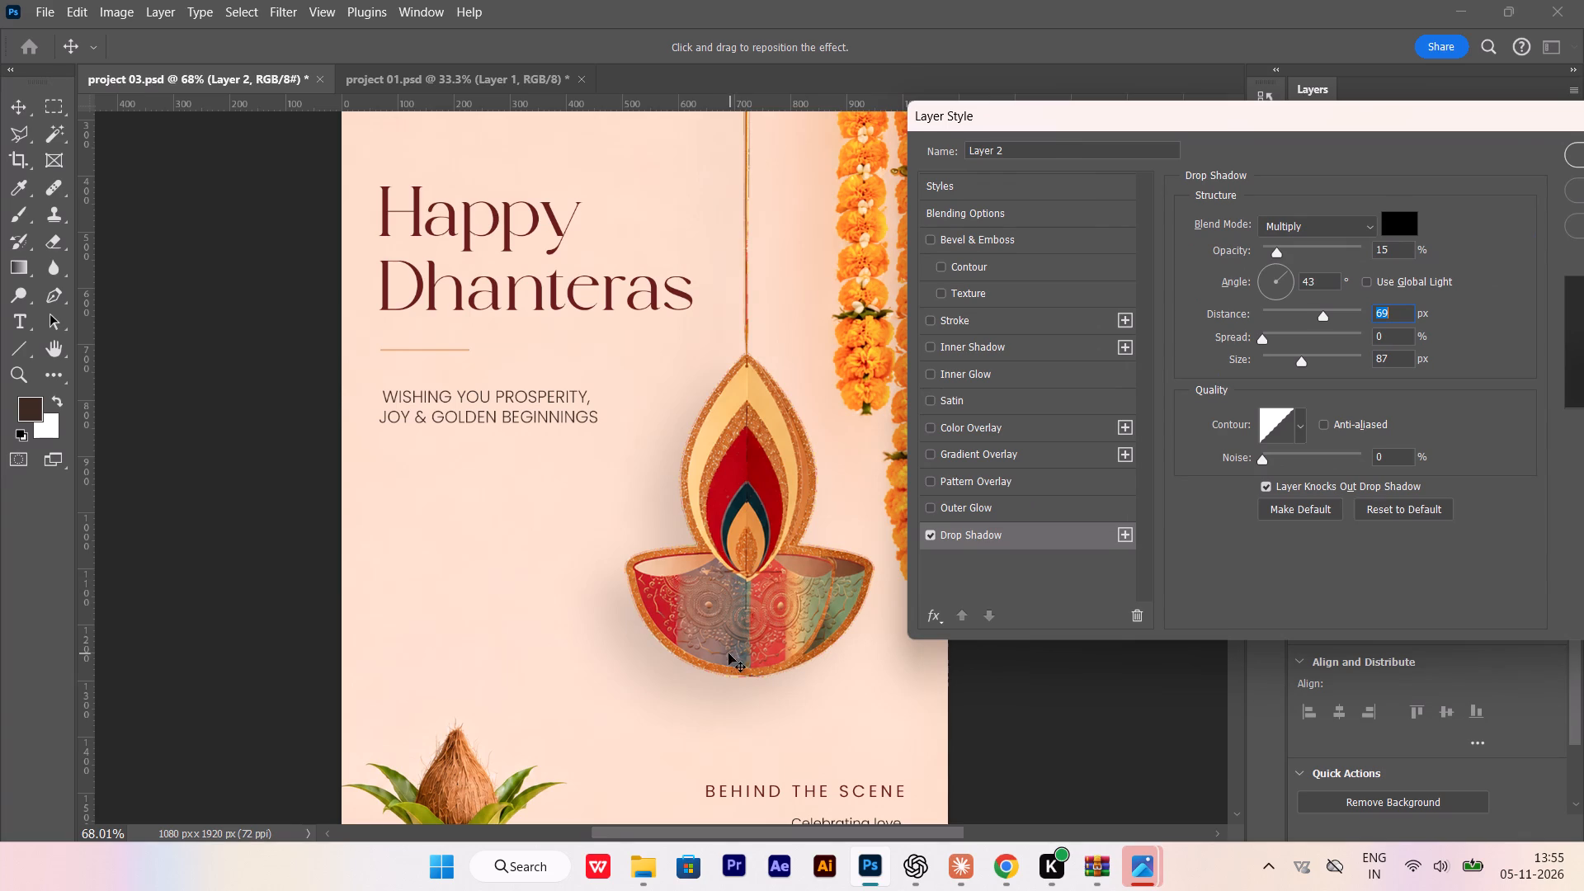
pyautogui.moveTo(1314, 113); pyautogui.dragTo(1113, 158)
pyautogui.click(1384, 197)
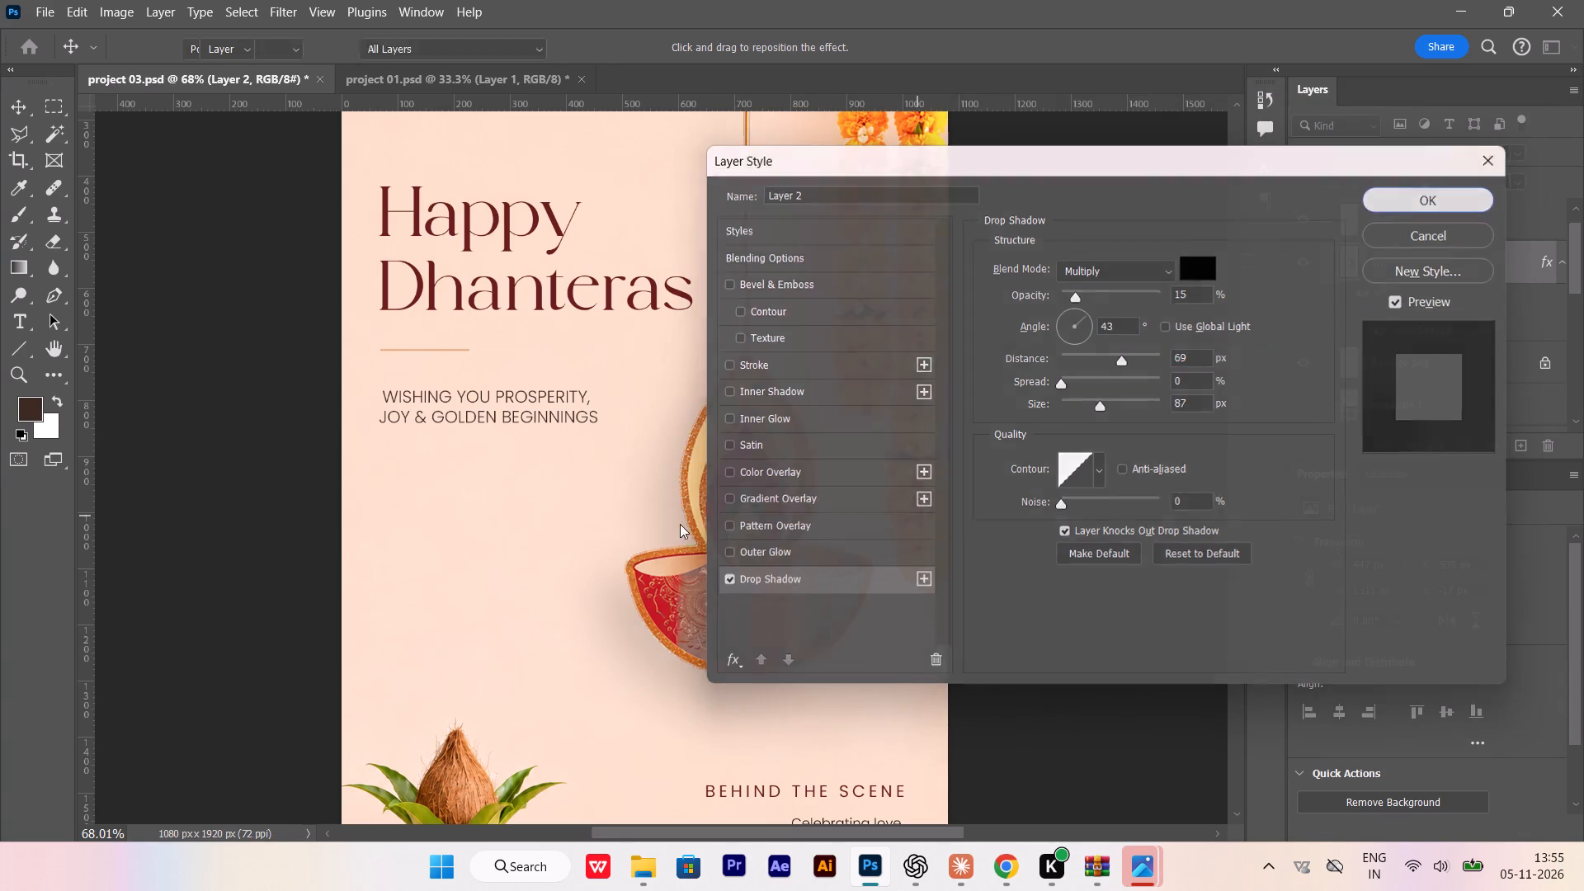
# Soften the hanging diya's drop shadow to 5% opacity, 22 px distance and 35 px size.
pyautogui.keyDown('alt'); pyautogui.scroll(-7, 615, 501); pyautogui.keyUp('alt')
pyautogui.scroll(-4, 636, 559)
pyautogui.keyDown('alt'); pyautogui.scroll(4, 563, 634); pyautogui.keyUp('alt')
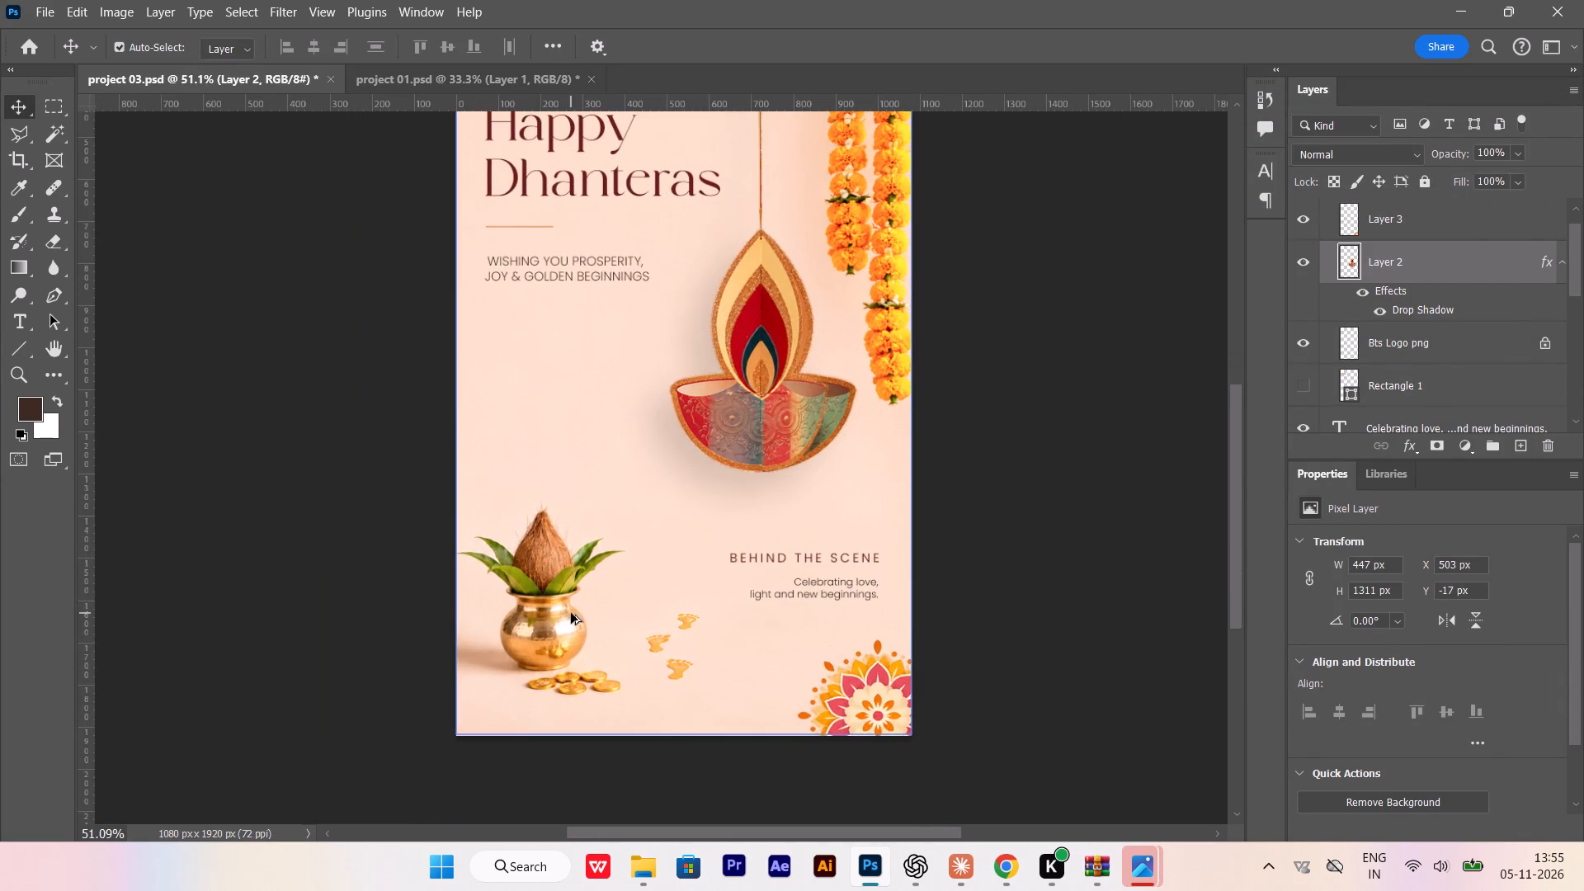
pyautogui.scroll(3, 672, 496)
pyautogui.keyDown('alt'); pyautogui.scroll(1, 700, 474); pyautogui.keyUp('alt')
pyautogui.click(700, 474)
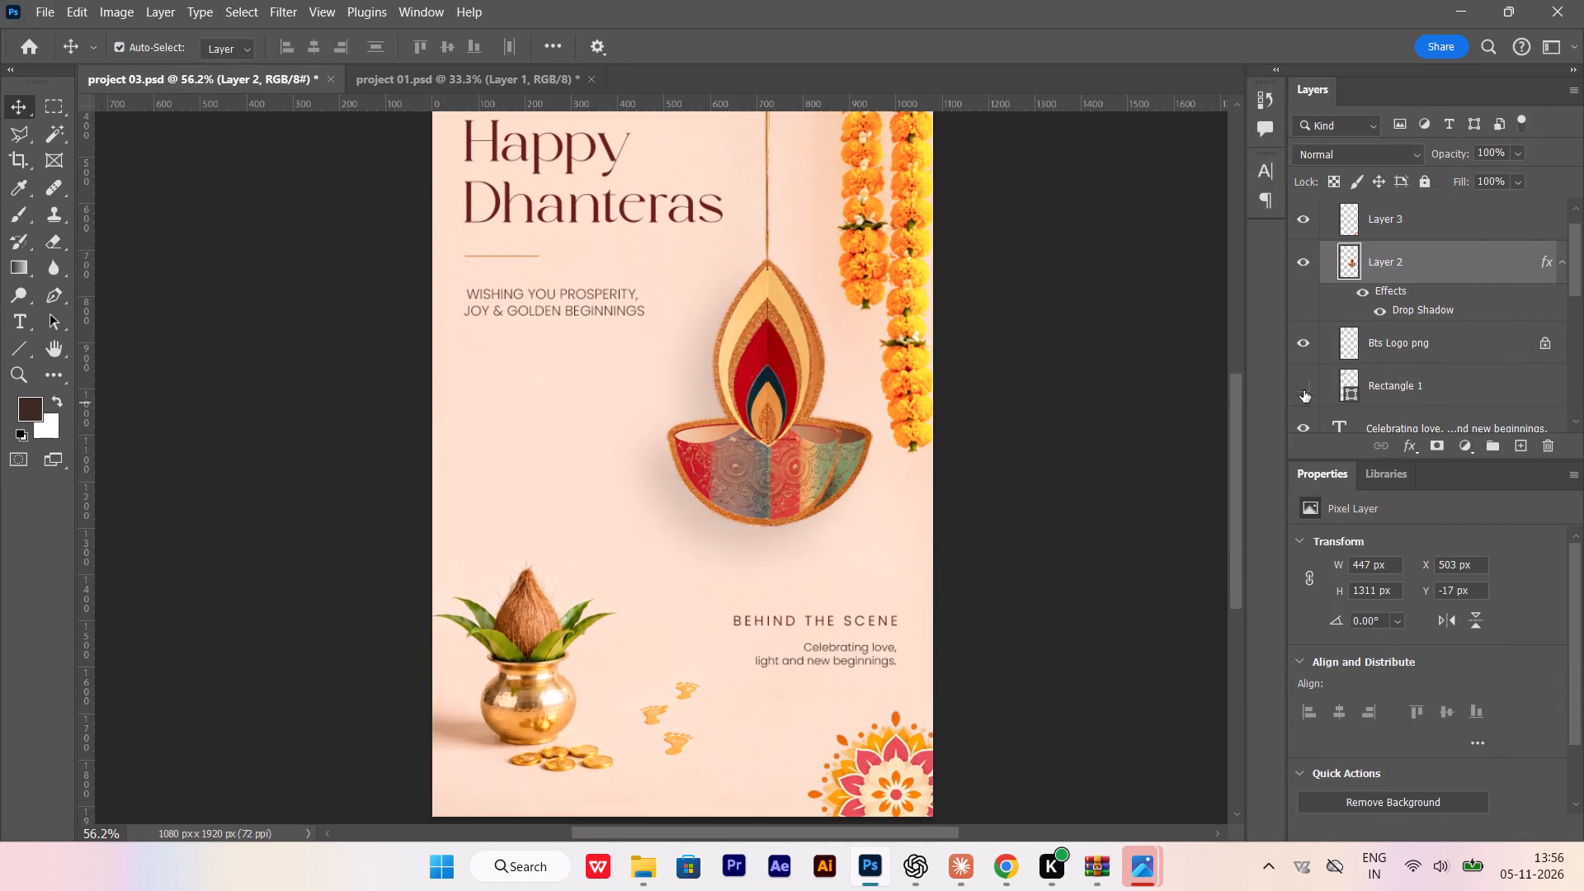
pyautogui.doubleClick(1489, 272)
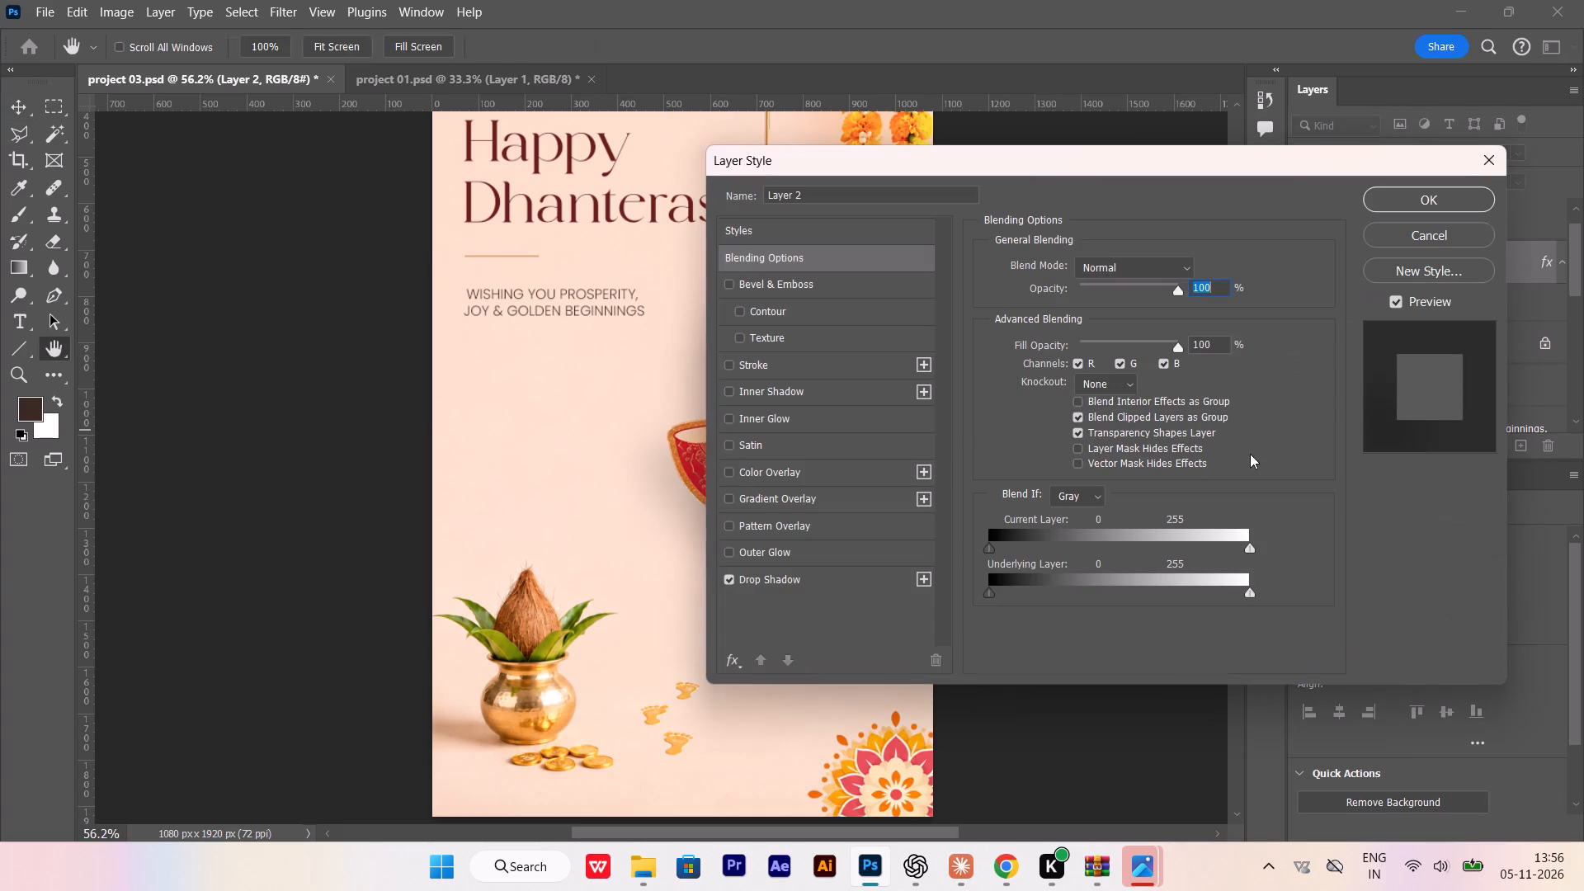
pyautogui.click(822, 584)
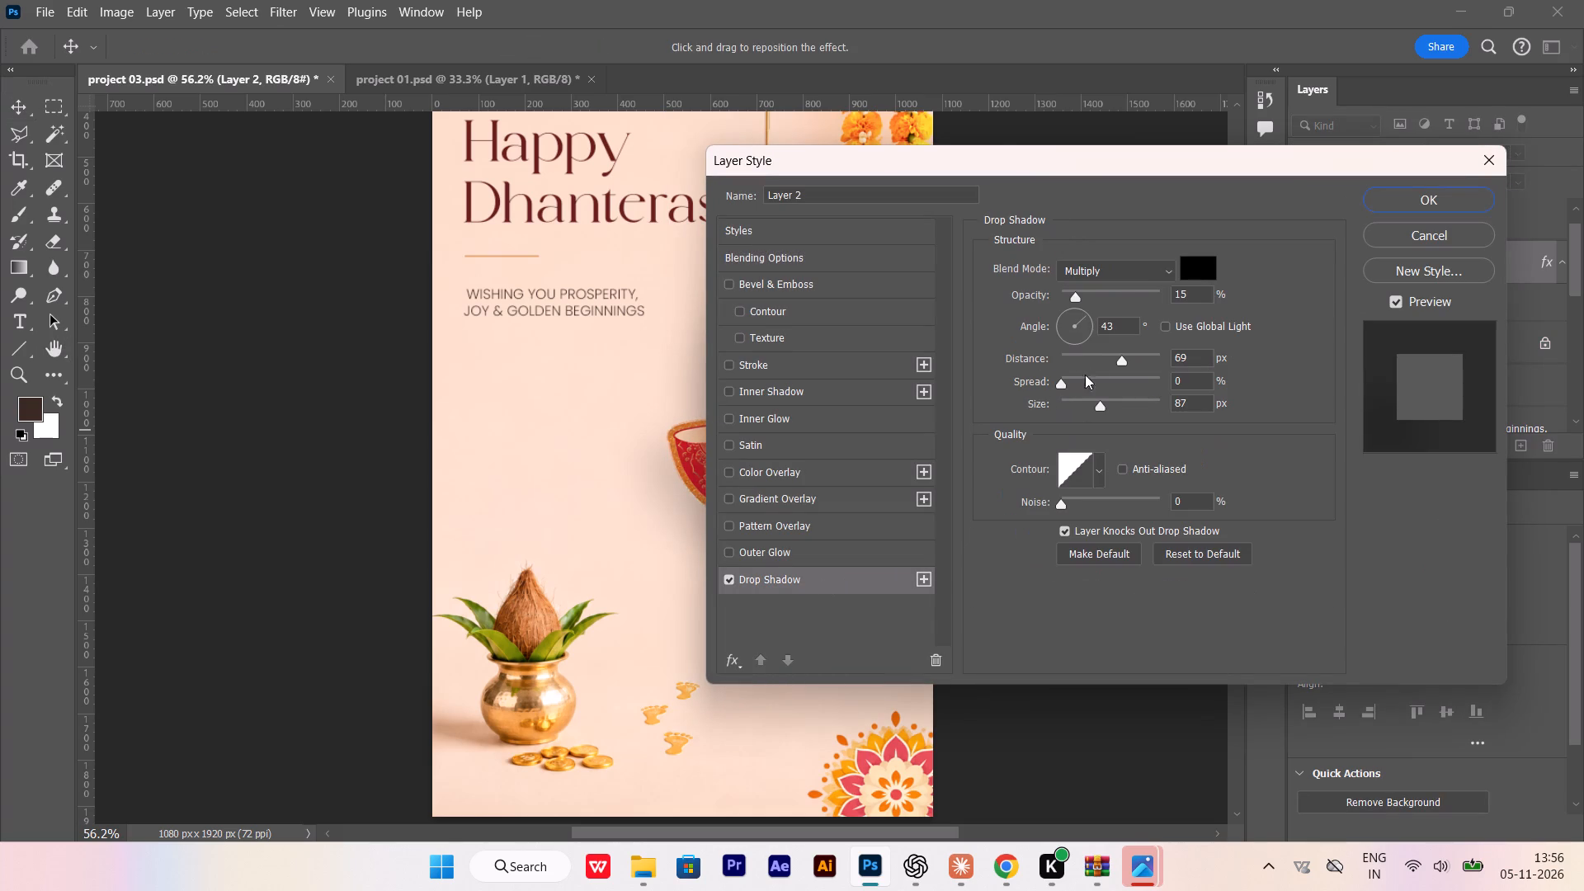
pyautogui.moveTo(1068, 293); pyautogui.dragTo(1092, 299)
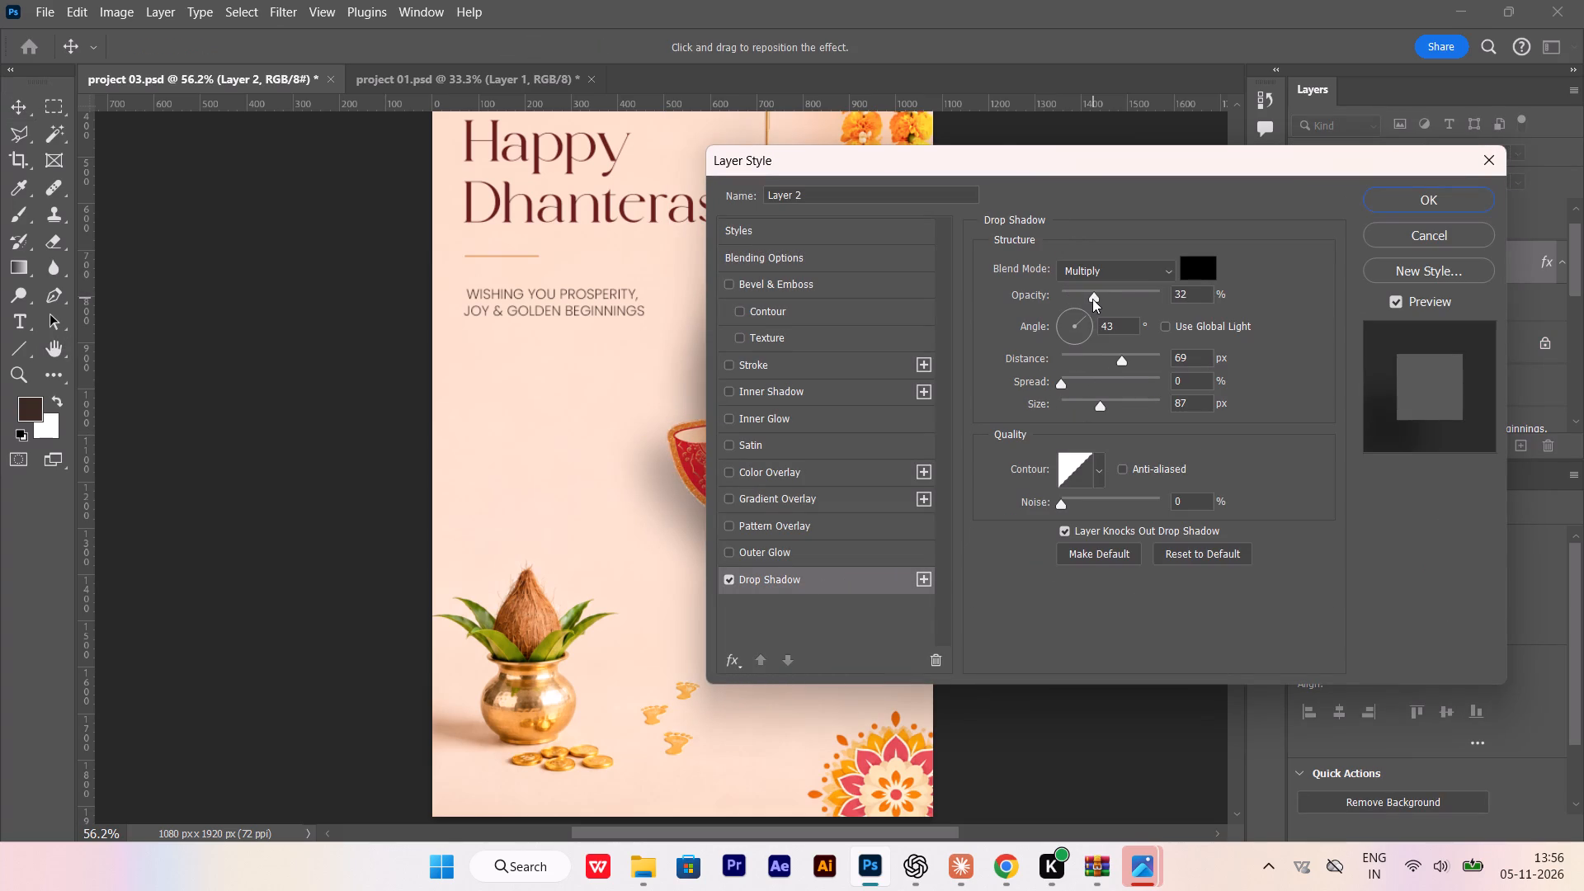
pyautogui.moveTo(1092, 299); pyautogui.dragTo(1091, 299)
pyautogui.moveTo(1094, 400); pyautogui.dragTo(1087, 403)
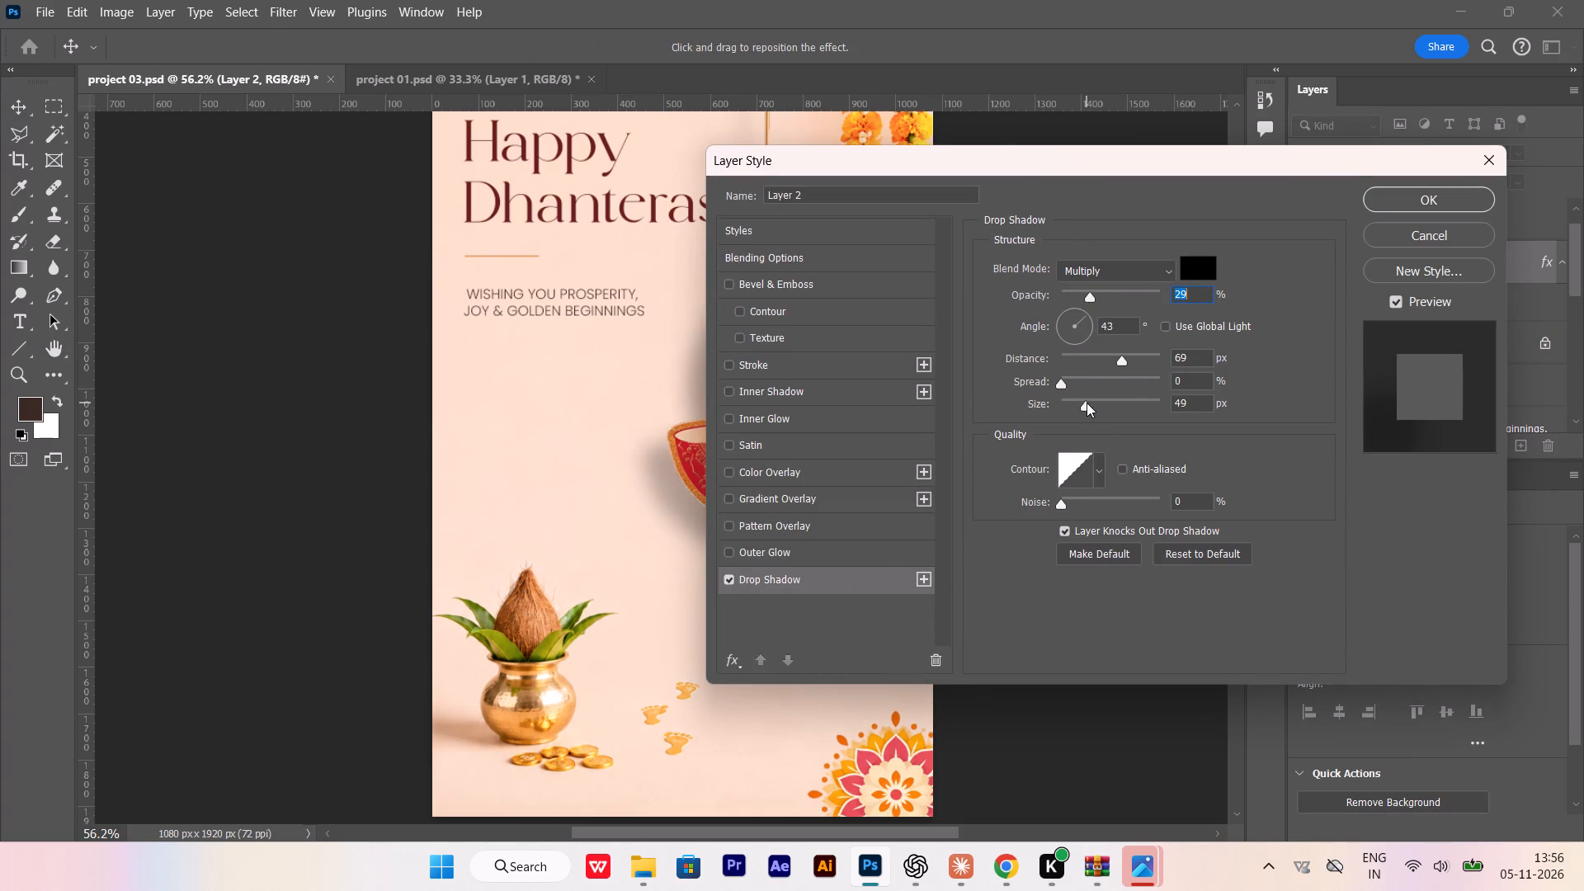
pyautogui.moveTo(1087, 403); pyautogui.dragTo(1085, 403)
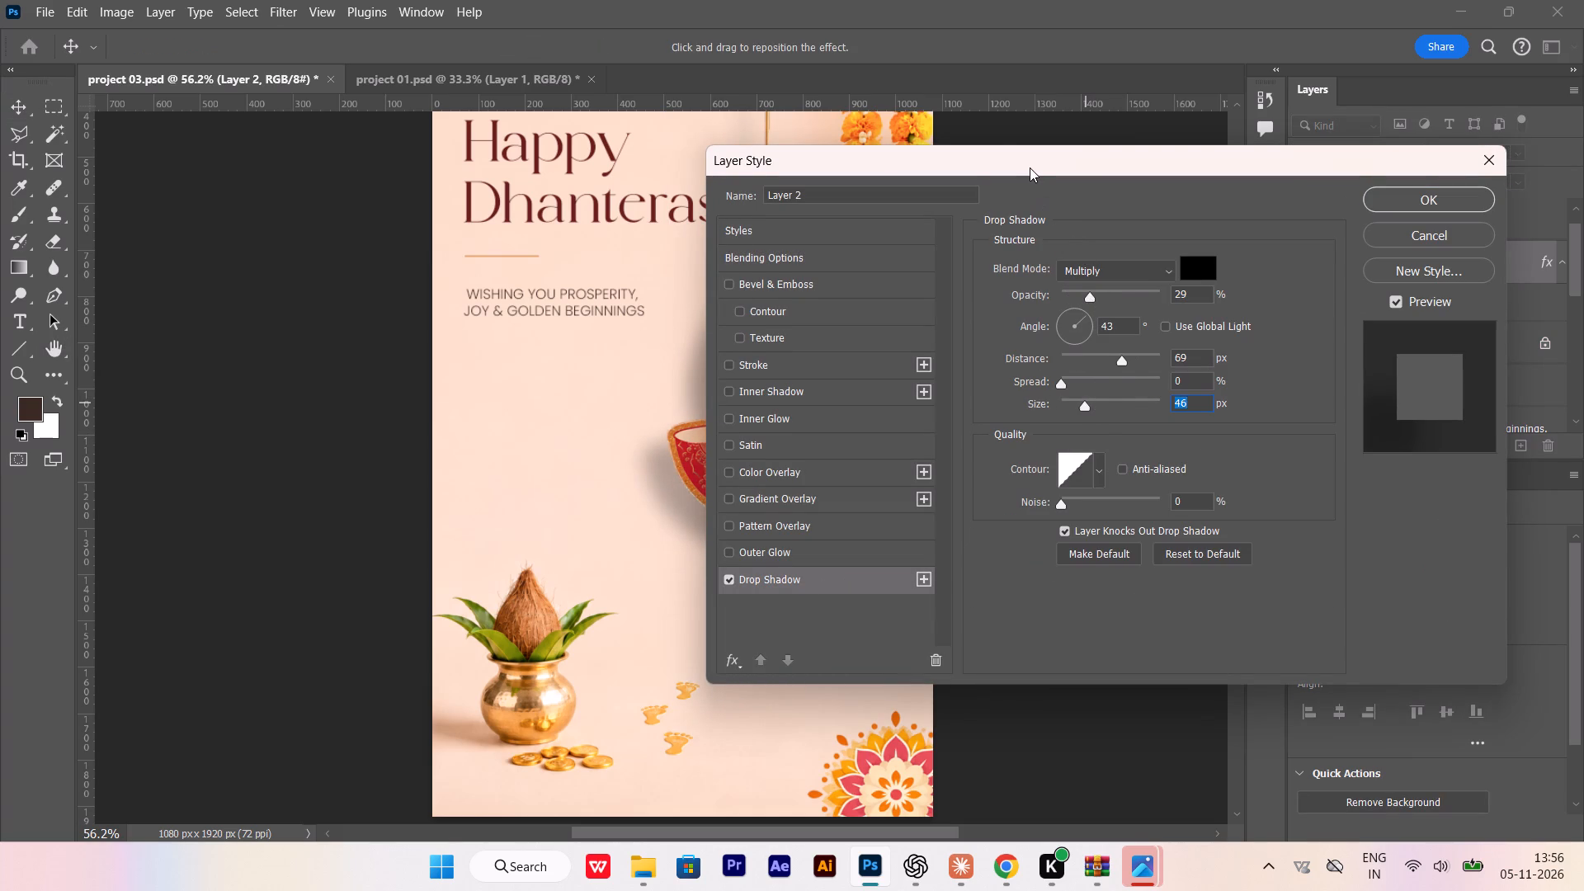
pyautogui.moveTo(1029, 167); pyautogui.dragTo(1193, 268)
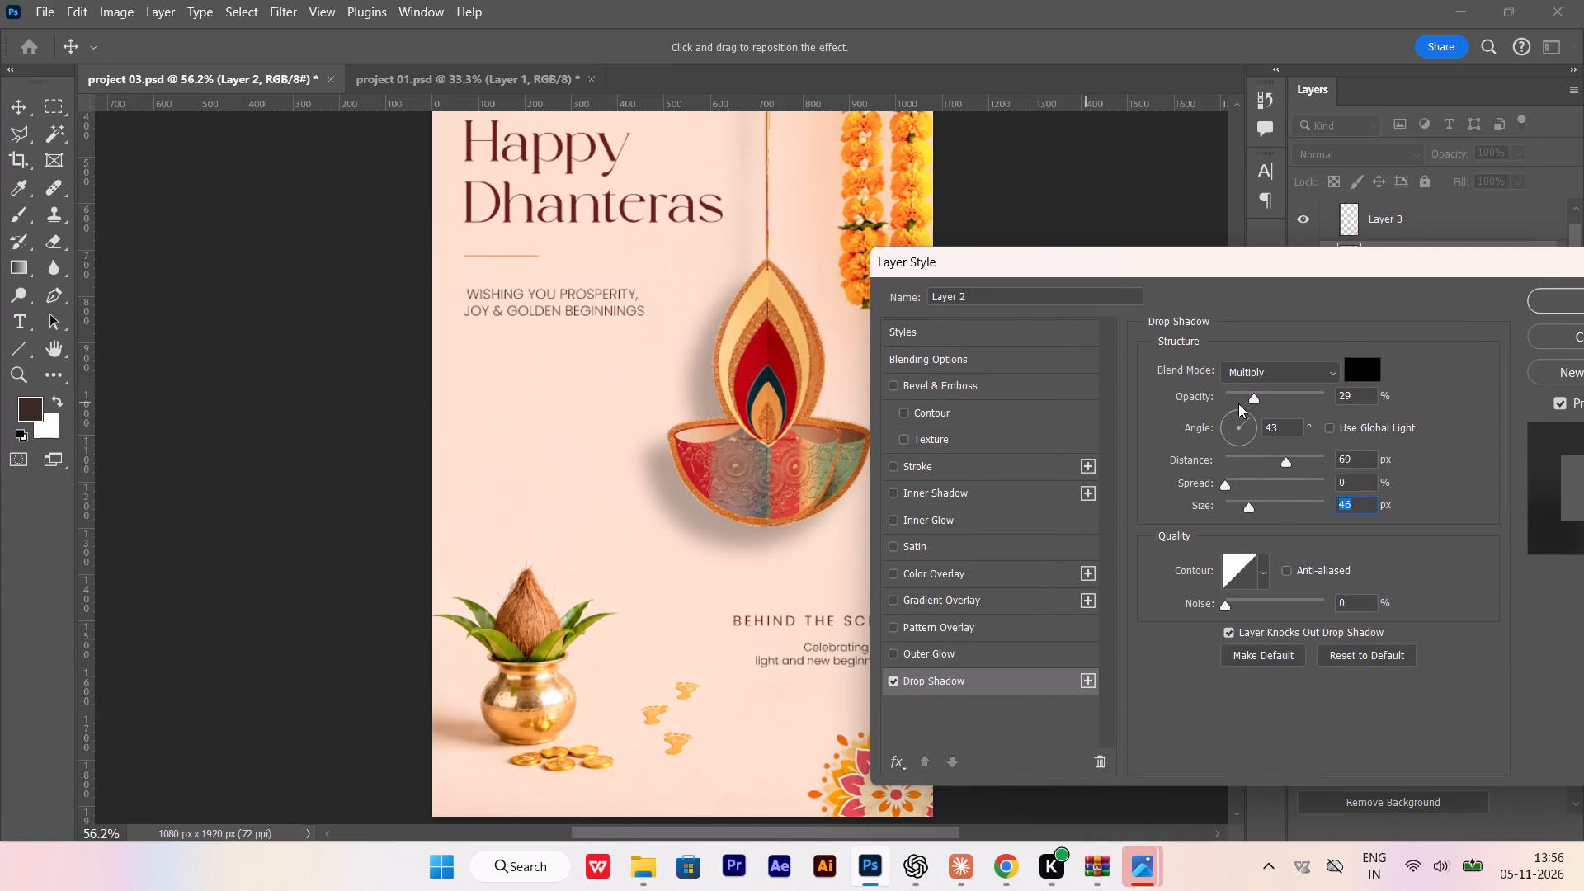
pyautogui.moveTo(1251, 395); pyautogui.dragTo(1239, 402)
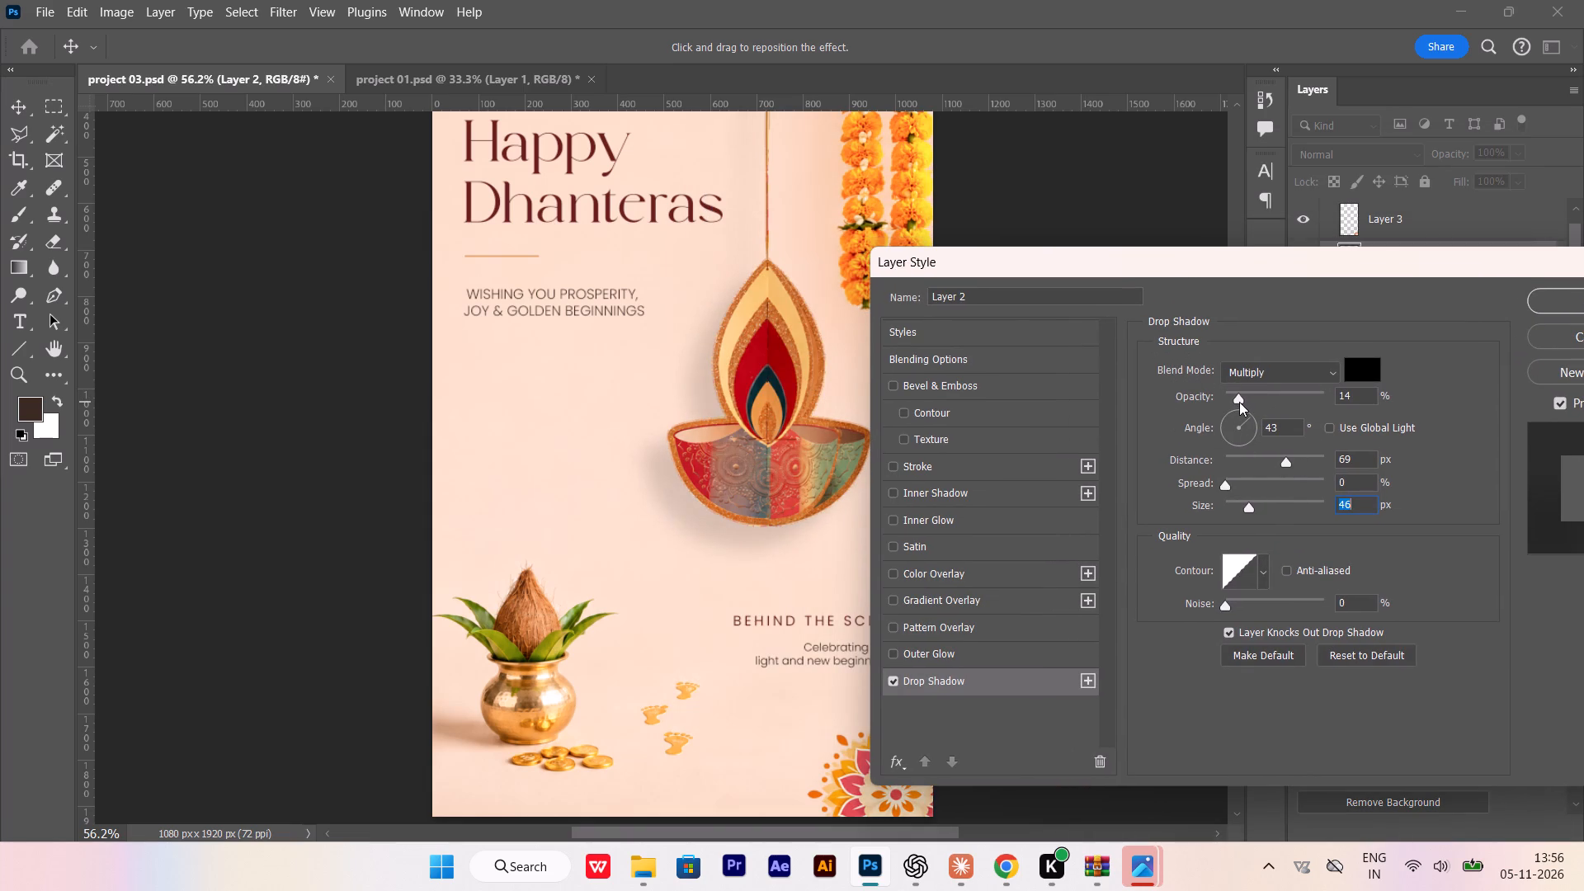
pyautogui.moveTo(1239, 402); pyautogui.dragTo(1235, 403)
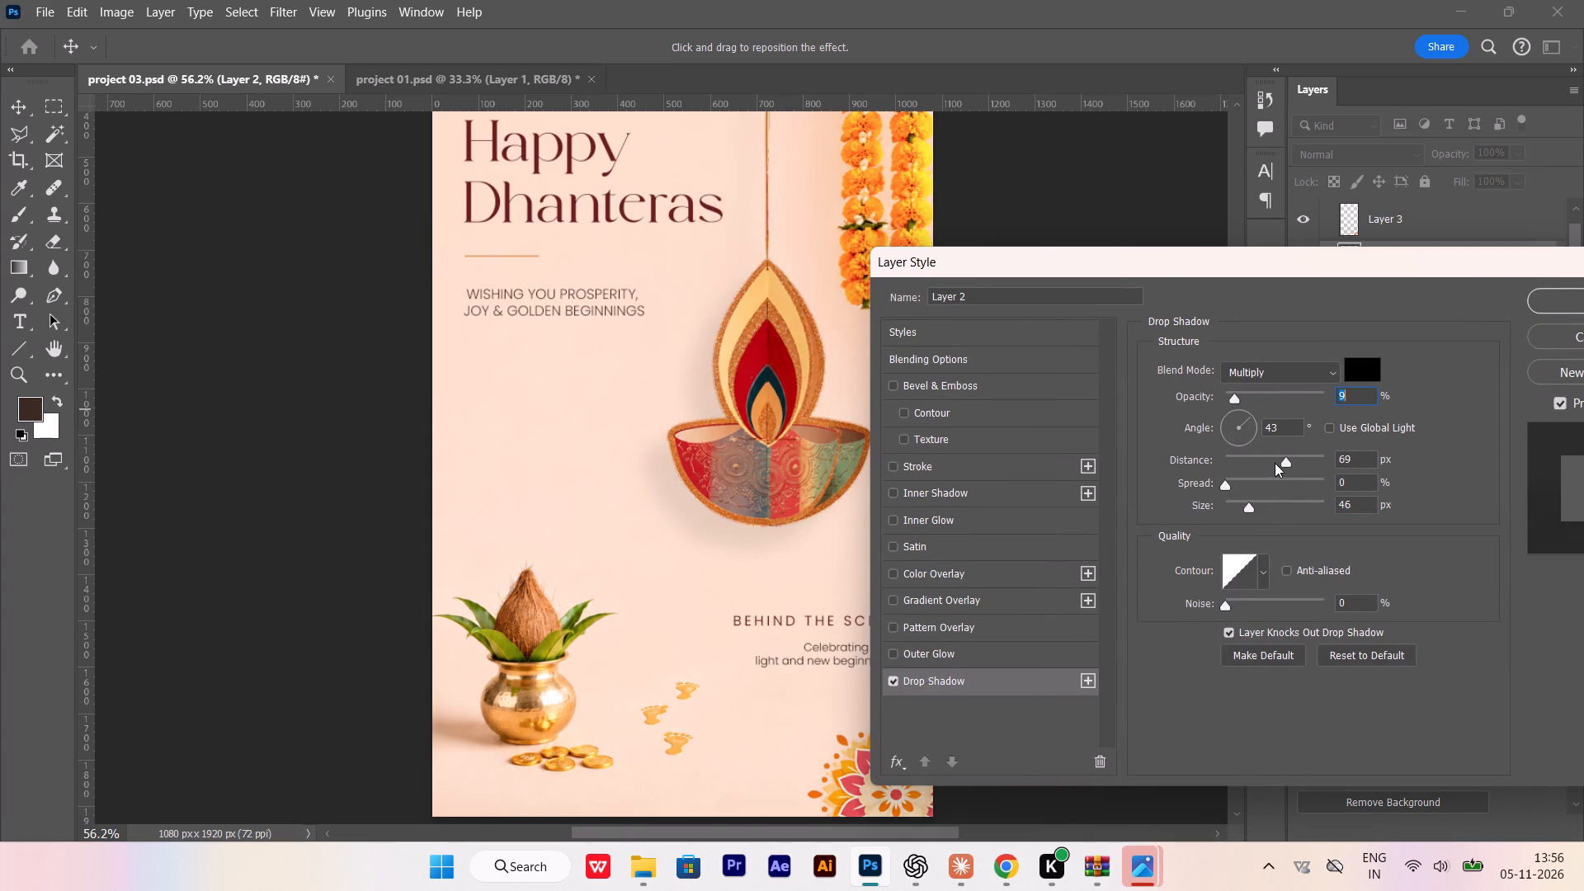
pyautogui.moveTo(1280, 461); pyautogui.dragTo(1264, 464)
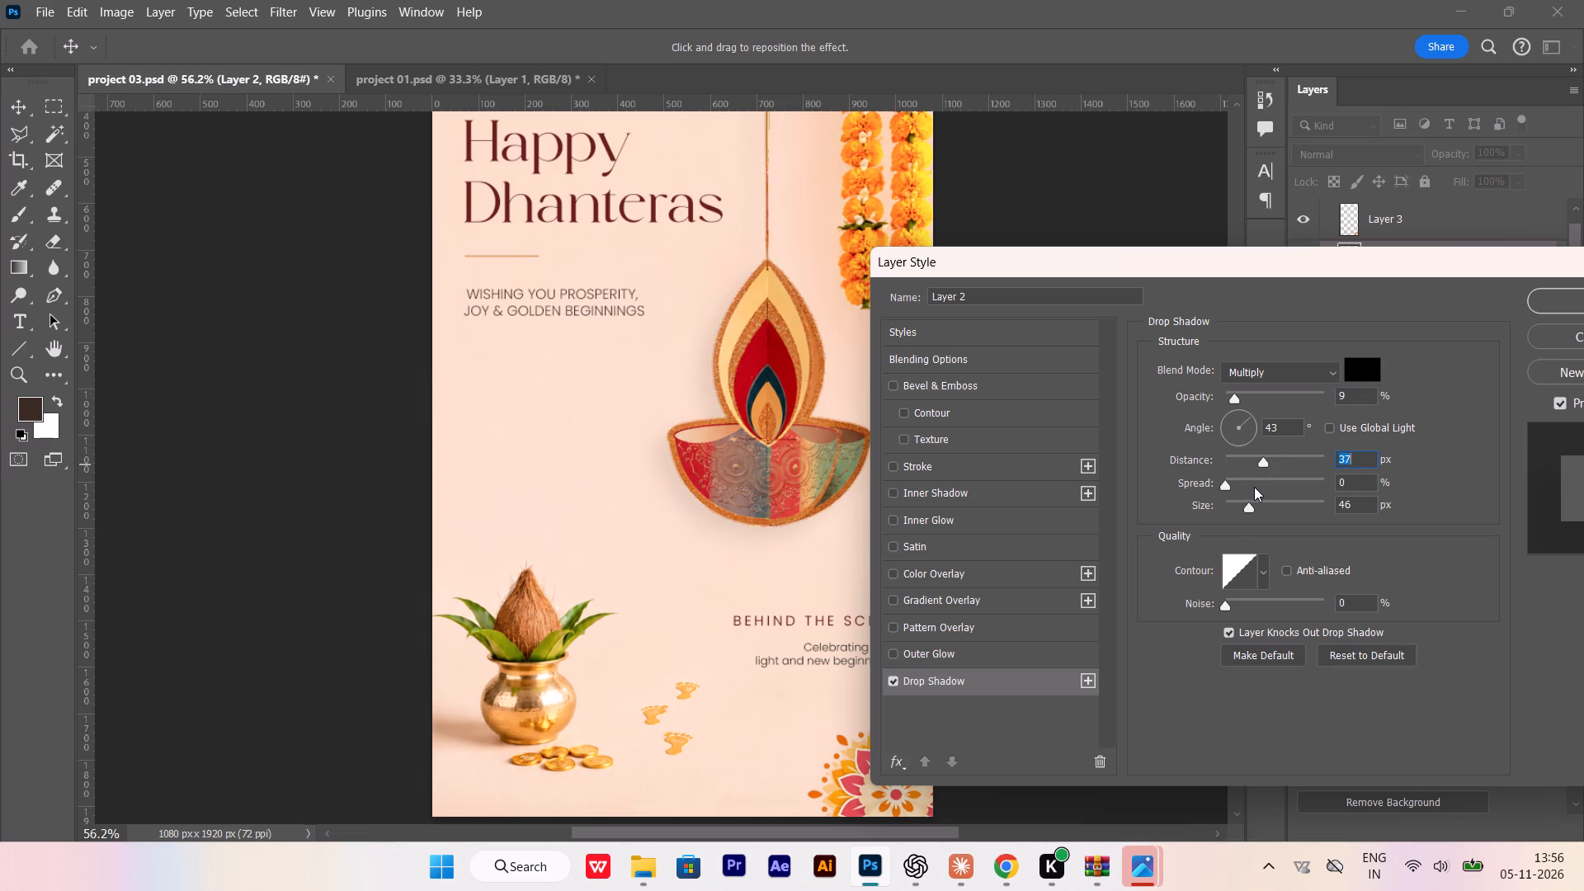
pyautogui.click(1247, 507)
pyautogui.click(1233, 396)
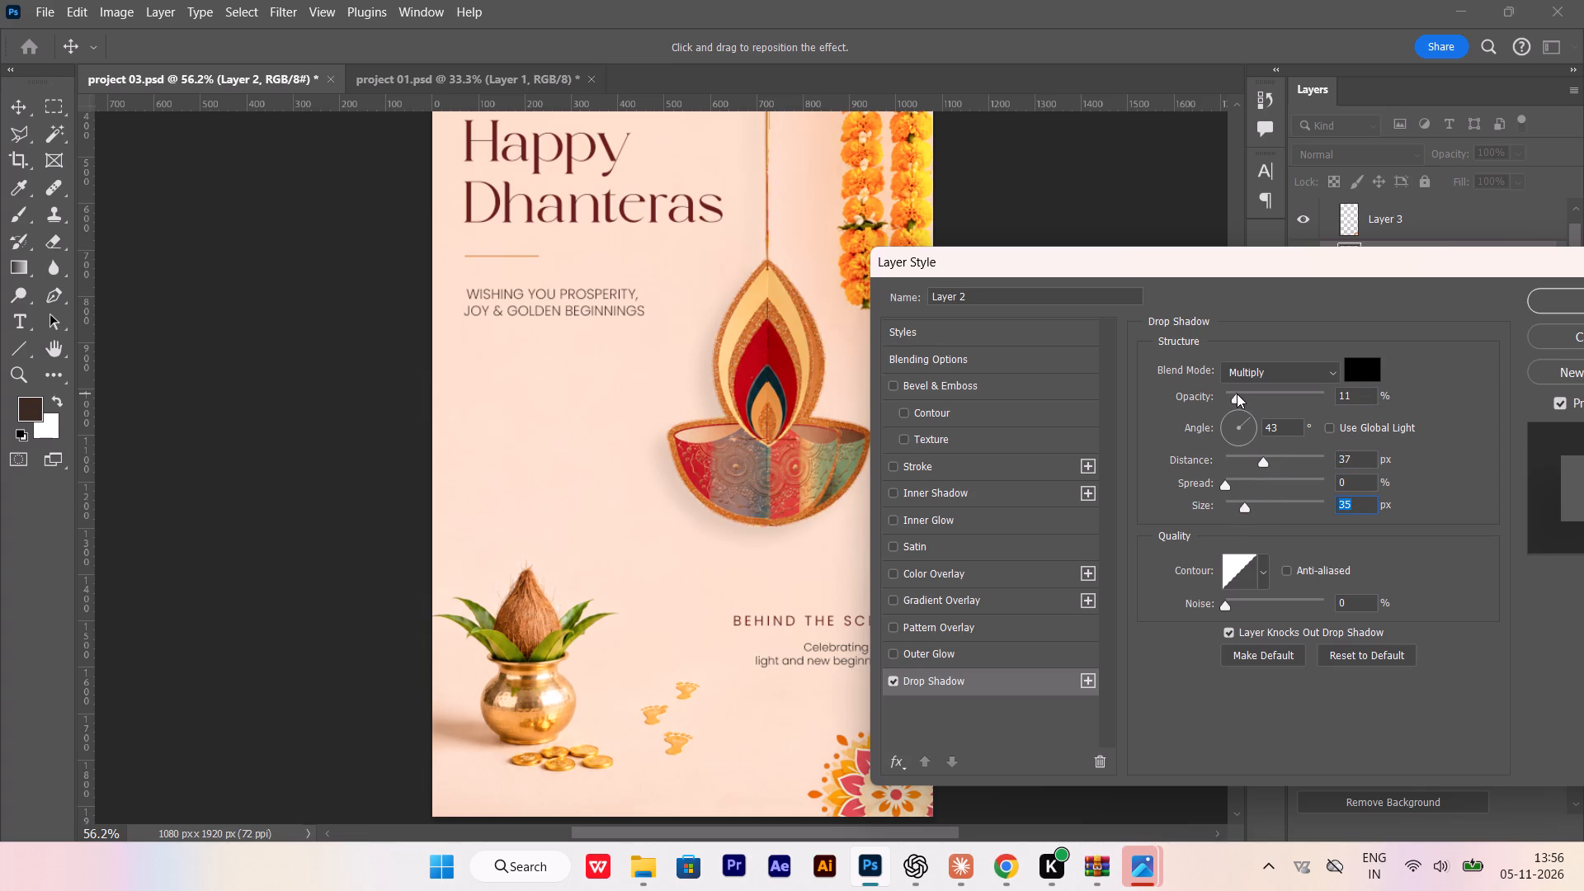
pyautogui.click(1261, 464)
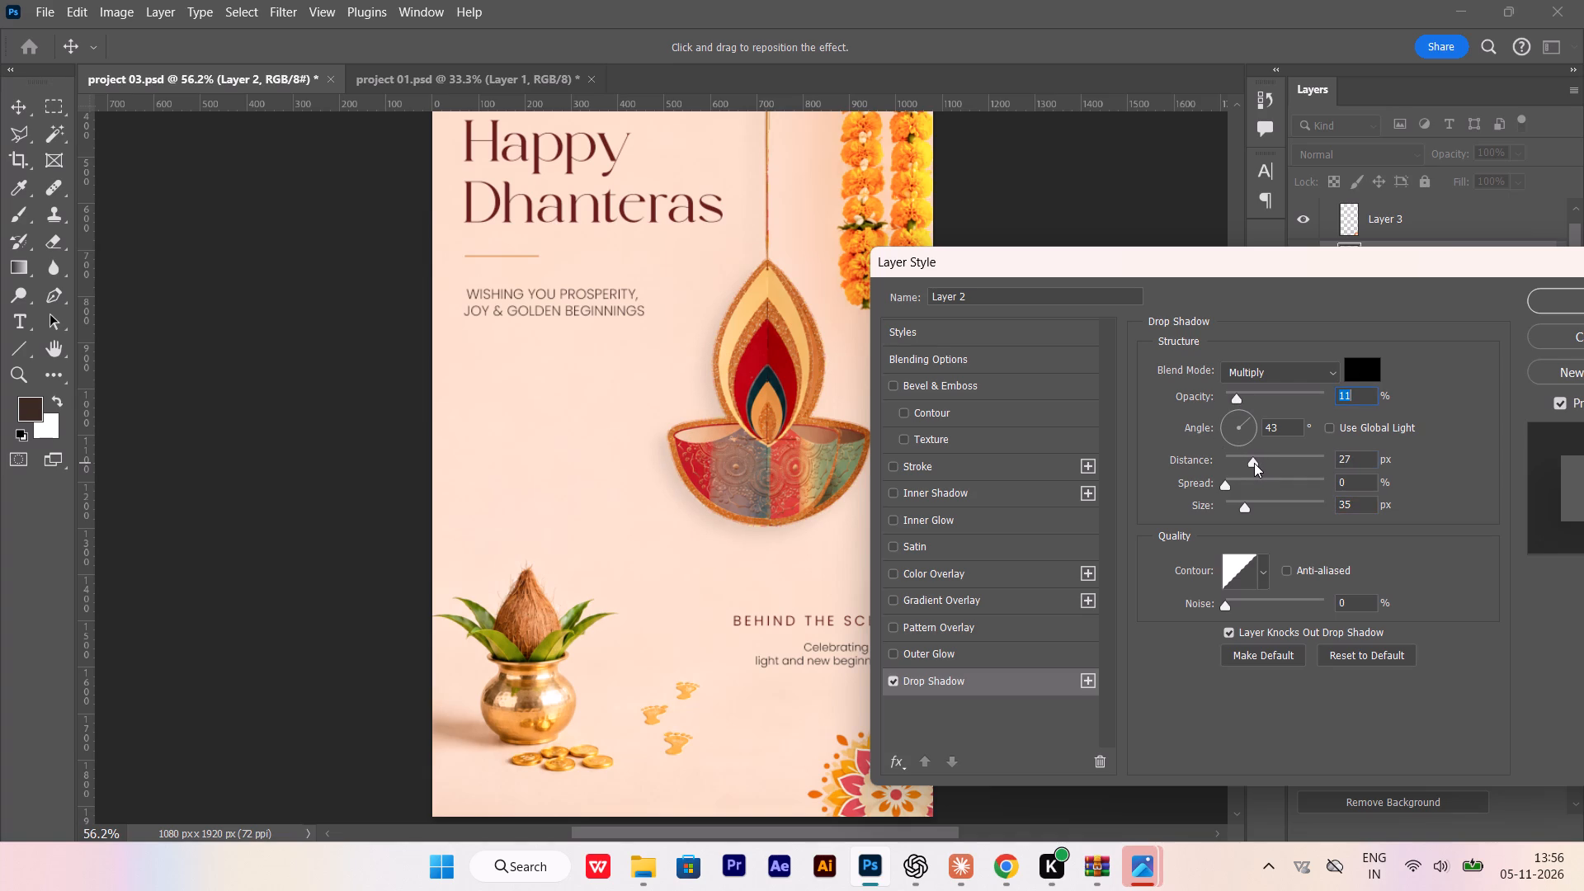
pyautogui.click(1231, 396)
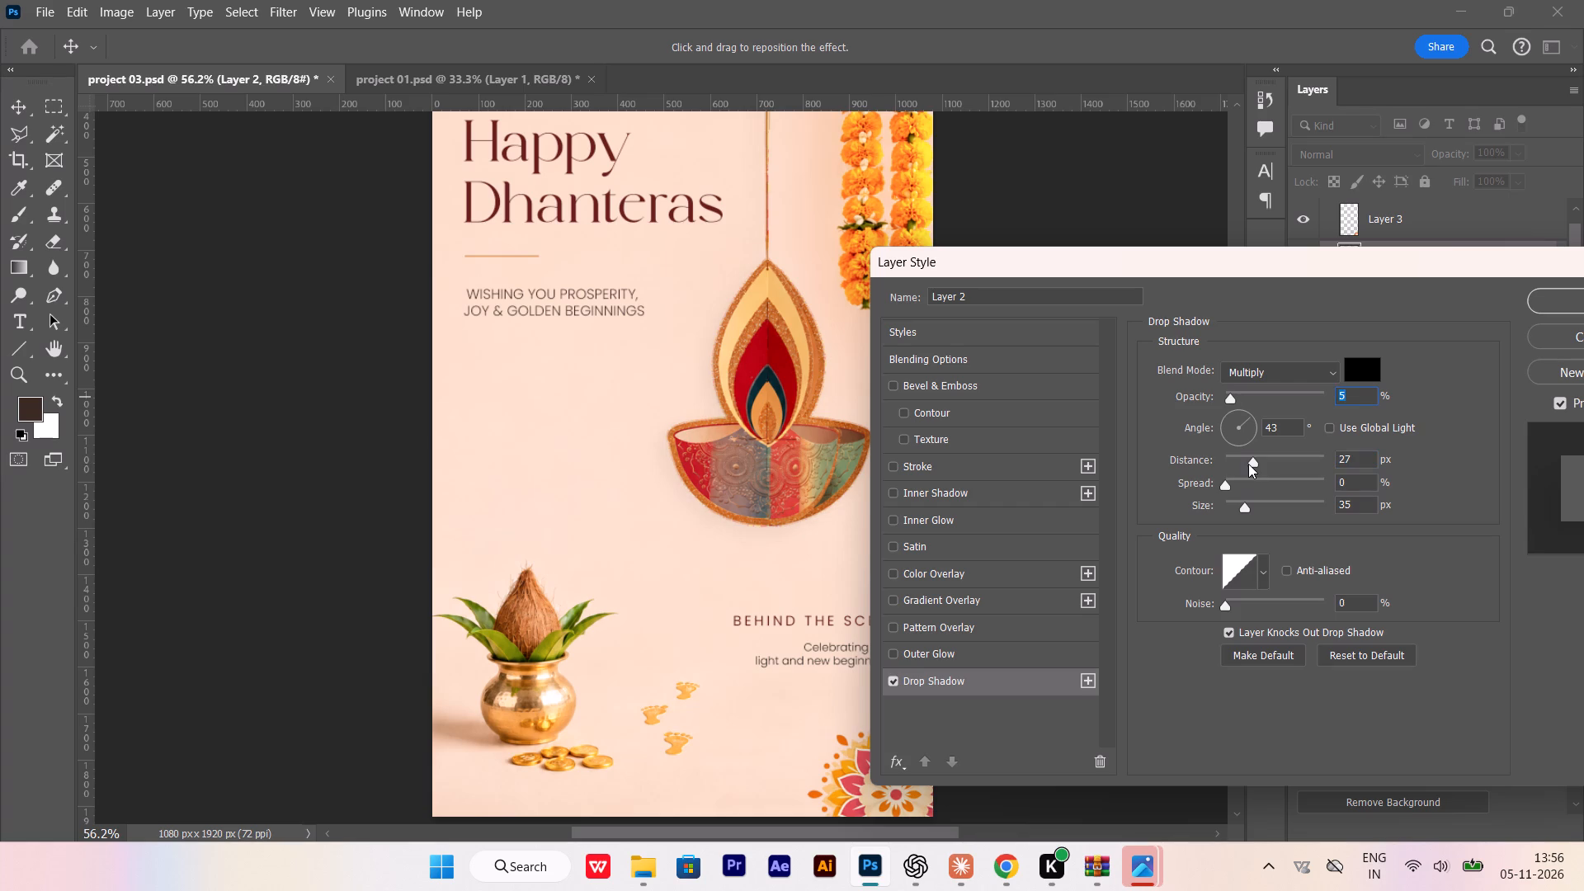
pyautogui.click(1248, 464)
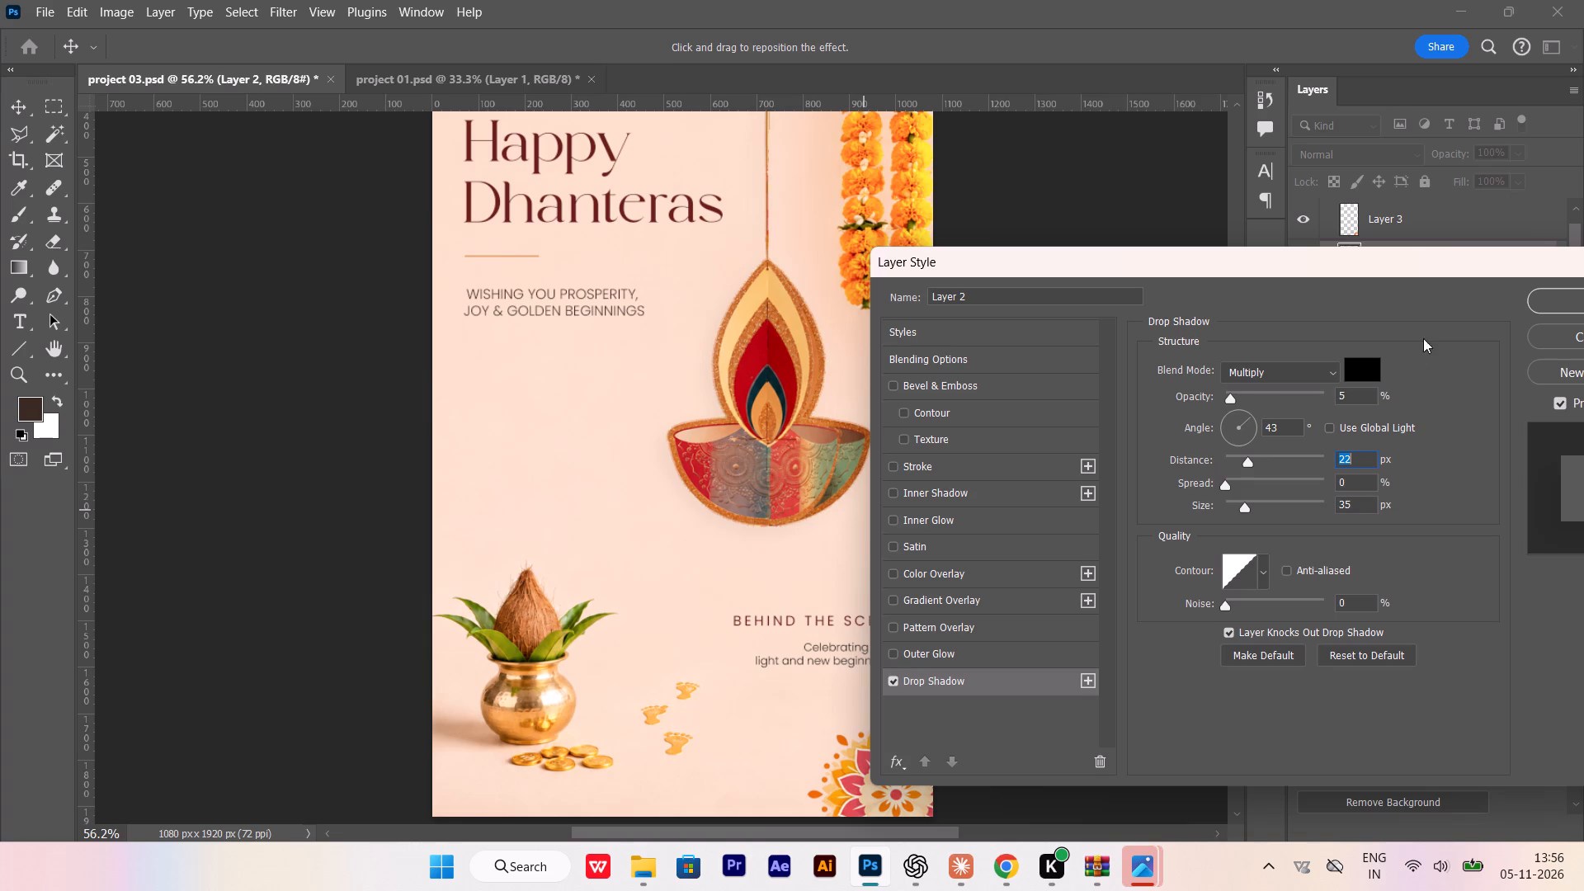